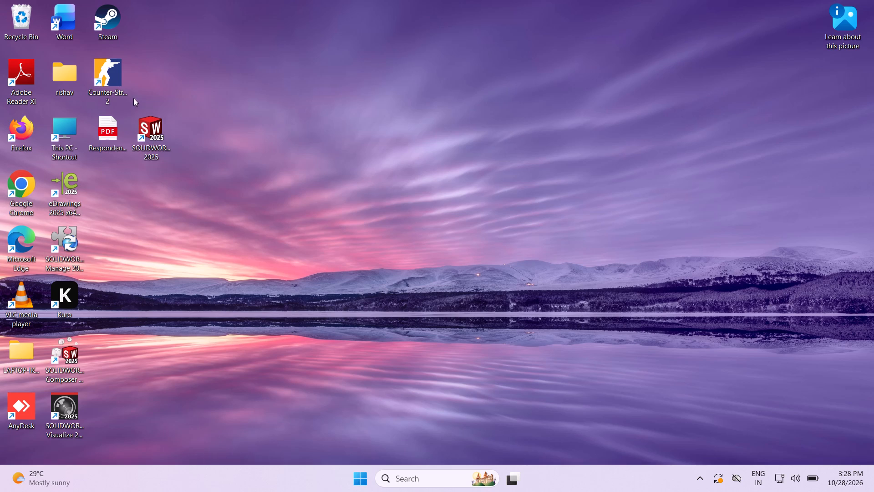
# Open the PETITIONER PDF from the Documents folder.
pyautogui.doubleClick(69, 133)
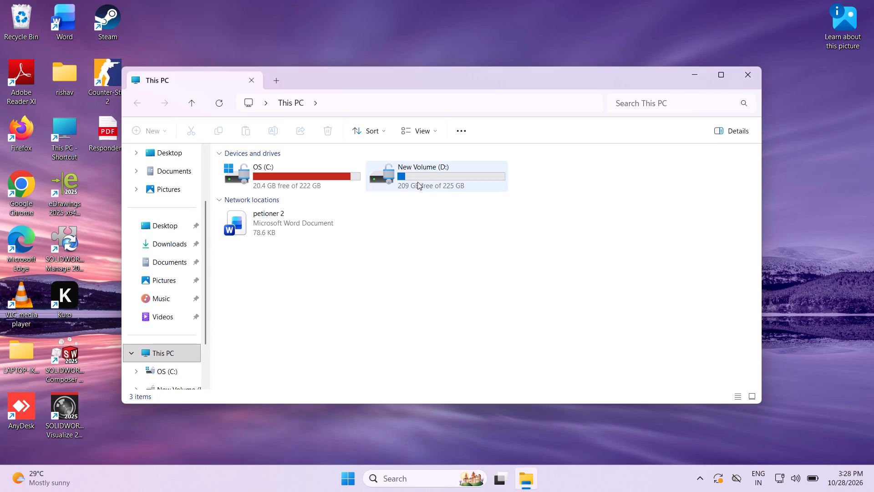
pyautogui.click(180, 146)
pyautogui.click(173, 255)
pyautogui.scroll(-5, 265, 255)
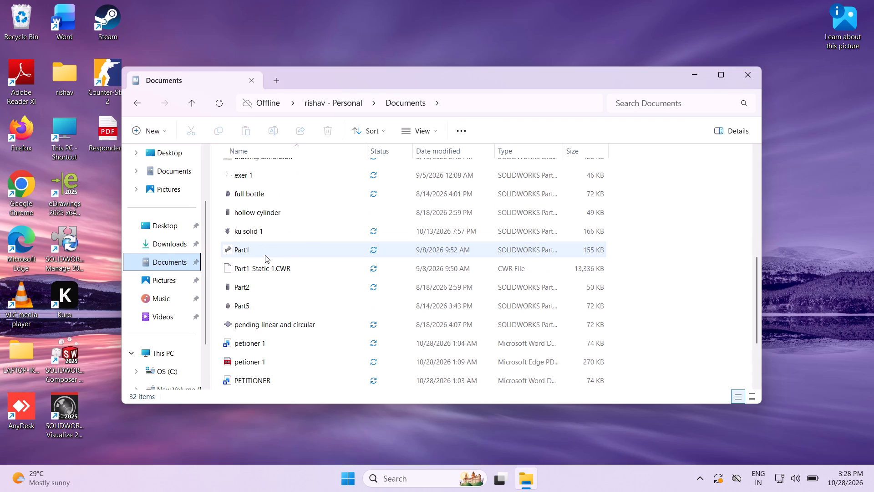
pyautogui.scroll(-1, 265, 254)
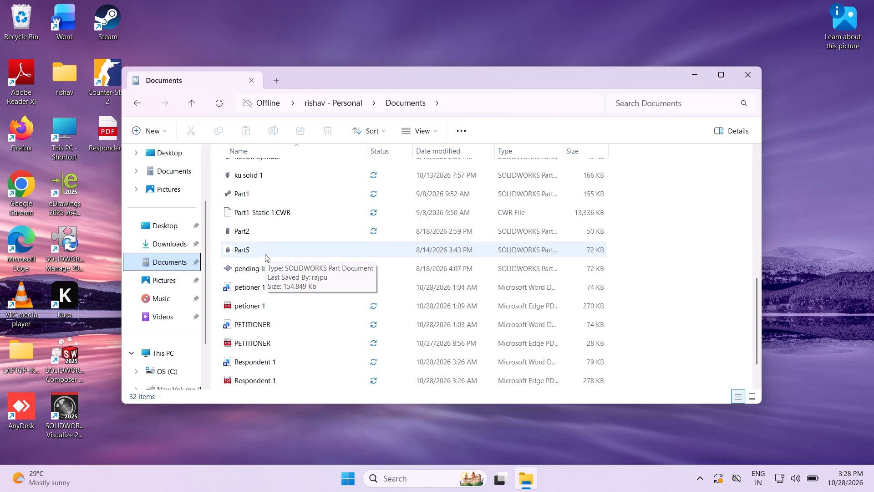
pyautogui.scroll(-3, 265, 254)
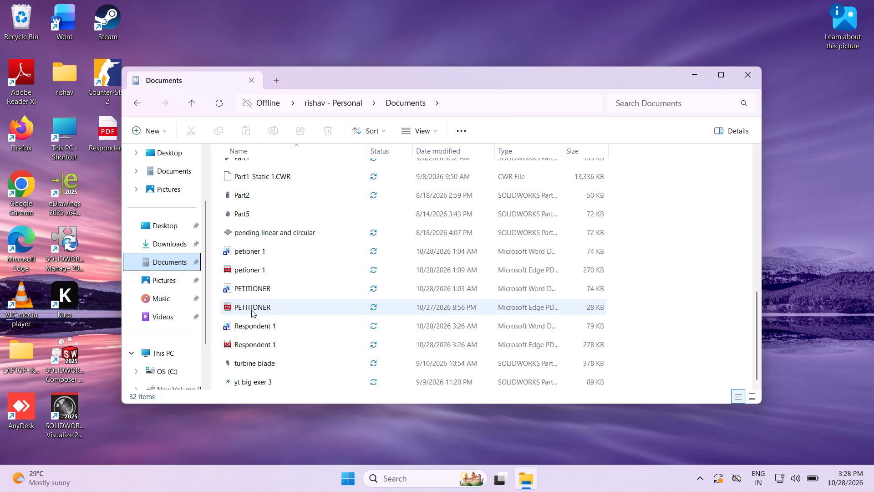
pyautogui.doubleClick(251, 310)
# Look through the pages of the PETITIONER PDF back to its cover, and put the browser window away.
pyautogui.scroll(-5, 324, 265)
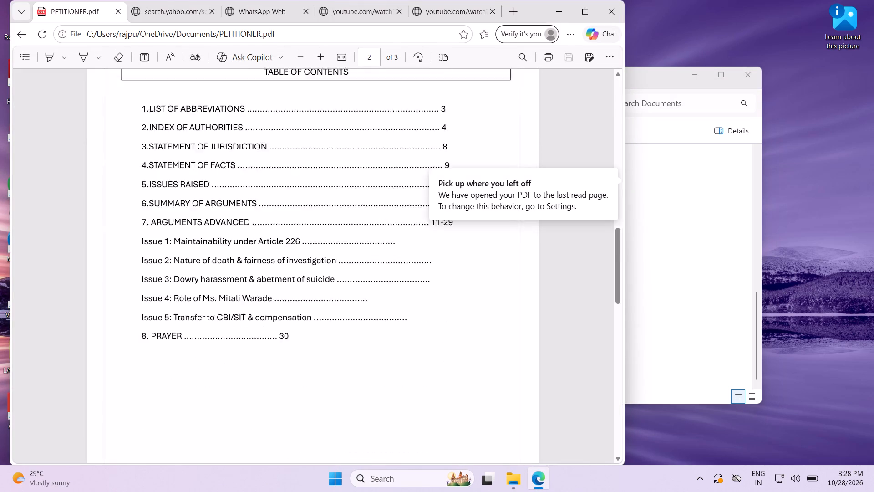
pyautogui.scroll(13, 323, 265)
pyautogui.scroll(-20, 299, 264)
pyautogui.scroll(-13, 299, 264)
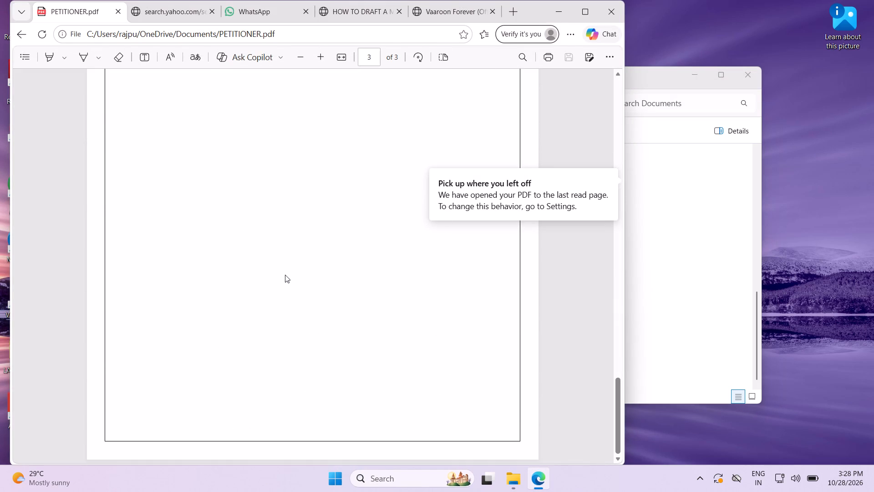
pyautogui.scroll(-11, 285, 275)
pyautogui.scroll(20, 278, 283)
pyautogui.scroll(7, 278, 283)
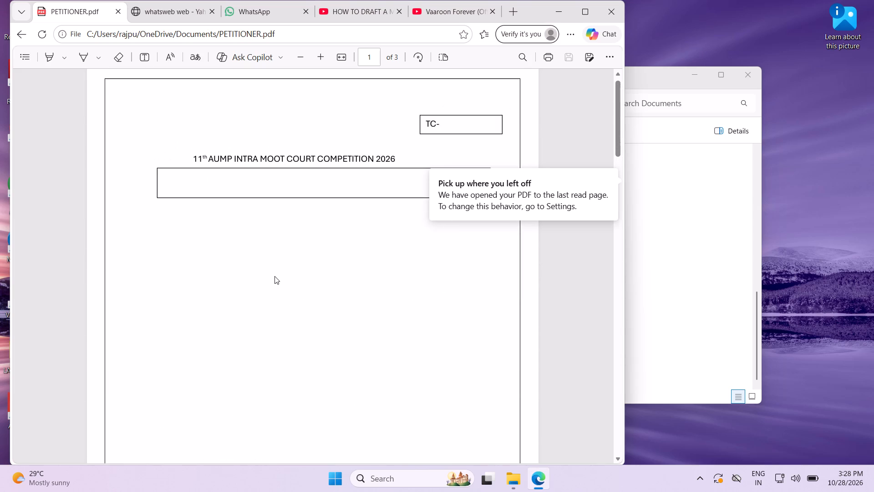
pyautogui.scroll(12, 274, 276)
pyautogui.click(554, 9)
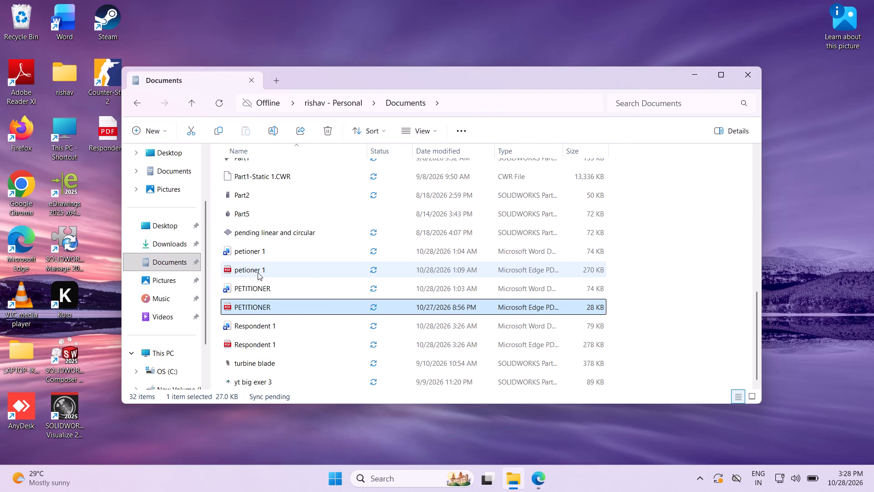
# Open the petioner 1 PDF from Documents, skim its sections and issues, return to its cover page and put it away.
pyautogui.doubleClick(255, 272)
pyautogui.scroll(-2, 278, 256)
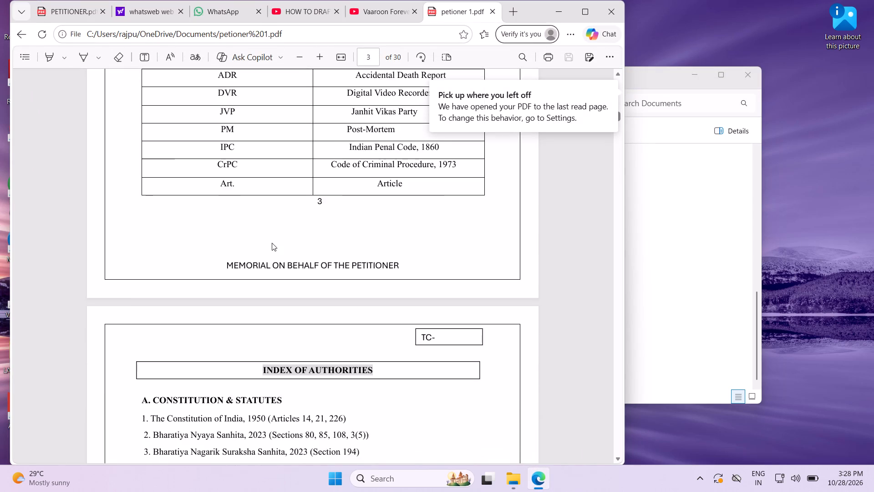
pyautogui.scroll(20, 272, 243)
pyautogui.scroll(6, 272, 243)
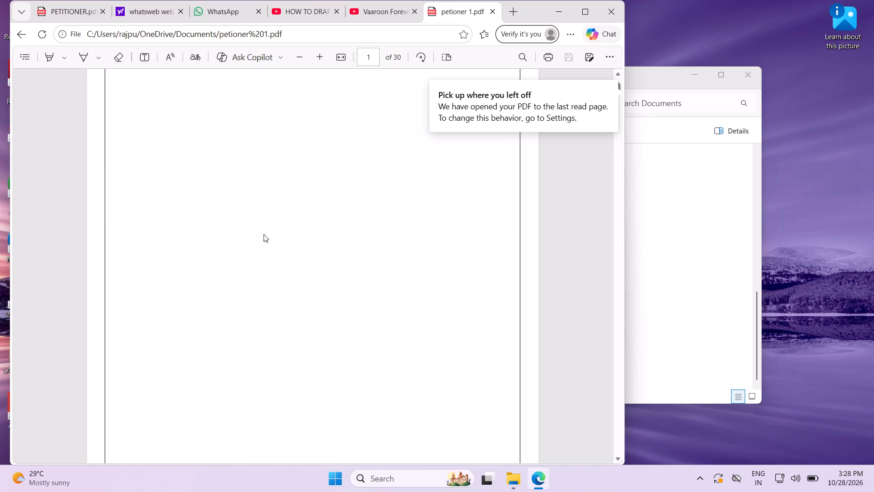
pyautogui.scroll(3, 264, 234)
pyautogui.scroll(-20, 264, 234)
pyautogui.scroll(-20, 264, 234)
pyautogui.scroll(-5, 264, 234)
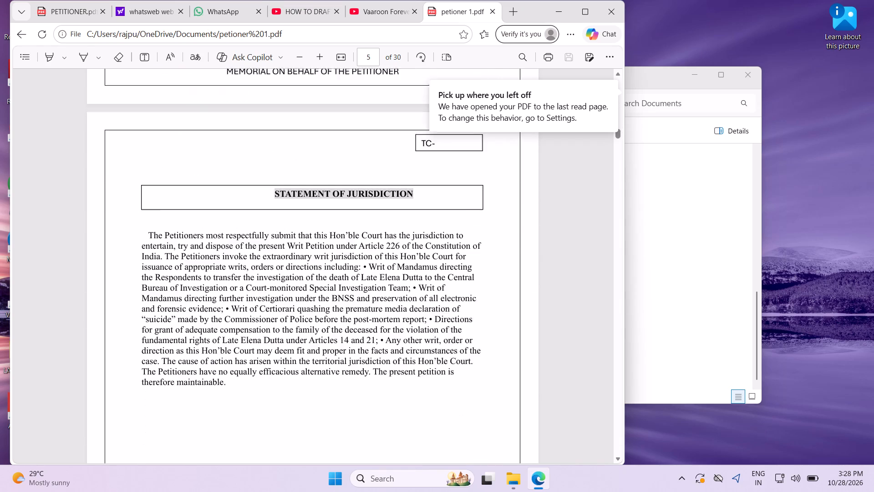
pyautogui.scroll(-20, 282, 245)
pyautogui.scroll(-9, 282, 245)
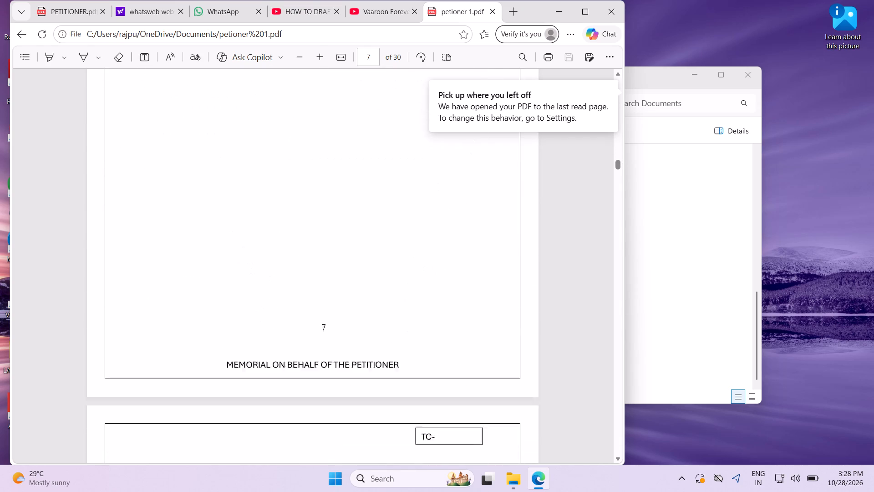
pyautogui.scroll(3, 286, 244)
pyautogui.scroll(-18, 286, 244)
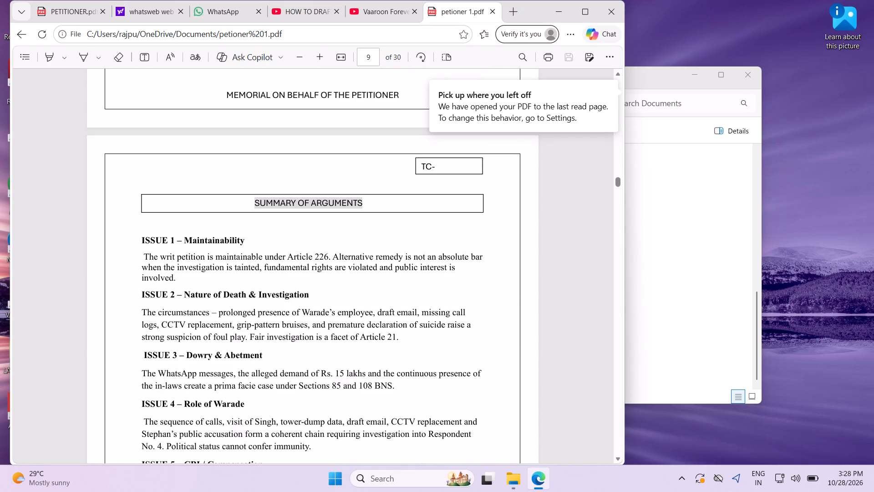
pyautogui.scroll(-17, 286, 244)
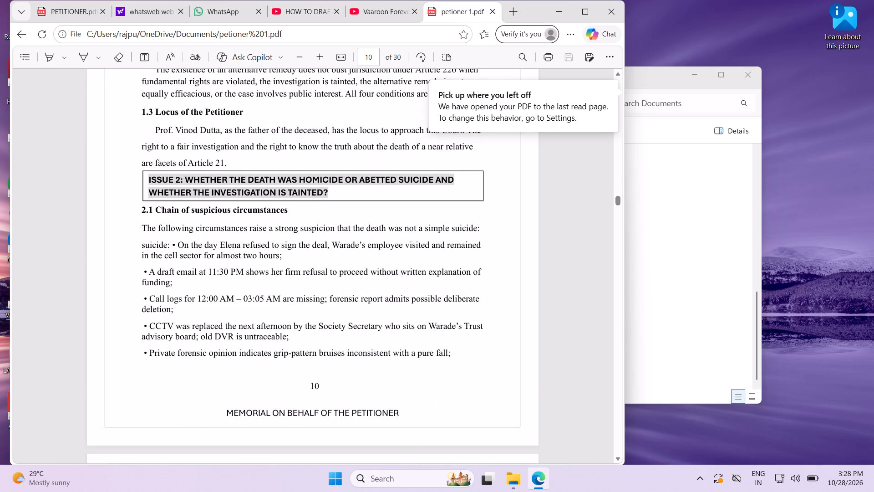
pyautogui.scroll(-15, 287, 246)
pyautogui.middleClick(285, 245)
pyautogui.scroll(16, 285, 245)
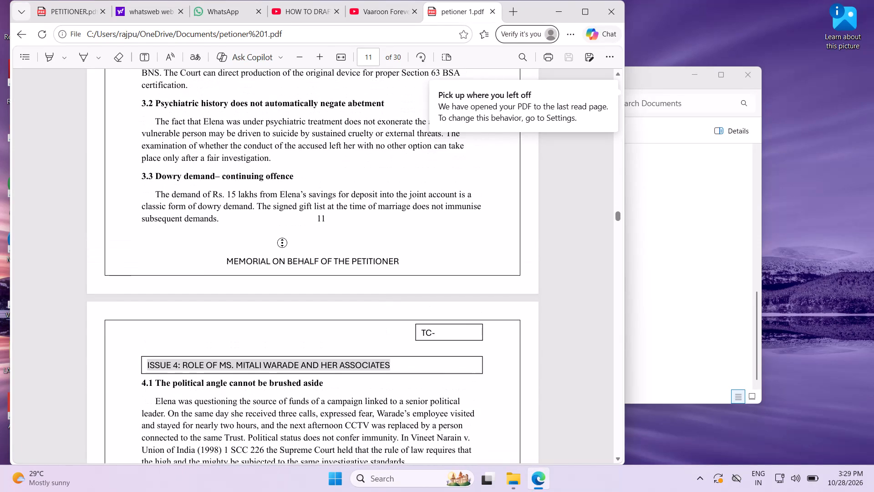
pyautogui.scroll(2, 282, 243)
pyautogui.click(596, 228)
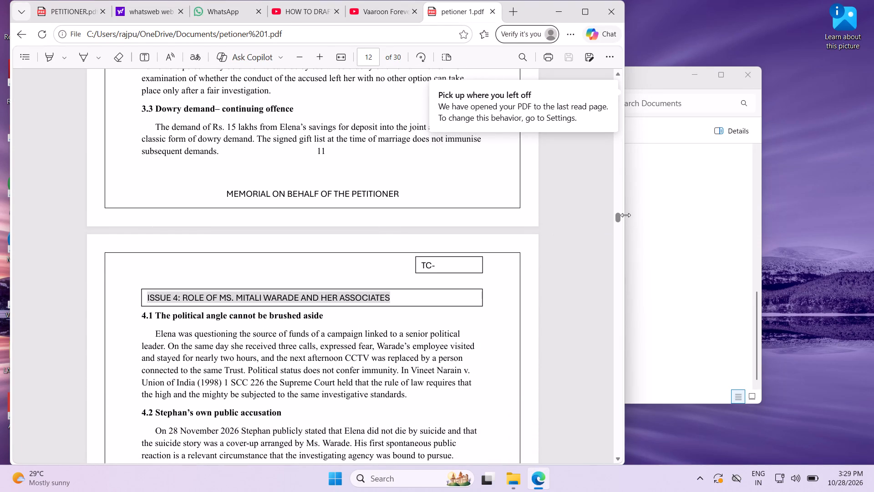
pyautogui.moveTo(615, 217); pyautogui.dragTo(609, 74)
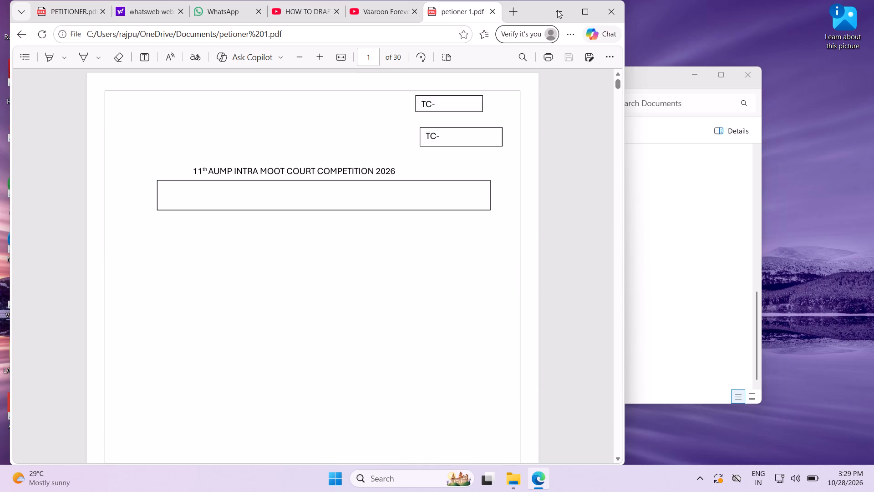
pyautogui.click(558, 9)
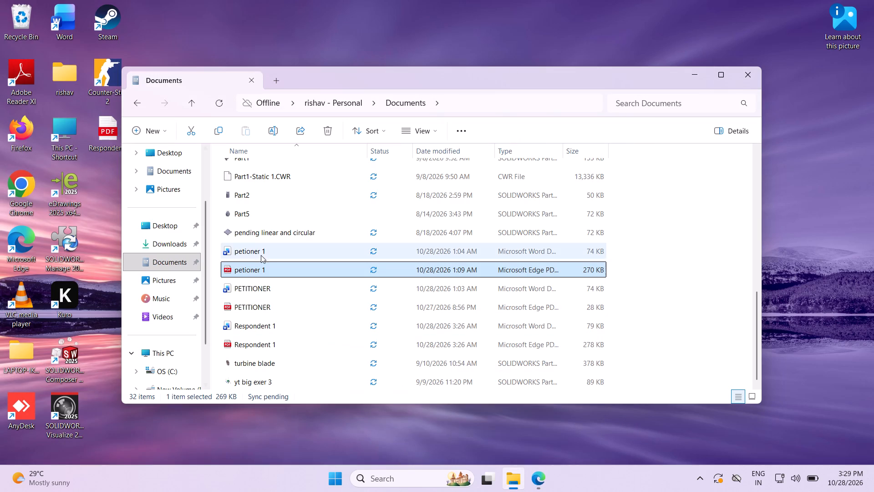
# Open the petioner 1 Word document from the Documents folder.
pyautogui.doubleClick(249, 252)
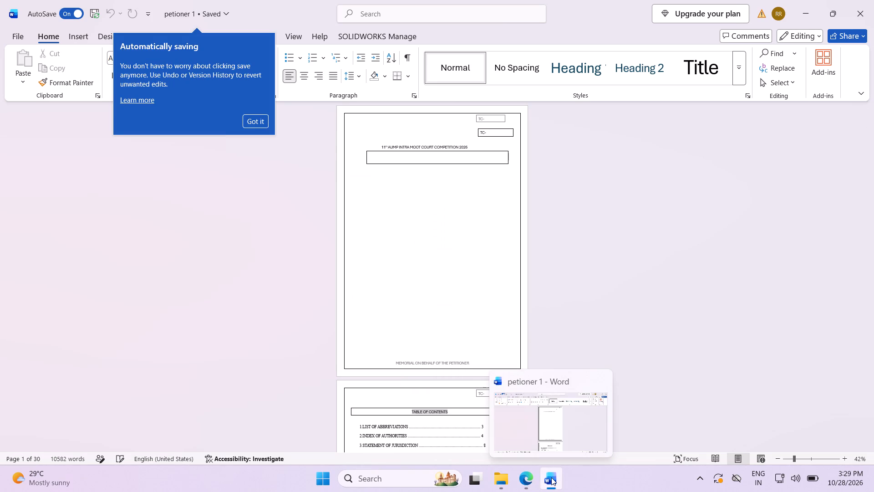
# Return to the Documents folder and open the Respondent 1 Word document.
pyautogui.click(504, 479)
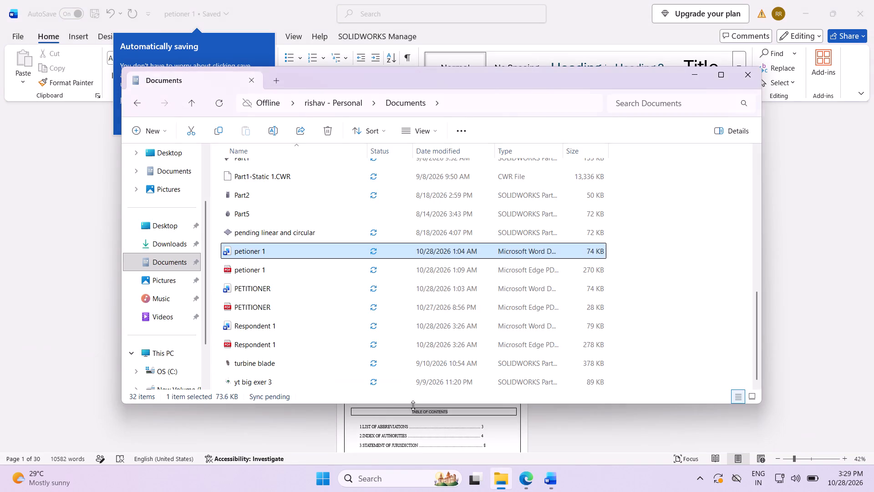
pyautogui.click(263, 345)
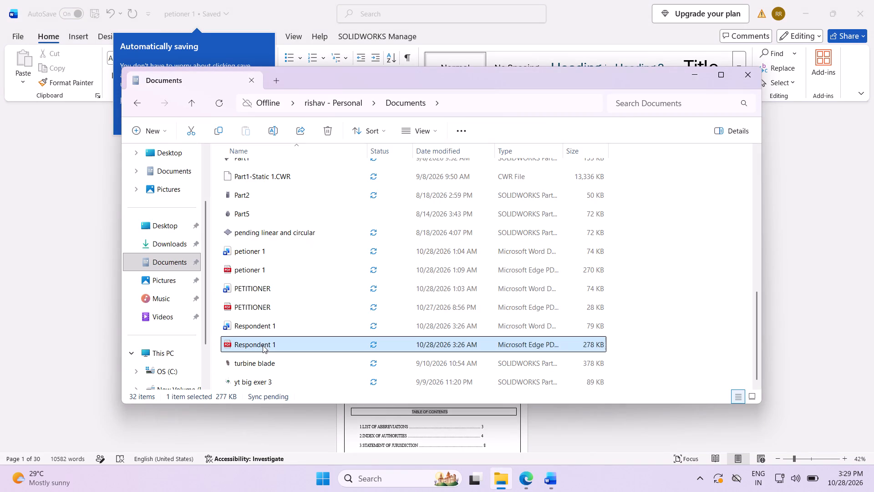
pyautogui.doubleClick(258, 324)
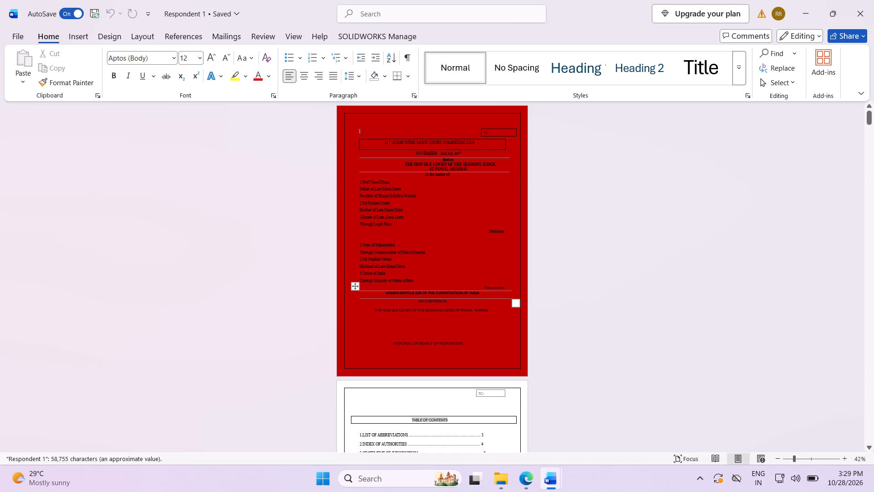
# Adjust the red background shape on the Respondent 1 cover page so it fills page 1 from edge to edge.
pyautogui.click(486, 352)
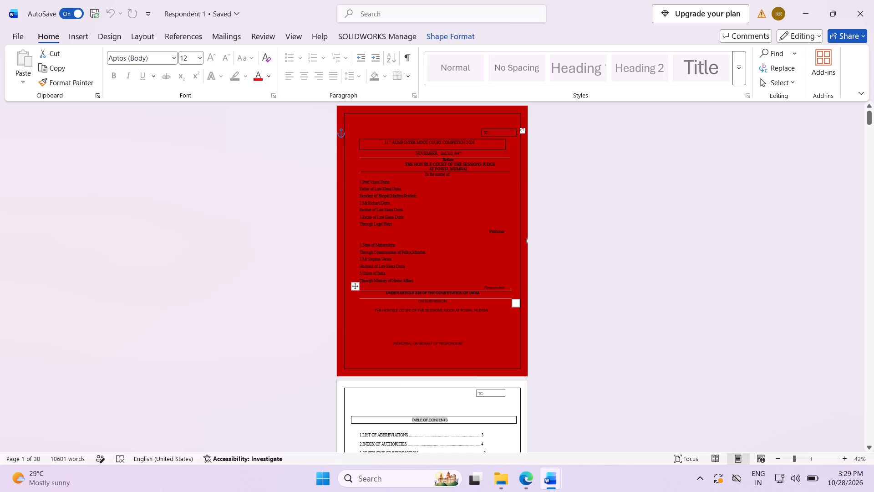
pyautogui.click(467, 239)
pyautogui.click(502, 193)
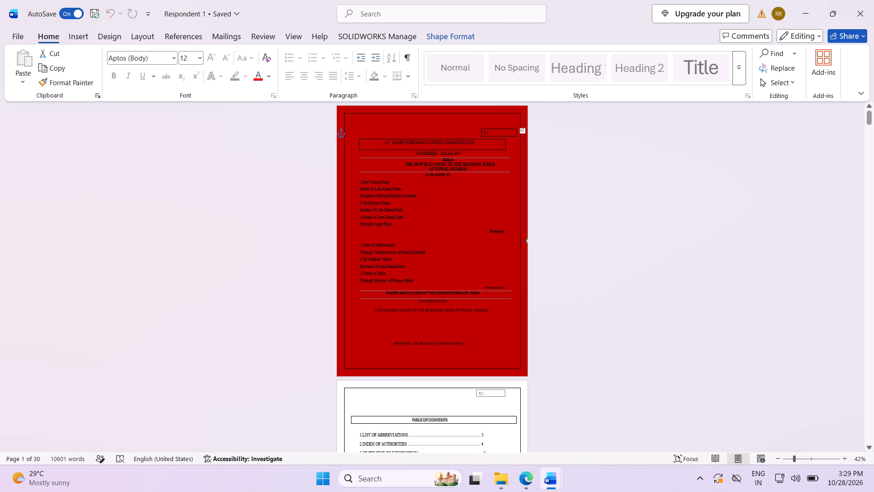
pyautogui.moveTo(366, 125); pyautogui.dragTo(384, 125)
pyautogui.moveTo(384, 125); pyautogui.dragTo(385, 108)
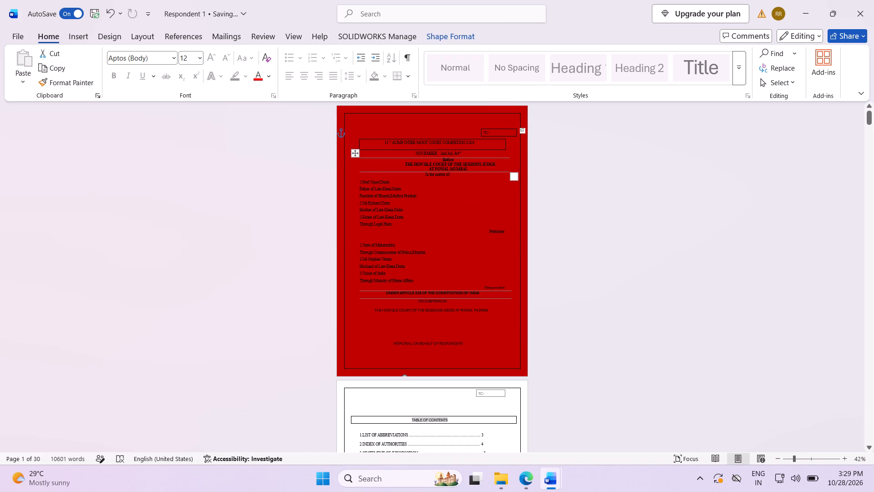
pyautogui.moveTo(426, 104); pyautogui.dragTo(427, 94)
pyautogui.click(72, 230)
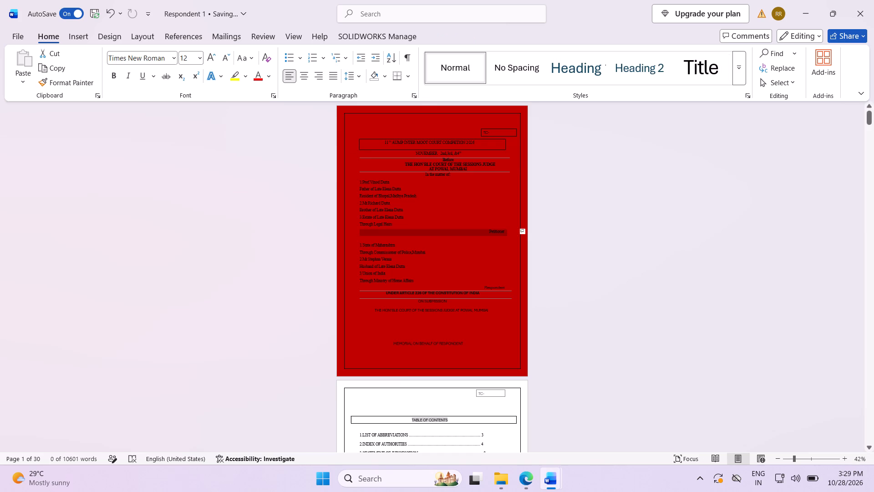
pyautogui.moveTo(377, 350); pyautogui.dragTo(367, 373)
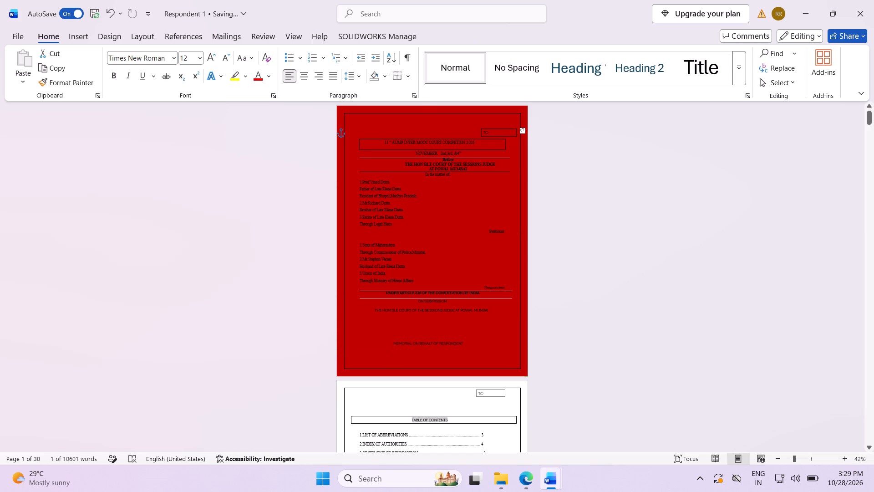
pyautogui.moveTo(367, 373); pyautogui.dragTo(371, 396)
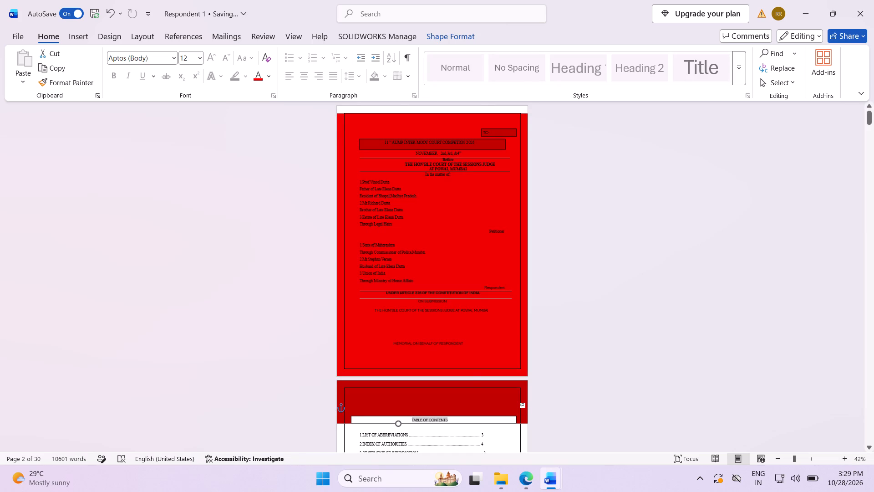
pyautogui.moveTo(390, 386); pyautogui.dragTo(390, 355)
pyautogui.click(129, 264)
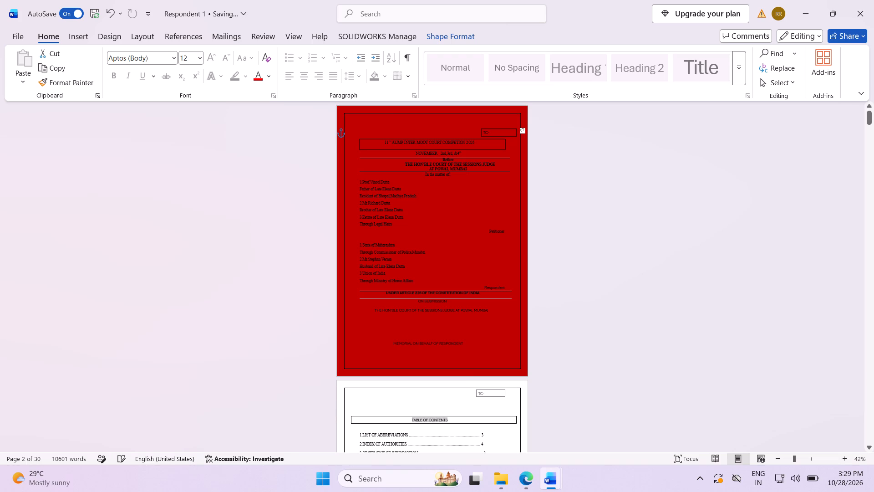
pyautogui.click(669, 268)
# Check the cover page of Respondent 1 and dismiss the OneDrive notification.
pyautogui.scroll(-7, 668, 267)
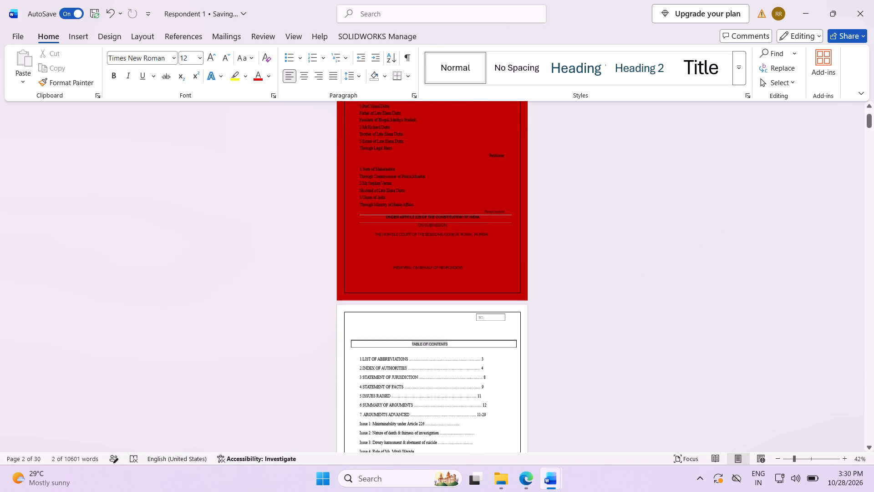
pyautogui.scroll(17, 666, 267)
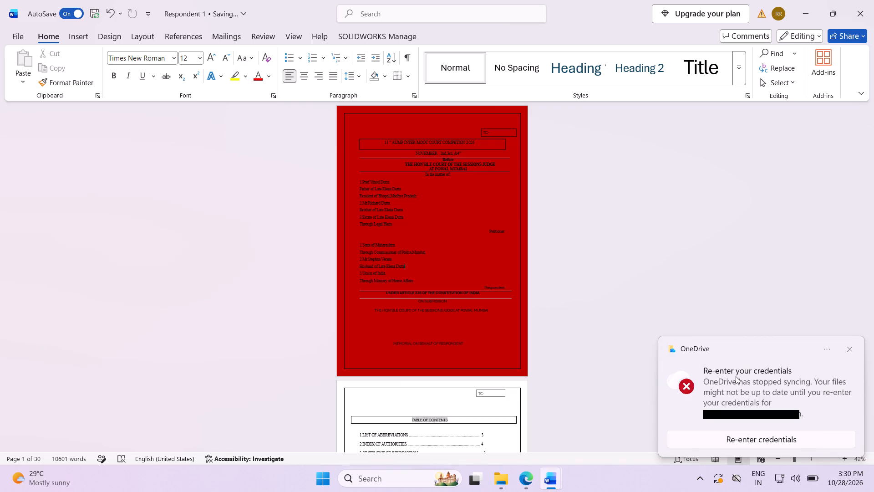
pyautogui.click(849, 350)
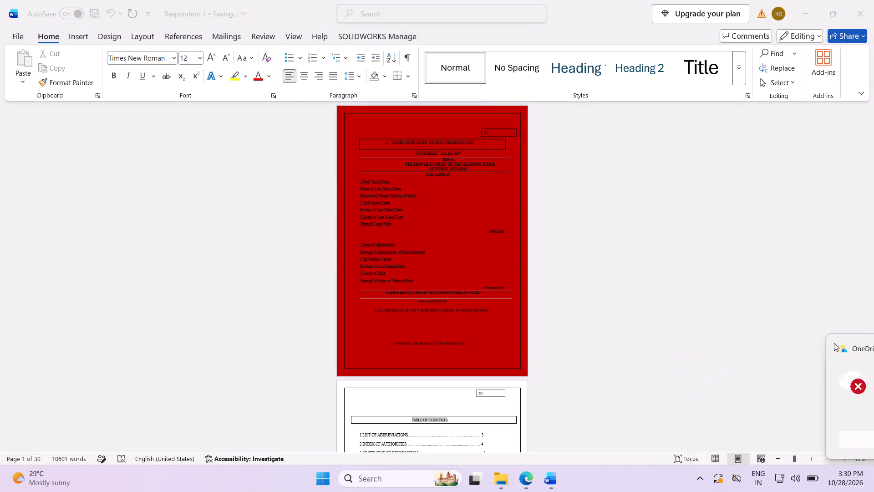
# Review the Respondent 1 document from the cover page on to the table of contents.
pyautogui.scroll(-5, 646, 265)
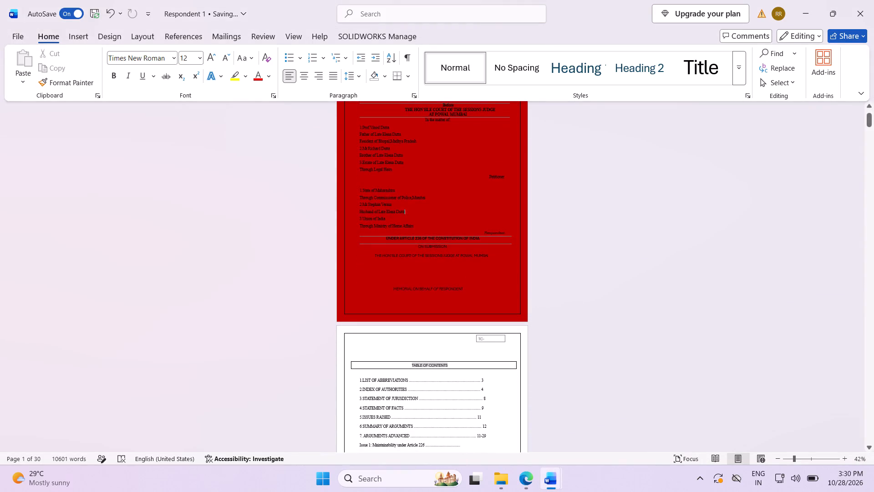
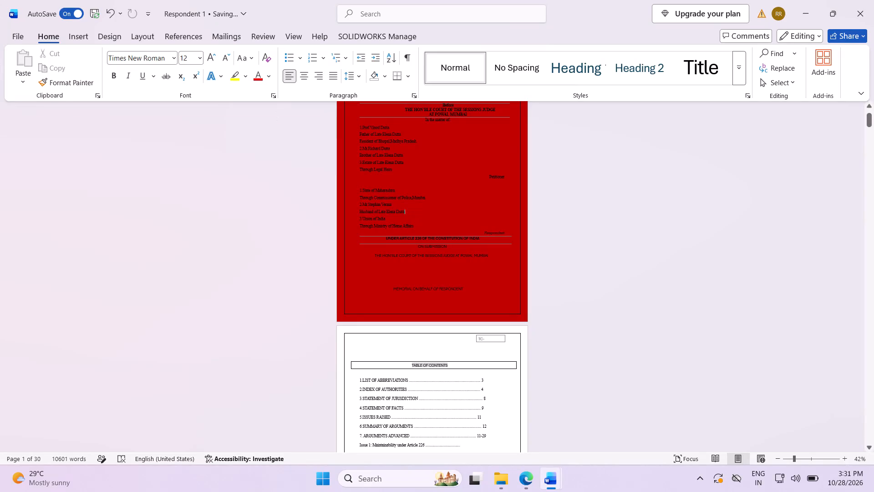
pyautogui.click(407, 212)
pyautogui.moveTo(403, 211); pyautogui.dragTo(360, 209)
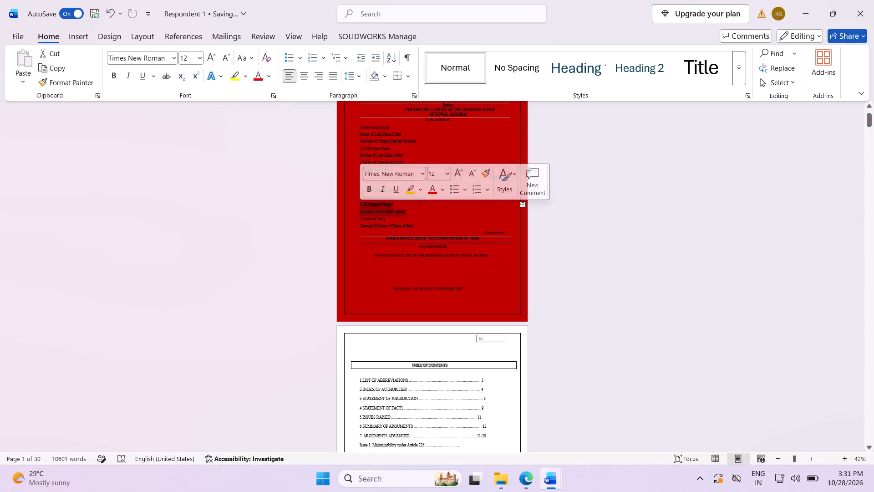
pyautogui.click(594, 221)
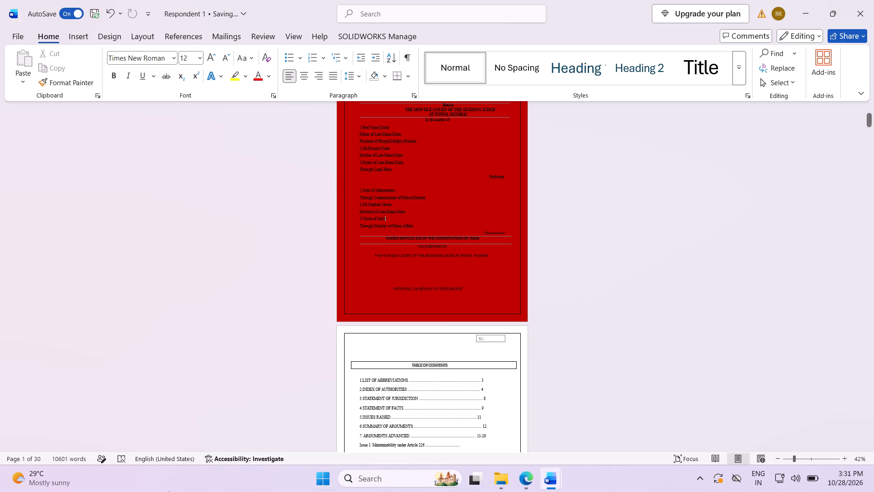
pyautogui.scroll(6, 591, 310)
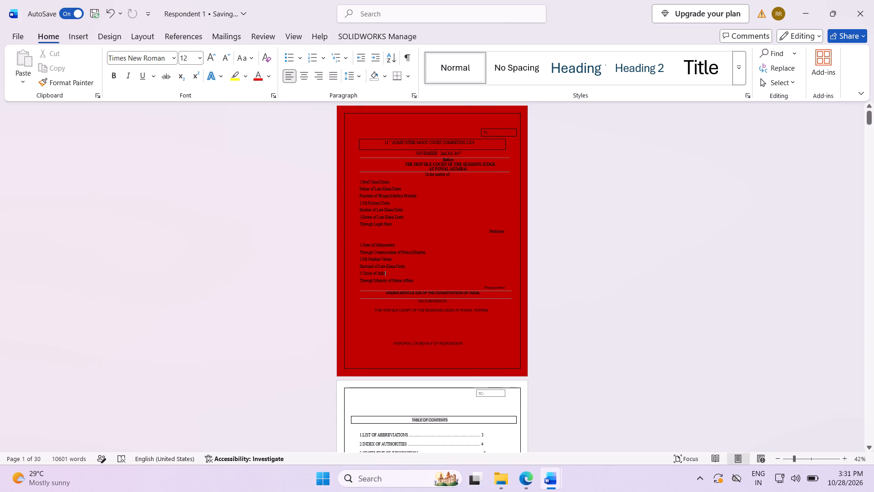
# Switch to the open petioner 1 Word document.
pyautogui.click(551, 470)
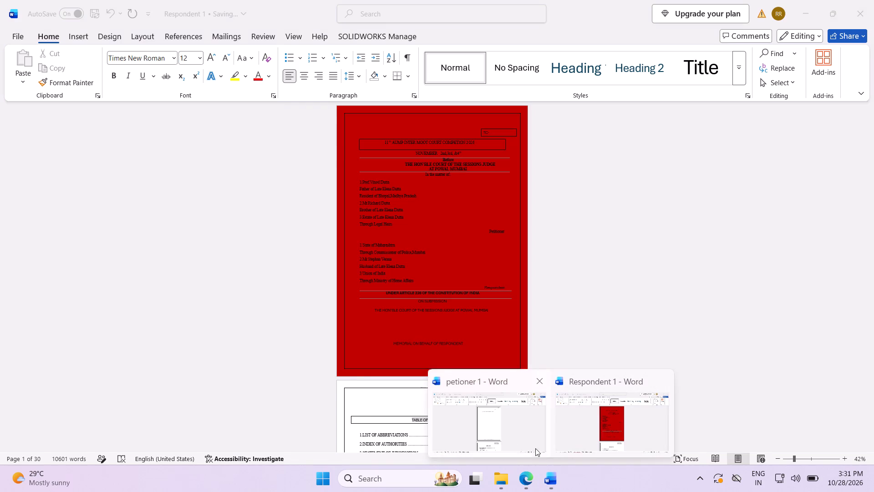
pyautogui.click(501, 437)
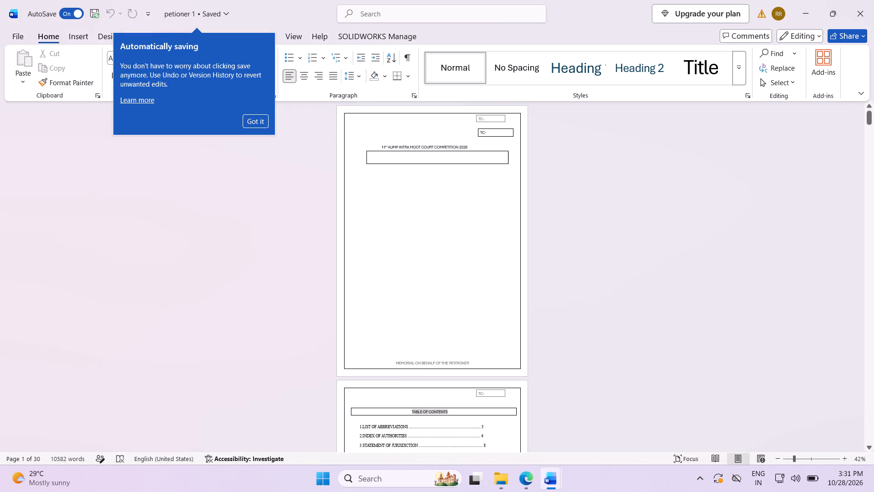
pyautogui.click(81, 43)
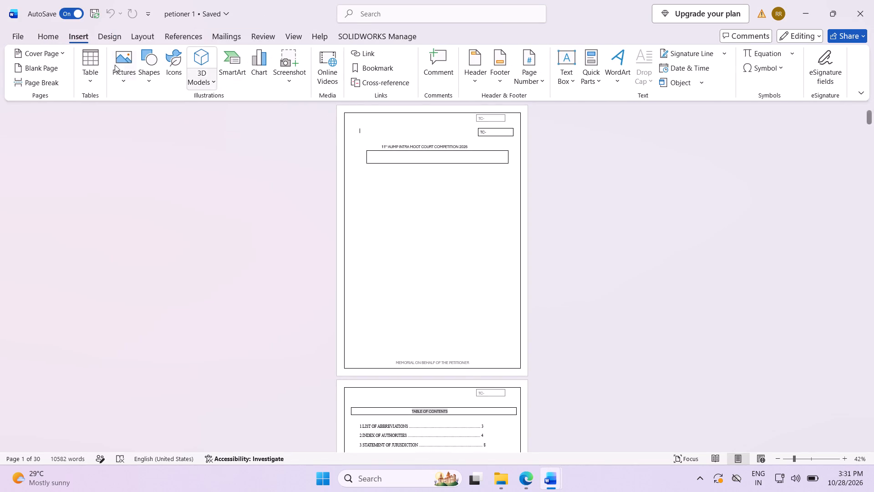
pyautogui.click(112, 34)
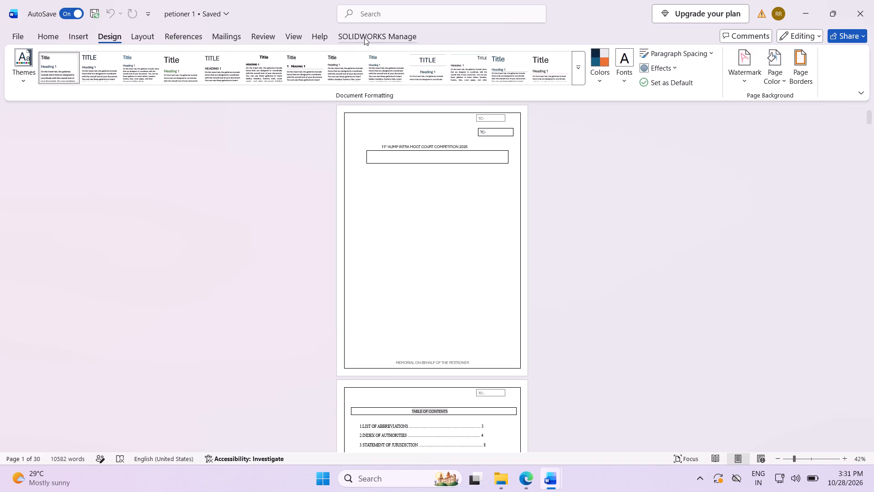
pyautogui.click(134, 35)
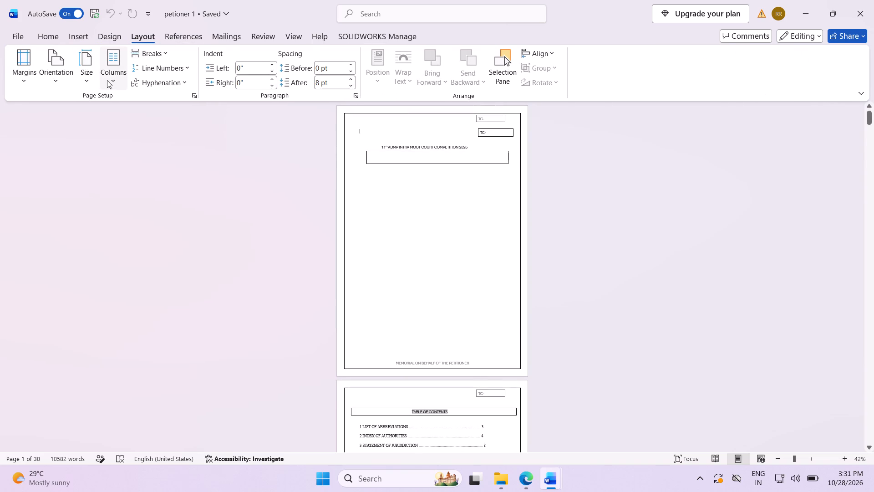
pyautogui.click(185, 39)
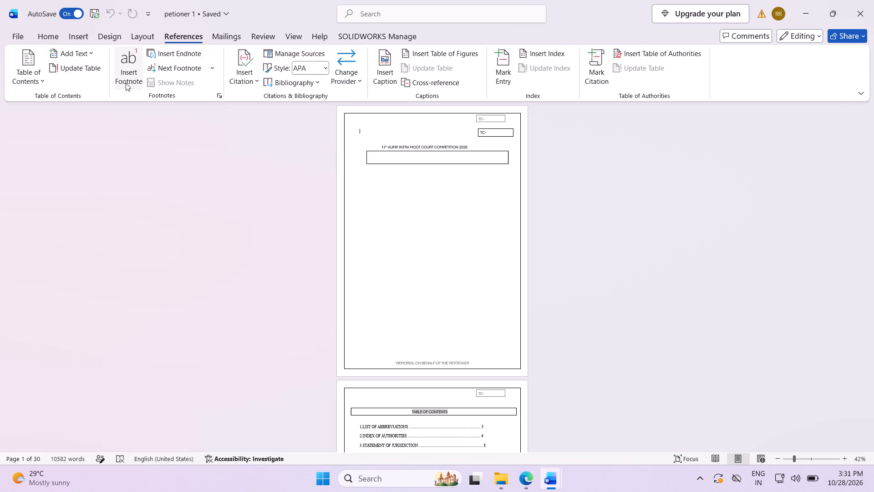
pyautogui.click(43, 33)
# Draw a rectangle shape over the petioner 1 cover page, about 11.41" high and 8.12" wide.
pyautogui.click(78, 31)
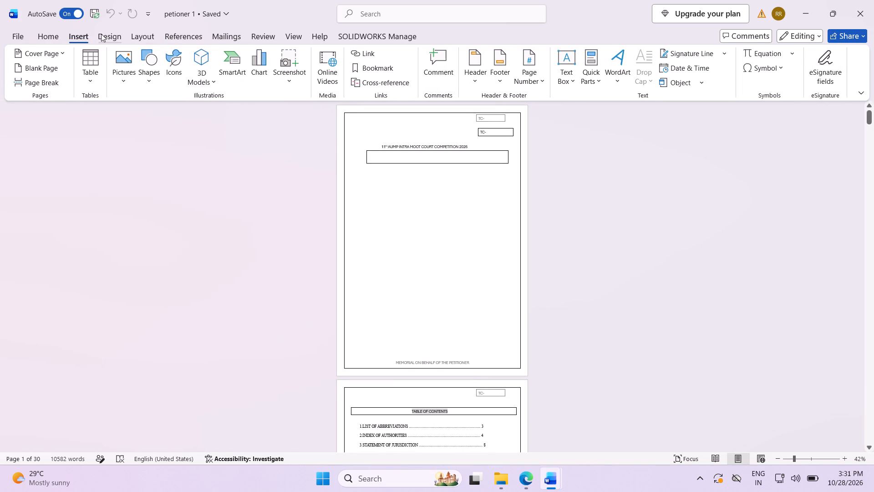
pyautogui.click(143, 81)
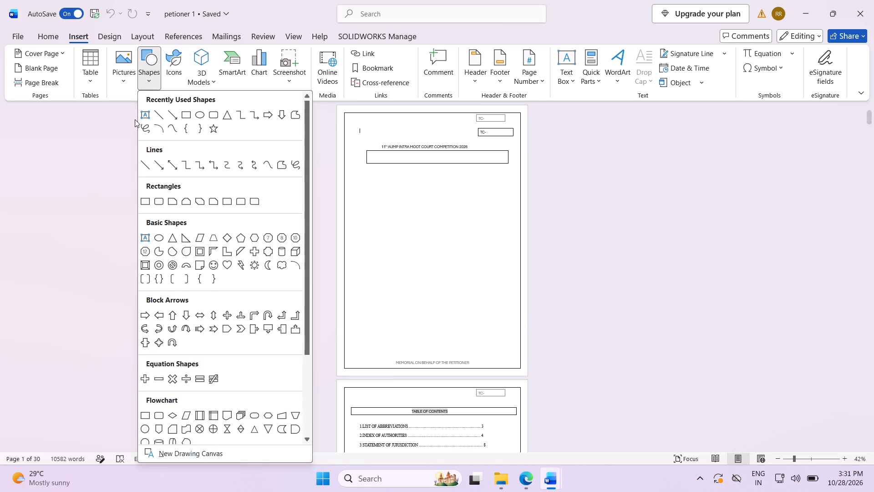
pyautogui.click(181, 112)
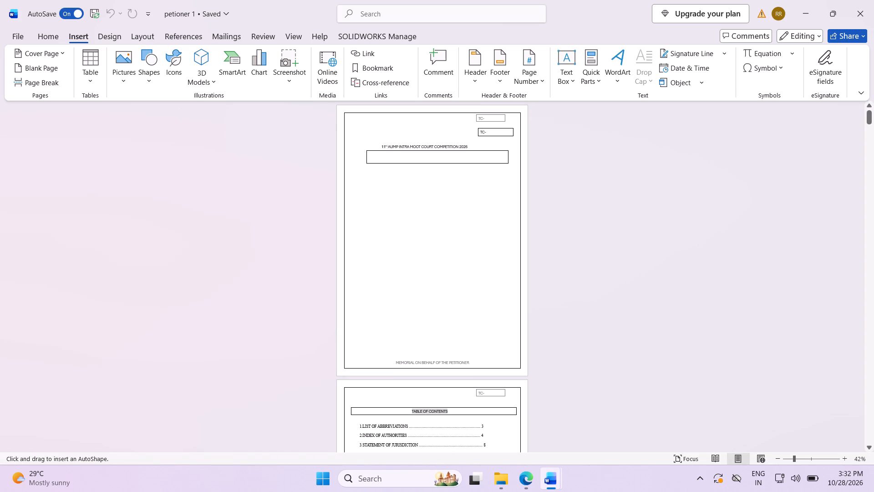
pyautogui.moveTo(337, 105); pyautogui.dragTo(539, 380)
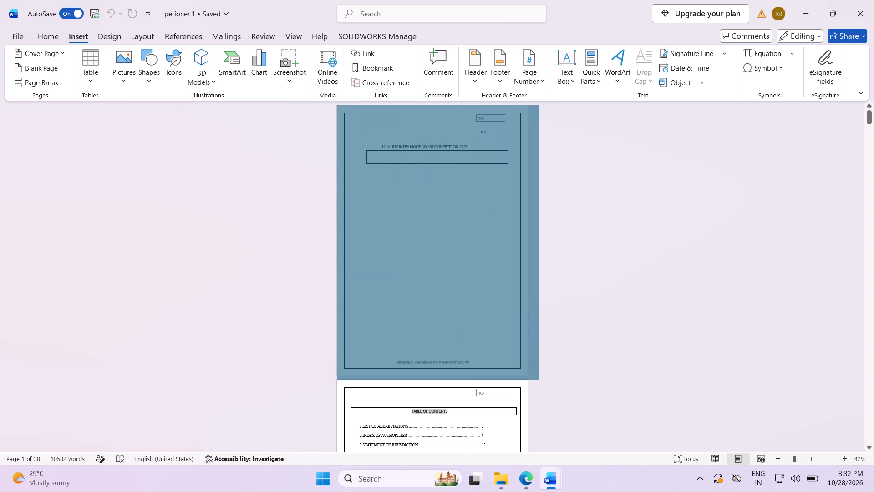
pyautogui.moveTo(539, 380); pyautogui.dragTo(522, 385)
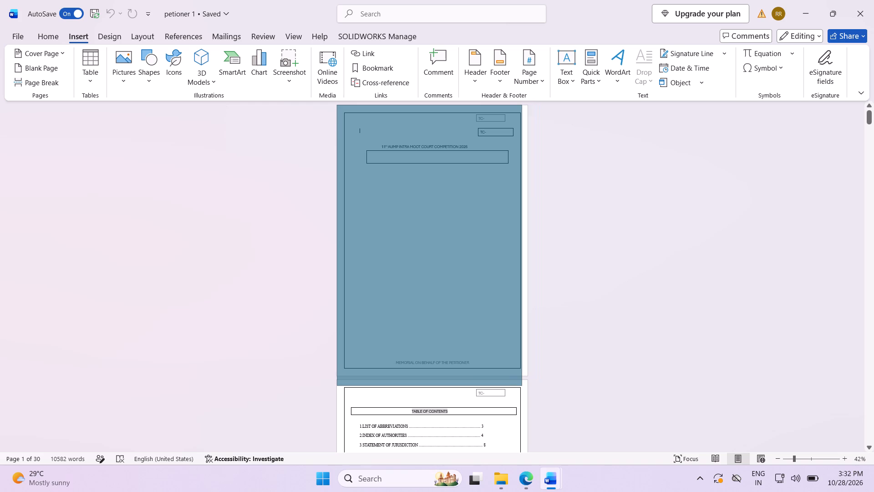
pyautogui.moveTo(522, 385); pyautogui.dragTo(531, 373)
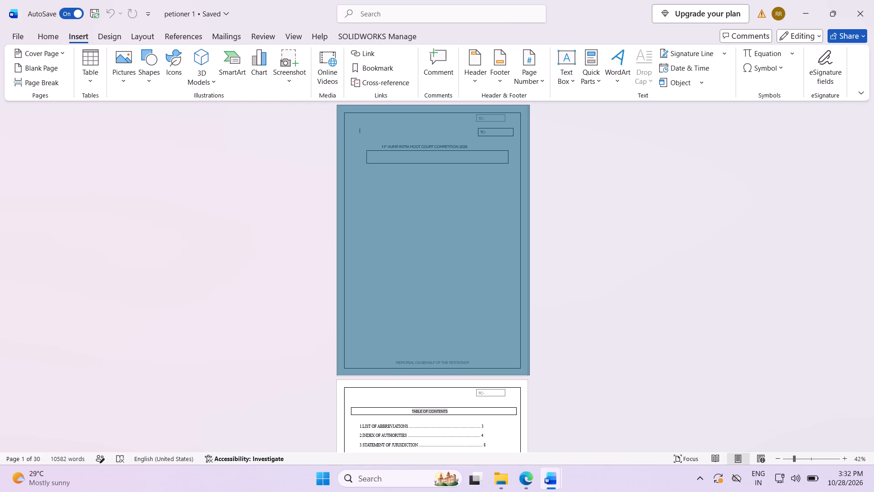
pyautogui.moveTo(531, 373); pyautogui.dragTo(526, 370)
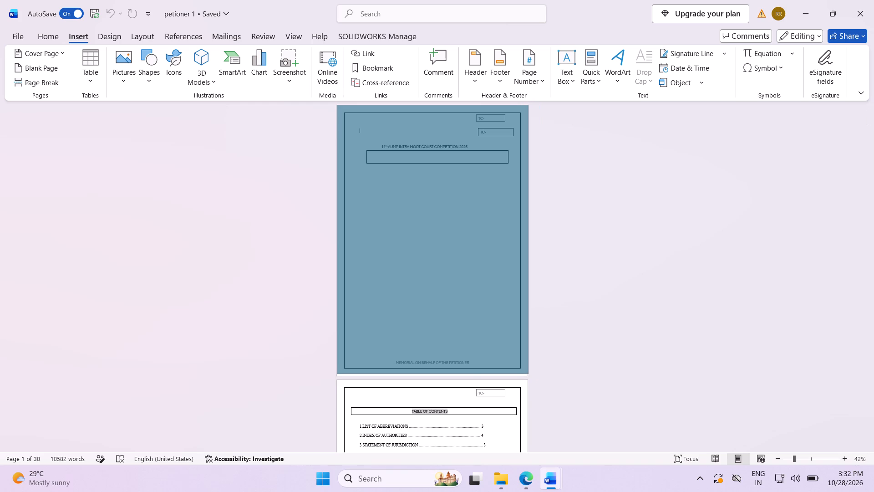
pyautogui.moveTo(526, 370); pyautogui.dragTo(530, 377)
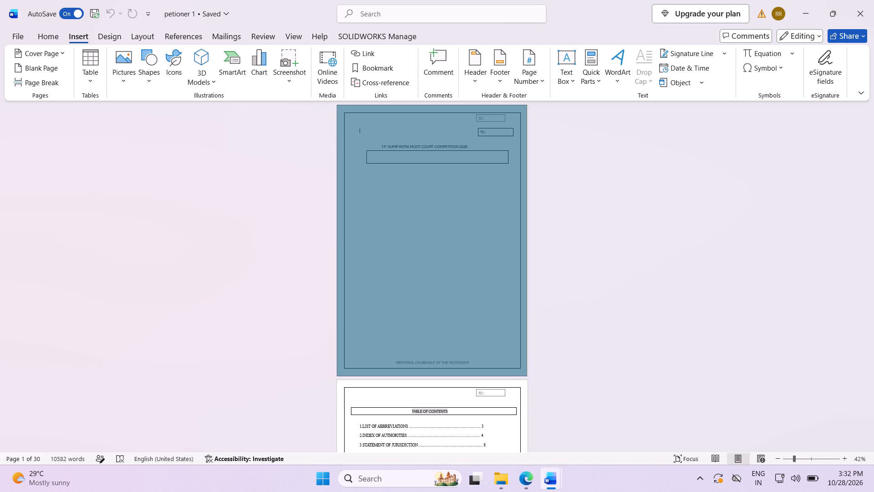
pyautogui.moveTo(530, 377); pyautogui.dragTo(529, 378)
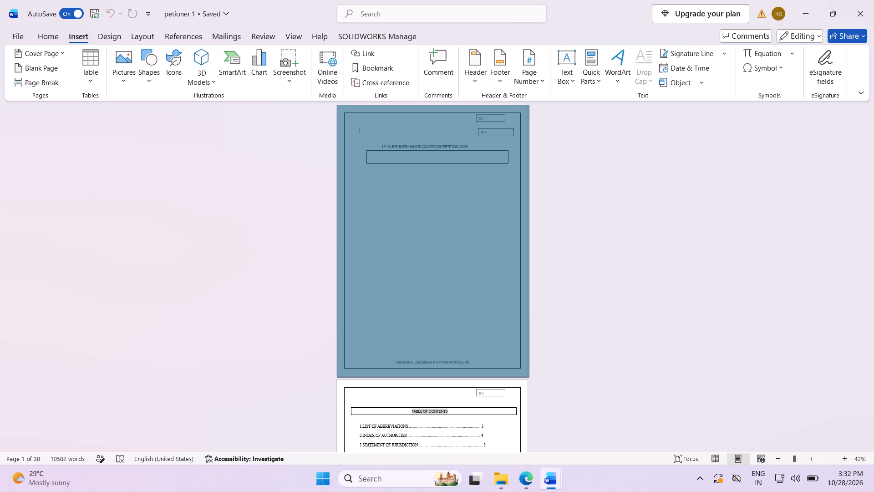
pyautogui.moveTo(529, 378); pyautogui.dragTo(524, 370)
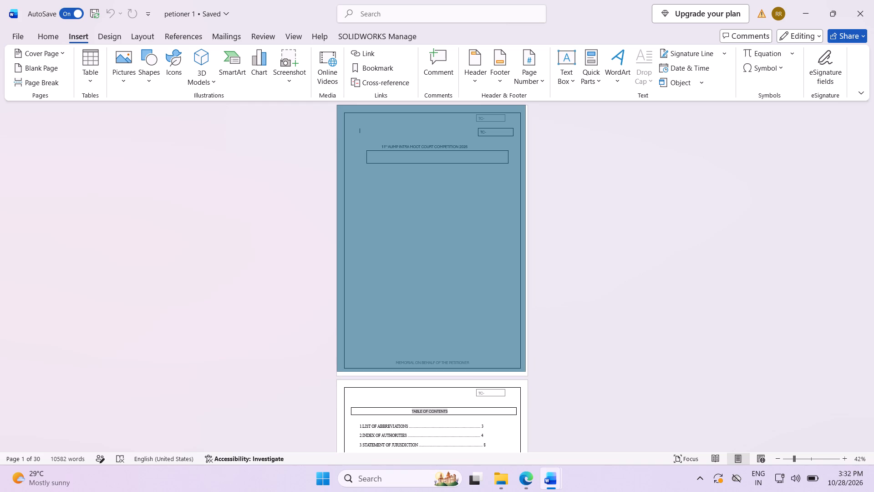
pyautogui.moveTo(524, 370); pyautogui.dragTo(528, 373)
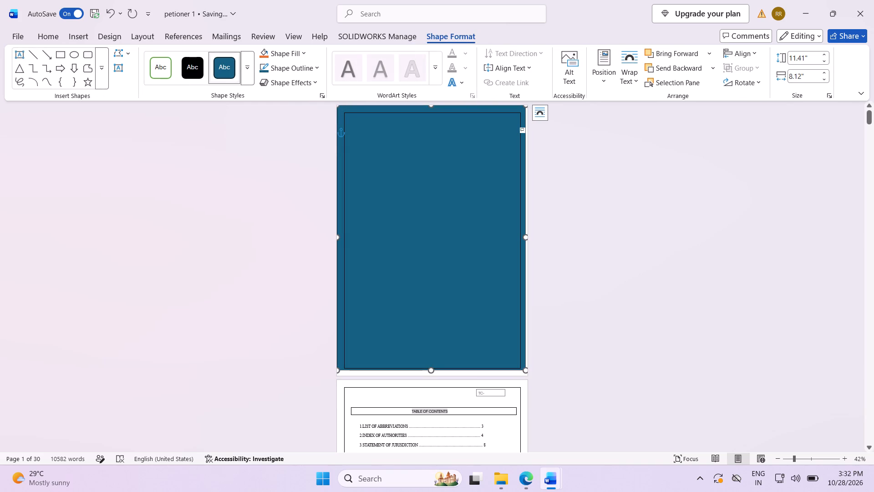
# Stretch the rectangle beyond the cover page's edges to about 11.9" high and 12.65" wide so it covers all of page 1.
pyautogui.moveTo(523, 237); pyautogui.dragTo(529, 237)
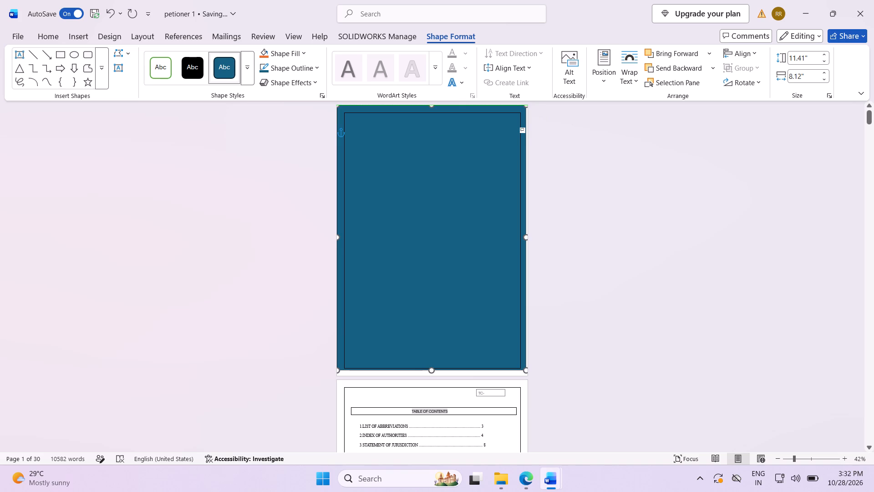
pyautogui.moveTo(529, 237); pyautogui.dragTo(535, 238)
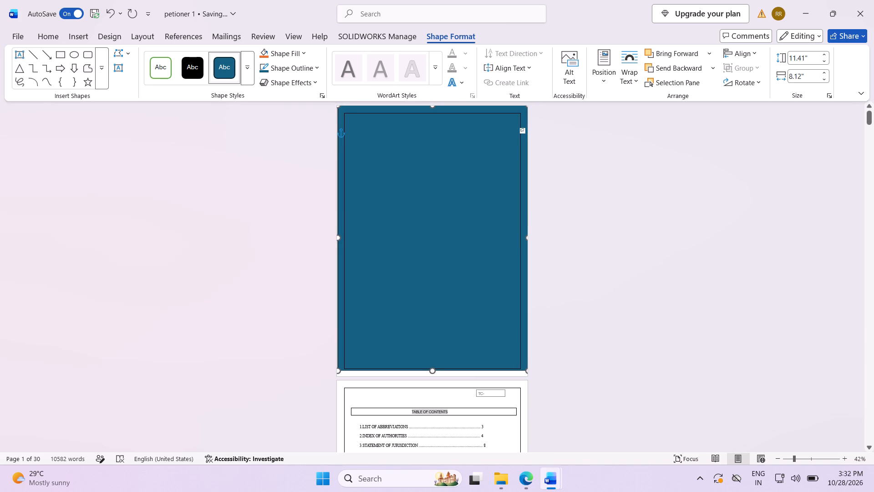
pyautogui.moveTo(430, 368); pyautogui.dragTo(432, 377)
pyautogui.moveTo(337, 240); pyautogui.dragTo(307, 255)
pyautogui.scroll(2, 451, 286)
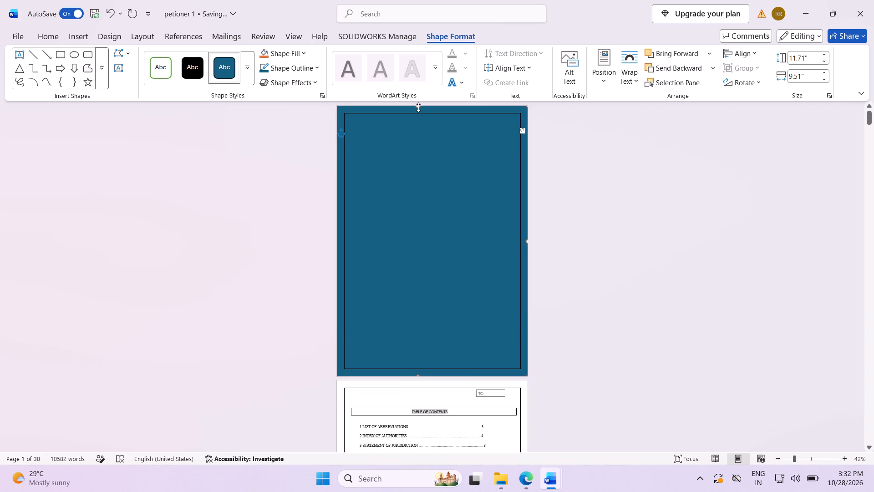
pyautogui.moveTo(418, 107); pyautogui.dragTo(422, 100)
pyautogui.moveTo(527, 241); pyautogui.dragTo(601, 236)
pyautogui.moveTo(453, 375); pyautogui.dragTo(453, 380)
pyautogui.moveTo(453, 380); pyautogui.dragTo(453, 384)
pyautogui.scroll(3, 412, 292)
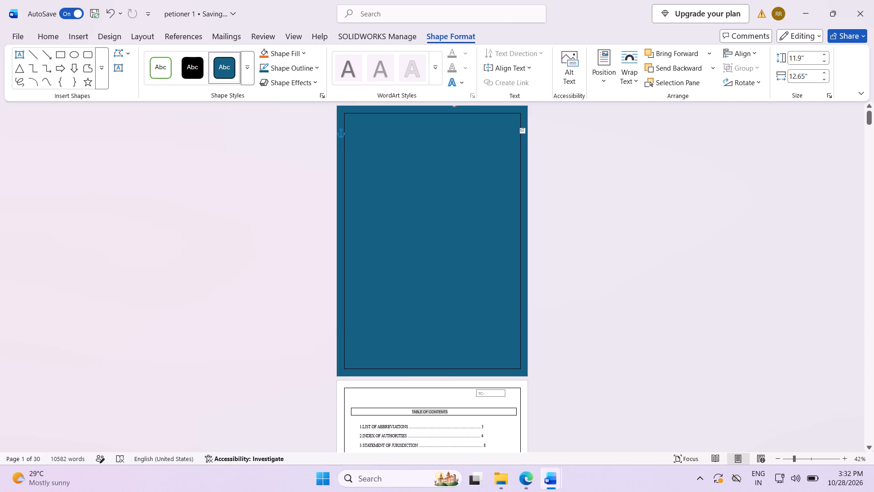
# Fill the cover page rectangle with the standard blue colour and remove its outline.
pyautogui.click(301, 55)
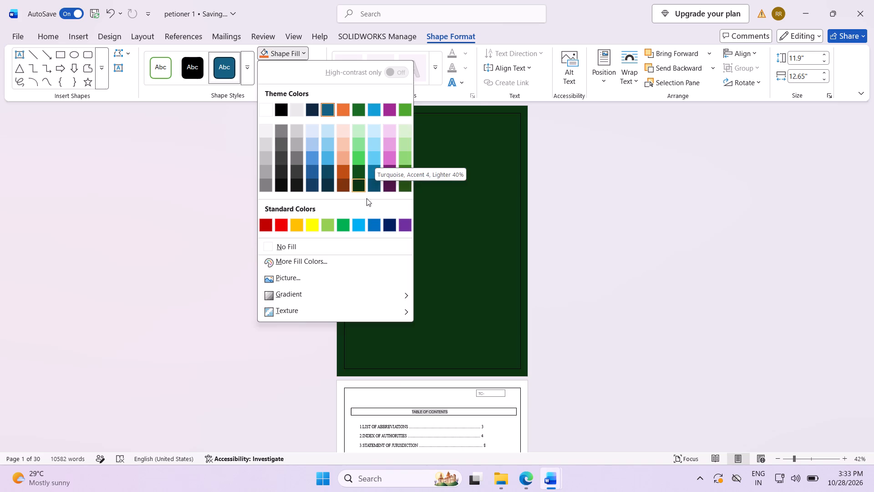
pyautogui.click(371, 225)
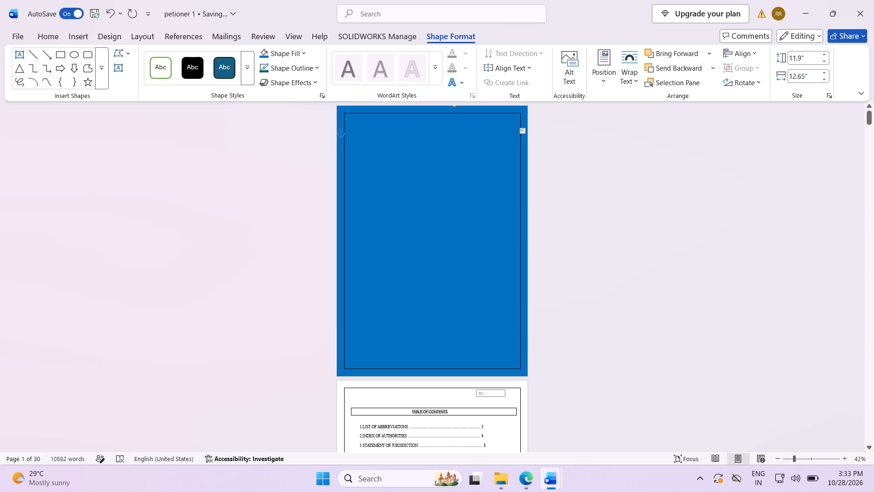
pyautogui.click(313, 67)
pyautogui.click(292, 257)
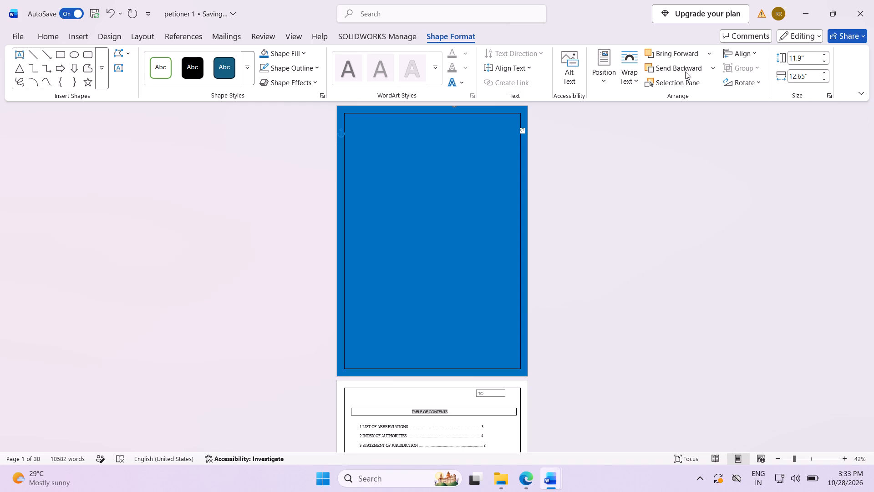
# Set the blue rectangle's text wrapping to Behind Text.
pyautogui.click(630, 77)
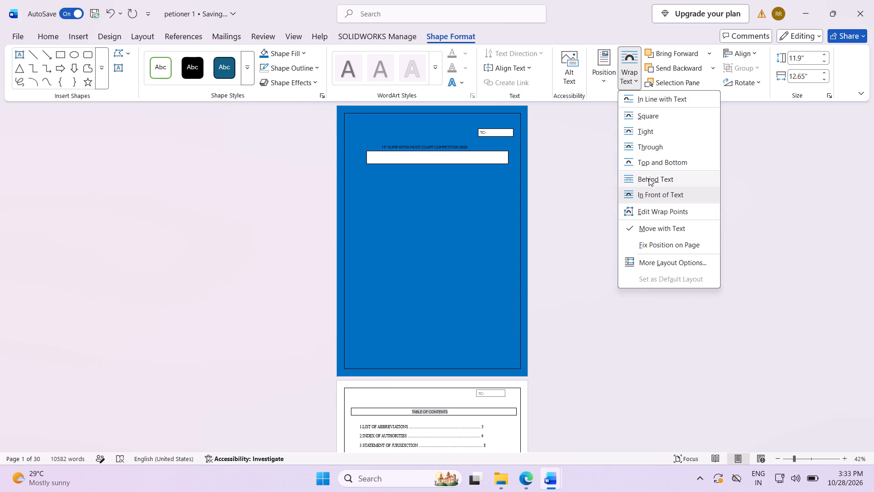
pyautogui.click(649, 178)
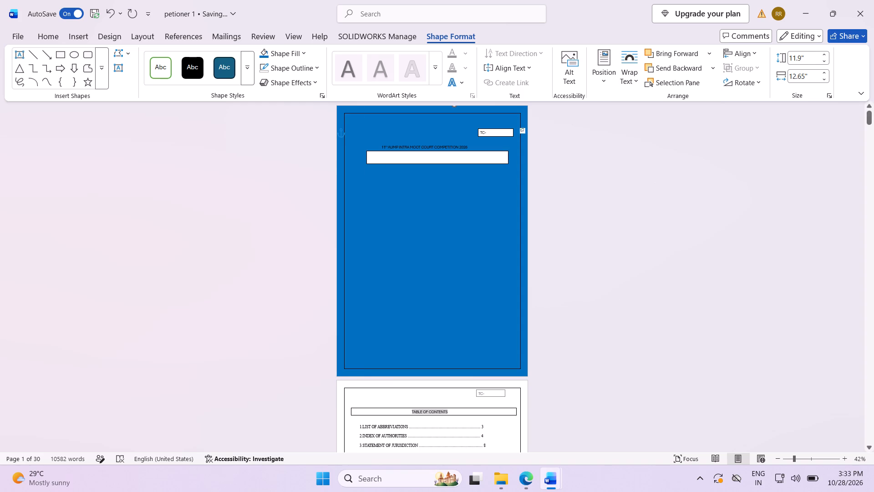
# Set the font colour inside the empty box below the competition title on the petioner 1 cover to standard blue.
pyautogui.click(381, 159)
pyautogui.rightClick(423, 159)
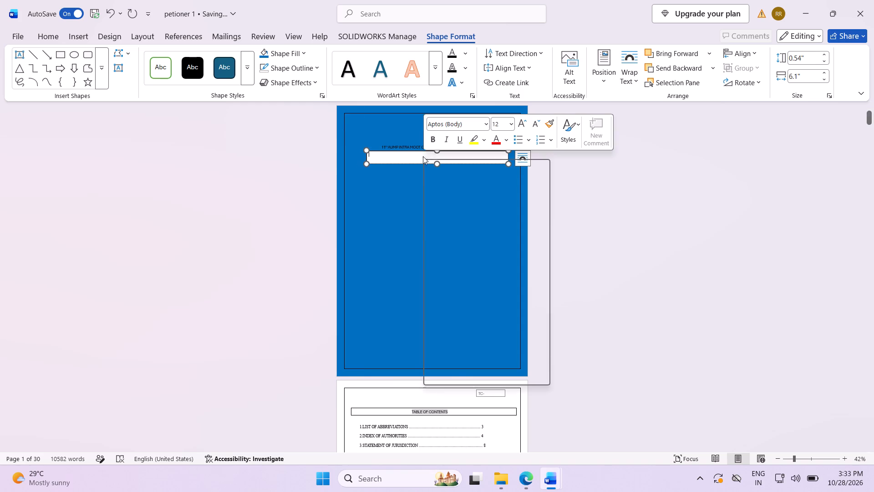
pyautogui.click(505, 139)
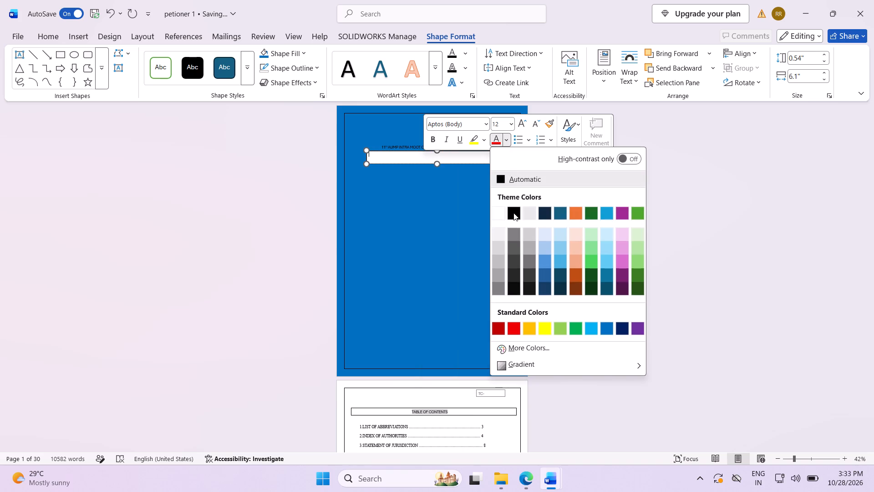
pyautogui.click(602, 330)
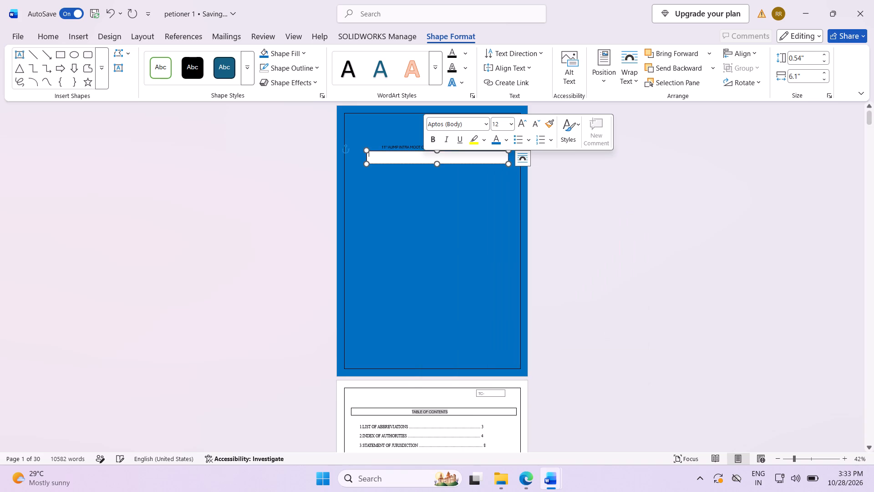
pyautogui.click(451, 161)
pyautogui.click(452, 151)
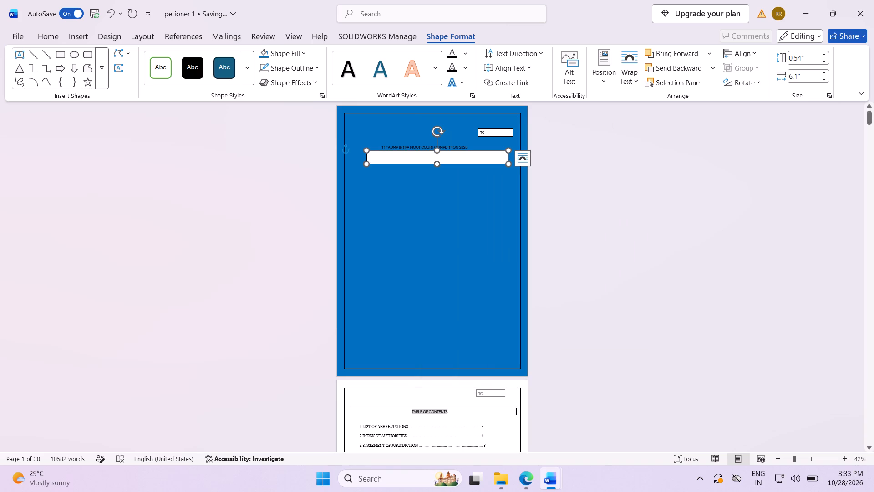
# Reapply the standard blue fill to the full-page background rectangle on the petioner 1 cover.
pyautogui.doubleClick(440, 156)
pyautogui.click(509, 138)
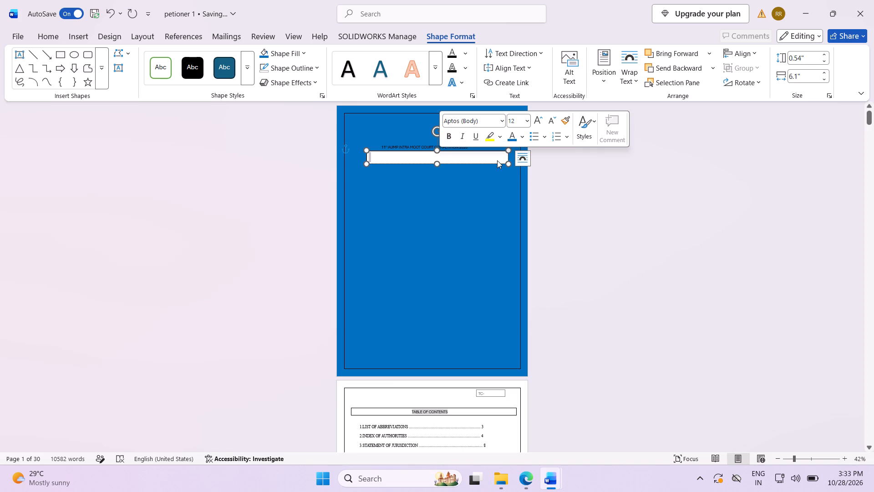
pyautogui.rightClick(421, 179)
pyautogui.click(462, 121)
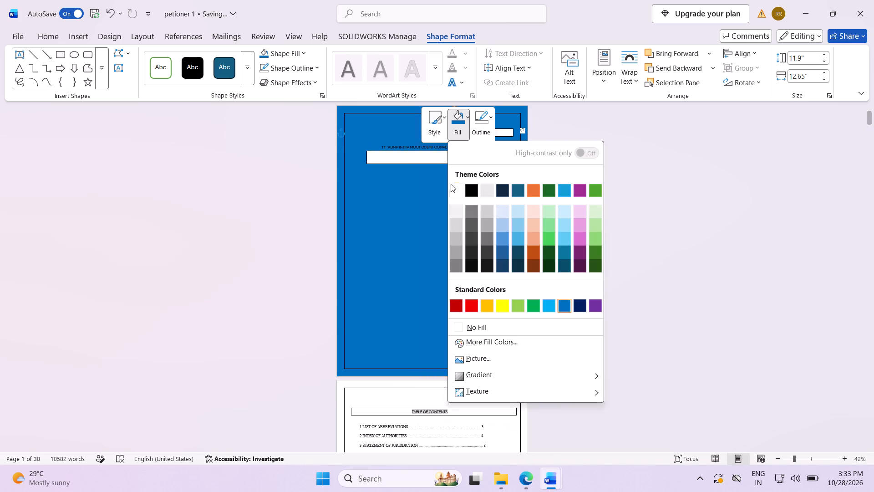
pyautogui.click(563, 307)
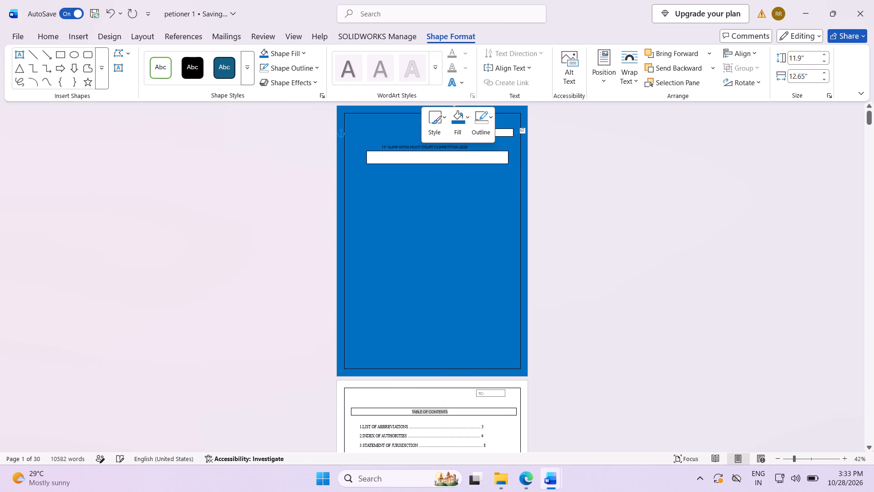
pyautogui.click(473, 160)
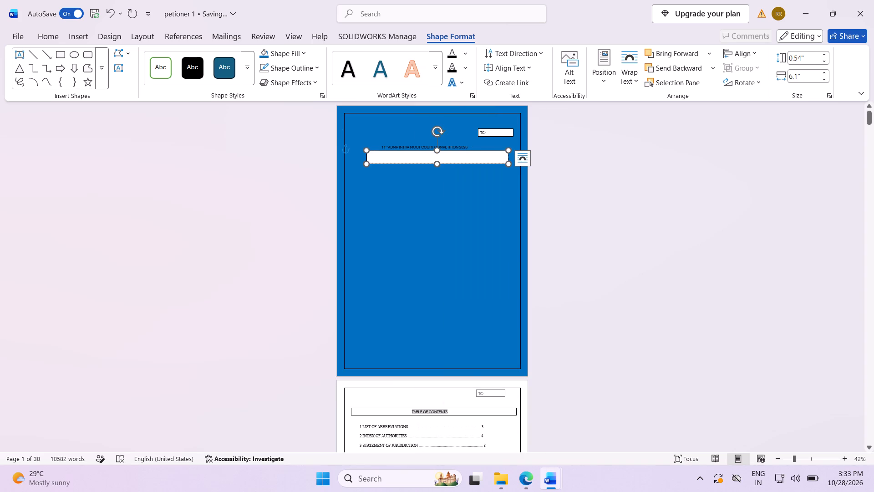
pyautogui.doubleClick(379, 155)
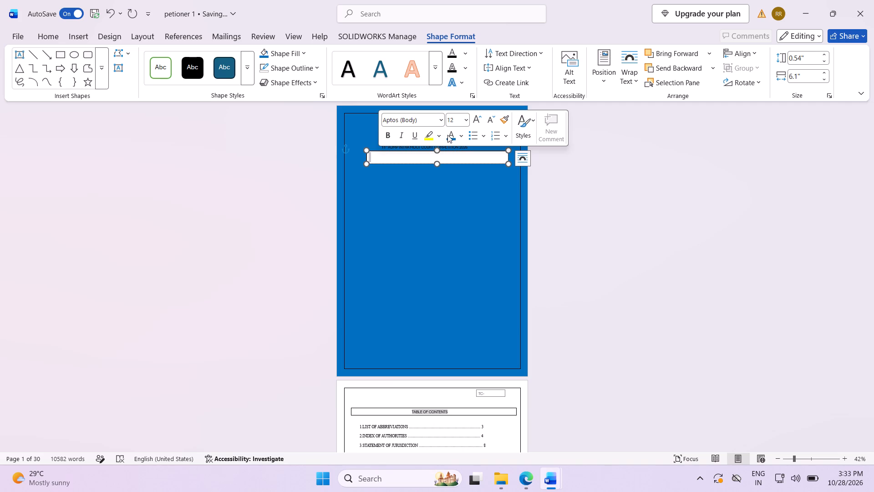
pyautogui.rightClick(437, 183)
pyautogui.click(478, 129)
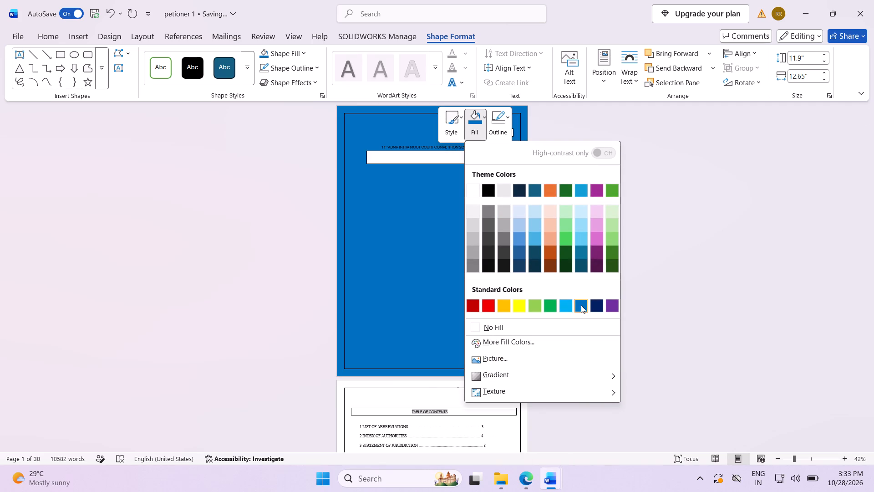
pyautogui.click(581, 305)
# Fill the empty box below the competition title with the standard blue colour.
pyautogui.click(488, 157)
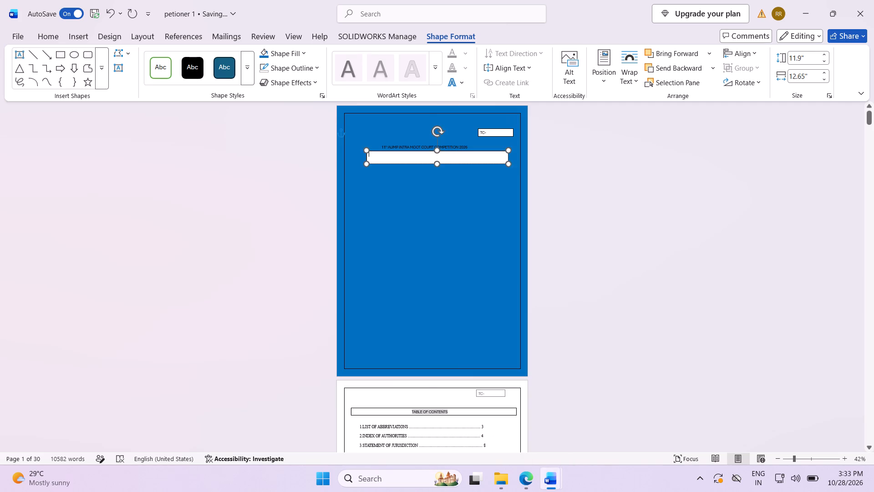
pyautogui.rightClick(401, 153)
pyautogui.click(432, 113)
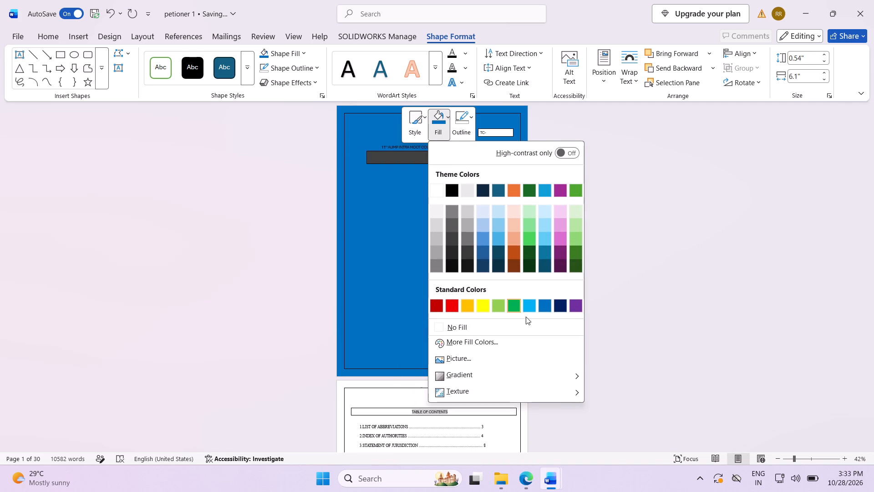
pyautogui.click(540, 303)
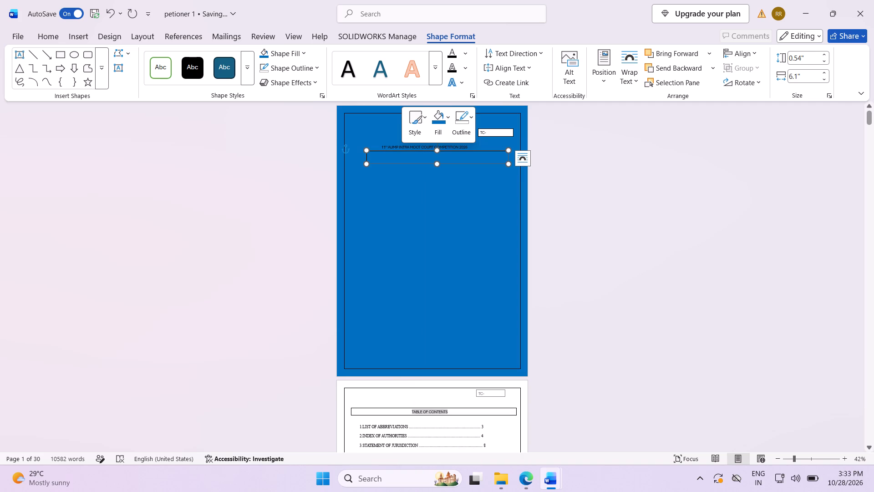
# Fill the TC- box on the petioner 1 cover page with the standard blue colour.
pyautogui.rightClick(492, 133)
pyautogui.click(492, 133)
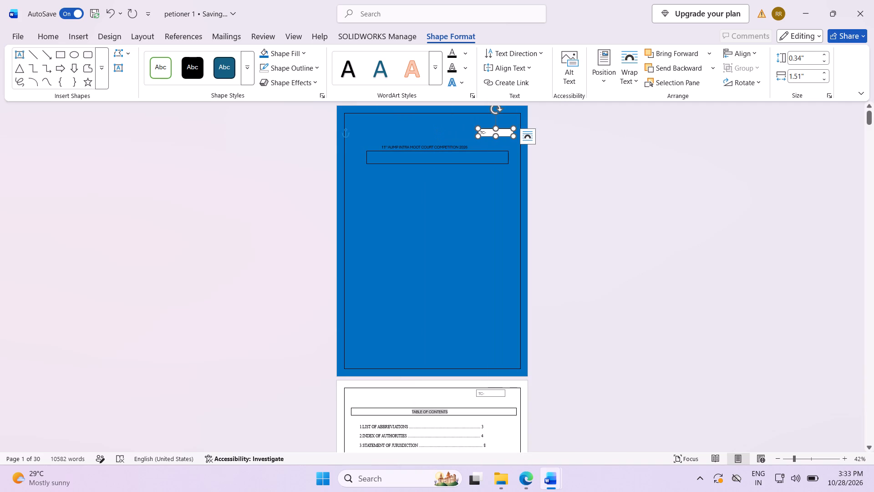
pyautogui.click(491, 130)
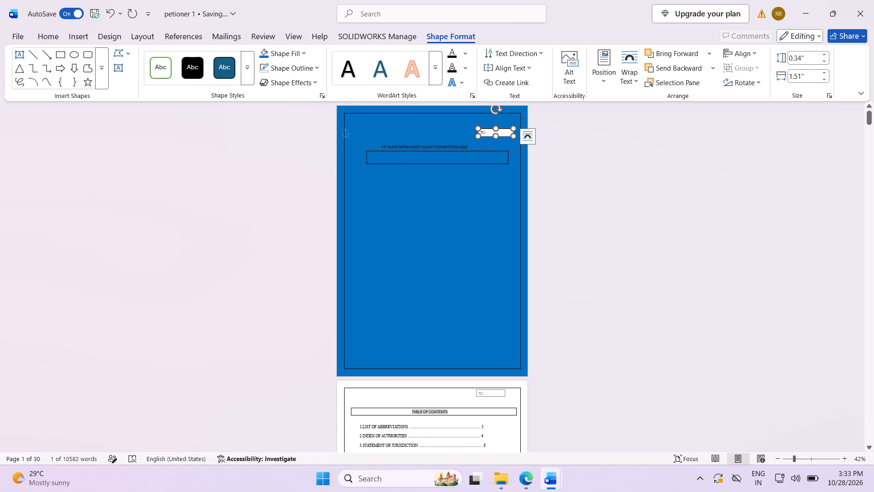
pyautogui.rightClick(495, 130)
pyautogui.click(532, 106)
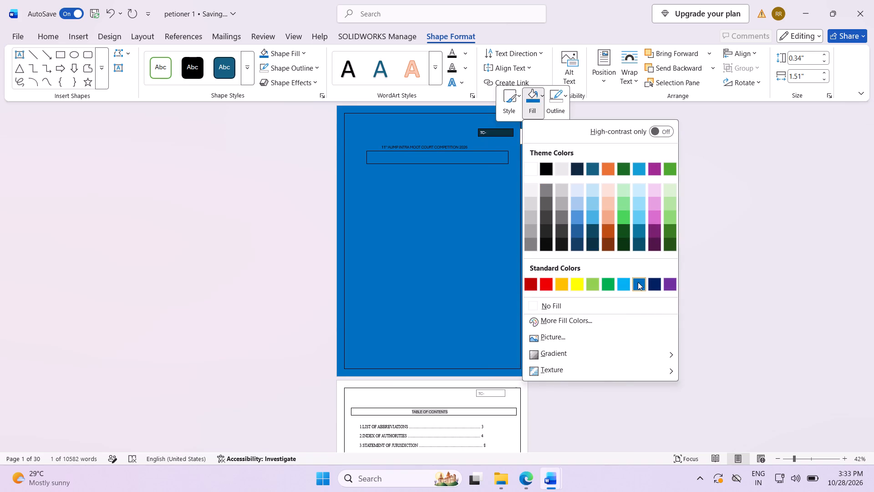
pyautogui.click(639, 284)
pyautogui.click(462, 196)
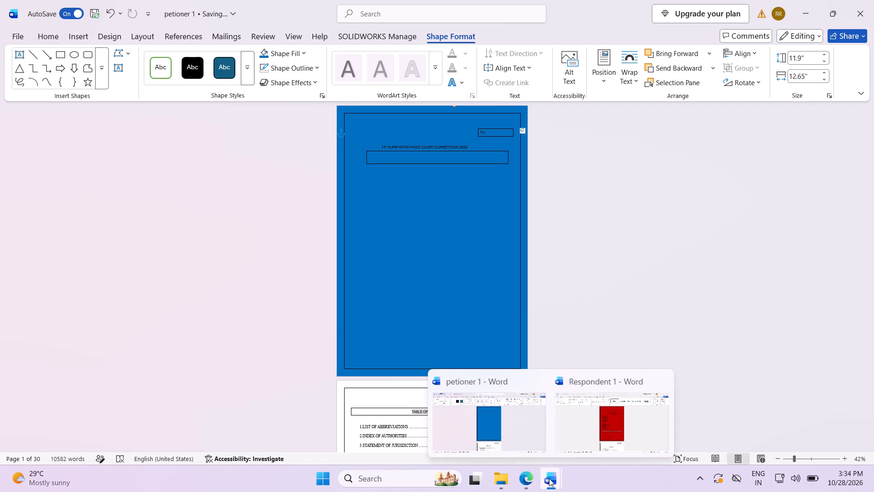
# Look over the Respondent 1 cover page for comparison and return to the petioner 1 document.
pyautogui.click(588, 432)
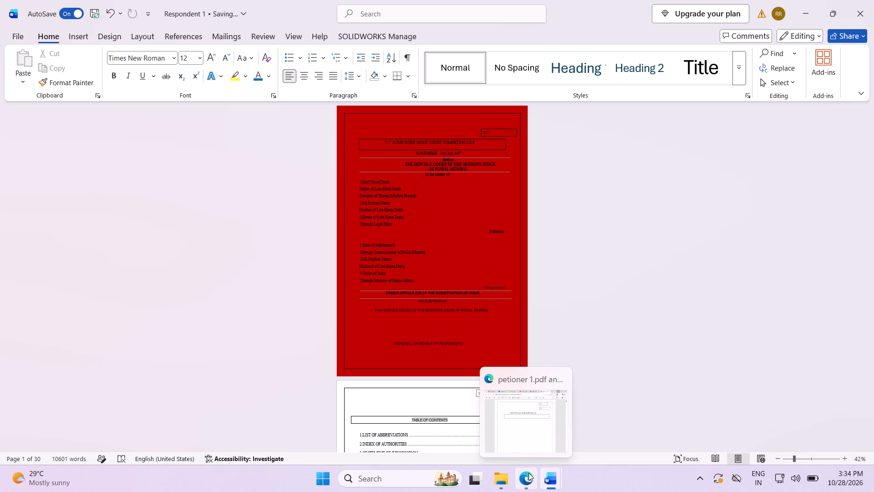
pyautogui.click(551, 478)
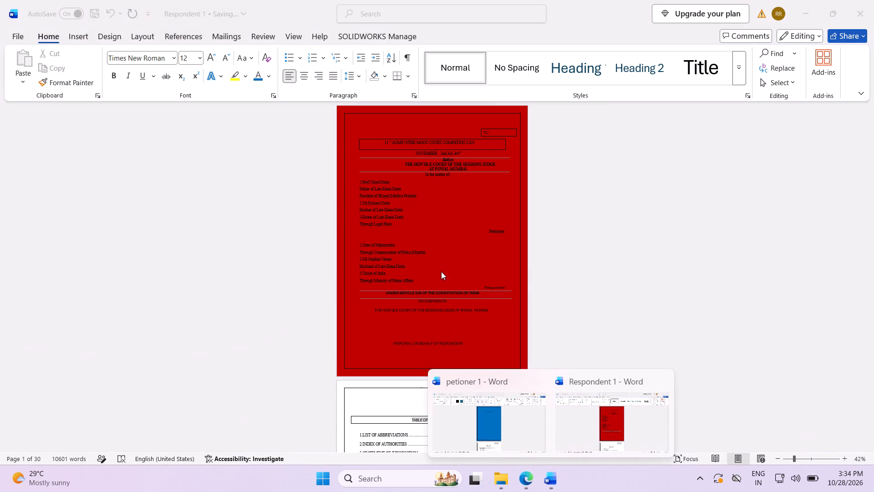
pyautogui.click(591, 447)
pyautogui.moveTo(556, 482); pyautogui.dragTo(551, 478)
pyautogui.click(558, 487)
pyautogui.click(496, 415)
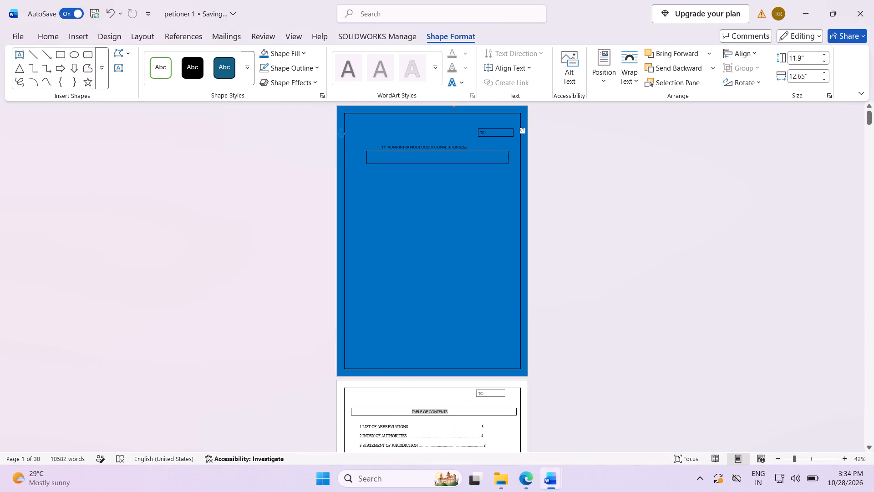
# Select the TC- box on the petioner 1 cover page.
pyautogui.click(489, 133)
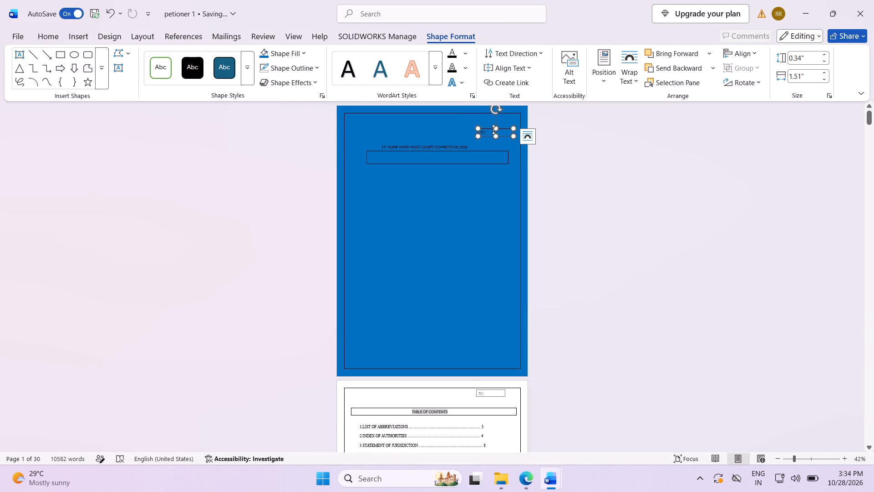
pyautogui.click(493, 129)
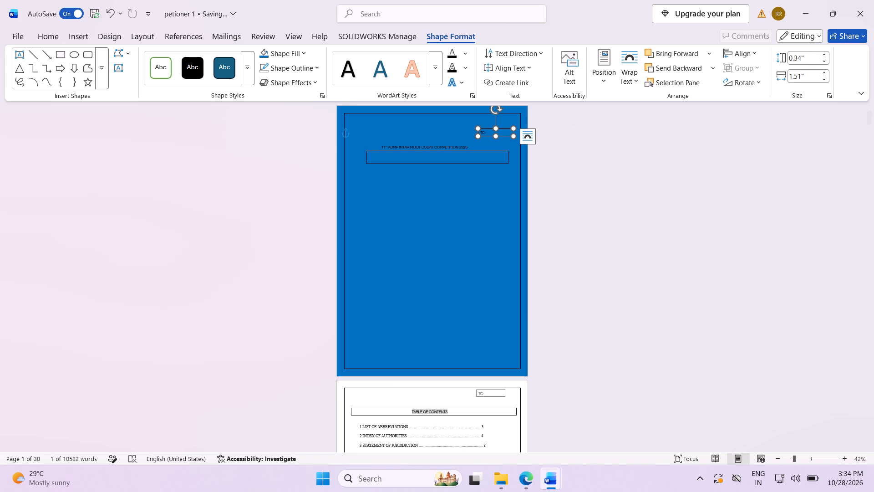
# Minimise both Word documents, switch to Google Chrome and search the web for "whatsweb web".
pyautogui.click(800, 16)
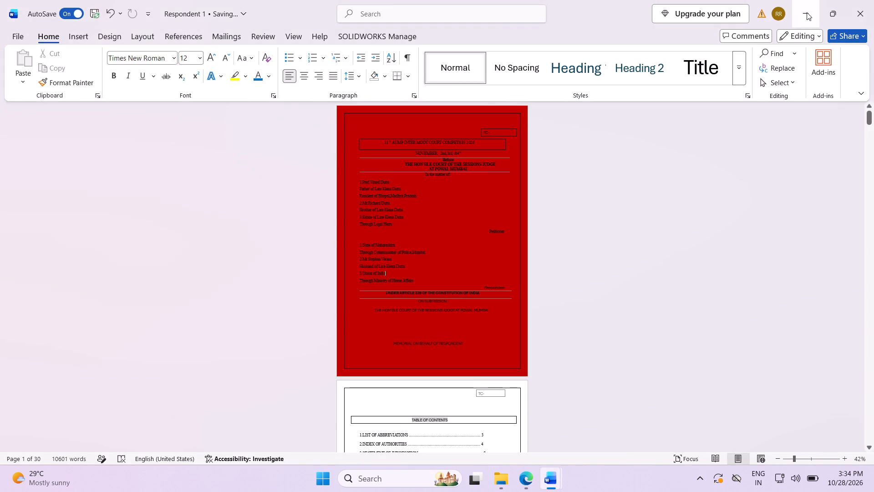
pyautogui.click(811, 10)
pyautogui.click(695, 75)
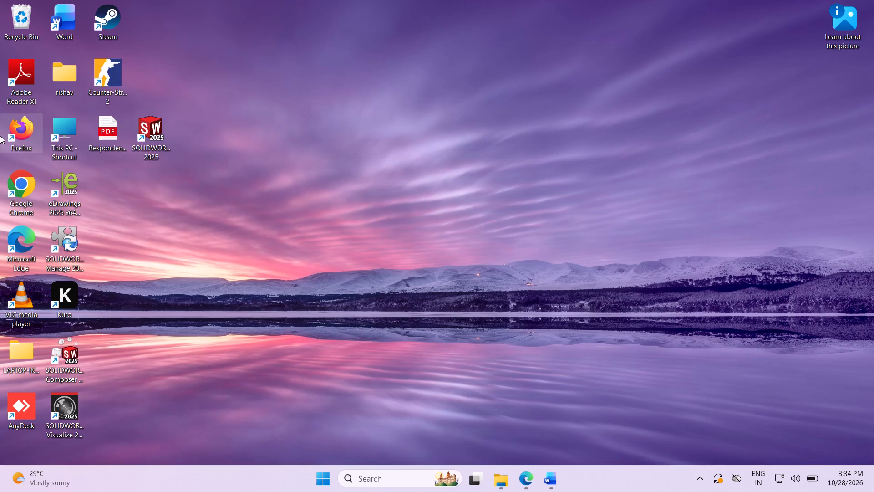
pyautogui.doubleClick(21, 178)
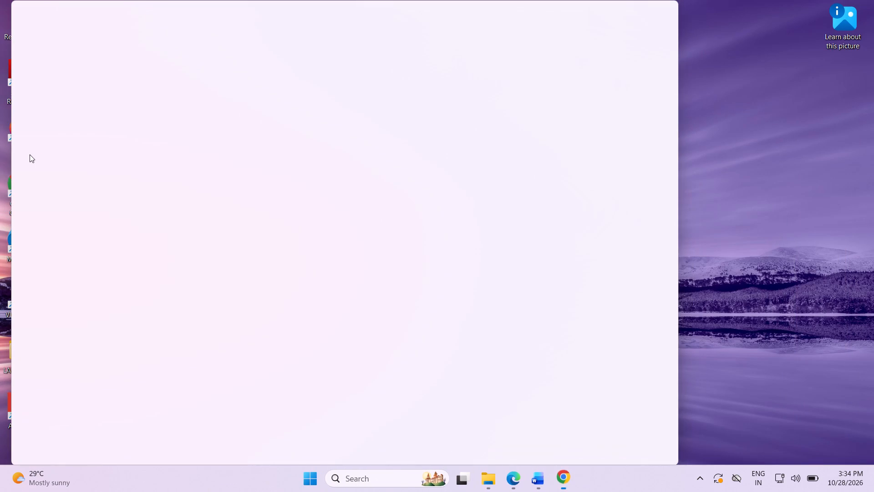
pyautogui.click(146, 39)
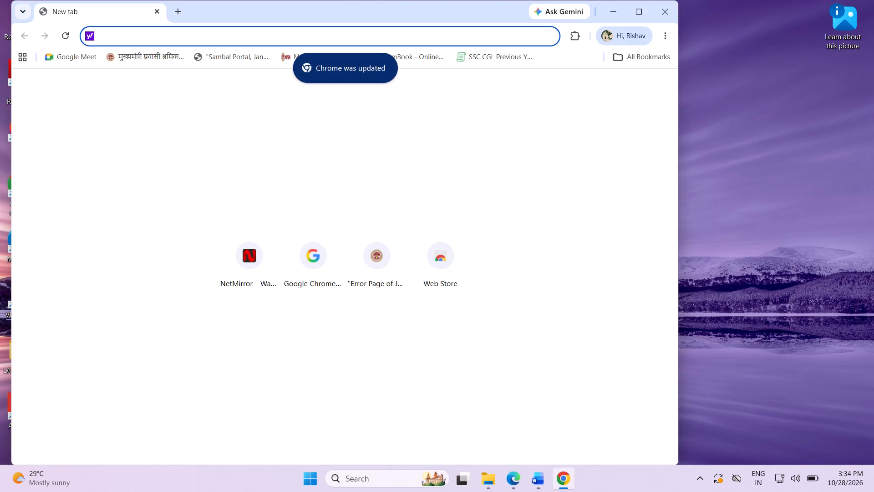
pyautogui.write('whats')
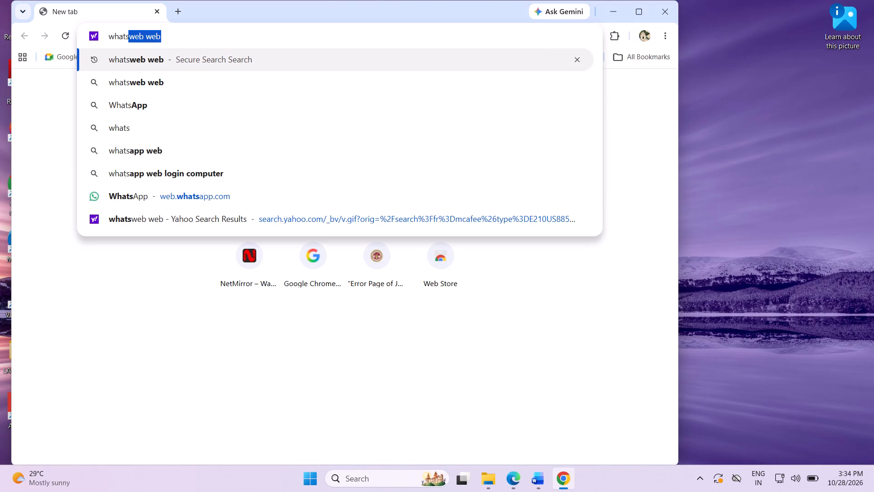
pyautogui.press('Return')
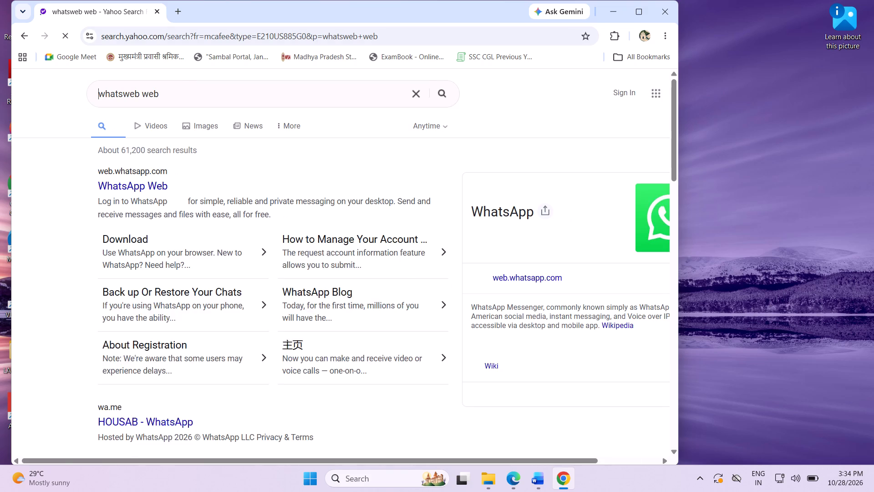
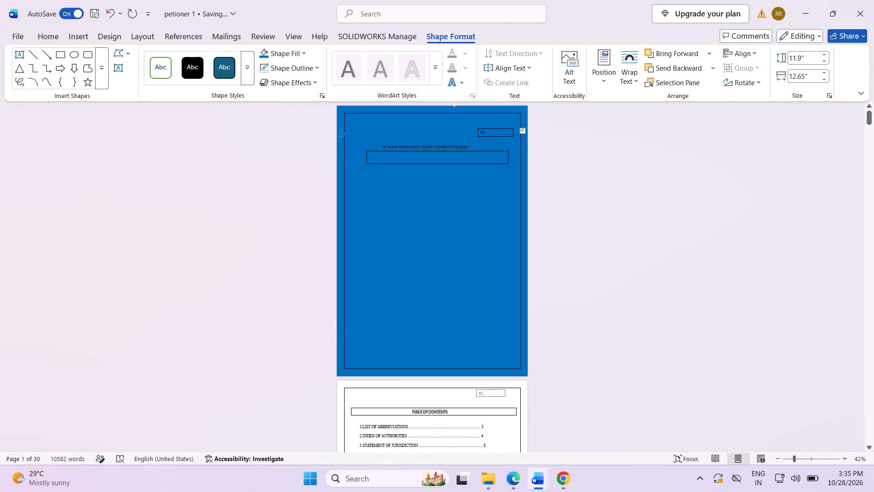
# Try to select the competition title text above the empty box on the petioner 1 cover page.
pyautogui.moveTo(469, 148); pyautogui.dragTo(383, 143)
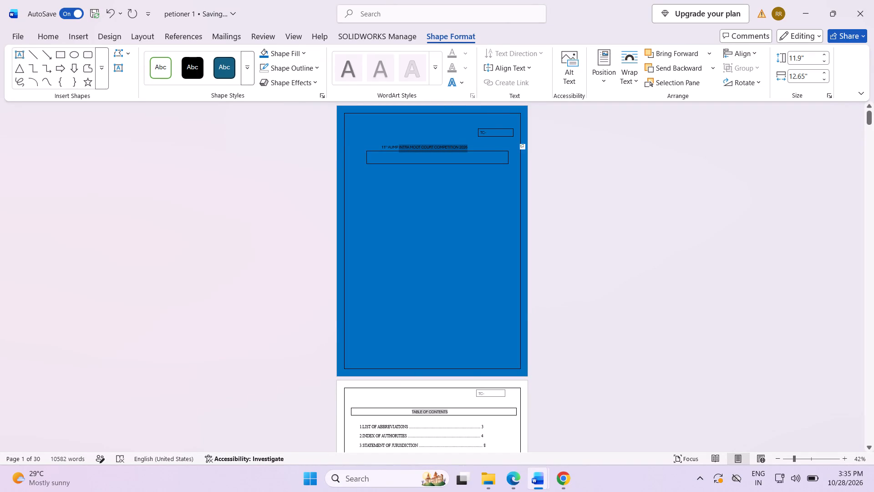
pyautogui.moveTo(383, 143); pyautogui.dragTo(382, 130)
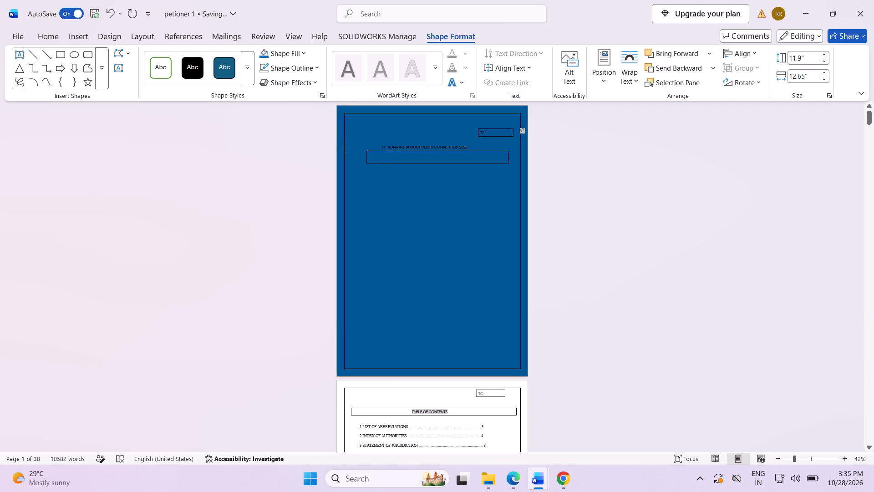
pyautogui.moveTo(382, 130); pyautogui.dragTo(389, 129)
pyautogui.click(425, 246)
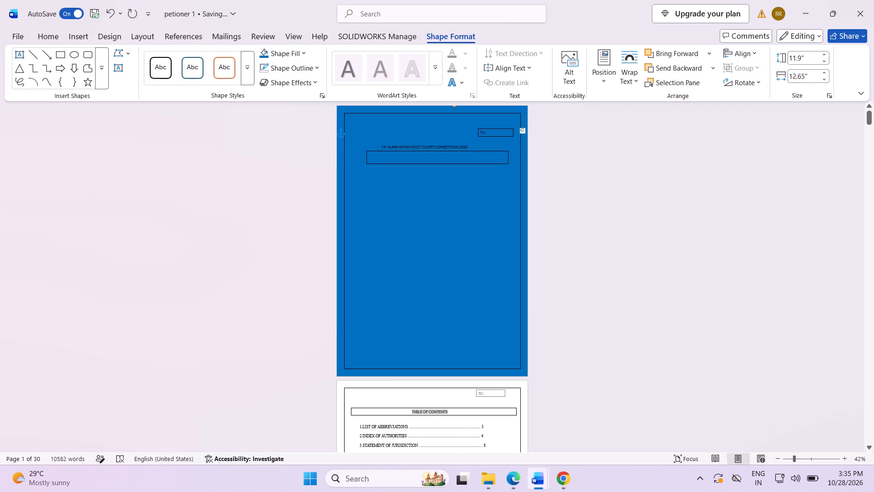
# Move the empty box further down the petioner 1 cover, clear of the competition title.
pyautogui.moveTo(380, 145); pyautogui.dragTo(409, 144)
pyautogui.moveTo(409, 144); pyautogui.dragTo(401, 140)
pyautogui.click(477, 152)
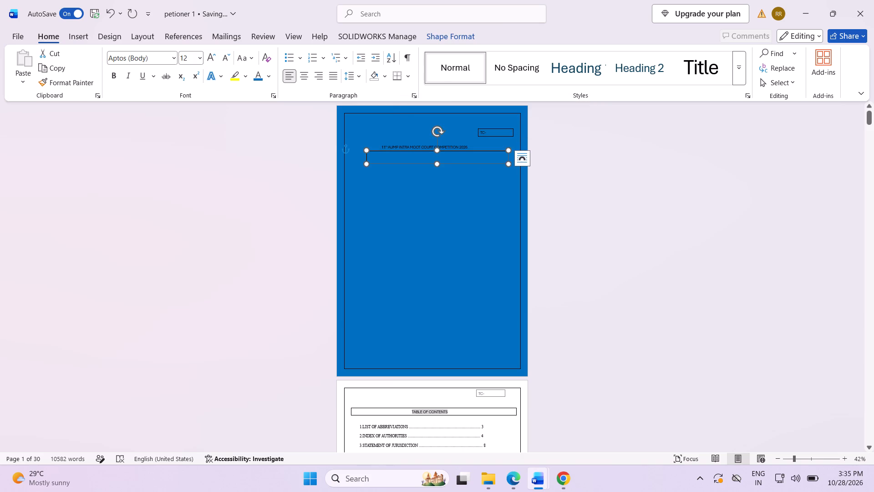
pyautogui.moveTo(478, 150); pyautogui.dragTo(474, 186)
# Copy the competition title text into the empty box below it.
pyautogui.click(471, 148)
pyautogui.moveTo(470, 146); pyautogui.dragTo(442, 145)
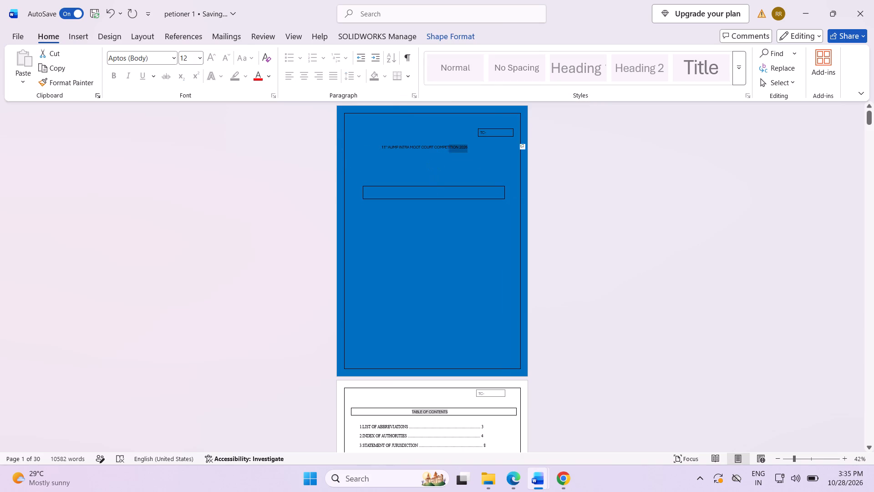
pyautogui.moveTo(442, 145); pyautogui.dragTo(387, 147)
pyautogui.hotkey('ctrl', 'x')
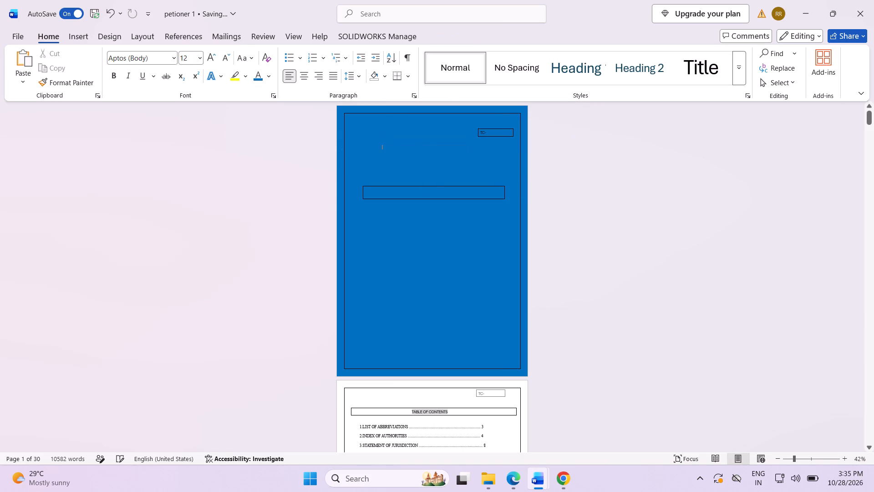
pyautogui.hotkey('ctrl', 'z')
pyautogui.hotkey('ctrl', 'c')
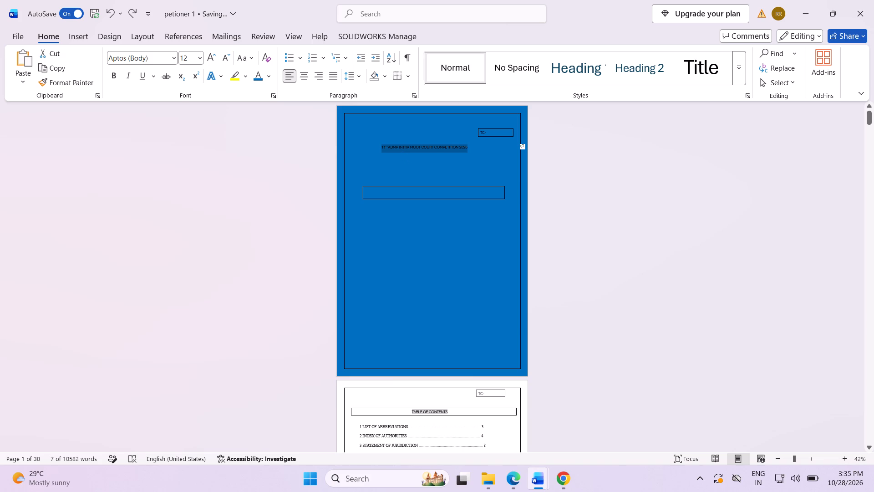
pyautogui.click(410, 191)
pyautogui.hotkey('ctrl', 'v')
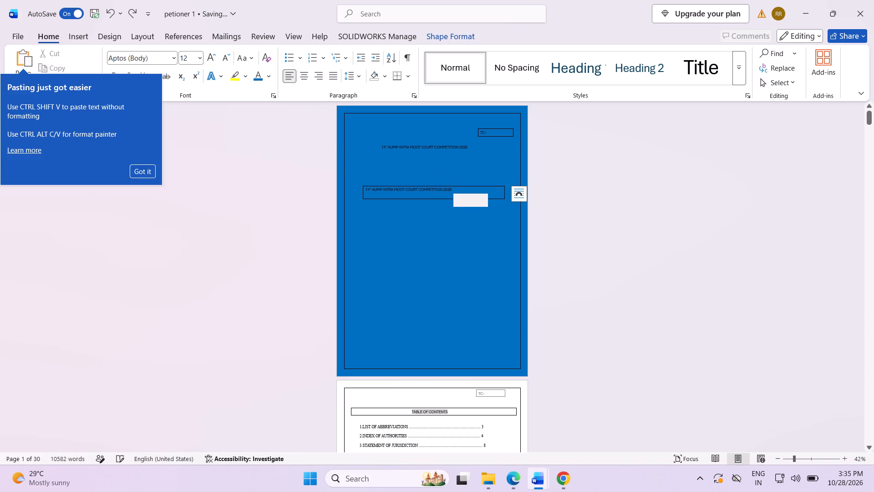
# Delete the original competition title line above the box, keeping the copy inside the box.
pyautogui.moveTo(470, 147); pyautogui.dragTo(379, 154)
pyautogui.click(409, 163)
pyautogui.moveTo(467, 145); pyautogui.dragTo(376, 156)
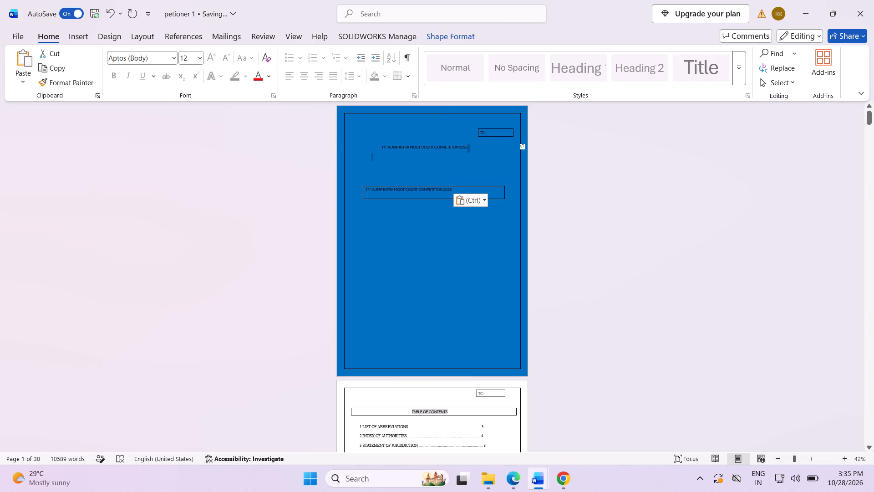
pyautogui.moveTo(376, 156); pyautogui.dragTo(381, 143)
pyautogui.press('BackSpace')
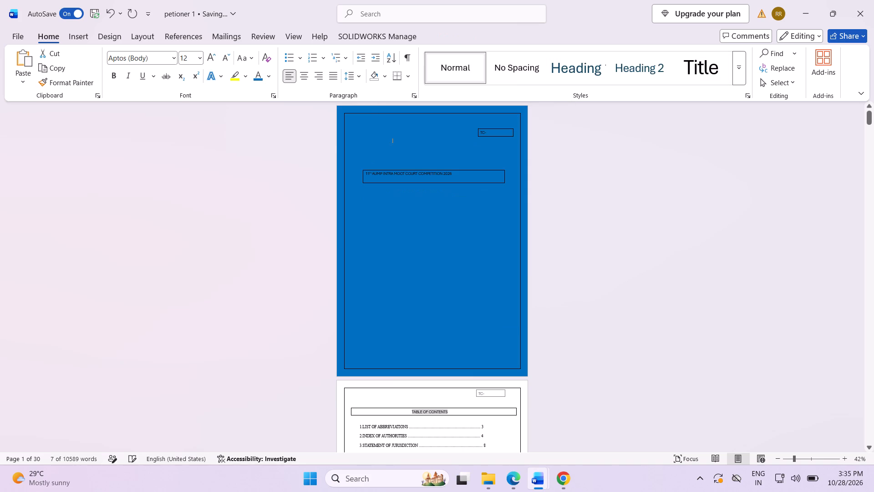
# Move the competition title box up so that it sits just below the TC- box.
pyautogui.click(437, 177)
pyautogui.click(435, 174)
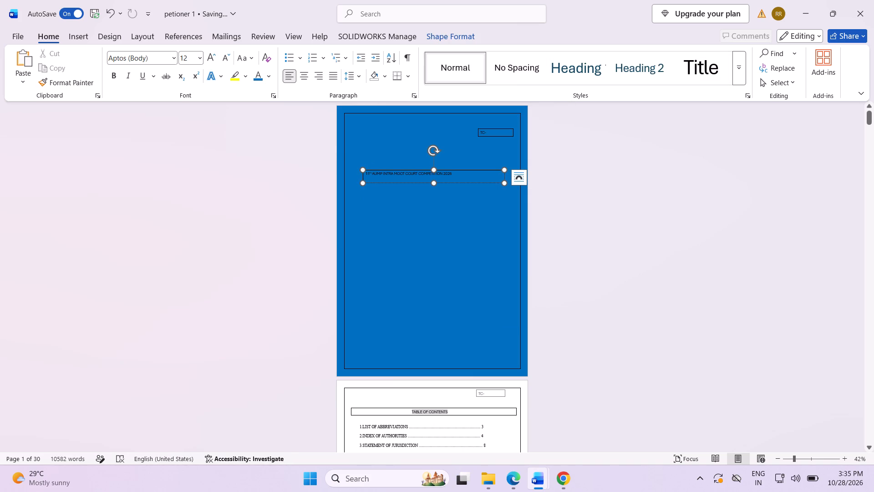
pyautogui.moveTo(444, 167); pyautogui.dragTo(442, 133)
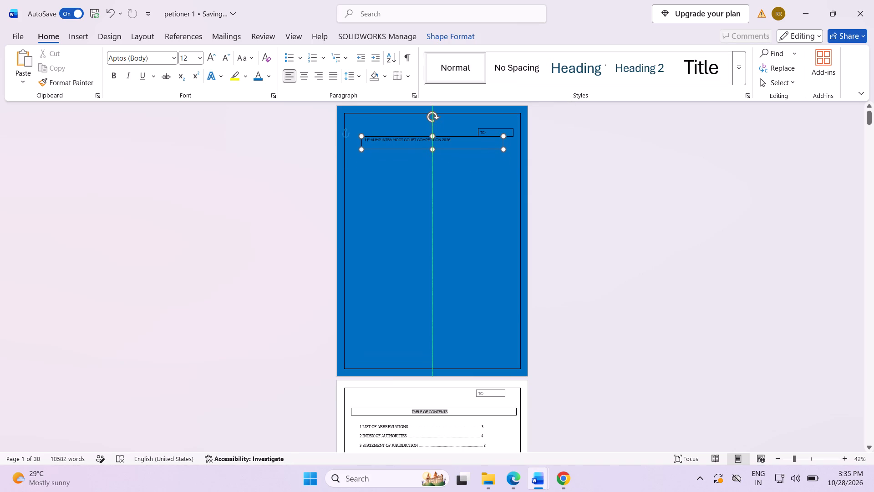
pyautogui.moveTo(442, 133); pyautogui.dragTo(443, 134)
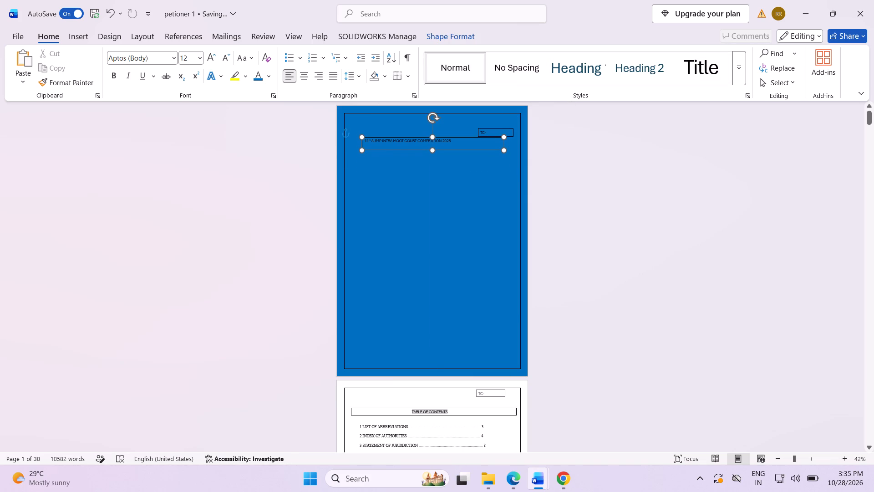
pyautogui.moveTo(443, 134); pyautogui.dragTo(444, 137)
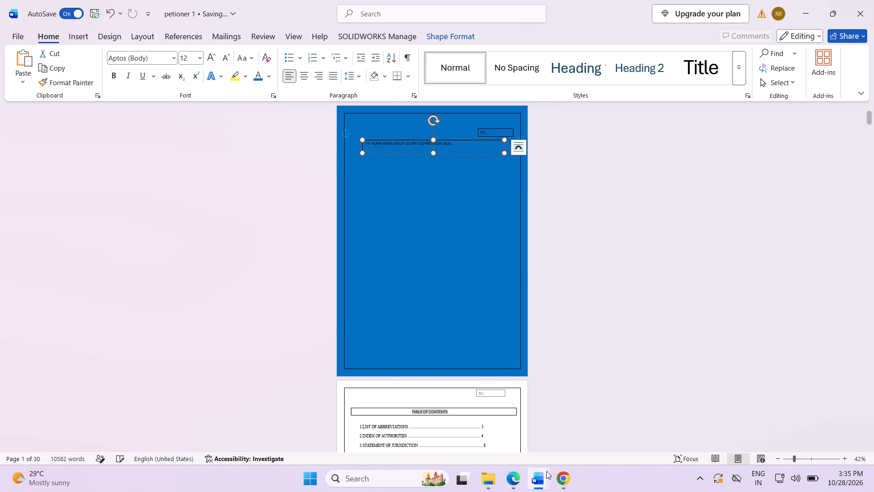
# Copy the NOVEMBER date line from the Respondent 1 cover and paste it below petioner 1's title box.
pyautogui.click(574, 445)
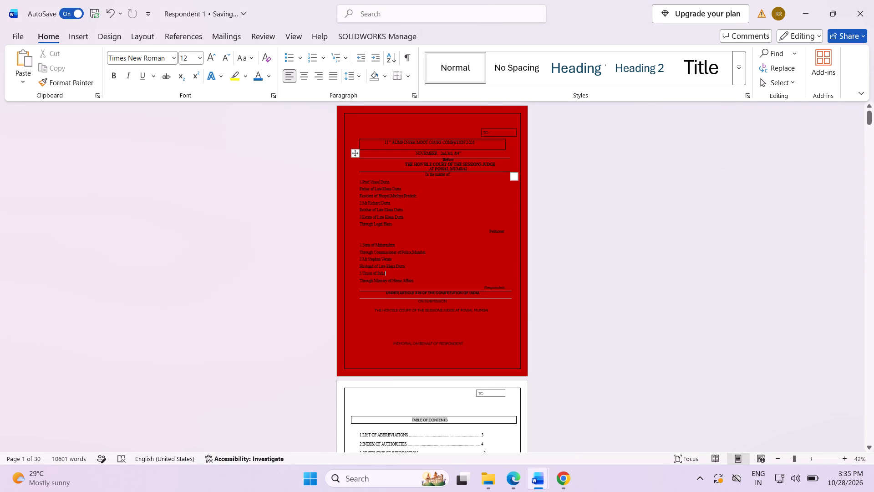
pyautogui.moveTo(413, 154); pyautogui.dragTo(454, 147)
pyautogui.click(469, 149)
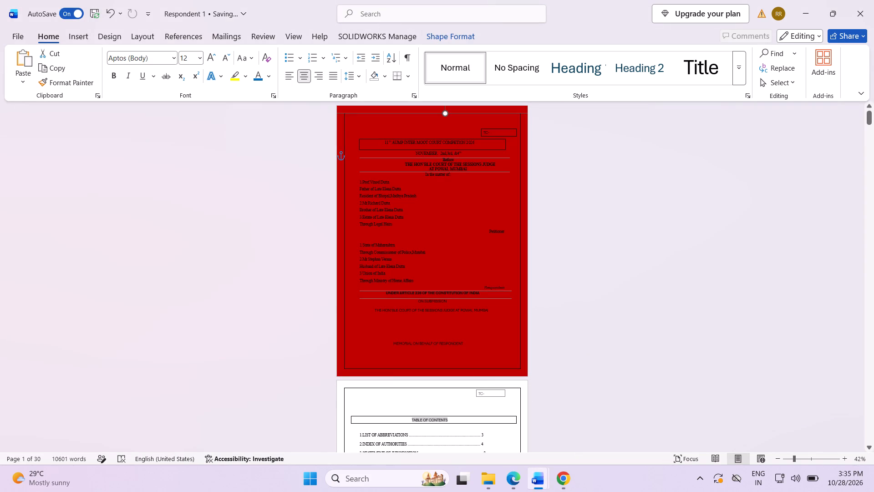
pyautogui.click(461, 151)
pyautogui.moveTo(461, 154); pyautogui.dragTo(457, 152)
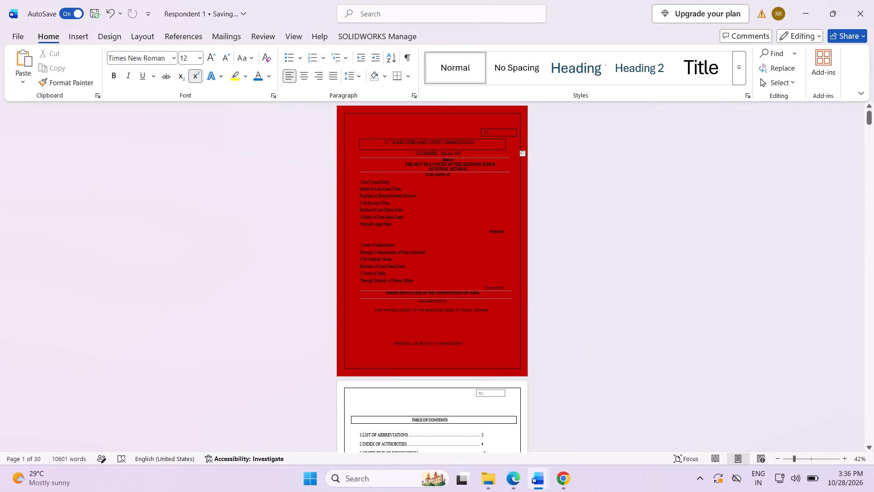
pyautogui.moveTo(457, 152); pyautogui.dragTo(431, 154)
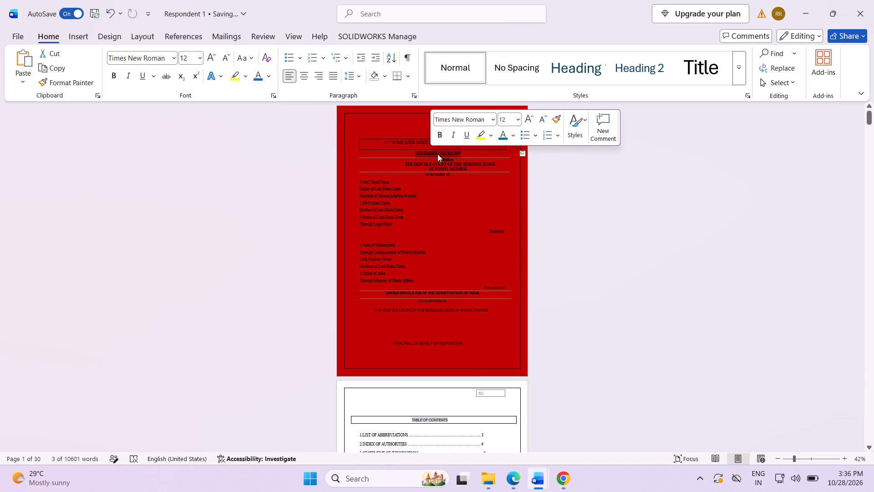
pyautogui.hotkey('ctrl', 'c')
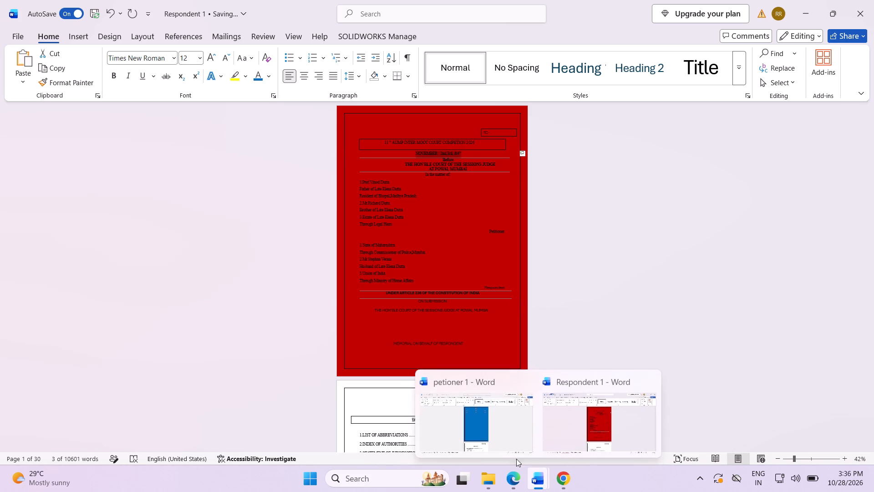
pyautogui.click(508, 446)
pyautogui.click(423, 158)
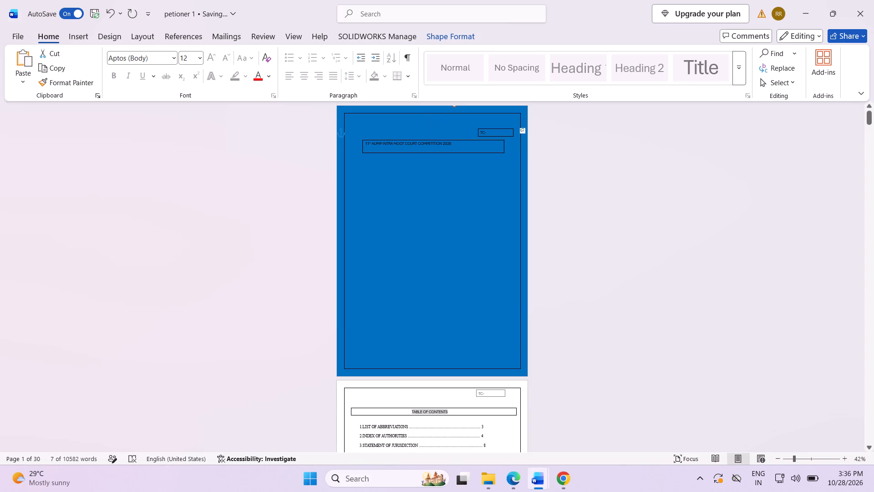
pyautogui.click(435, 157)
pyautogui.doubleClick(426, 159)
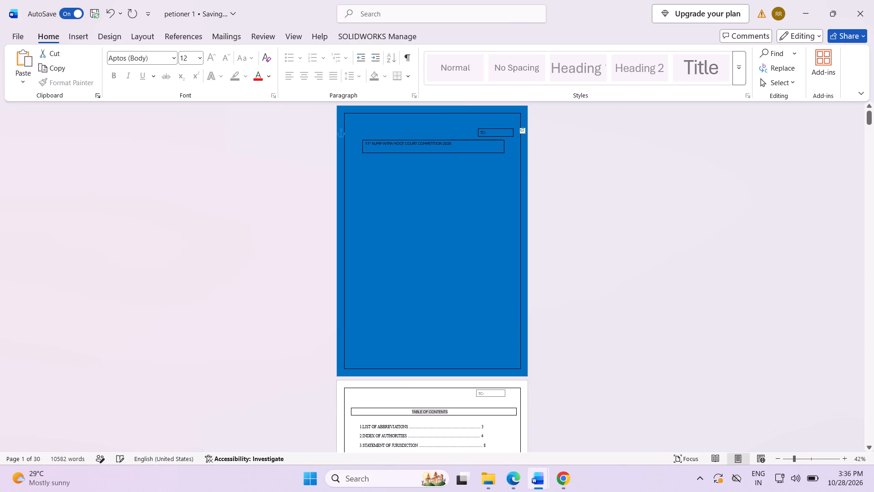
pyautogui.doubleClick(435, 154)
pyautogui.doubleClick(424, 161)
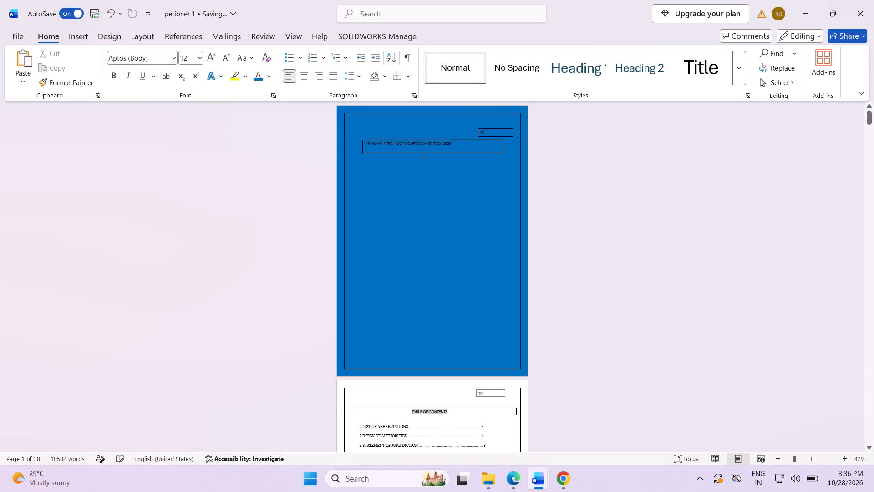
pyautogui.hotkey('ctrl', 'v')
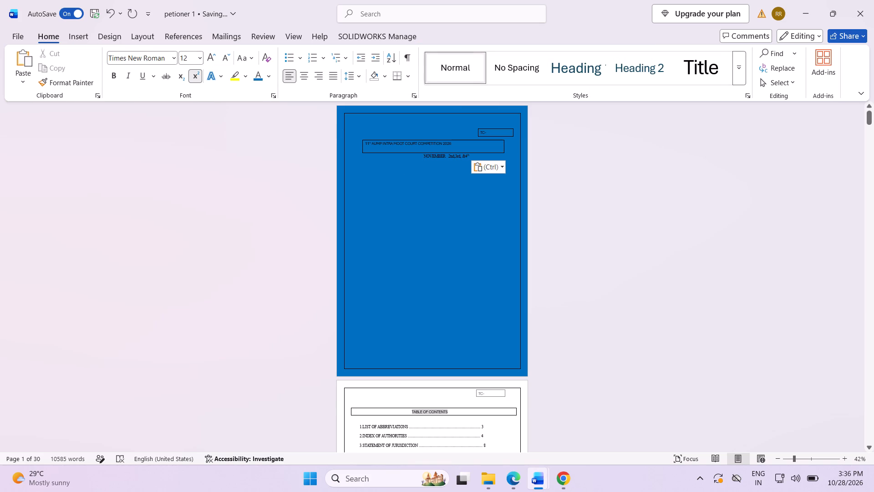
# Remove the pasted date line's large indent and use spaces to bring it roughly under the middle of the title box.
pyautogui.click(421, 157)
pyautogui.press('BackSpace')
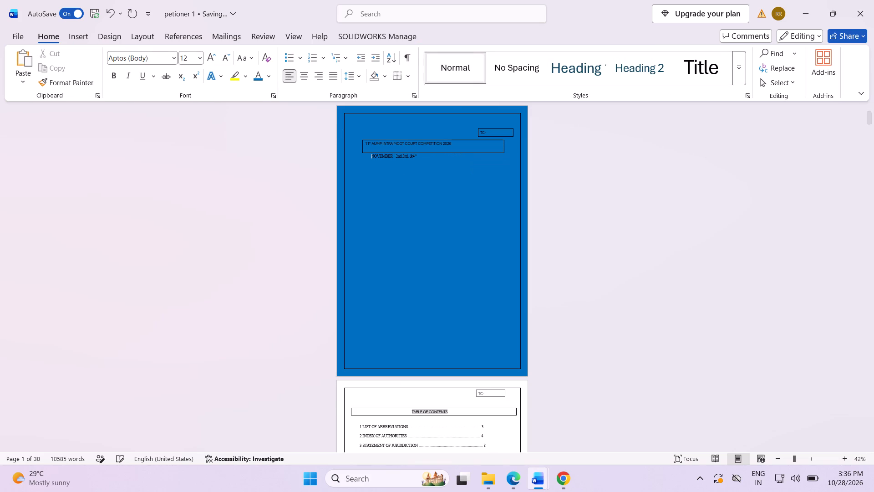
pyautogui.press('space')
pyautogui.press('space')
pyautogui.press('space')
pyautogui.press('space')
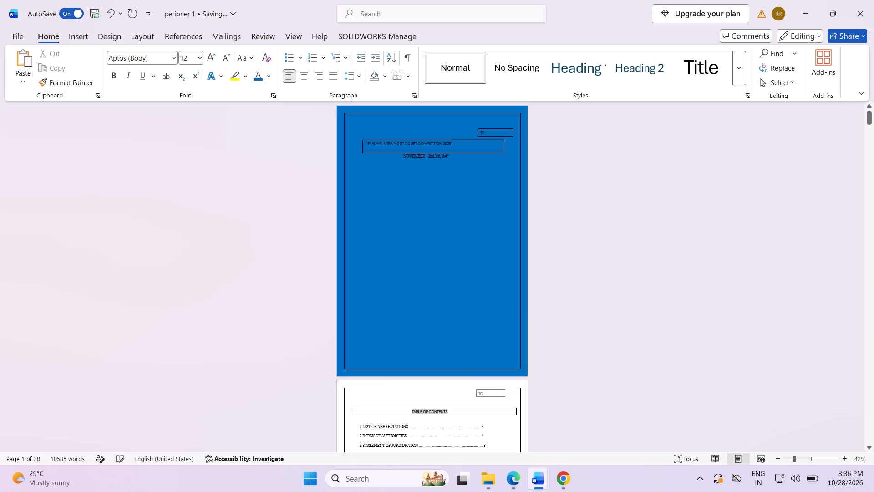
# Shift the competition title to the middle of its box by adding spaces before it.
pyautogui.click(365, 141)
pyautogui.press('space')
pyautogui.press('space')
pyautogui.press('space')
pyautogui.press('space')
pyautogui.press('space')
pyautogui.press('space')
pyautogui.press('space')
pyautogui.press('space')
pyautogui.press('space')
pyautogui.press('space')
pyautogui.press('space')
pyautogui.press('space')
pyautogui.press('space')
pyautogui.press('space')
pyautogui.press('space')
pyautogui.press('space')
pyautogui.press('space')
pyautogui.press('space')
pyautogui.press('space')
pyautogui.press('space')
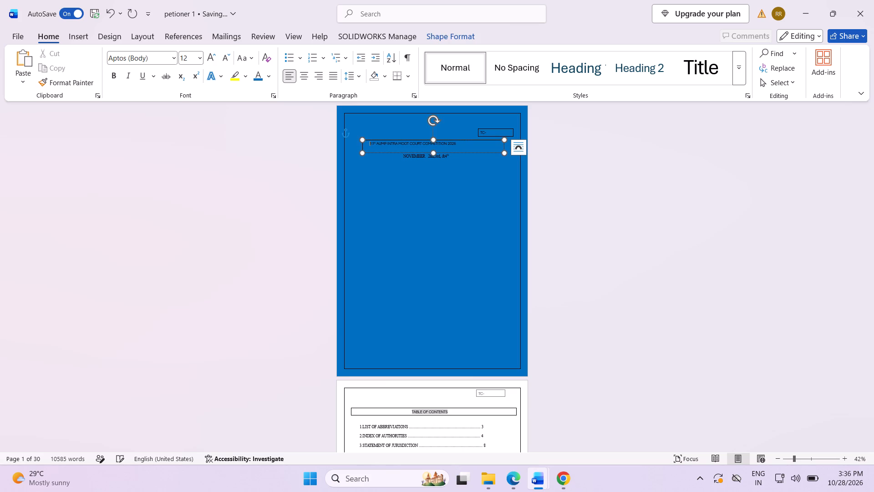
pyautogui.press('space')
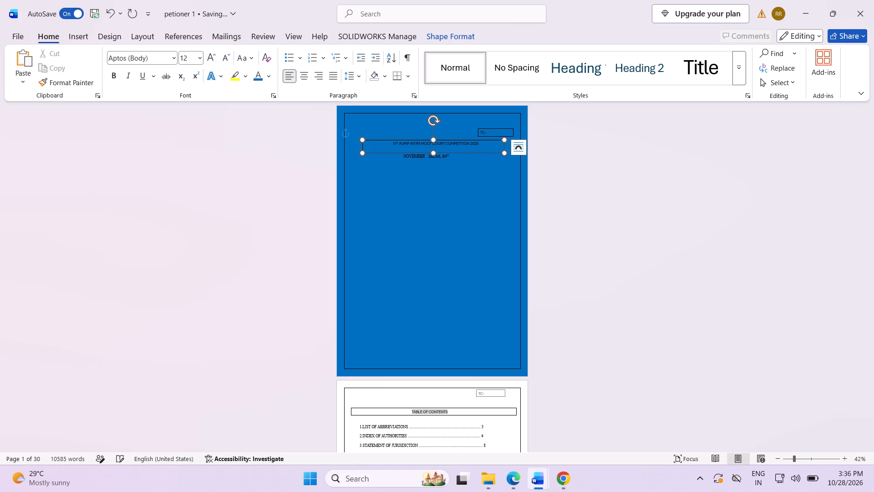
# Nudge the NOVEMBER date line slightly further right with extra spaces to centre it under the title.
pyautogui.click(400, 157)
pyautogui.press('space')
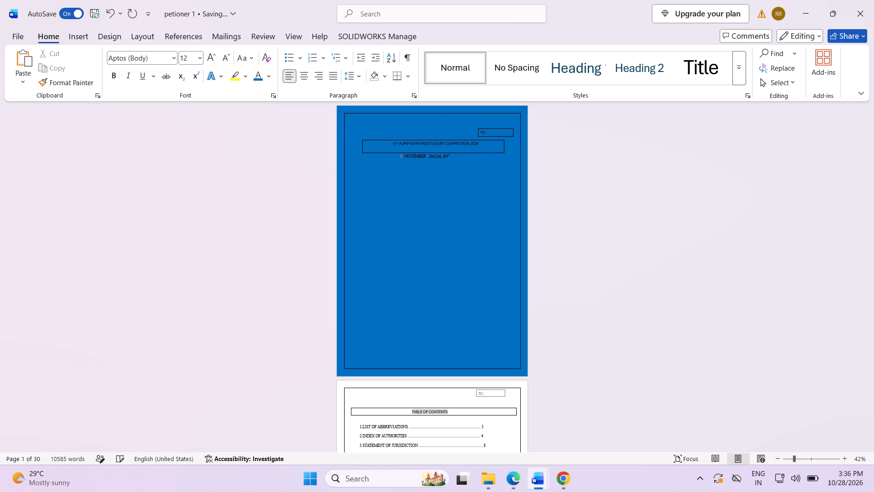
pyautogui.press('space')
pyautogui.press('space')
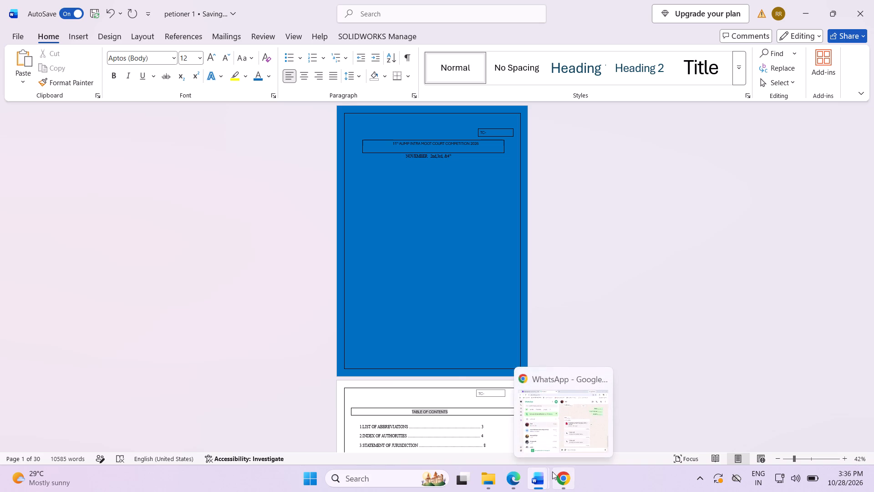
# Following the Respondent 1 cover, insert a 1x1 table at the petioner 1 date line and apply the style with only horizontal lines.
pyautogui.click(592, 422)
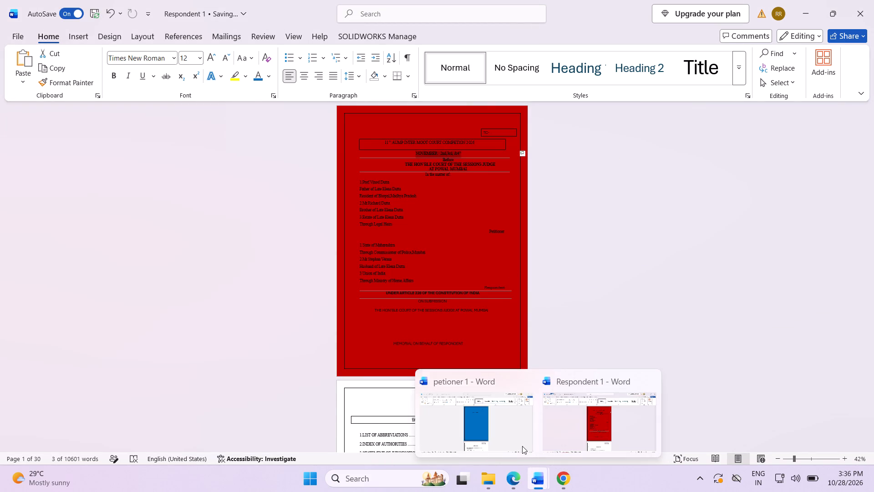
pyautogui.click(512, 436)
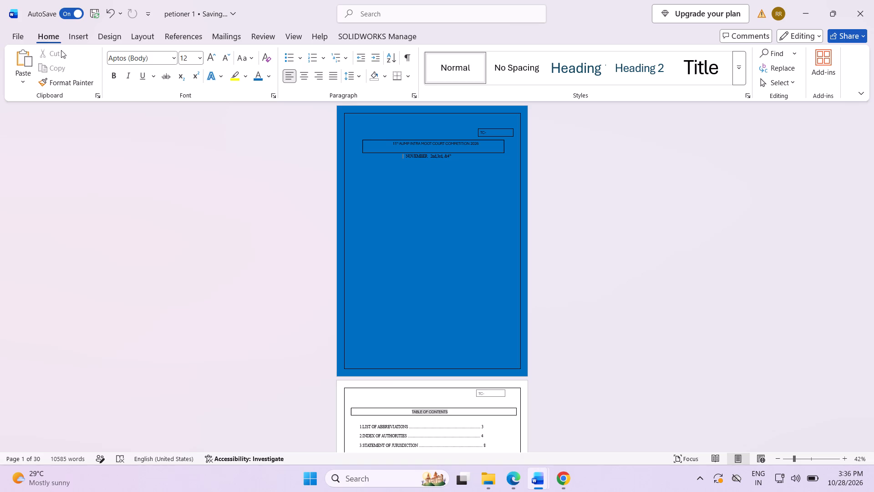
pyautogui.click(76, 38)
pyautogui.click(93, 79)
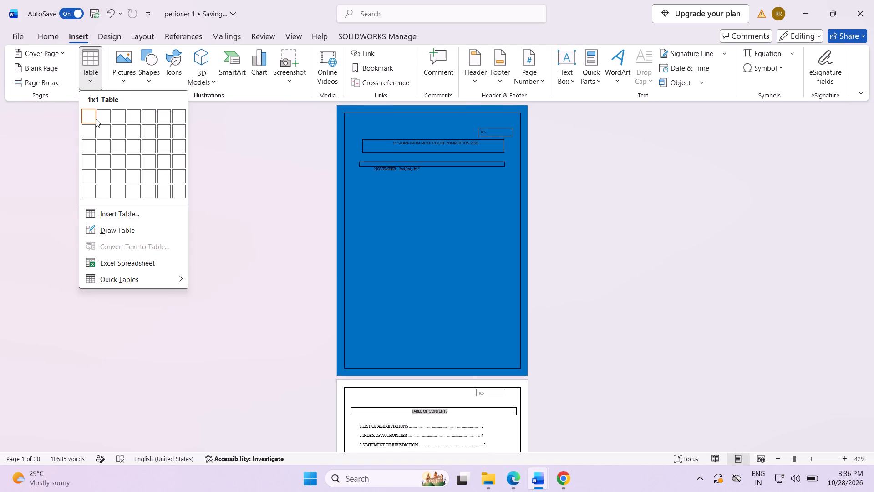
pyautogui.click(90, 116)
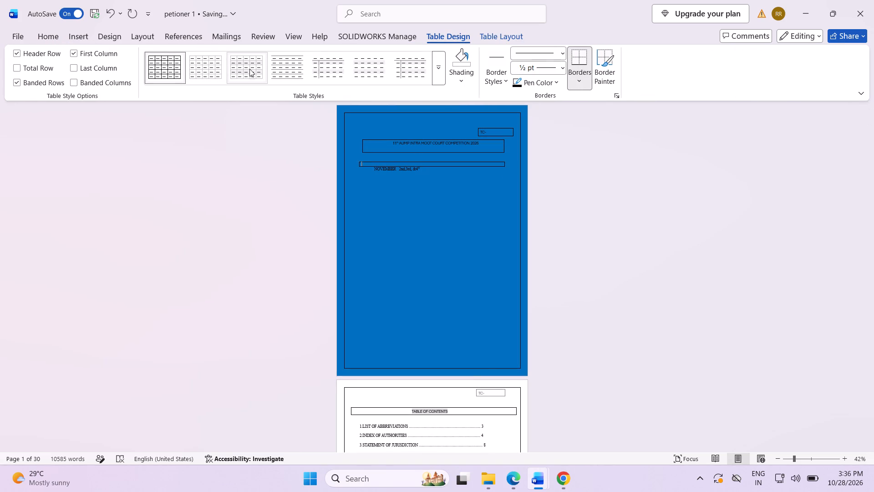
pyautogui.click(282, 62)
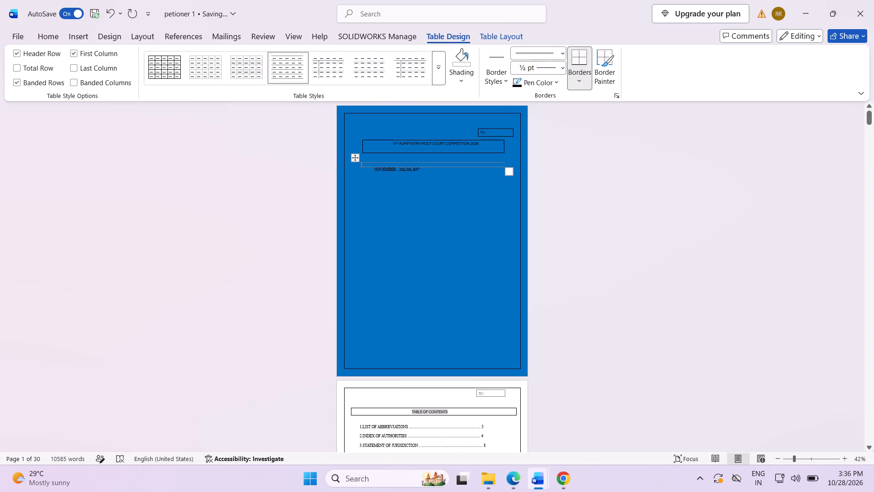
# Move the ruled table below the NOVEMBER date line and delete the extra space before the date to bring it up under the title box.
pyautogui.moveTo(422, 164); pyautogui.dragTo(429, 181)
pyautogui.click(423, 184)
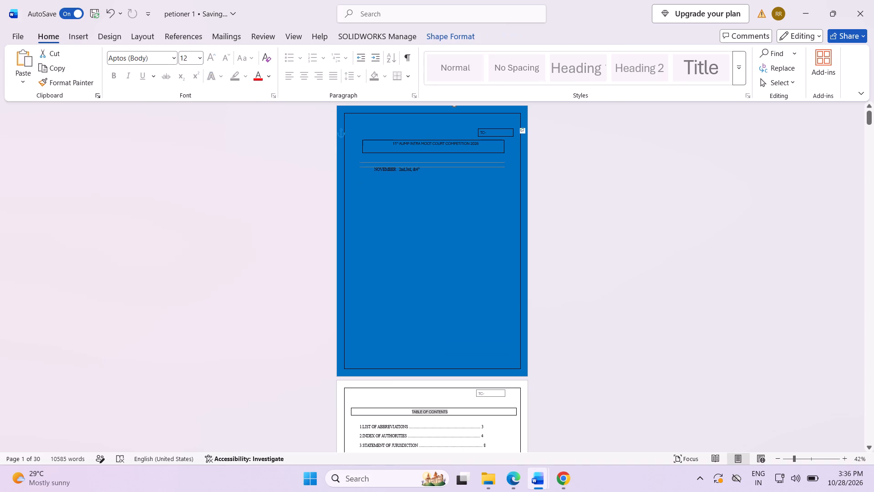
pyautogui.click(360, 166)
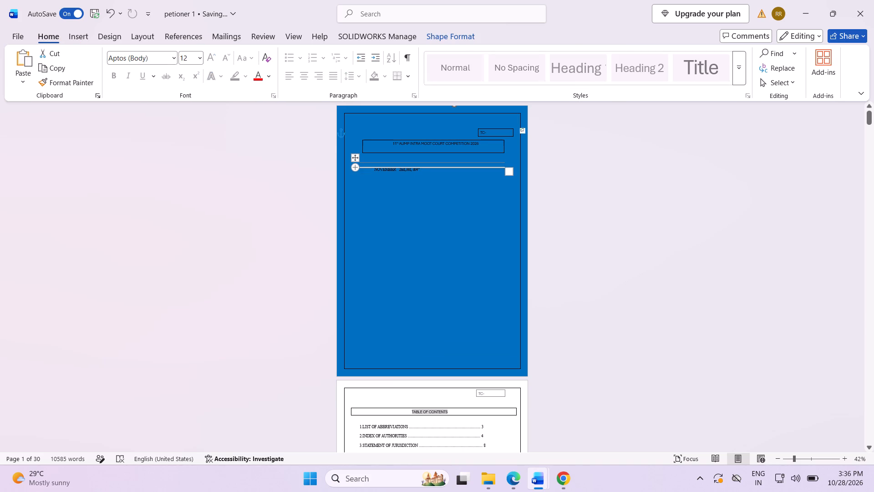
pyautogui.moveTo(353, 155); pyautogui.dragTo(354, 167)
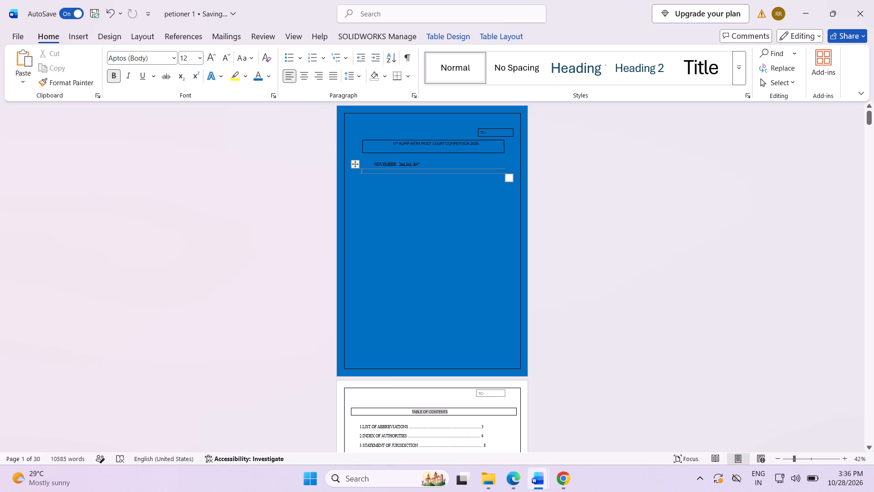
pyautogui.click(371, 163)
pyautogui.press('BackSpace')
pyautogui.press('BackSpace')
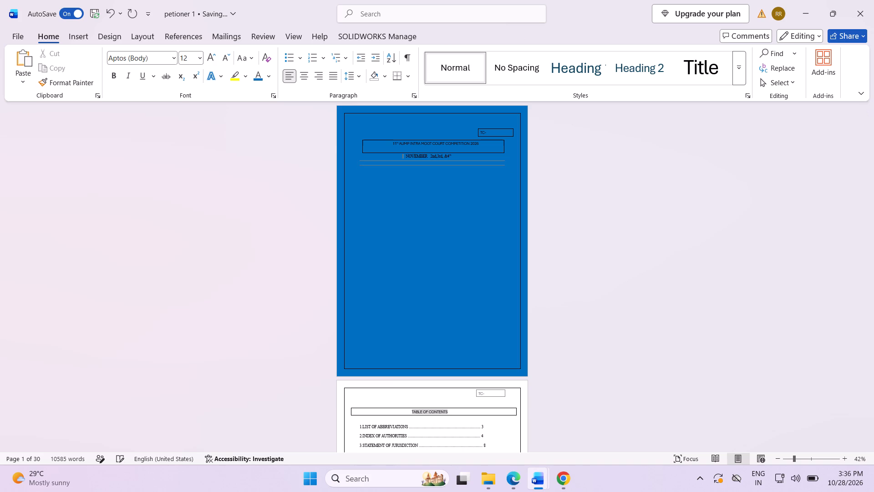
# Copy the "Before THE HON'BLE COURT OF THE SESSIONS JUDGE" block from the Respondent 1 cover into the ruled table on the petioner 1 cover.
pyautogui.click(385, 163)
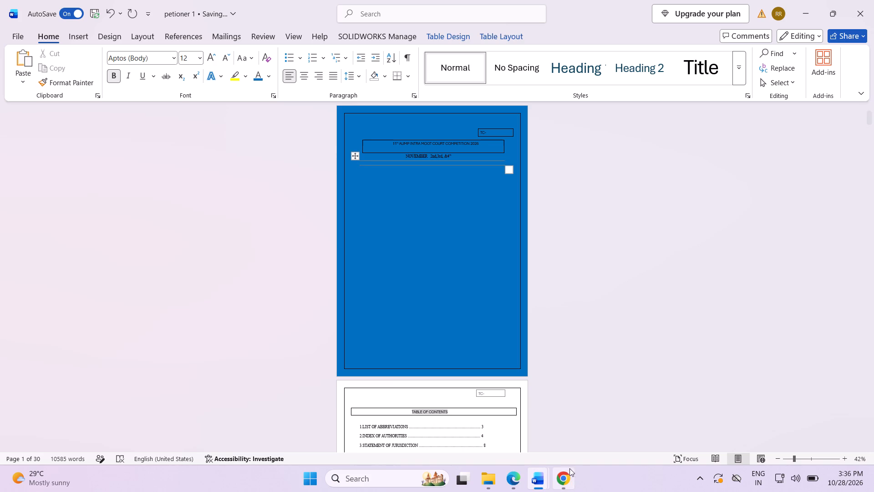
pyautogui.click(539, 477)
pyautogui.click(598, 429)
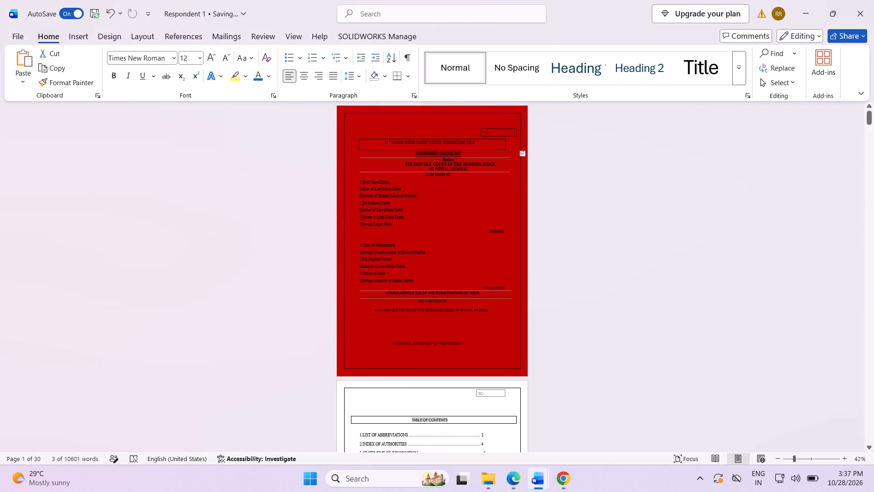
pyautogui.moveTo(401, 161); pyautogui.dragTo(465, 170)
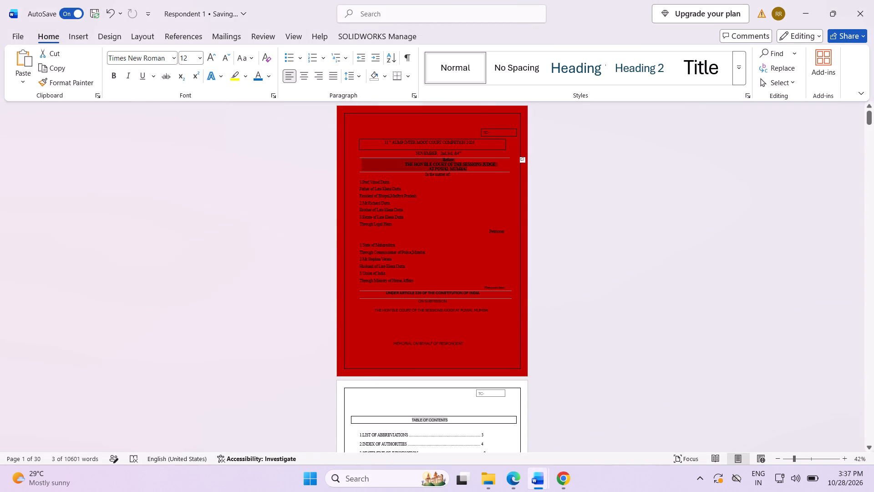
pyautogui.moveTo(465, 170); pyautogui.dragTo(481, 169)
pyautogui.hotkey('ctrl', 'c')
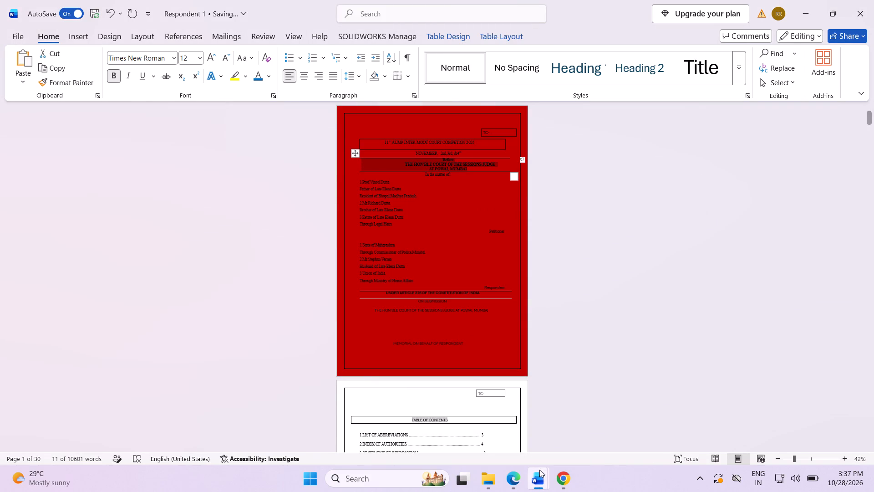
pyautogui.click(485, 416)
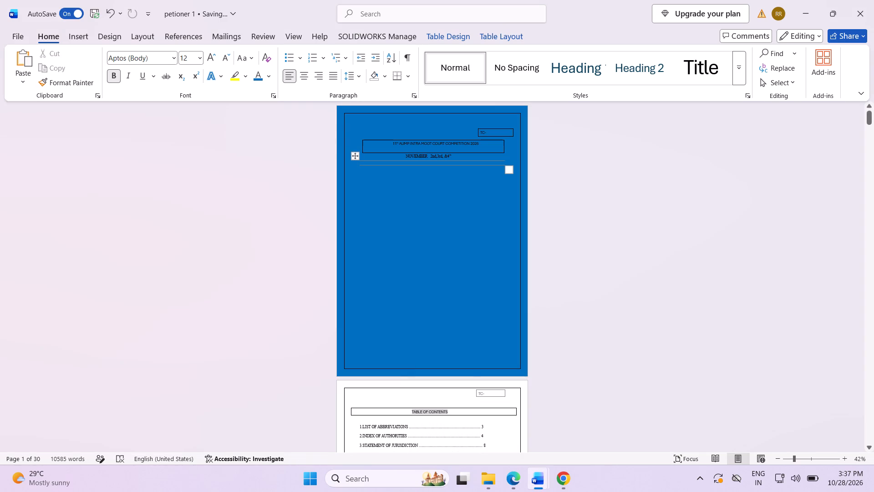
pyautogui.hotkey('ctrl', 'v')
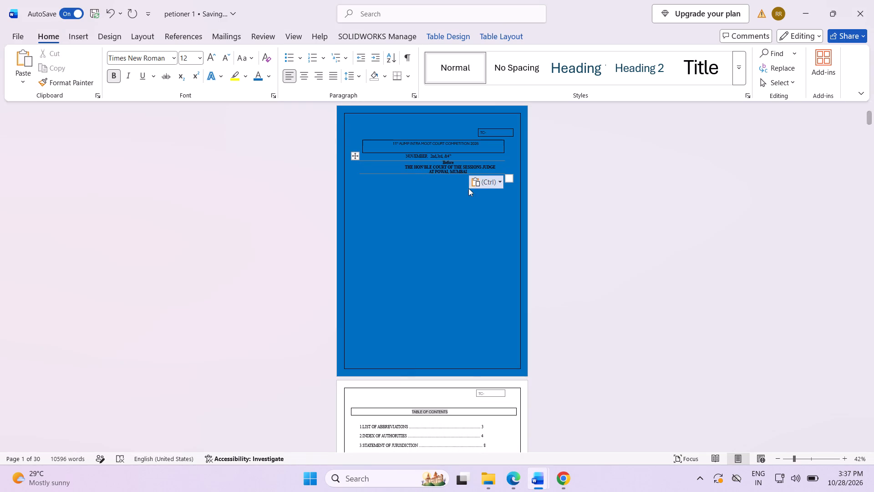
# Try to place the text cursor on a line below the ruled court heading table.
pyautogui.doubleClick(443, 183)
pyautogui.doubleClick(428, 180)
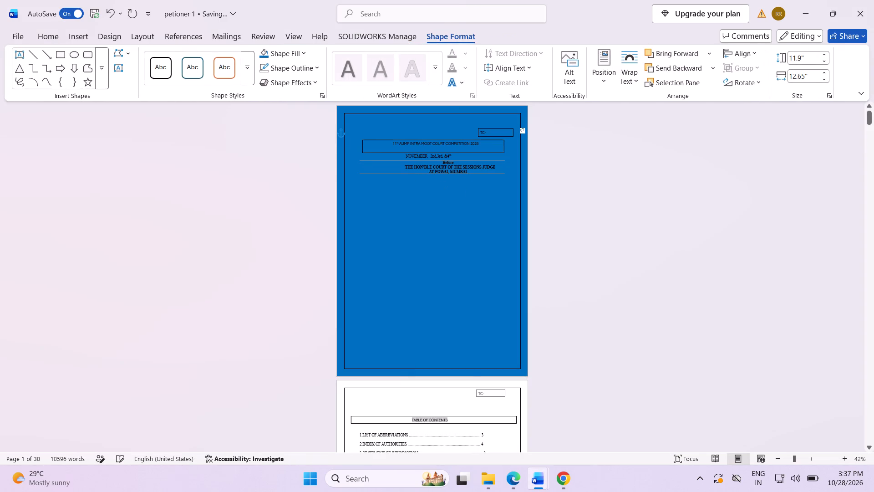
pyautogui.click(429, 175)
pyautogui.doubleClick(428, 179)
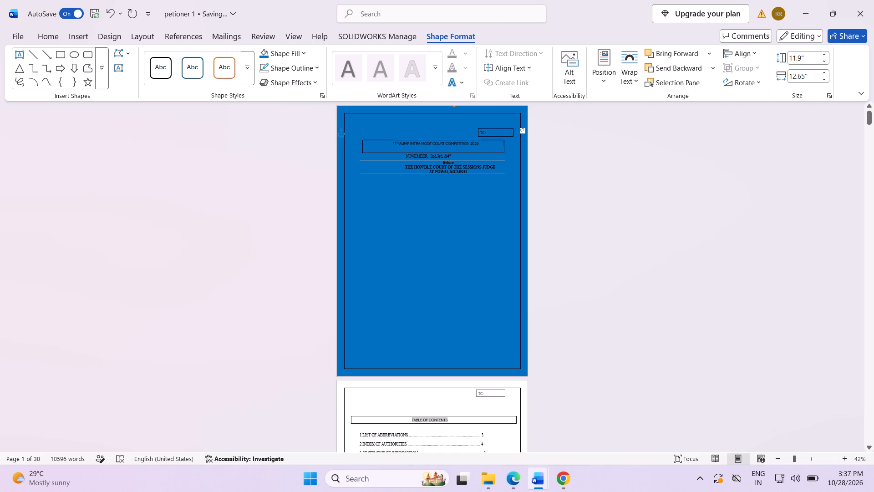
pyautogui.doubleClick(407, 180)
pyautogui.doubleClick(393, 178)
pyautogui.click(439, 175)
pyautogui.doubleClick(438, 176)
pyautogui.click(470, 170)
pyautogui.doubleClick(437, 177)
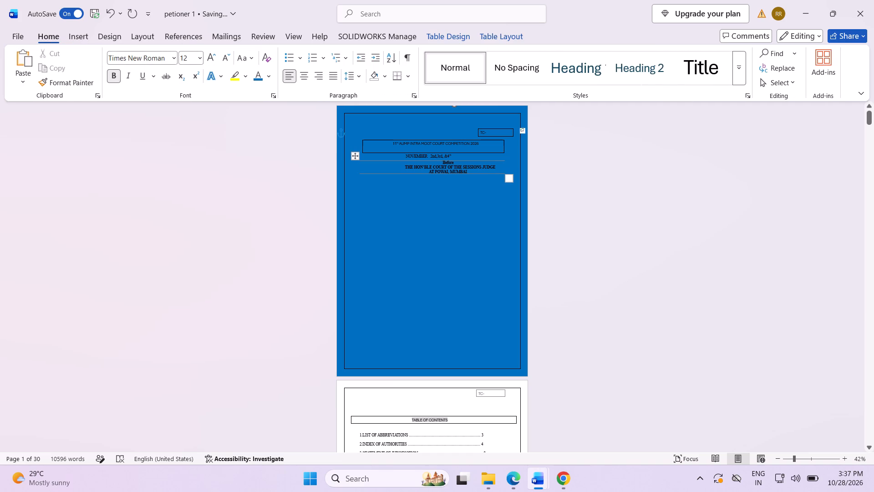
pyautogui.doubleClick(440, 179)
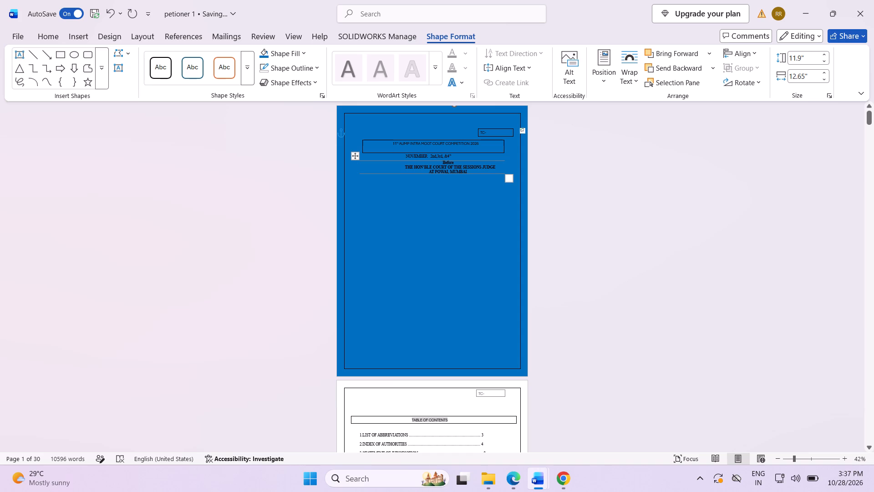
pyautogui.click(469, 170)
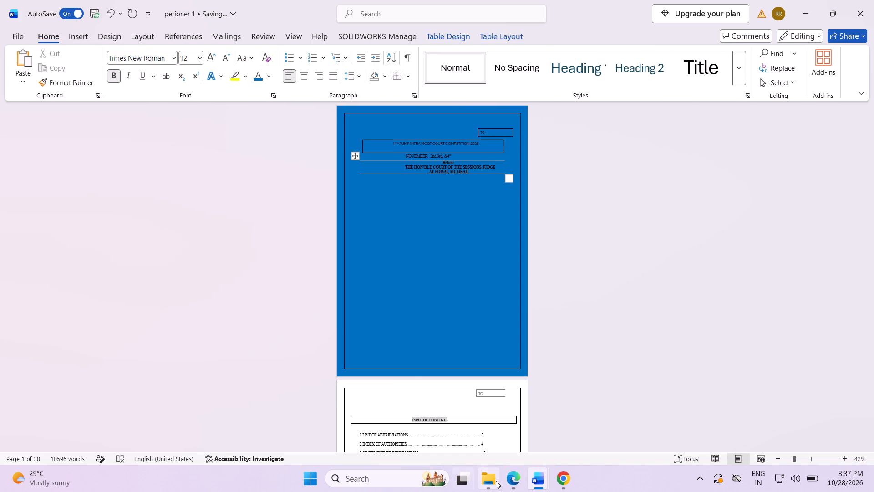
# Copy the "In the matter of" line below the court heading on the Respondent 1 cover.
pyautogui.click(538, 480)
pyautogui.click(575, 437)
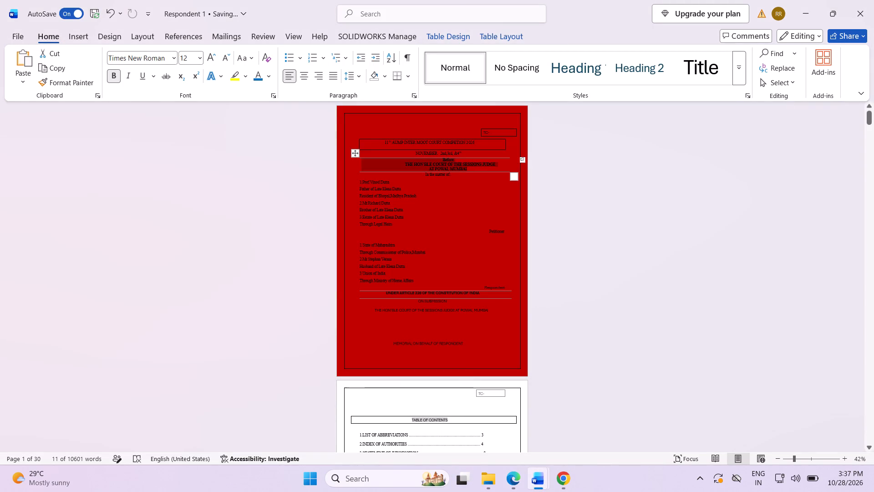
pyautogui.moveTo(420, 173); pyautogui.dragTo(444, 175)
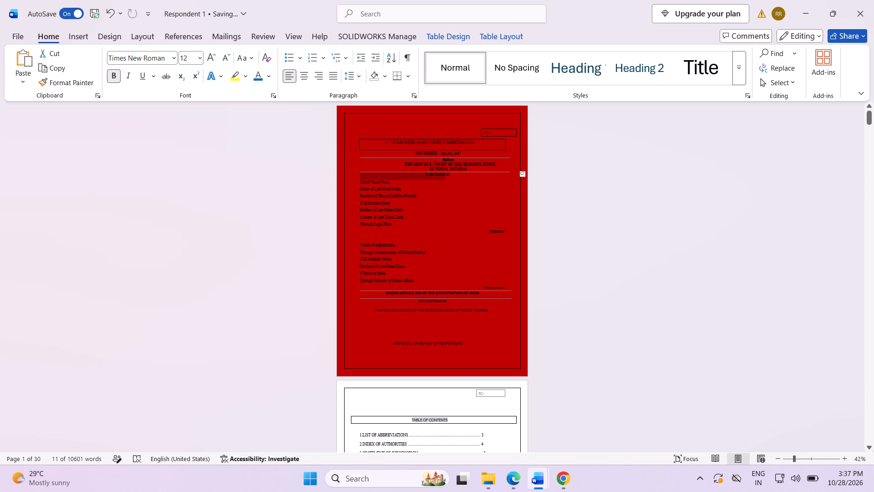
pyautogui.moveTo(444, 175); pyautogui.dragTo(457, 175)
pyautogui.hotkey('ctrl', 'c')
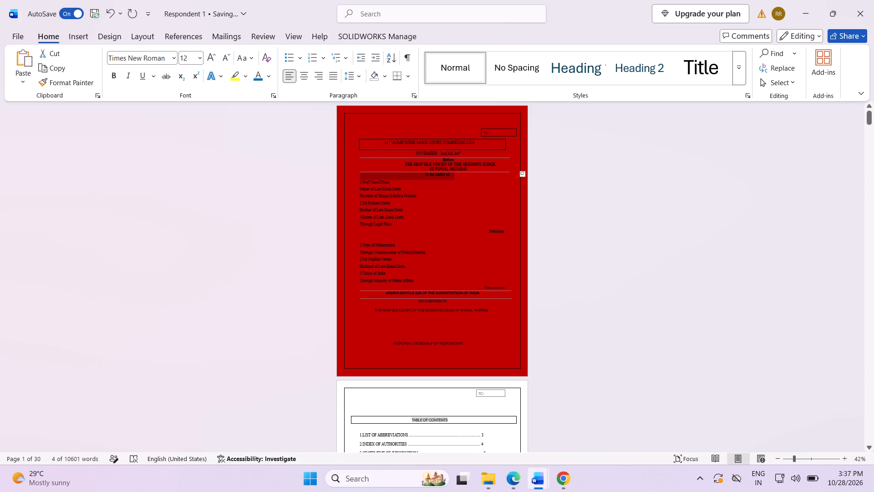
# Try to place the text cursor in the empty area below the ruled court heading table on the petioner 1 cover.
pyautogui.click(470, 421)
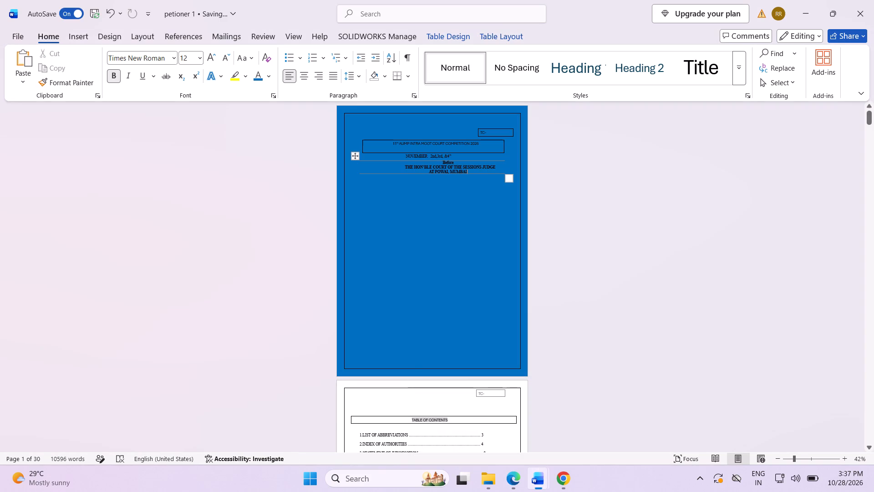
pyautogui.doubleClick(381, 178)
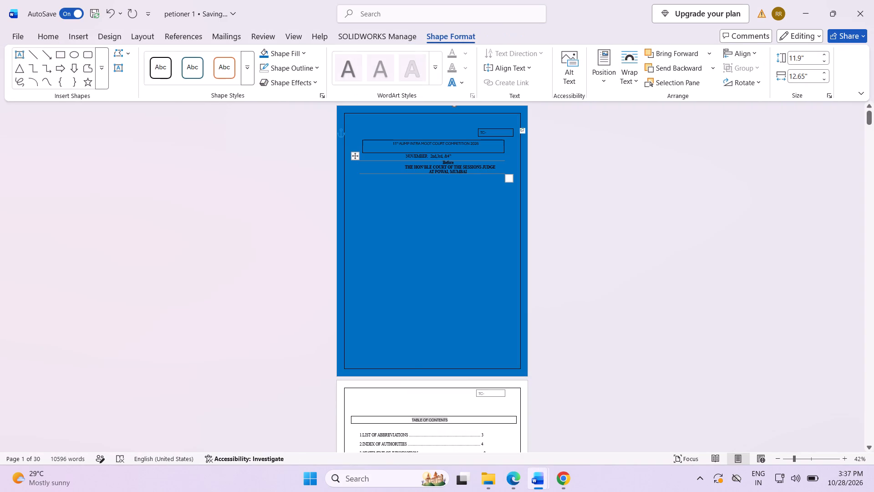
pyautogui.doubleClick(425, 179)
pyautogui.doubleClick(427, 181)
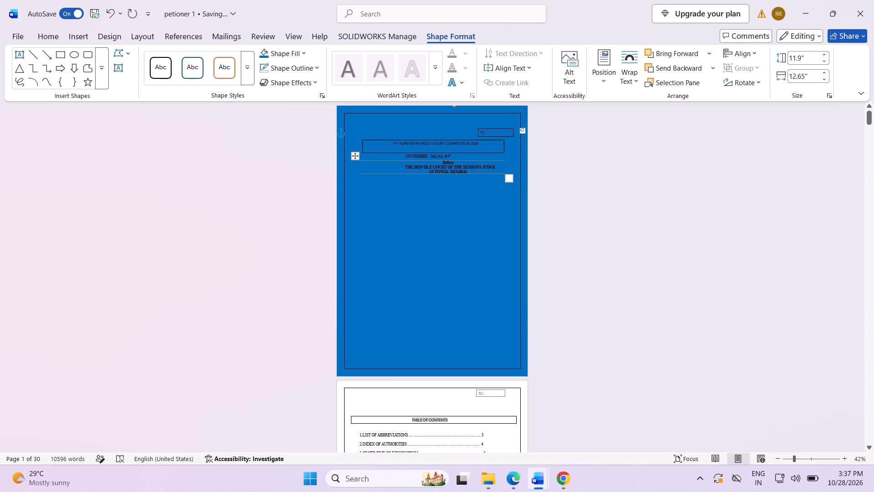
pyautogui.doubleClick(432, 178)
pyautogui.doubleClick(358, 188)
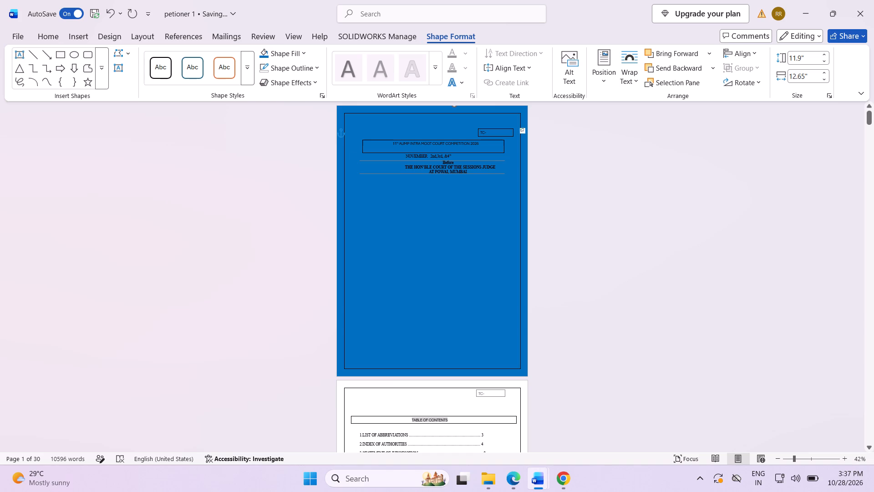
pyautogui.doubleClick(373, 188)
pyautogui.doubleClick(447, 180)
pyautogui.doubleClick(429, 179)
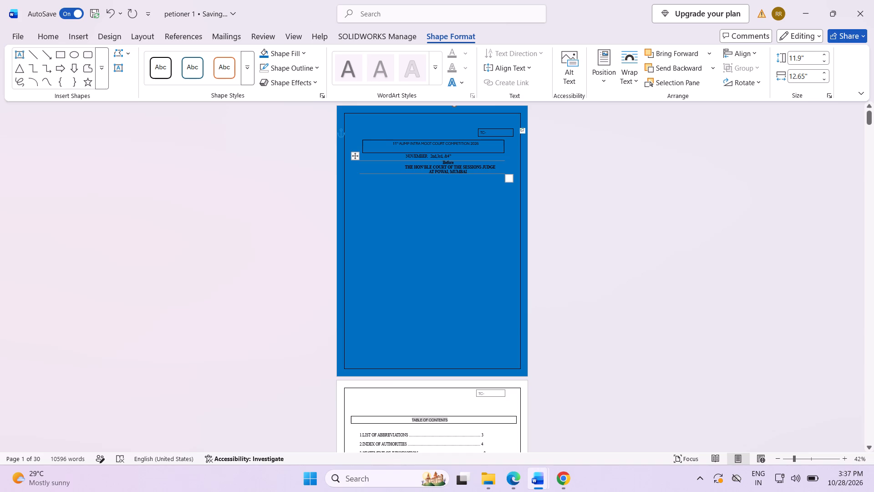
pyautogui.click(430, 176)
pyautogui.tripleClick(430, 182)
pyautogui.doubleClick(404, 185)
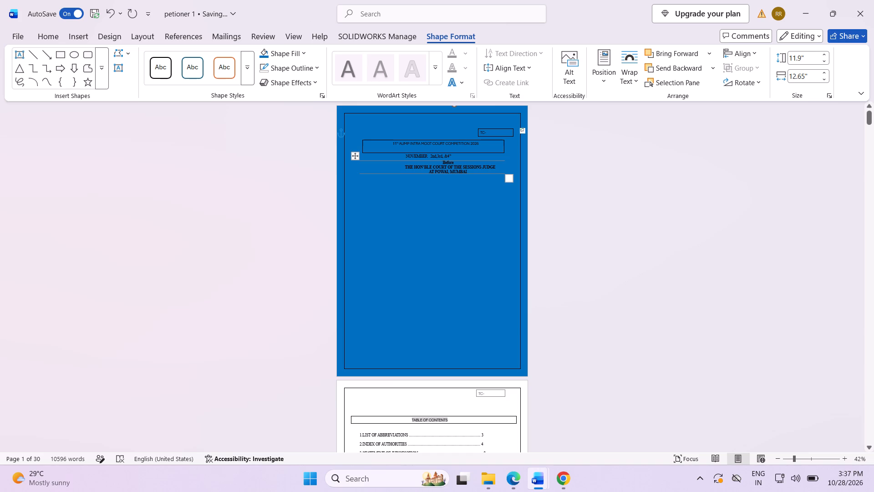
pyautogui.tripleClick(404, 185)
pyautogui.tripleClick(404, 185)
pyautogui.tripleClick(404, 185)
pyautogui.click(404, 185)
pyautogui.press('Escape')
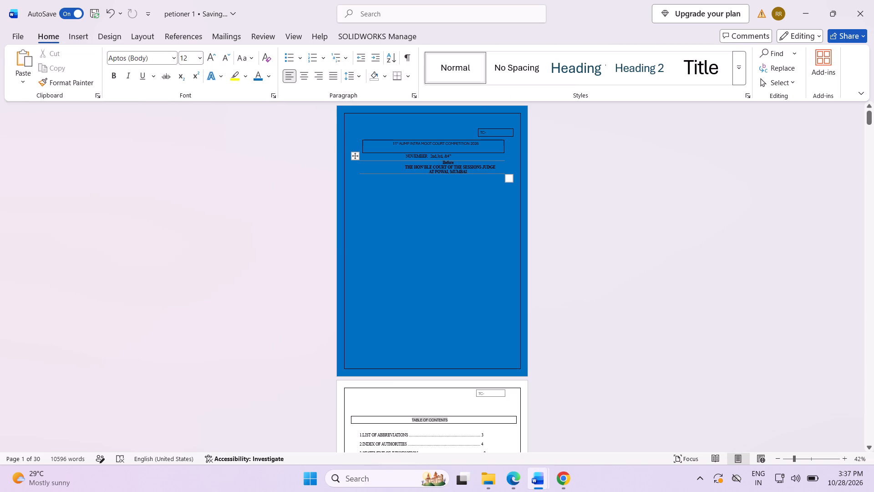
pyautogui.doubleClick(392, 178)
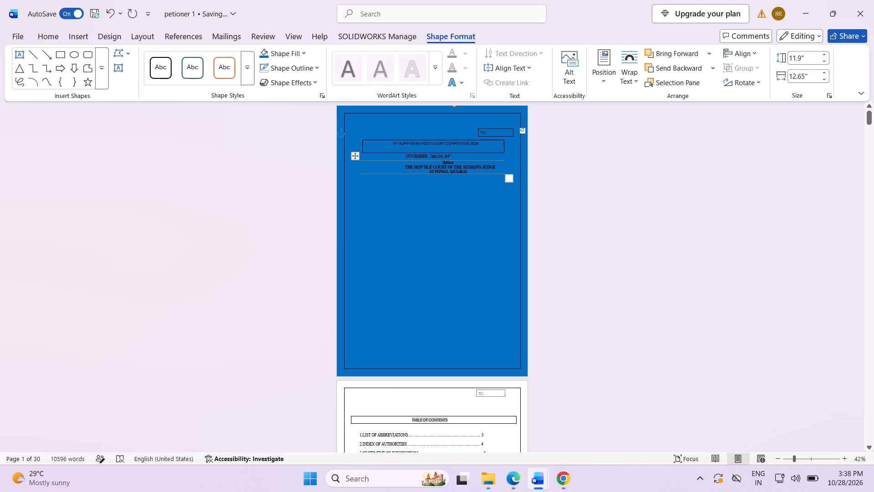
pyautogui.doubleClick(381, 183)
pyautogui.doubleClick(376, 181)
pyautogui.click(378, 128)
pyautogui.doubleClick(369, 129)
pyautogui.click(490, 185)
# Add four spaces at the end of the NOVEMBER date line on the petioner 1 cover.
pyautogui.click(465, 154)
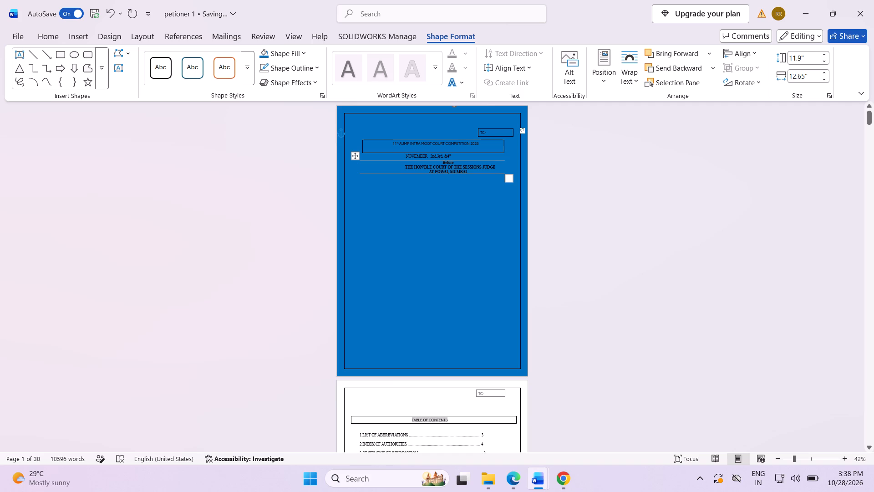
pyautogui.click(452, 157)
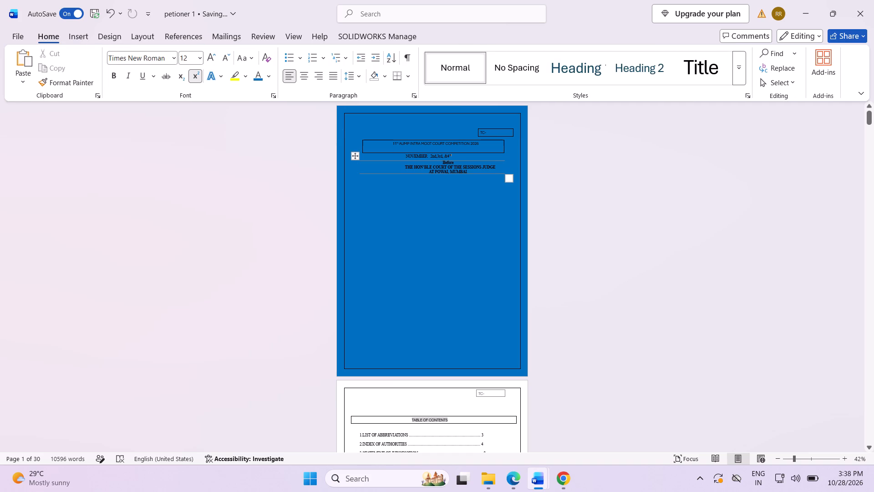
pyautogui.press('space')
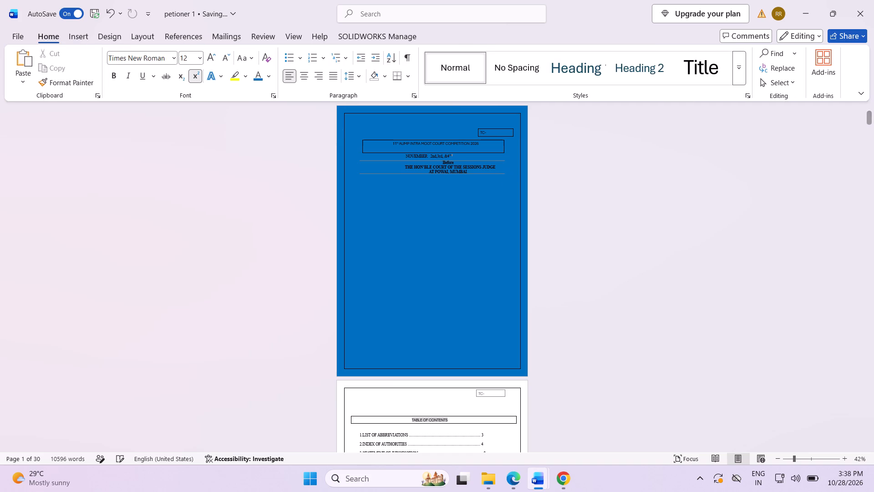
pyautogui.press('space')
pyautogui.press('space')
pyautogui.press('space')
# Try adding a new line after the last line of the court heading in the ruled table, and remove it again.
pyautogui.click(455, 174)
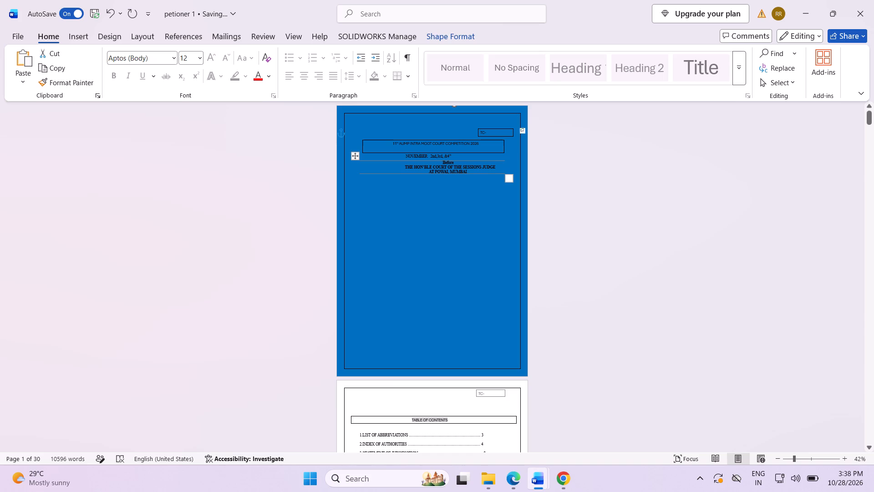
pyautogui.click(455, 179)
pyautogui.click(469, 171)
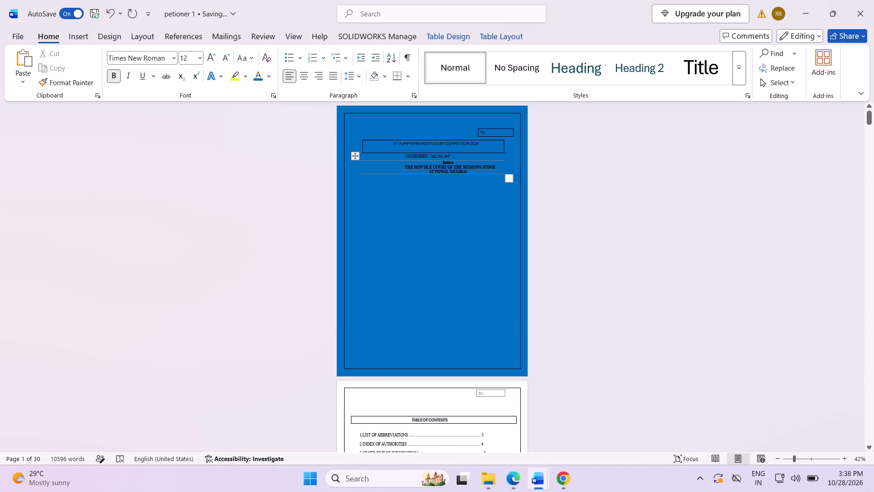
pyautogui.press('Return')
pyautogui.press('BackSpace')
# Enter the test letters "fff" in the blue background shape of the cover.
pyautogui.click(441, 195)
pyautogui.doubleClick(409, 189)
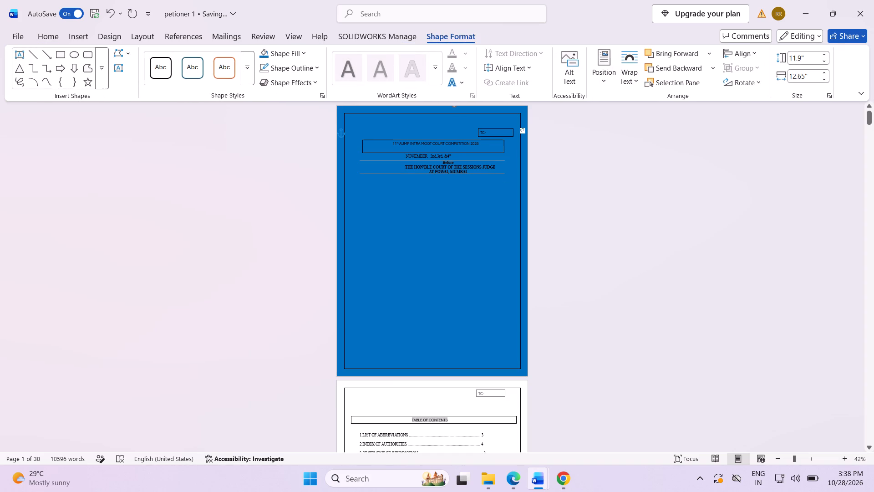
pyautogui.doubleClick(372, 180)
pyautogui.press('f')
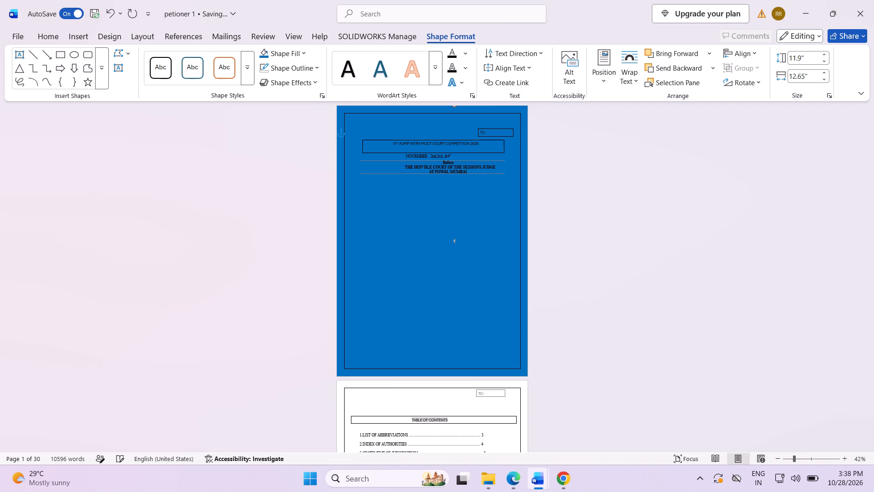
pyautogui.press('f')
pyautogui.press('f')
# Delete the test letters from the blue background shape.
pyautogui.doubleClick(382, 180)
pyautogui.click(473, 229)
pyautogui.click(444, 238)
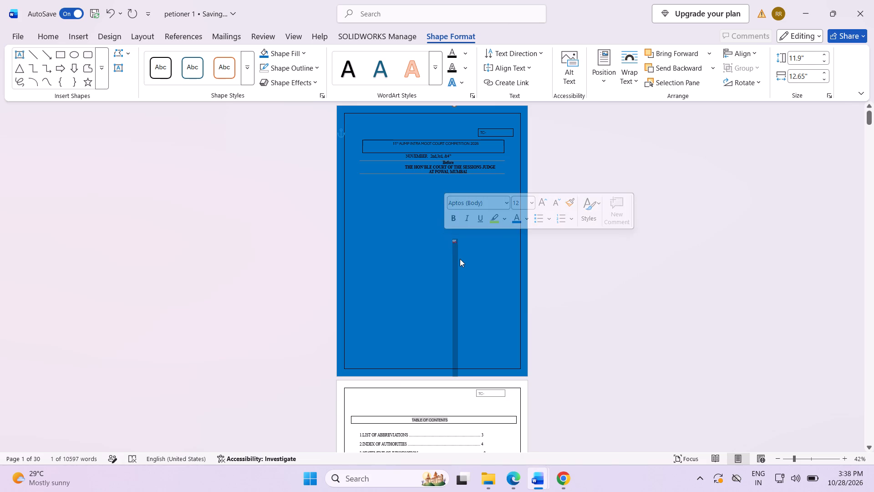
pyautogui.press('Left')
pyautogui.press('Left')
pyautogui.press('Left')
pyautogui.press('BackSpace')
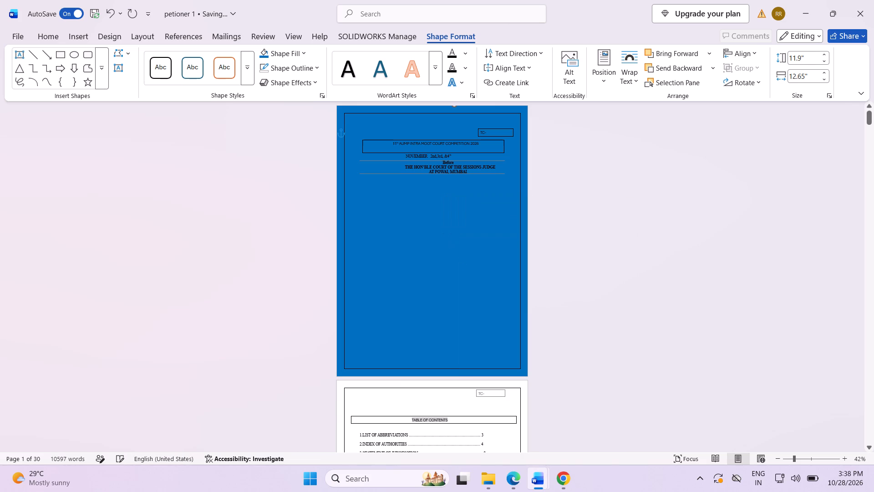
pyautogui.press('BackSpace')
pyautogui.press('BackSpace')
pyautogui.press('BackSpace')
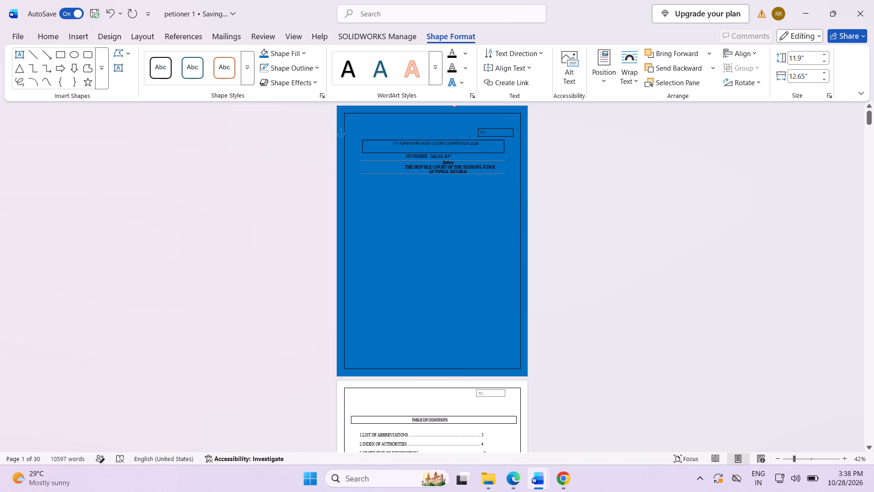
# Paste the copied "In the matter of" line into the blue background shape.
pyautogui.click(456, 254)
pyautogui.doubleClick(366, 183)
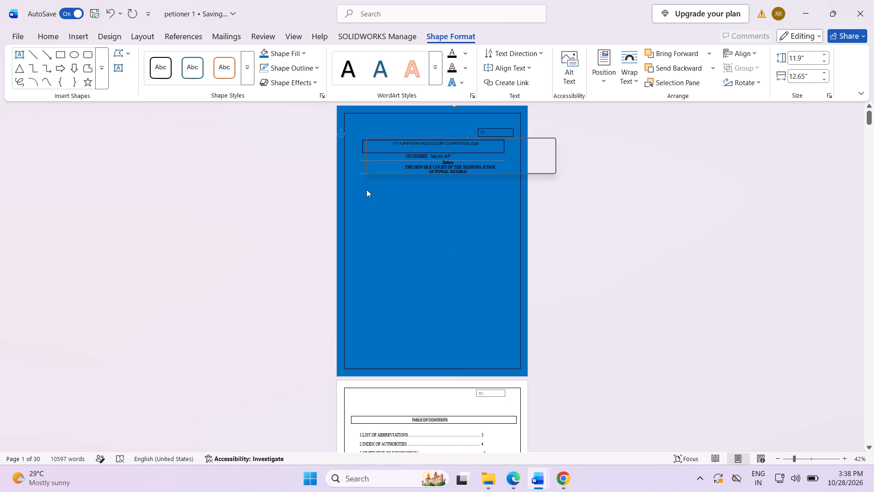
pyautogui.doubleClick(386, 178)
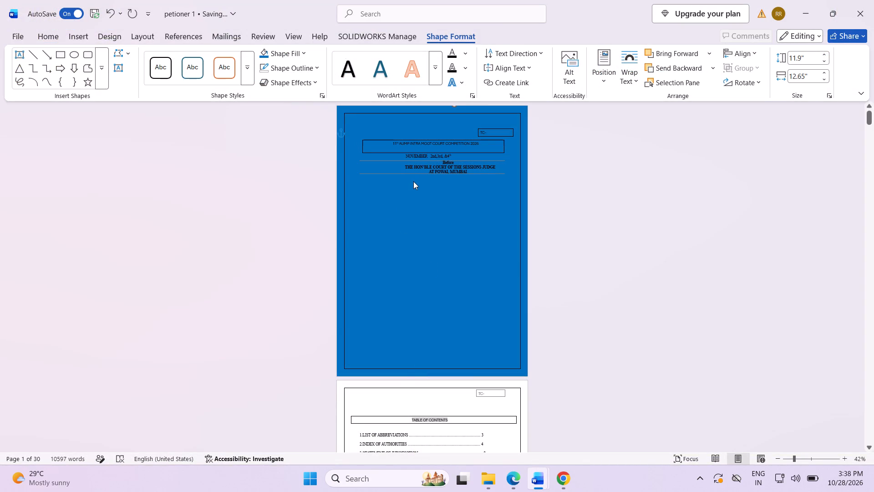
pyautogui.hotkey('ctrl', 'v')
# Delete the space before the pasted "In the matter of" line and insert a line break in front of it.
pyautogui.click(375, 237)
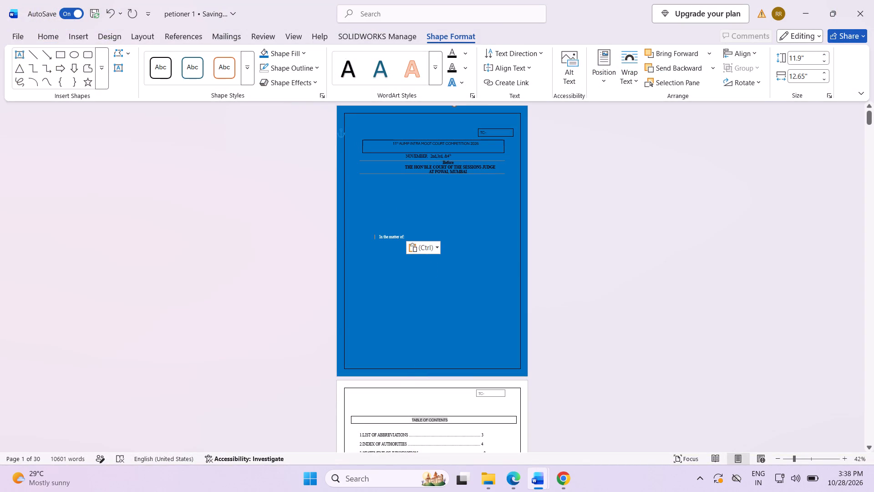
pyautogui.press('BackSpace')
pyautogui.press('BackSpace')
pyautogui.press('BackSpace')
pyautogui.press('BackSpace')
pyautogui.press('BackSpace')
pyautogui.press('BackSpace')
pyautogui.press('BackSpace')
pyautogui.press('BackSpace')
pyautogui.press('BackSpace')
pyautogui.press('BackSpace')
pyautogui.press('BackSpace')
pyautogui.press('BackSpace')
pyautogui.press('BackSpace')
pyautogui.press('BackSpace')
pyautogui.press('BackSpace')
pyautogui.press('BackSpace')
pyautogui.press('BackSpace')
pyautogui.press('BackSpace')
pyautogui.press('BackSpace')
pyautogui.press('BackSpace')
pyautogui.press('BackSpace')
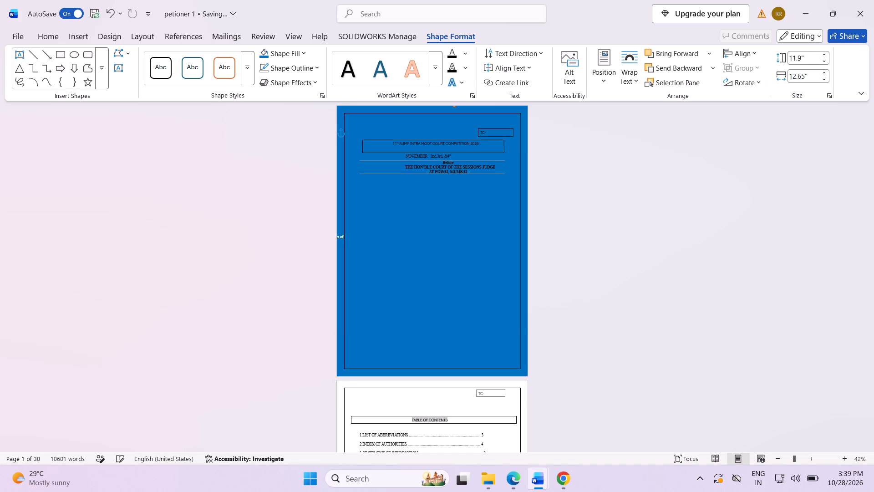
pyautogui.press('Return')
# Undo the recent petioner 1 cover edits back to the stage with only the TO box, title box and NOVEMBER date line.
pyautogui.hotkey('ctrl', 'z')
pyautogui.hotkey('ctrl', 'z')
pyautogui.hotkey('ctrl', 'z')
pyautogui.hotkey('ctrl', 'z')
pyautogui.hotkey('ctrl', 'z')
pyautogui.hotkey('ctrl', 'z')
pyautogui.hotkey('ctrl', 'z')
pyautogui.hotkey('ctrl', 'z')
pyautogui.hotkey('ctrl', 'z')
pyautogui.hotkey('ctrl', 'z')
pyautogui.hotkey('ctrl', 'z')
pyautogui.hotkey('ctrl', 'z')
pyautogui.hotkey('ctrl', 'z')
pyautogui.hotkey('ctrl', 'z')
pyautogui.hotkey('ctrl', 'z')
pyautogui.hotkey('ctrl', 'z')
pyautogui.hotkey('ctrl', 'z')
pyautogui.hotkey('ctrl', 'z')
pyautogui.hotkey('ctrl', 'z')
pyautogui.hotkey('ctrl', 'z')
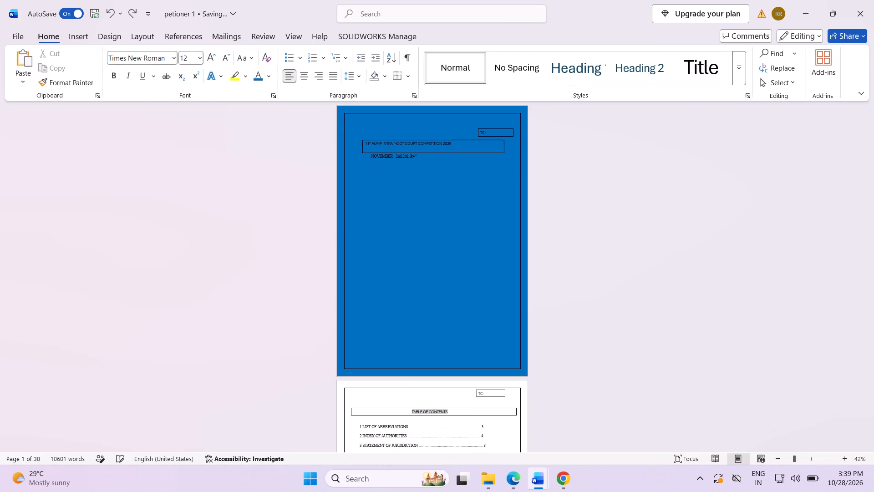
# Redo the undone cover edits through the centred title, the ruled court heading and the "In the matter of" line.
pyautogui.hotkey('ctrl', 'y')
pyautogui.hotkey('ctrl', 'y')
pyautogui.hotkey('ctrl', 'y')
pyautogui.hotkey('ctrl', 'y')
pyautogui.hotkey('ctrl', 'y')
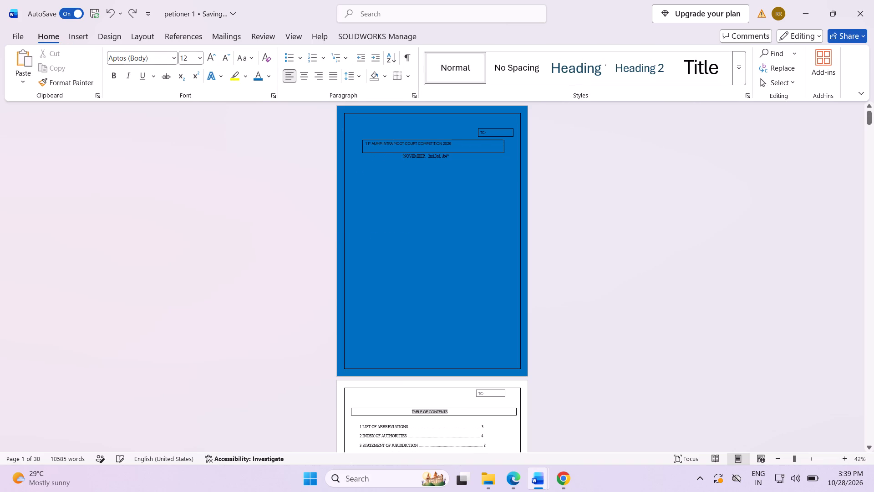
pyautogui.hotkey('ctrl', 'y')
pyautogui.hotkey('ctrl', 'y')
pyautogui.hotkey('ctrl', 'y')
pyautogui.hotkey('ctrl', 'y')
pyautogui.hotkey('ctrl', 'y')
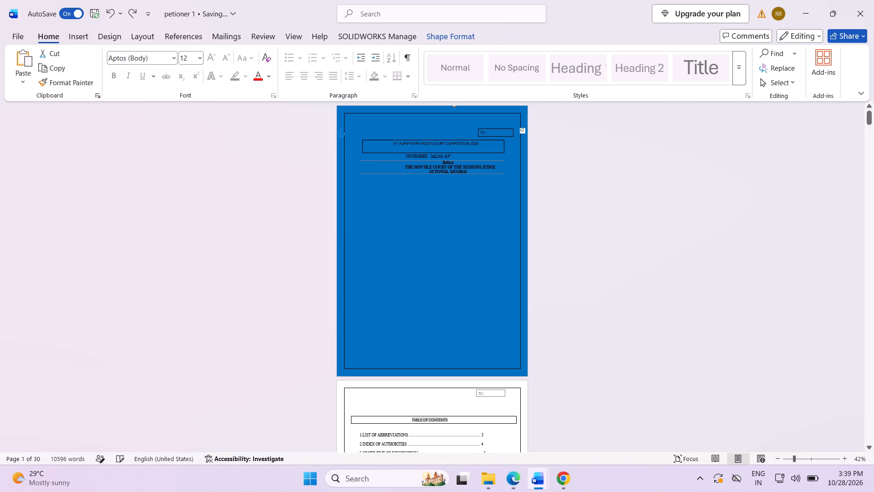
pyautogui.hotkey('ctrl', 'y')
pyautogui.hotkey('ctrl', 'y')
pyautogui.hotkey('ctrl', 'y')
pyautogui.hotkey('ctrl', 'y')
pyautogui.hotkey('ctrl', 'y')
pyautogui.hotkey('ctrl', 'y')
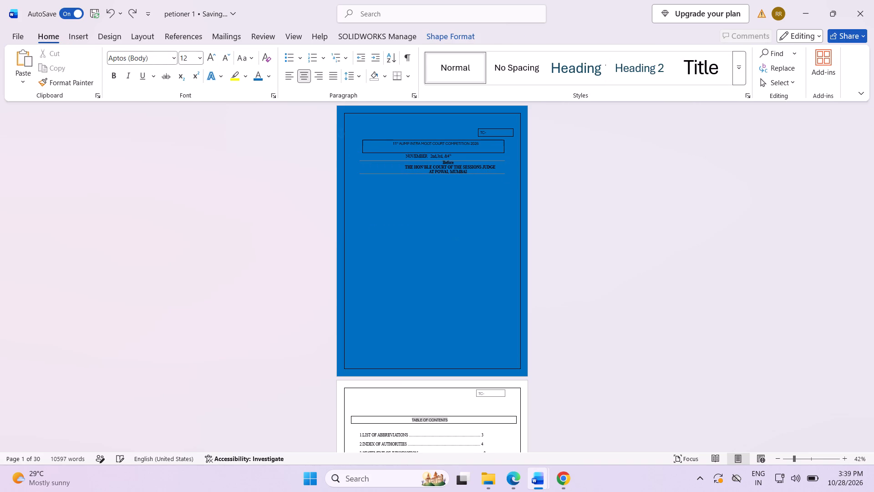
pyautogui.hotkey('ctrl', 'y')
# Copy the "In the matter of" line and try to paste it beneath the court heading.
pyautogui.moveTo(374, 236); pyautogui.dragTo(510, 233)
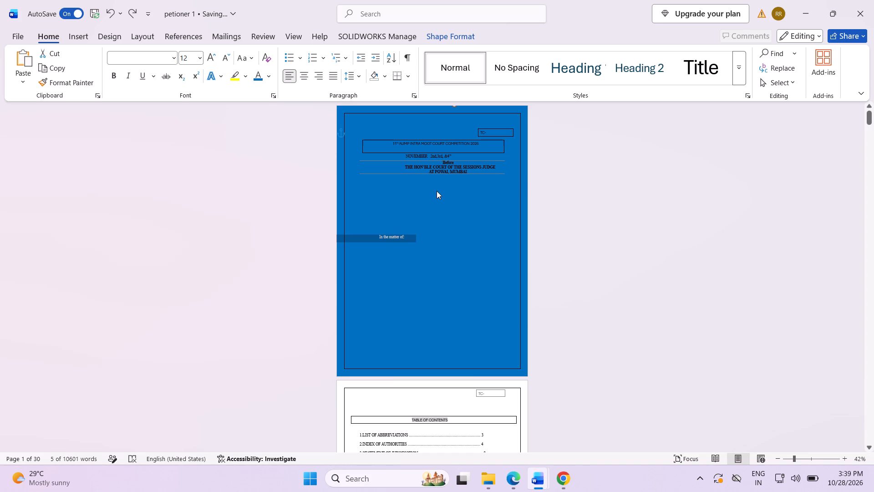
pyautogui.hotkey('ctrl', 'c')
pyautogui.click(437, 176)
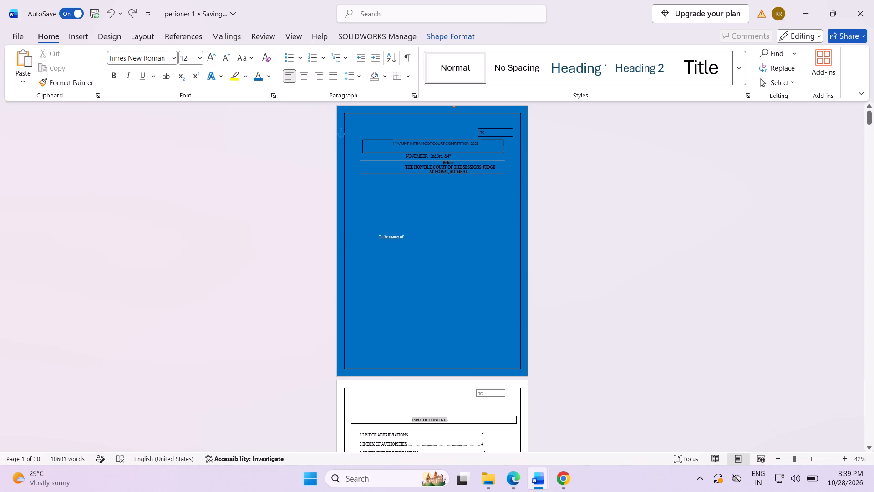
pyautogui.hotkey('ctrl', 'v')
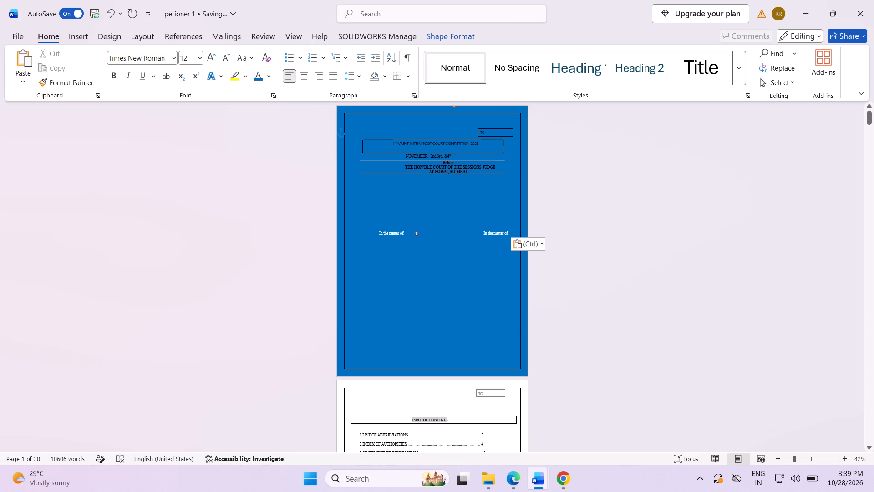
# Delete both "In the matter of" texts from the blue background shape.
pyautogui.moveTo(509, 231); pyautogui.dragTo(358, 231)
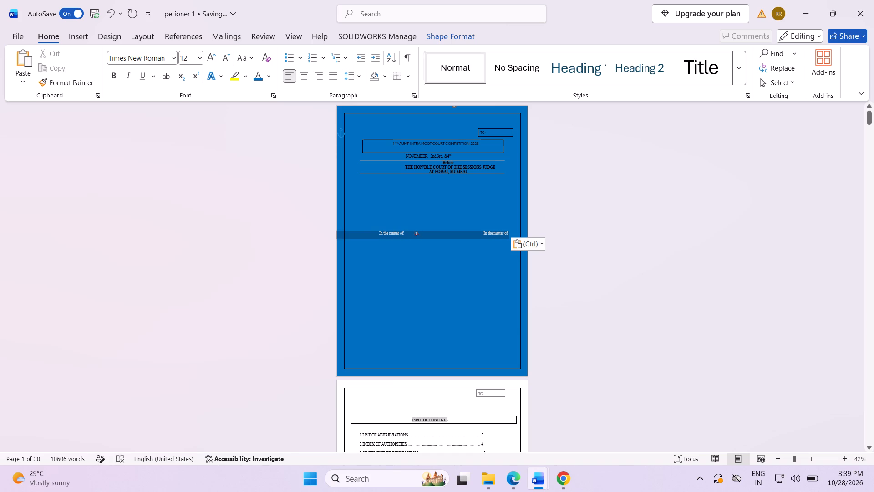
pyautogui.moveTo(358, 231); pyautogui.dragTo(378, 229)
pyautogui.press('BackSpace')
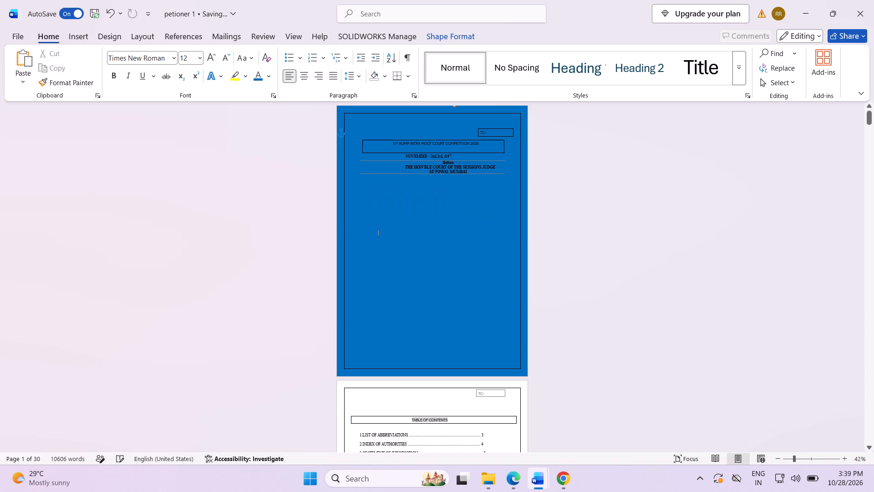
# Delete the leftover blank spacing before the insertion point in the blue background shape.
pyautogui.doubleClick(431, 181)
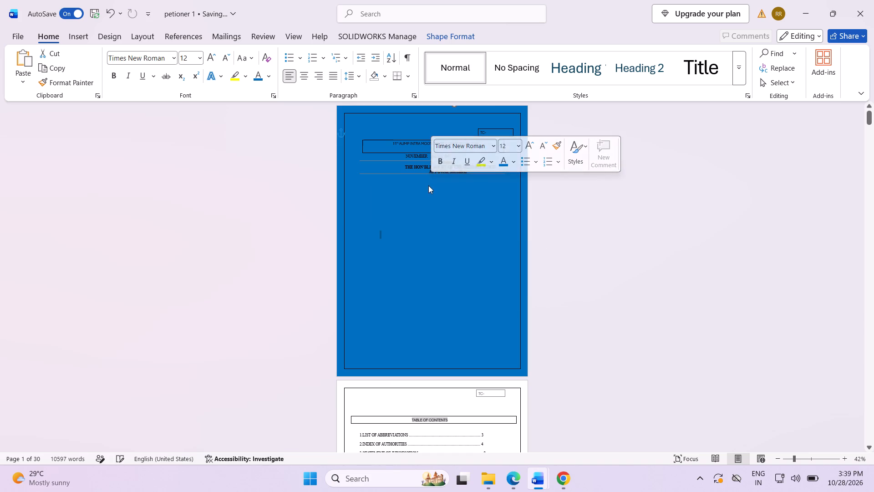
pyautogui.click(428, 183)
pyautogui.press('BackSpace')
pyautogui.press('BackSpace')
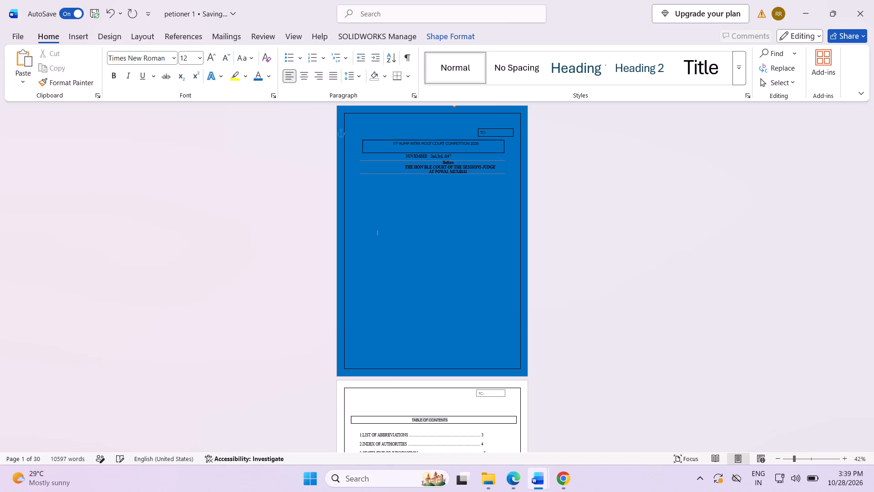
pyautogui.press('BackSpace')
pyautogui.press('BackSpace')
pyautogui.press('BackSpace')
pyautogui.press('BackSpace')
pyautogui.press('BackSpace')
pyautogui.press('BackSpace')
pyautogui.press('BackSpace')
pyautogui.press('BackSpace')
pyautogui.press('BackSpace')
pyautogui.press('BackSpace')
pyautogui.press('BackSpace')
pyautogui.press('BackSpace')
pyautogui.press('BackSpace')
pyautogui.press('BackSpace')
pyautogui.press('BackSpace')
pyautogui.press('BackSpace')
pyautogui.press('BackSpace')
pyautogui.press('BackSpace')
pyautogui.press('BackSpace')
pyautogui.press('BackSpace')
pyautogui.press('BackSpace')
pyautogui.press('BackSpace')
pyautogui.press('BackSpace')
pyautogui.press('BackSpace')
pyautogui.press('BackSpace')
pyautogui.press('BackSpace')
pyautogui.press('BackSpace')
pyautogui.press('BackSpace')
pyautogui.press('BackSpace')
pyautogui.press('BackSpace')
pyautogui.press('BackSpace')
pyautogui.press('BackSpace')
pyautogui.press('BackSpace')
pyautogui.press('BackSpace')
pyautogui.press('BackSpace')
pyautogui.press('BackSpace')
pyautogui.press('BackSpace')
pyautogui.press('BackSpace')
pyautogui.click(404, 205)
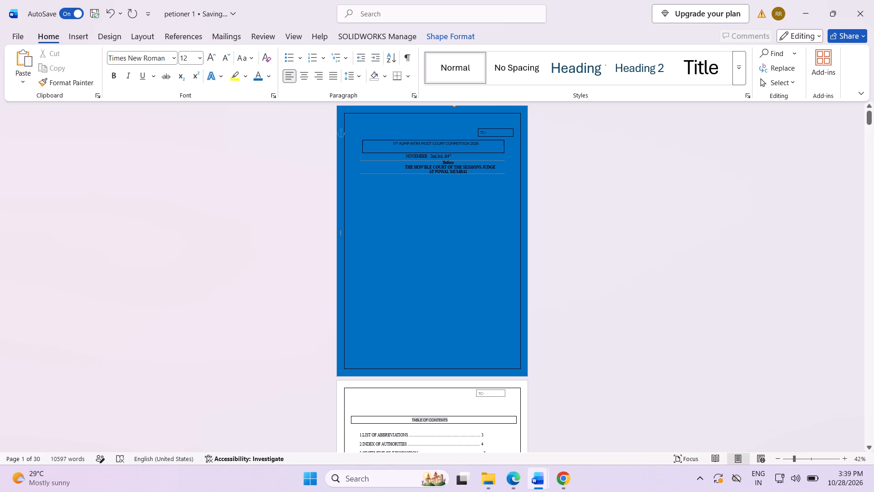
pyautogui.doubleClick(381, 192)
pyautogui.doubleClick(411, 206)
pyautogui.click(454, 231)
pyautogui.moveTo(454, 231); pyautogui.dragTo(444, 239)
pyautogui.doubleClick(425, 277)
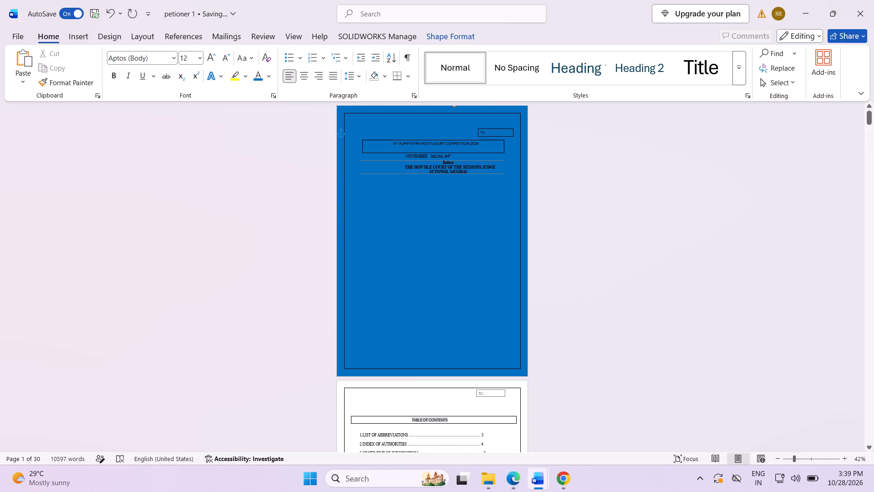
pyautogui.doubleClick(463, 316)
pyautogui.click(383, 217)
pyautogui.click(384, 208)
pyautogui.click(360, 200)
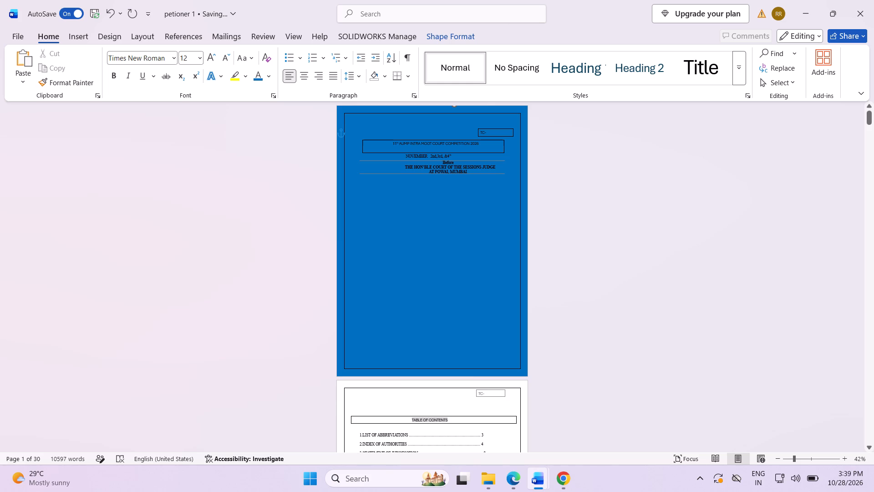
# Add blank spacing in the blue background shape: three line breaks, twenty spaces and three more line breaks.
pyautogui.press('Return')
pyautogui.press('Return')
pyautogui.press('Return')
pyautogui.click(376, 221)
pyautogui.press('space')
pyautogui.press('space')
pyautogui.press('space')
pyautogui.press('space')
pyautogui.press('space')
pyautogui.press('space')
pyautogui.press('space')
pyautogui.press('space')
pyautogui.press('space')
pyautogui.press('space')
pyautogui.press('space')
pyautogui.press('space')
pyautogui.press('space')
pyautogui.press('space')
pyautogui.press('space')
pyautogui.press('space')
pyautogui.press('space')
pyautogui.press('space')
pyautogui.press('space')
pyautogui.press('space')
pyautogui.press('Return')
pyautogui.press('Return')
pyautogui.press('Return')
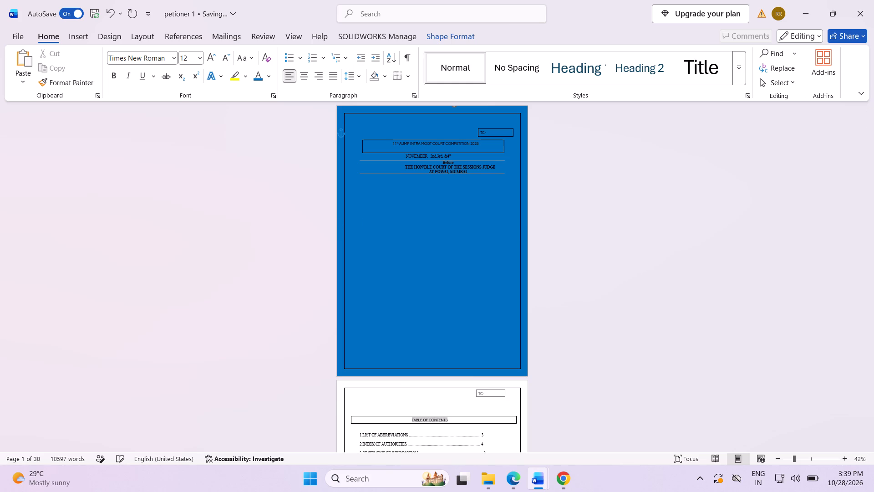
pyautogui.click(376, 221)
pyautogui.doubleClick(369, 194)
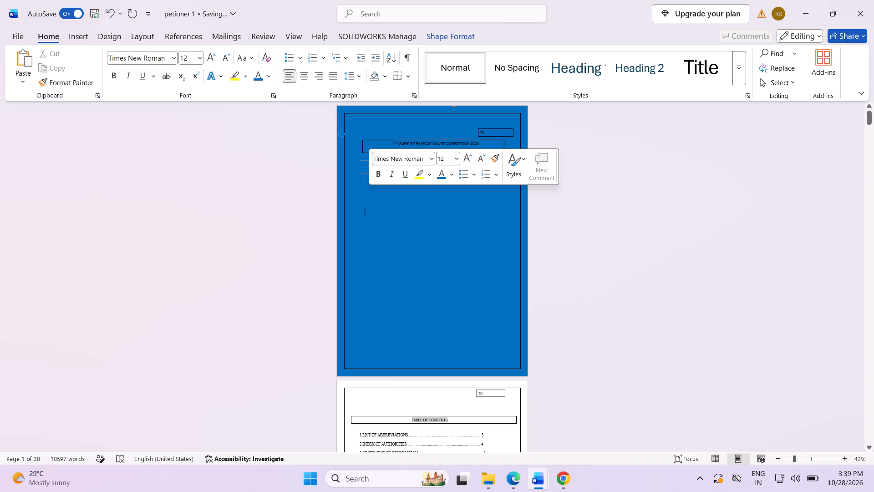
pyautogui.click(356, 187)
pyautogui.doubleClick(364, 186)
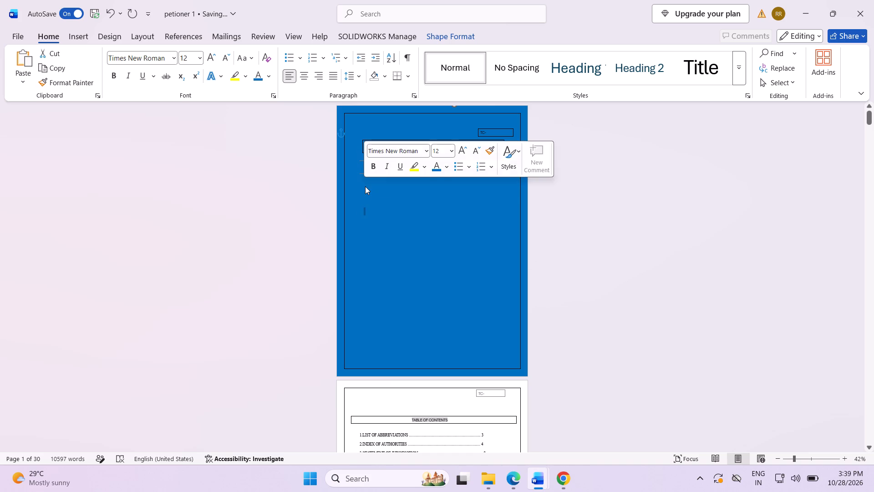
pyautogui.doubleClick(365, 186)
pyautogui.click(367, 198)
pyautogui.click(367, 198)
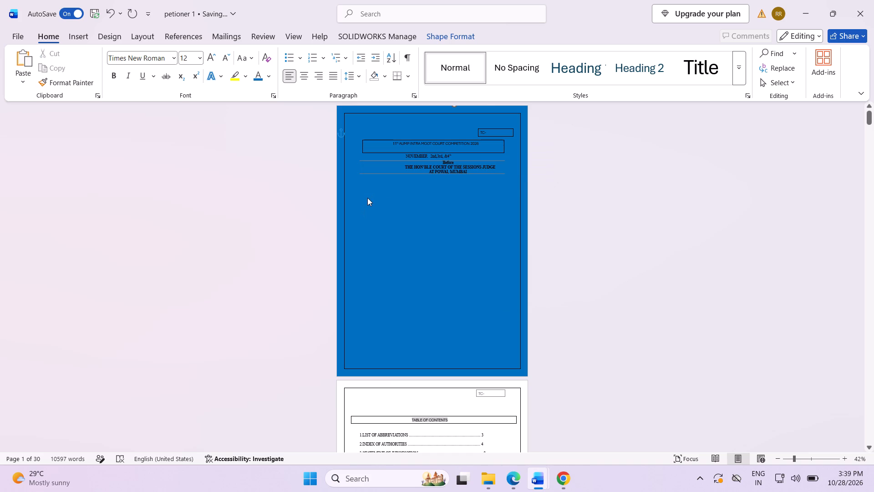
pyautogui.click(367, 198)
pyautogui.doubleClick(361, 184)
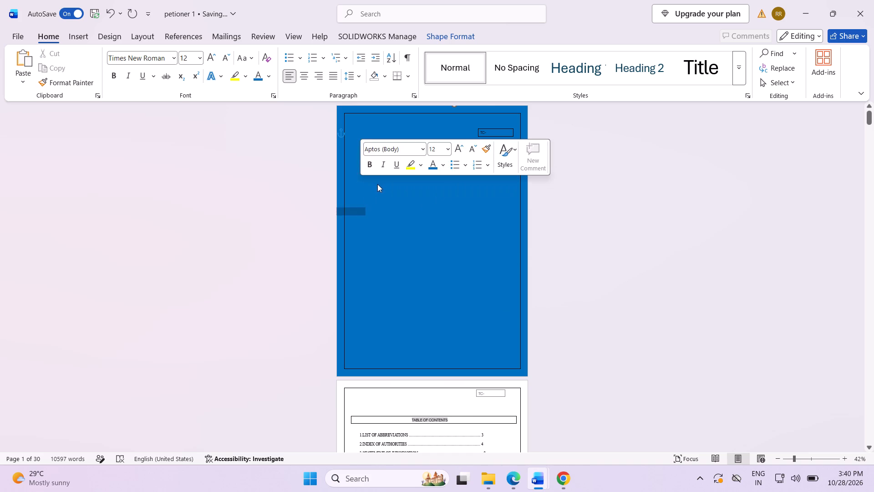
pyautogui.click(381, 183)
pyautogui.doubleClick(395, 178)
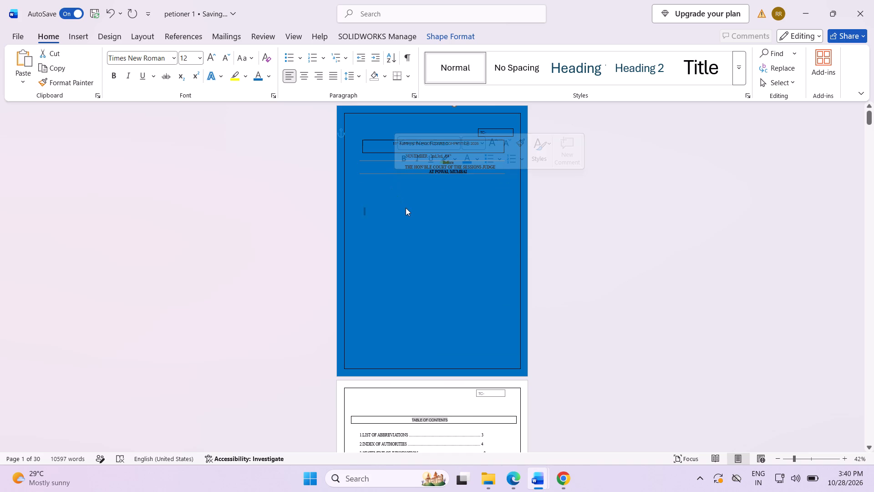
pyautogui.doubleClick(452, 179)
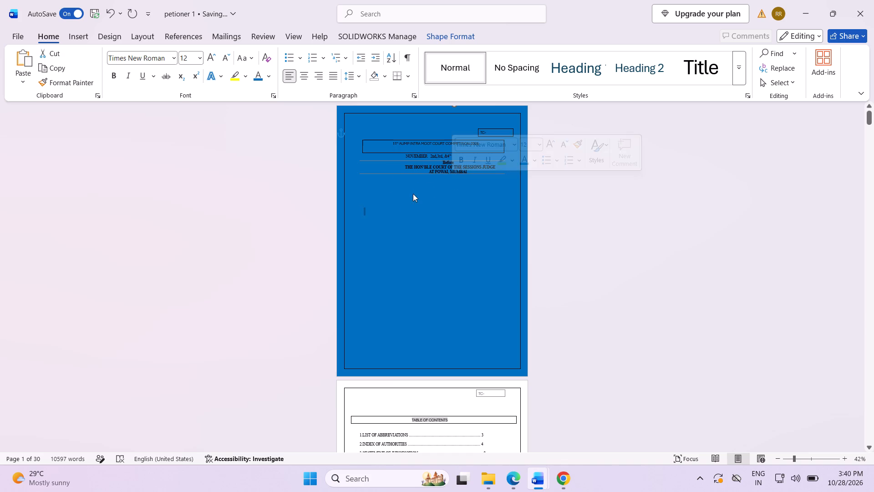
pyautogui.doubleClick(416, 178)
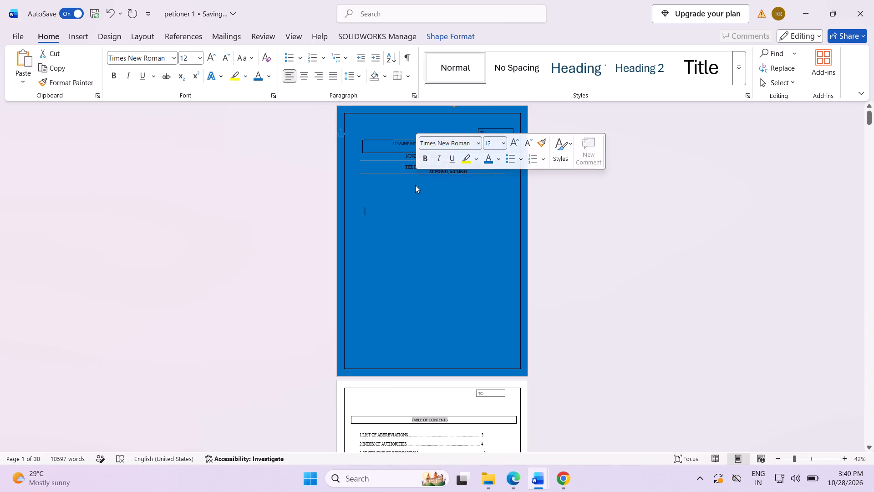
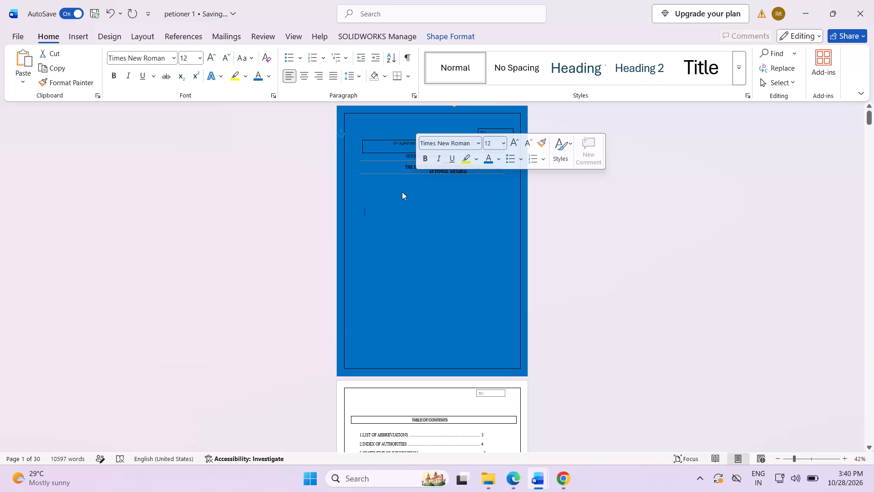
# Delete the added blank spaces and line breaks in the blue background shape beneath the court heading.
pyautogui.press('BackSpace')
pyautogui.press('BackSpace')
pyautogui.press('BackSpace')
pyautogui.press('BackSpace')
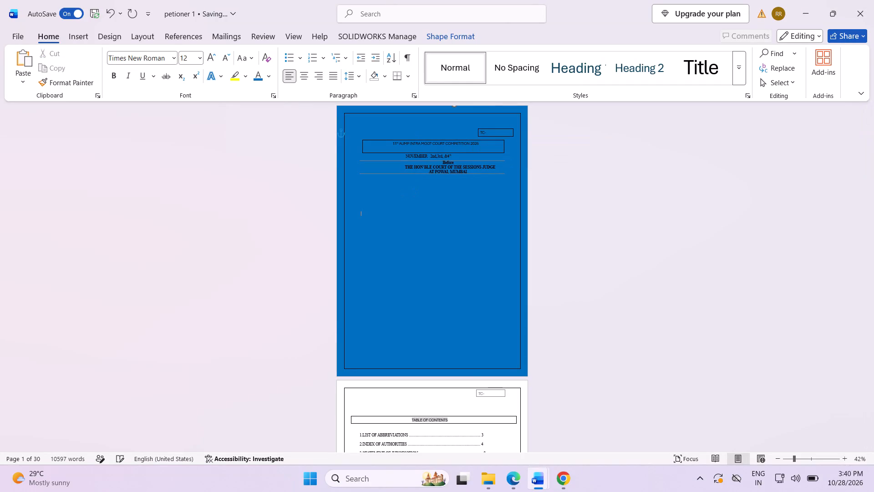
pyautogui.press('BackSpace')
pyautogui.press('BackSpace')
pyautogui.press('BackSpace')
pyautogui.press('BackSpace')
pyautogui.press('BackSpace')
pyautogui.press('BackSpace')
pyautogui.press('BackSpace')
pyautogui.press('BackSpace')
pyautogui.press('BackSpace')
pyautogui.press('BackSpace')
pyautogui.press('BackSpace')
pyautogui.press('BackSpace')
pyautogui.press('BackSpace')
pyautogui.press('BackSpace')
pyautogui.press('BackSpace')
pyautogui.press('BackSpace')
pyautogui.press('BackSpace')
pyautogui.press('BackSpace')
pyautogui.press('BackSpace')
pyautogui.press('BackSpace')
pyautogui.press('BackSpace')
pyautogui.press('BackSpace')
pyautogui.press('BackSpace')
pyautogui.press('BackSpace')
pyautogui.press('BackSpace')
pyautogui.press('BackSpace')
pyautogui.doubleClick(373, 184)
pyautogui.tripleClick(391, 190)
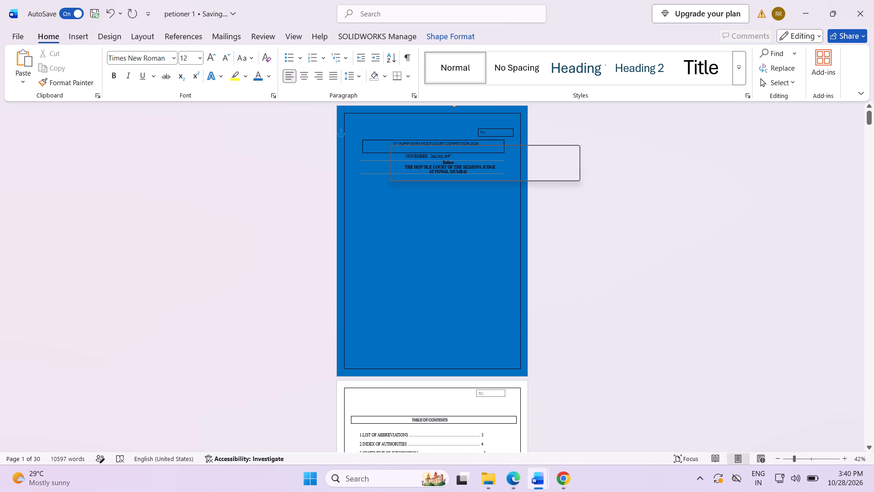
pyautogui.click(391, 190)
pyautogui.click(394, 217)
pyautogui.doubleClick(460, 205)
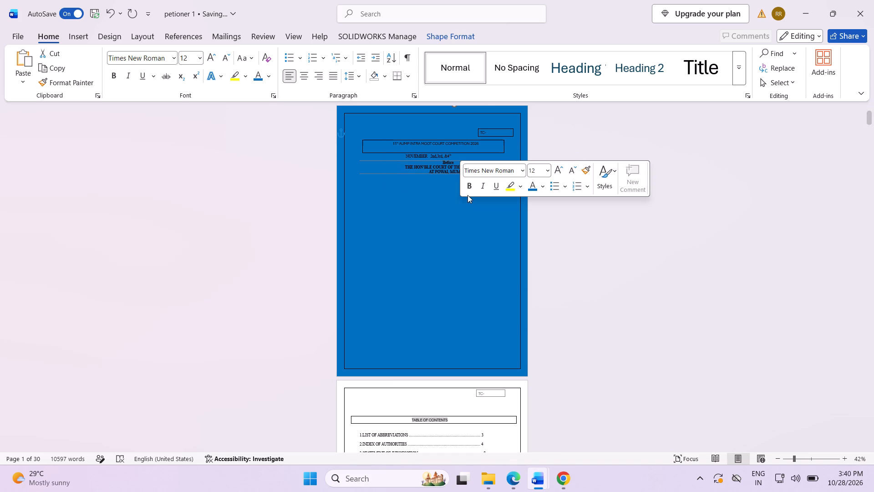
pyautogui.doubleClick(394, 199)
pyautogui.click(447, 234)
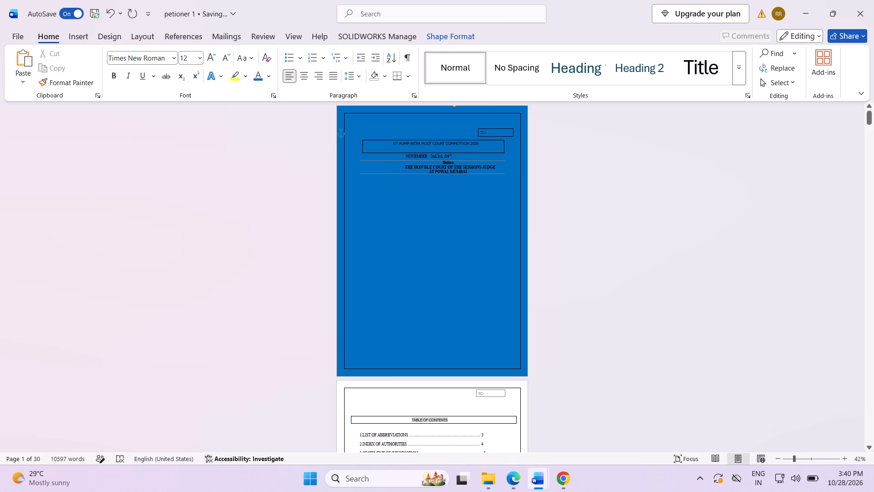
# Add eight spaces at the end of the NOVEMBER date line above the court heading.
pyautogui.click(457, 156)
pyautogui.press('space')
pyautogui.press('space')
pyautogui.press('space')
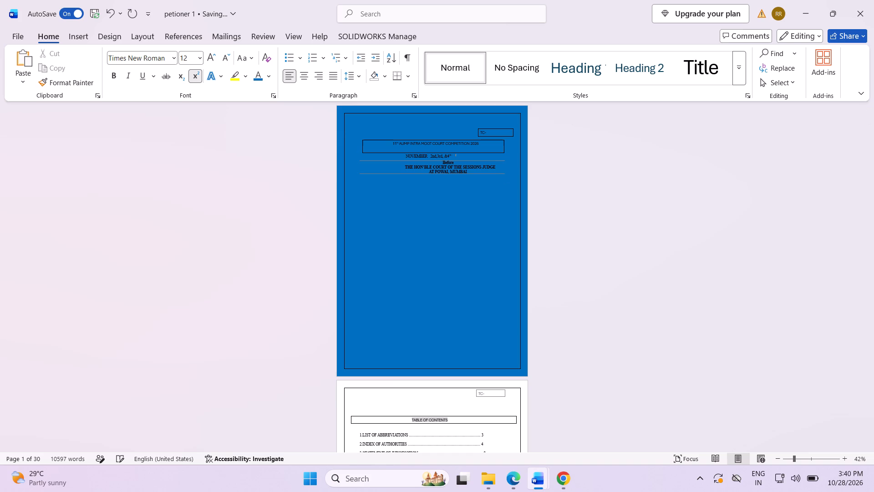
pyautogui.press('space')
pyautogui.press('space')
pyautogui.press('space')
pyautogui.press('space')
pyautogui.press('space')
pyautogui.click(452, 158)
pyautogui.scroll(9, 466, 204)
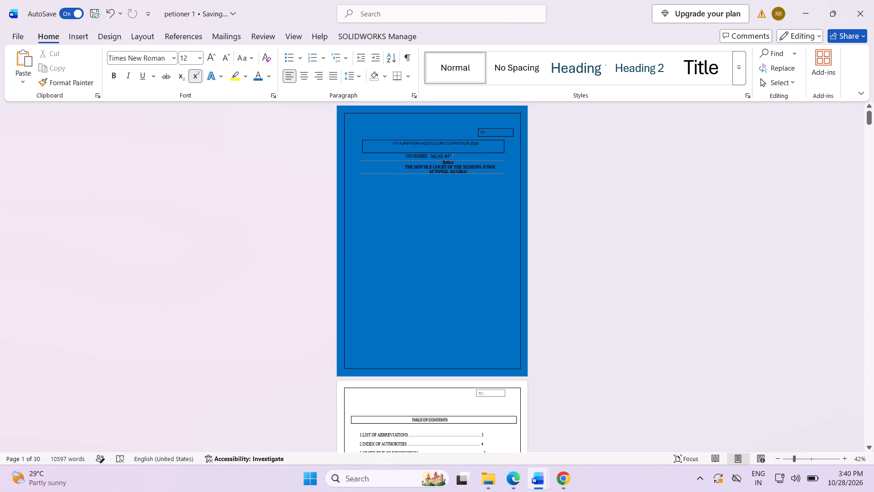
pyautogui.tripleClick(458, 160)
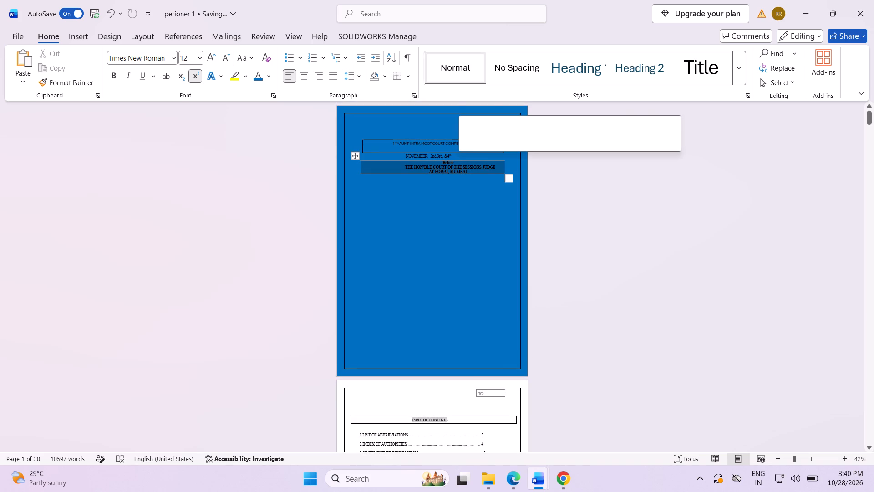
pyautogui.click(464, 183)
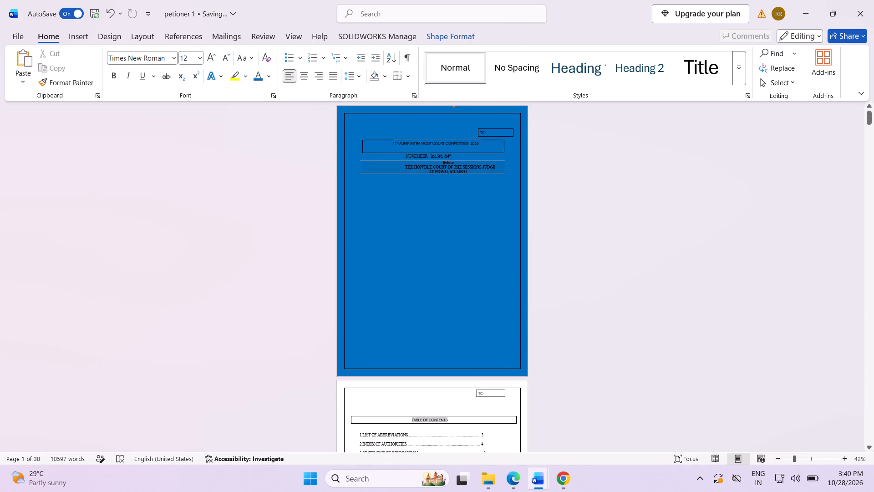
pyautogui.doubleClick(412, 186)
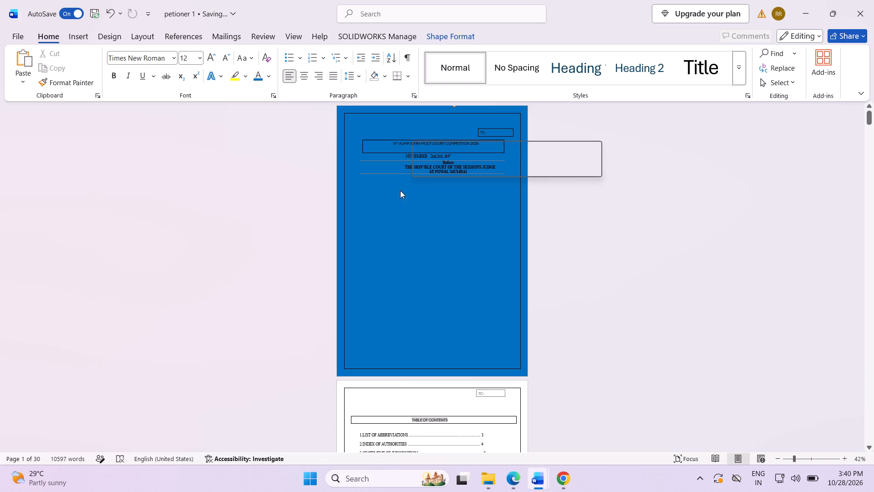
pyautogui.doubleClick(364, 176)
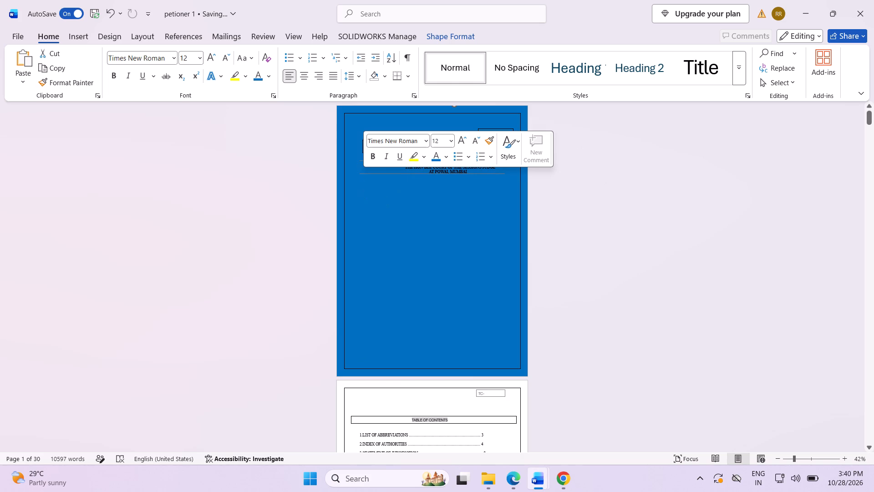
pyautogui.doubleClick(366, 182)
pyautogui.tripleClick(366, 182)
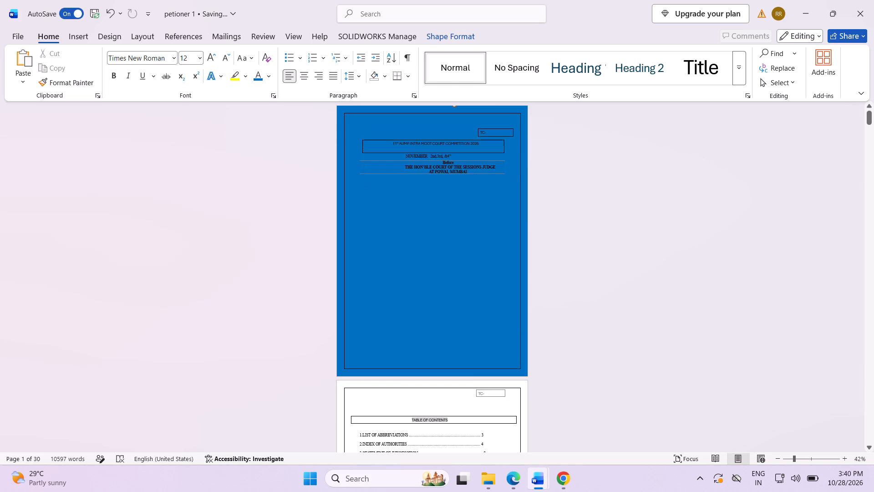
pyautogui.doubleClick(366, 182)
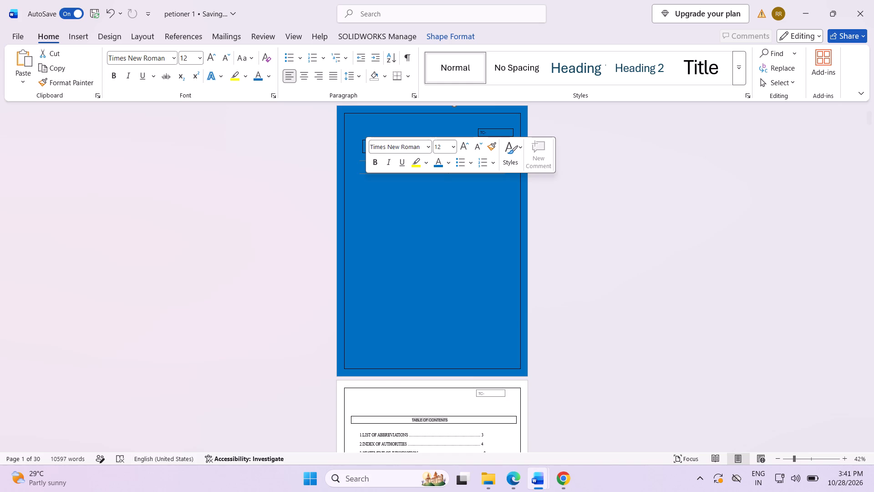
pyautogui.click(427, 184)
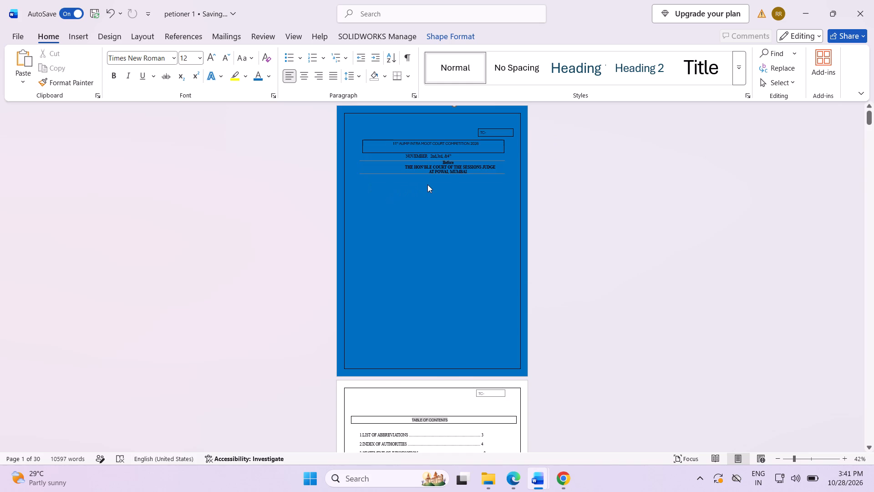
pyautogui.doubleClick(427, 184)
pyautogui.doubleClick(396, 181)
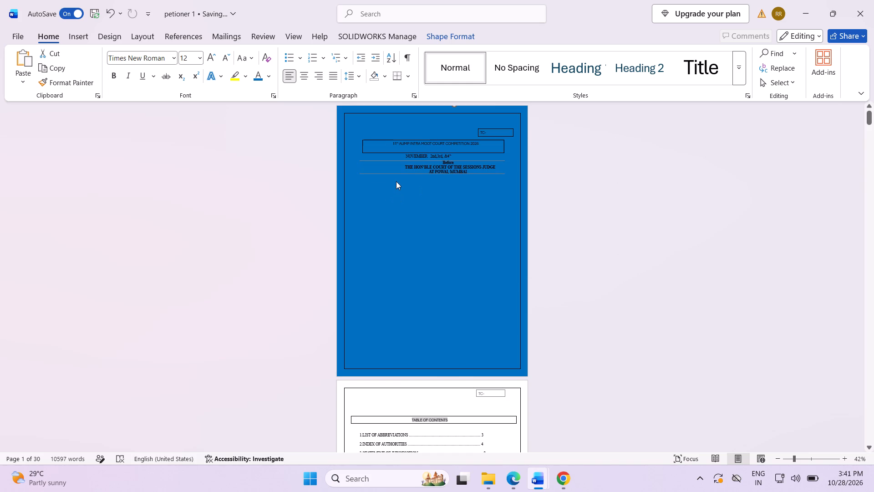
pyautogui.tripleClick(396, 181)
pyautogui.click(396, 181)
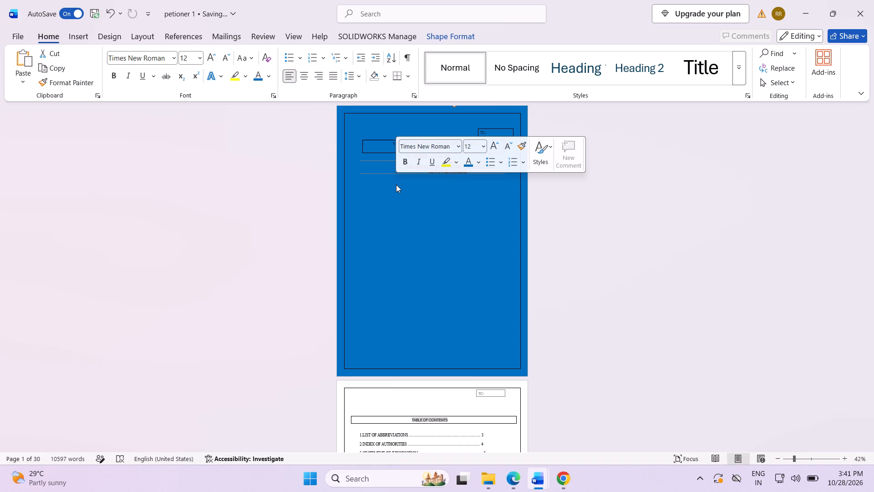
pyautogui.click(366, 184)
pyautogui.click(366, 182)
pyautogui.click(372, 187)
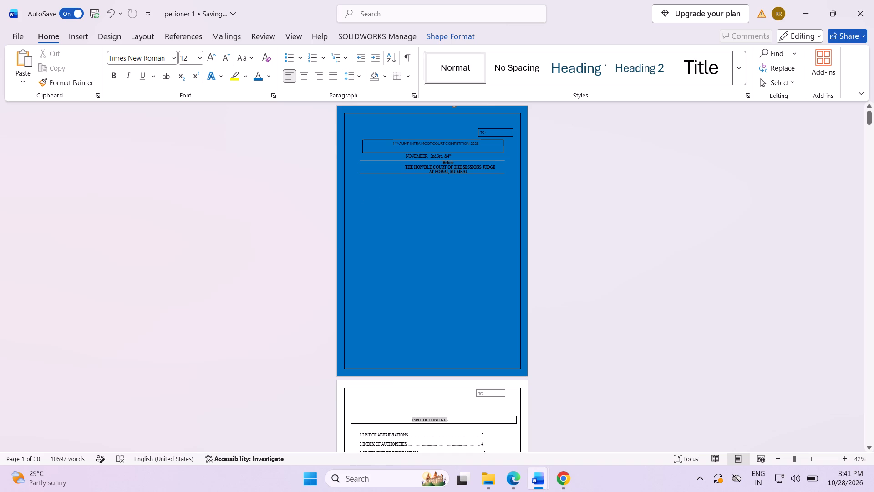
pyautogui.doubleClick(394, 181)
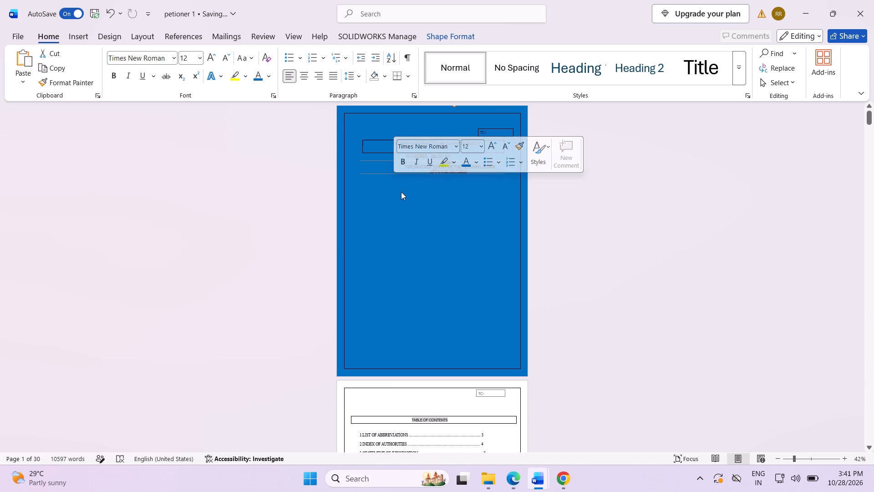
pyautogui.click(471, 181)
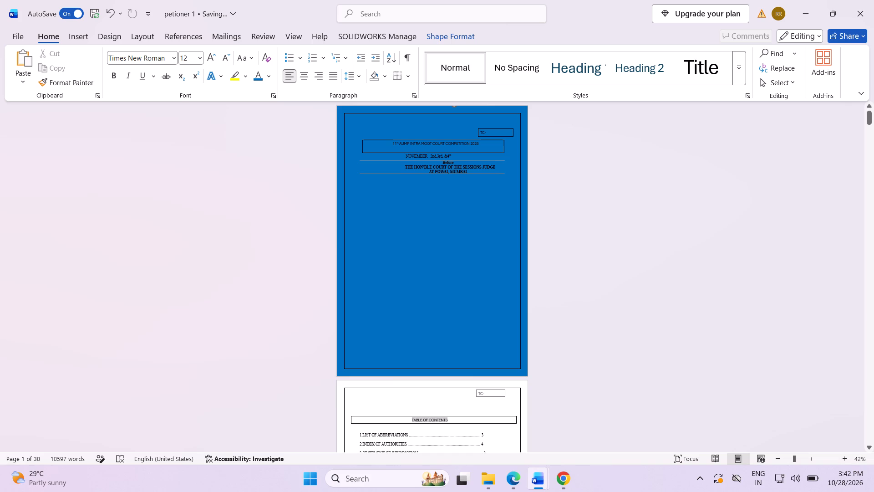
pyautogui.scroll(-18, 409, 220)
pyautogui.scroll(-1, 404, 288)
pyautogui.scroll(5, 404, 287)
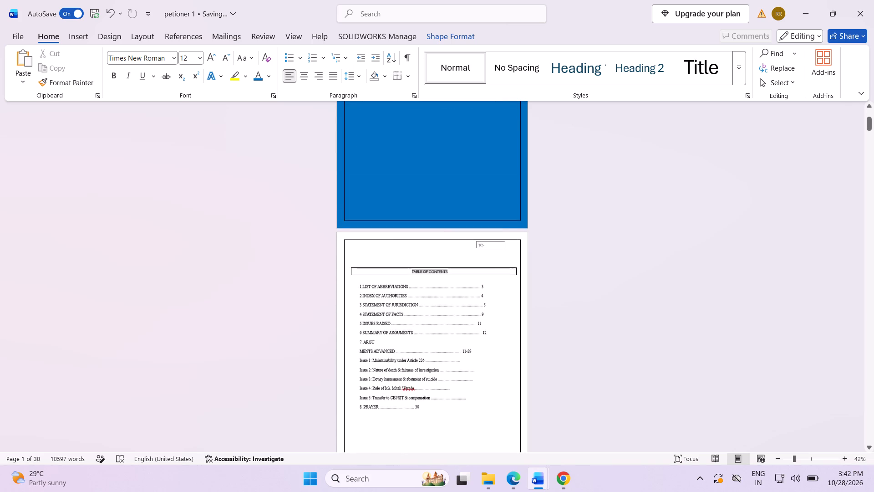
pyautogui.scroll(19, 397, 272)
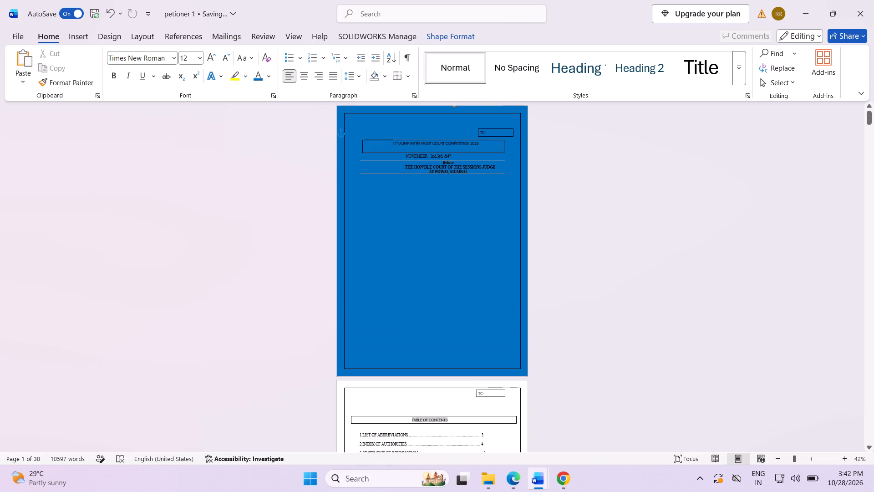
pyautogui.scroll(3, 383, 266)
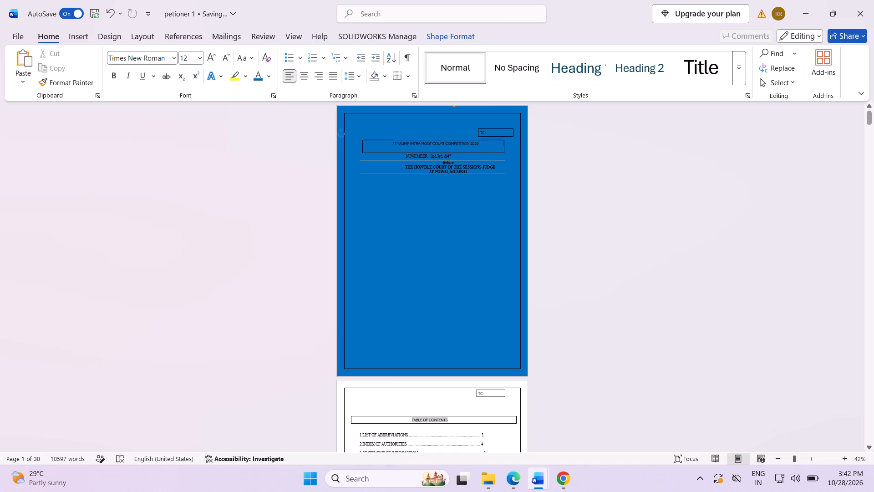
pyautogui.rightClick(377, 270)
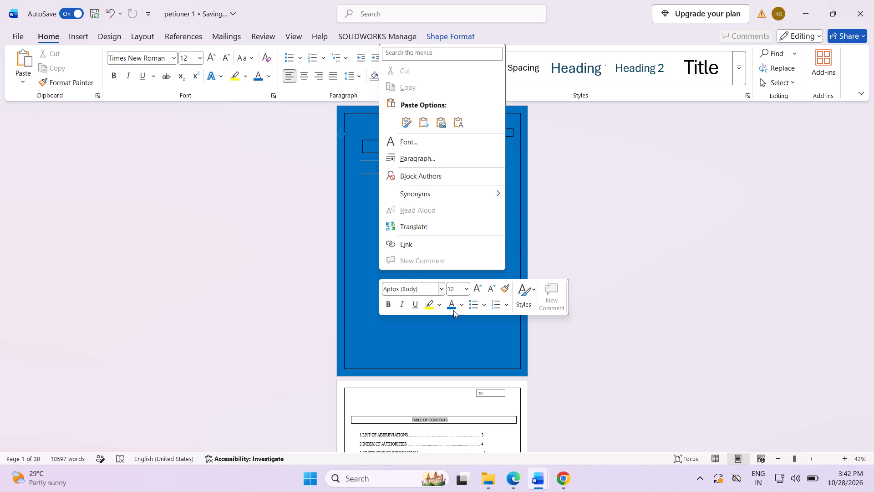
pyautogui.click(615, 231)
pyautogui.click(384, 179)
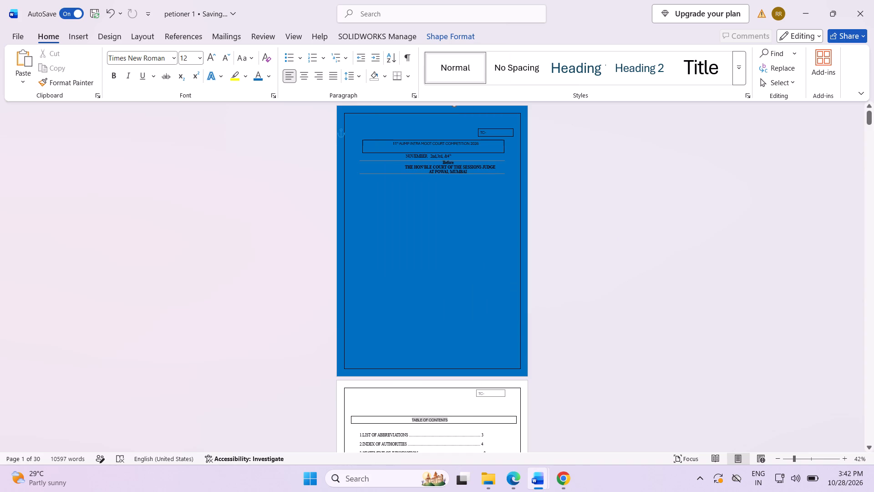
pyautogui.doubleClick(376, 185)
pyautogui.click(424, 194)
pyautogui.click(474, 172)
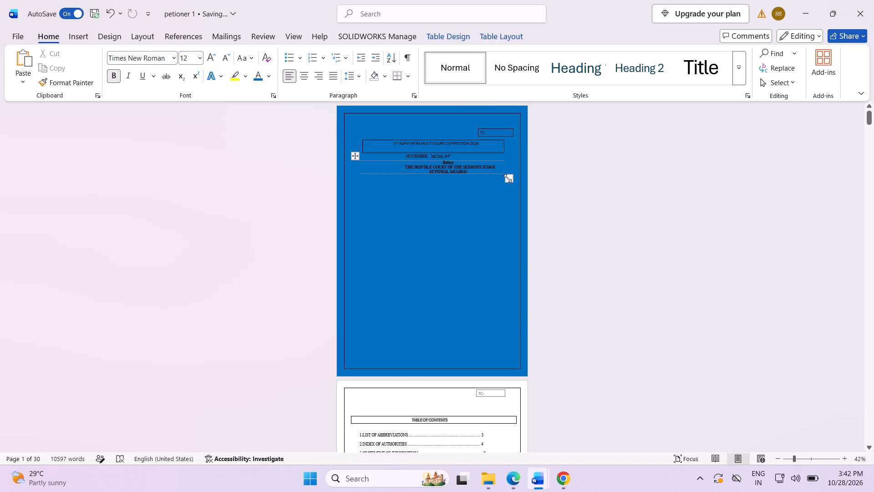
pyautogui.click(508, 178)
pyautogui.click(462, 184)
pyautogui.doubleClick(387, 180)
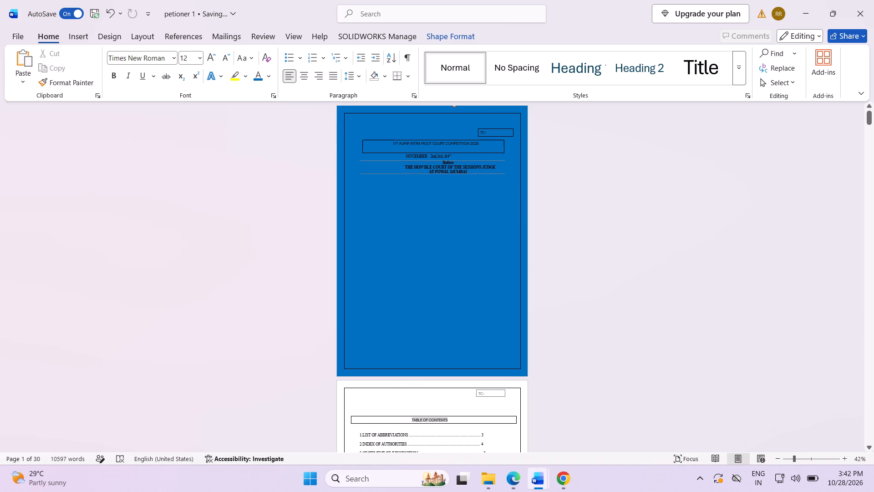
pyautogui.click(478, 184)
# Paste the copied "In the matter of" text at the end of the NOVEMBER date line.
pyautogui.click(464, 158)
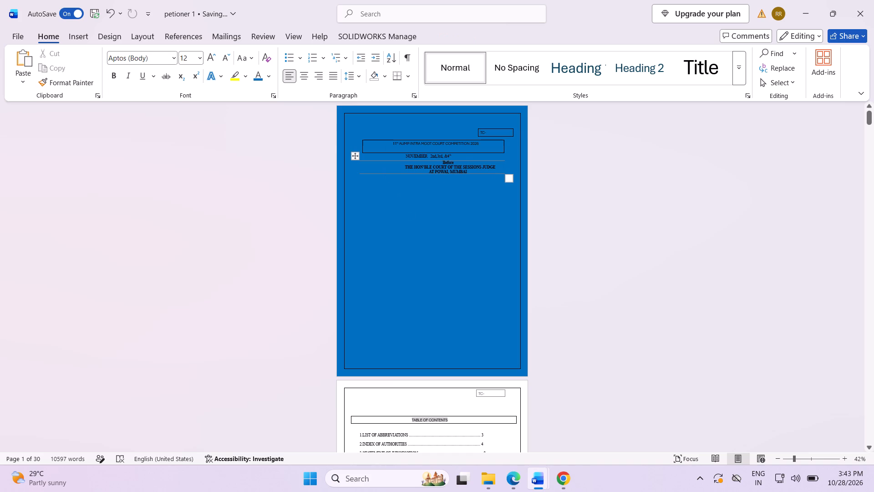
pyautogui.hotkey('ctrl', 'v')
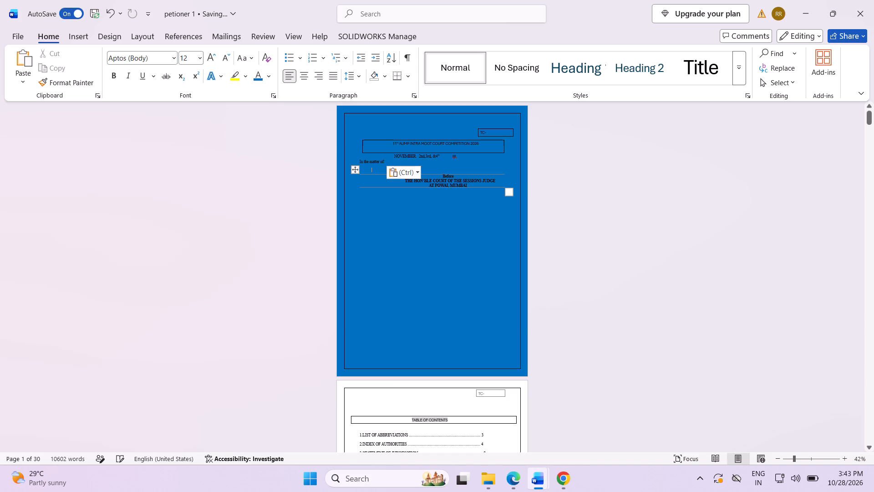
# Delete the stray pasted word and its line break between the NOVEMBER date and "In the matter of".
pyautogui.click(448, 156)
pyautogui.moveTo(449, 156); pyautogui.dragTo(463, 157)
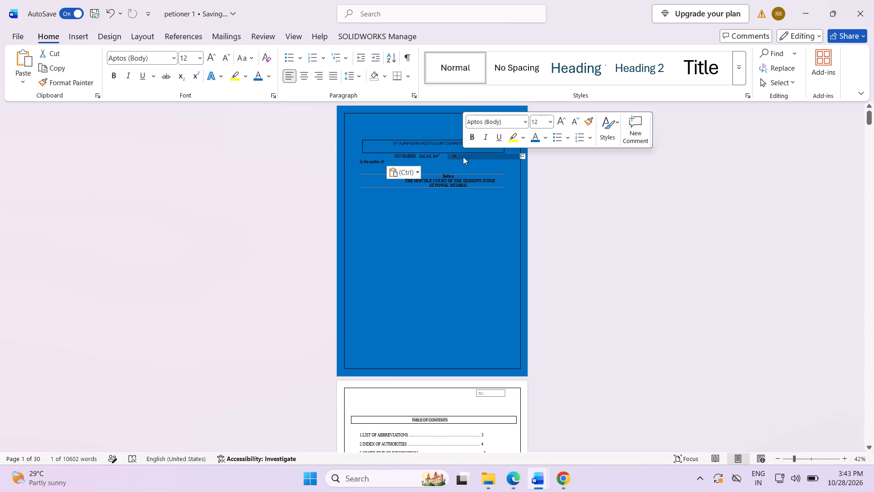
pyautogui.press('BackSpace')
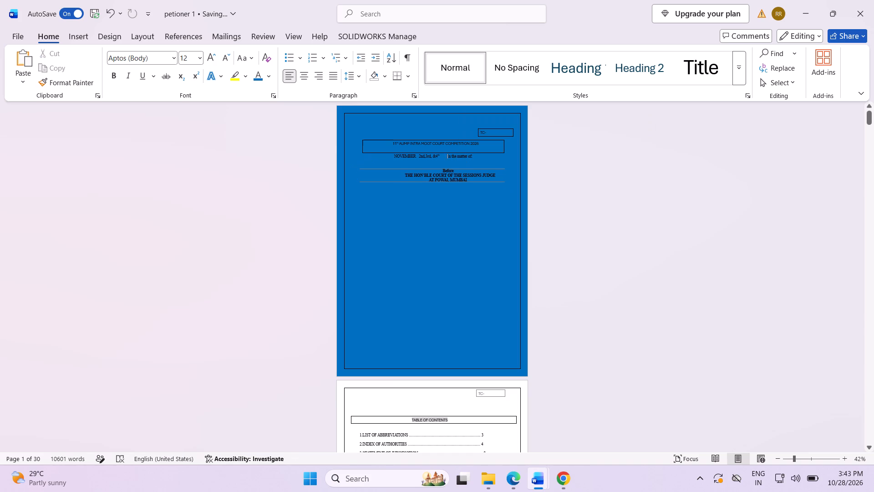
# Move "In the matter of" off the NOVEMBER date line onto its own line, three line breaks further down.
pyautogui.press('Return')
pyautogui.press('Return')
pyautogui.press('Return')
pyautogui.press('Return')
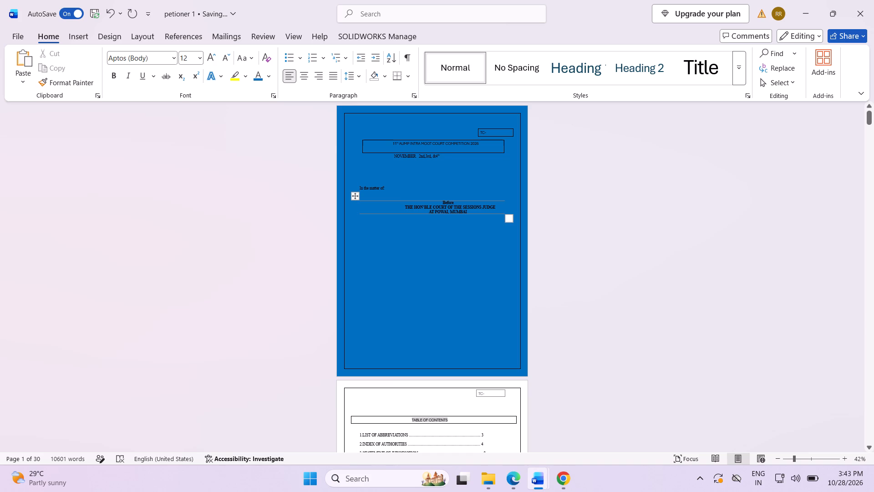
pyautogui.press('Return')
pyautogui.press('Return')
pyautogui.press('Return')
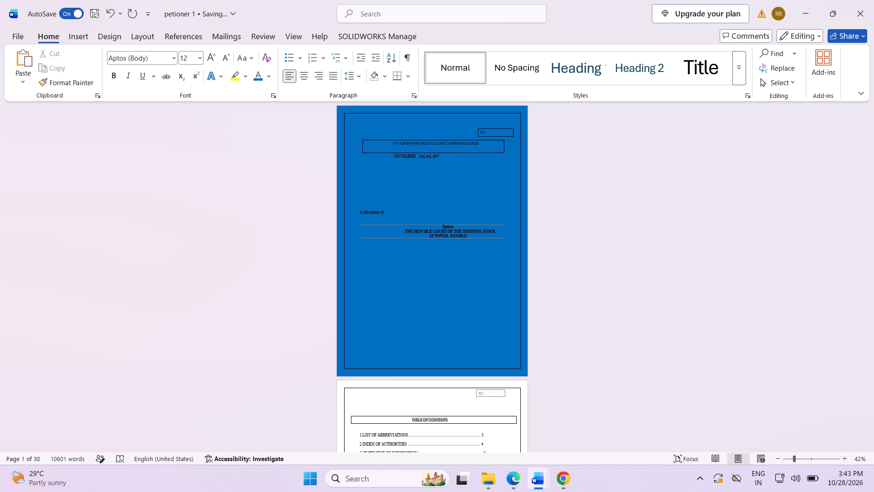
pyautogui.press('BackSpace')
pyautogui.press('BackSpace')
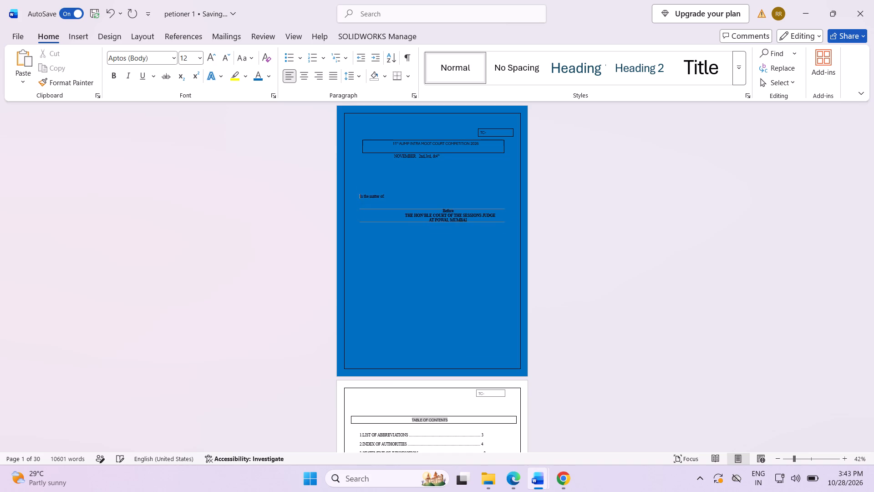
pyautogui.press('BackSpace')
pyautogui.press('BackSpace')
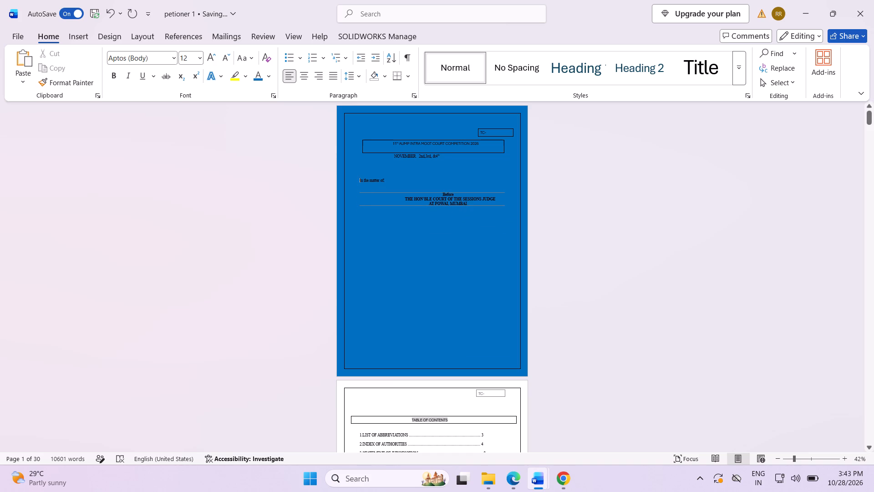
# Move the court heading table with its ruled lines up to directly beneath the NOVEMBER date line.
pyautogui.click(366, 196)
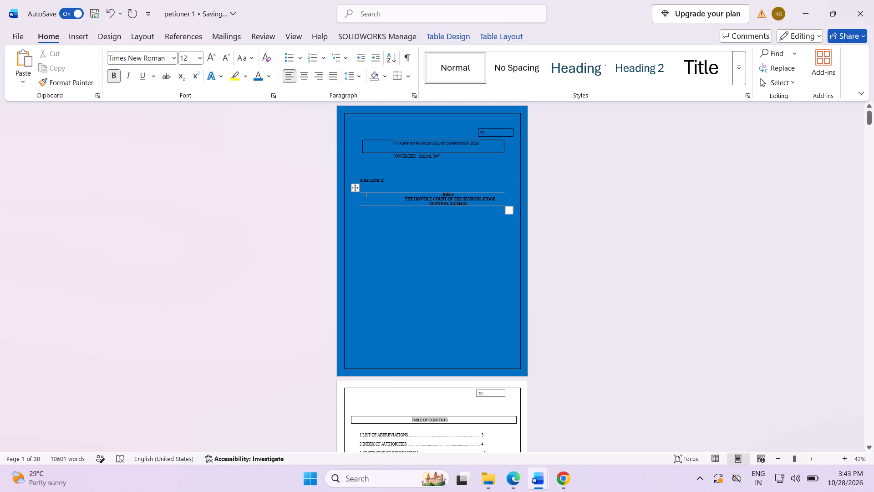
pyautogui.moveTo(352, 188); pyautogui.dragTo(352, 164)
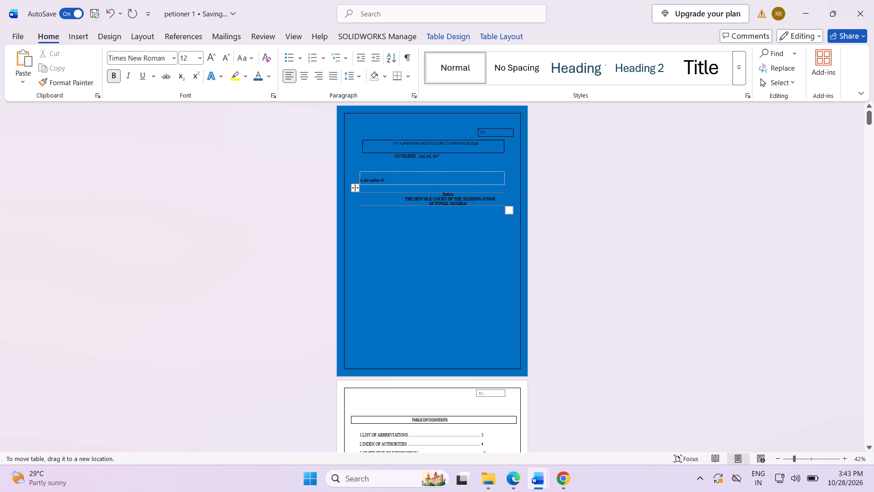
pyautogui.moveTo(352, 164); pyautogui.dragTo(352, 155)
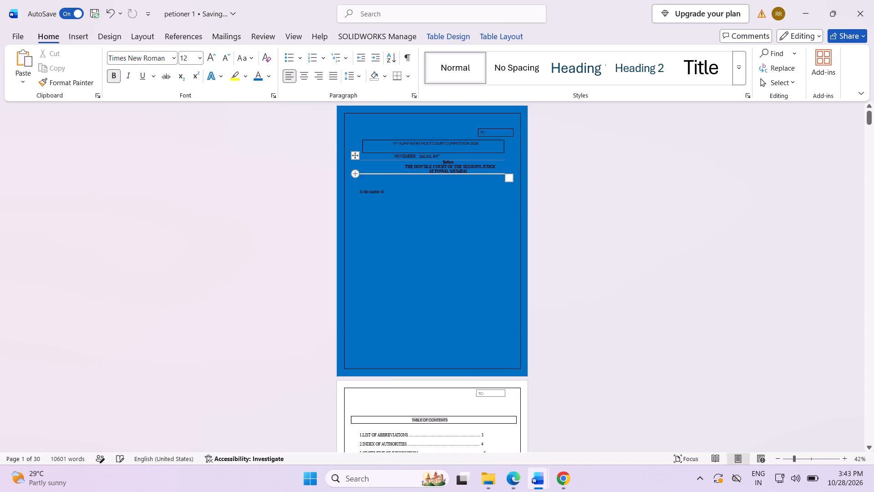
# Delete the two blank lines between the court heading table and "In the matter of".
pyautogui.click(355, 190)
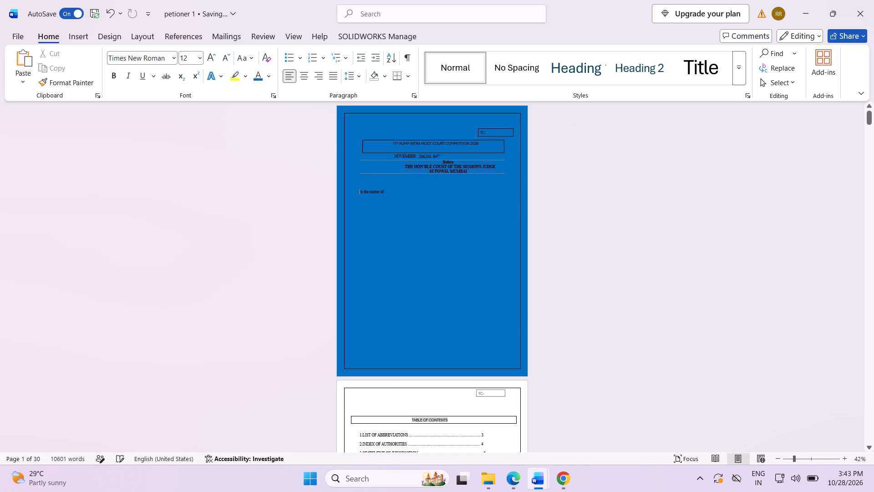
pyautogui.press('BackSpace')
pyautogui.press('BackSpace')
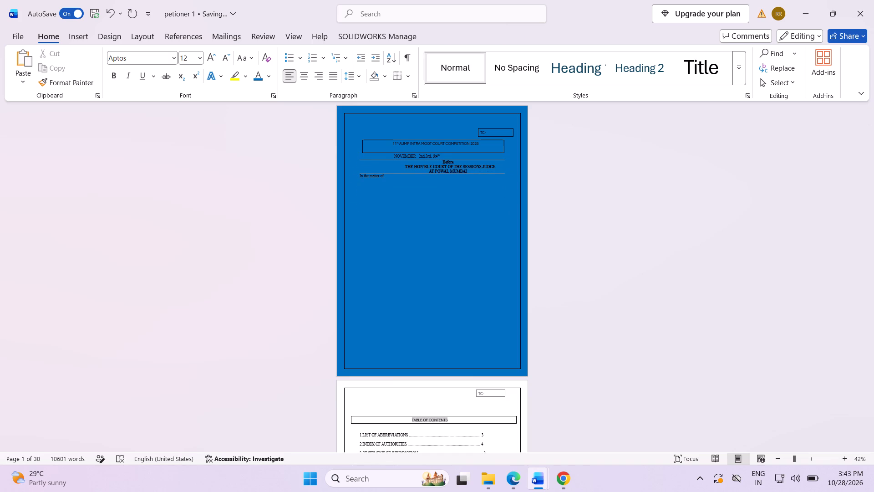
# Indent "In the matter of" with leading spaces until it sits roughly centred beneath the court heading.
pyautogui.press('space')
pyautogui.press('space')
pyautogui.press('space')
pyautogui.press('space')
pyautogui.press('space')
pyautogui.press('space')
pyautogui.press('space')
pyautogui.press('space')
pyautogui.press('space')
pyautogui.press('space')
pyautogui.press('space')
pyautogui.press('space')
pyautogui.press('space')
pyautogui.press('space')
pyautogui.press('space')
pyautogui.press('space')
pyautogui.press('space')
pyautogui.press('space')
pyautogui.press('space')
pyautogui.press('space')
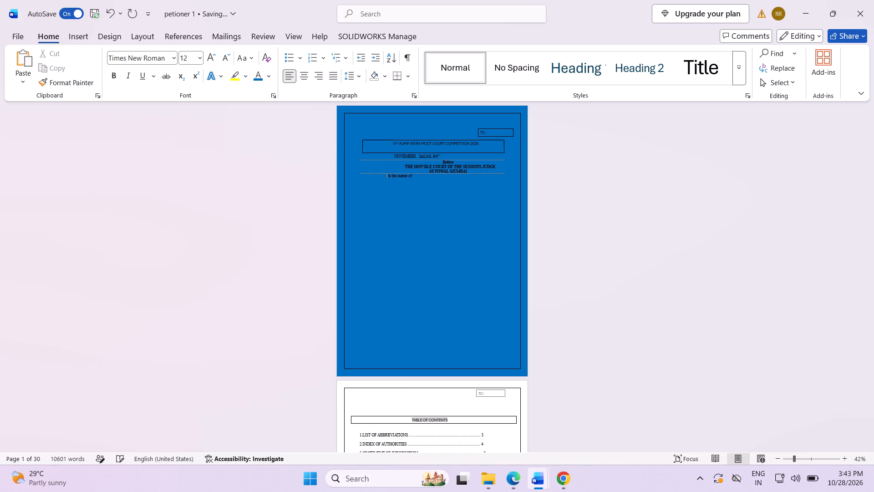
pyautogui.press('space')
pyautogui.press('space')
pyautogui.press('space')
pyautogui.press('space')
pyautogui.press('space')
pyautogui.press('space')
pyautogui.press('space')
pyautogui.press('space')
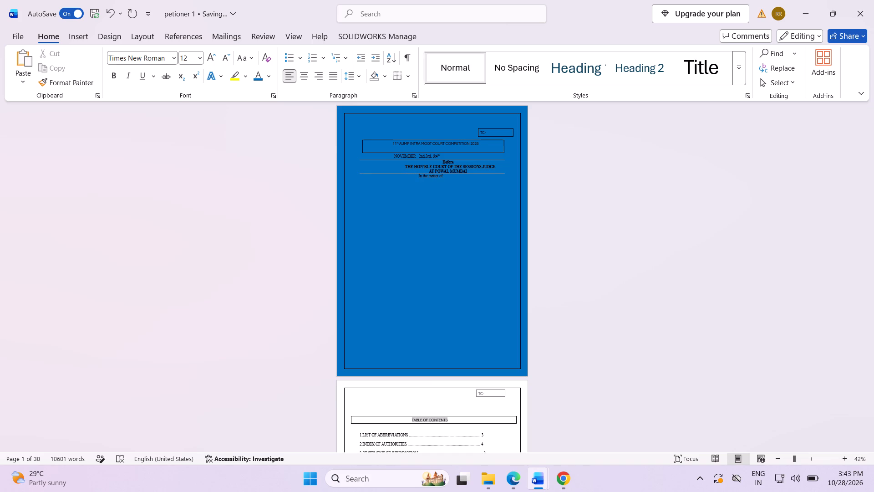
# Add leading spaces before NOVEMBER so the date line sits roughly centred above the court heading.
pyautogui.press('Up')
pyautogui.press('Up')
pyautogui.press('Up')
pyautogui.press('Up')
pyautogui.press('Up')
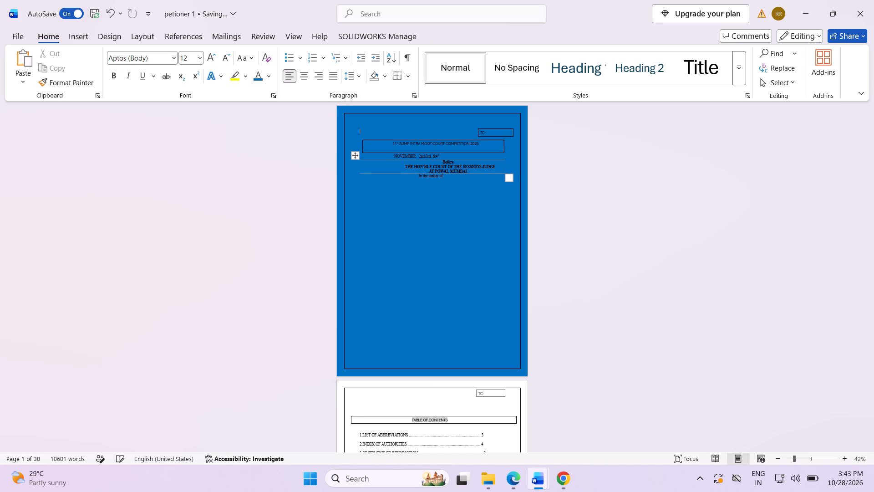
pyautogui.press('Down')
pyautogui.press('Left')
pyautogui.press('Left')
pyautogui.press('Left')
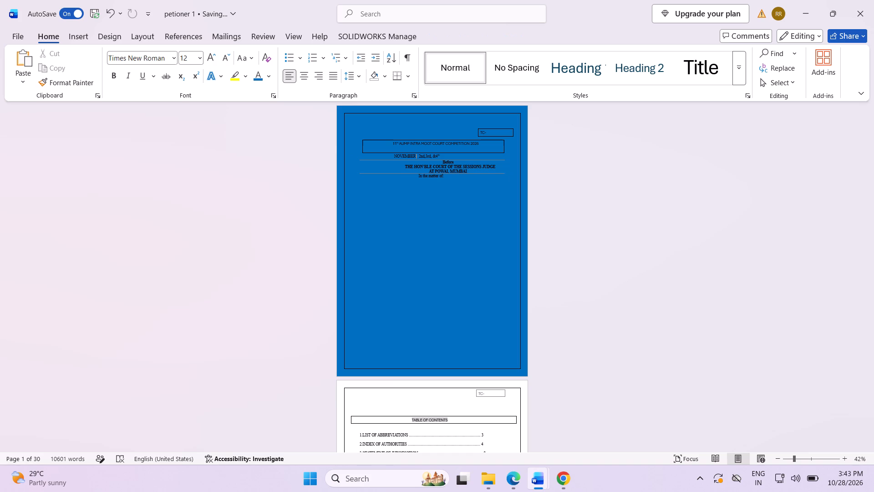
pyautogui.press('Left')
pyautogui.press('Left')
pyautogui.press('Left')
pyautogui.press('Left')
pyautogui.press('Left')
pyautogui.press('Left')
pyautogui.press('Left')
pyautogui.press('Left')
pyautogui.press('space')
pyautogui.press('space')
pyautogui.press('space')
pyautogui.press('space')
pyautogui.press('space')
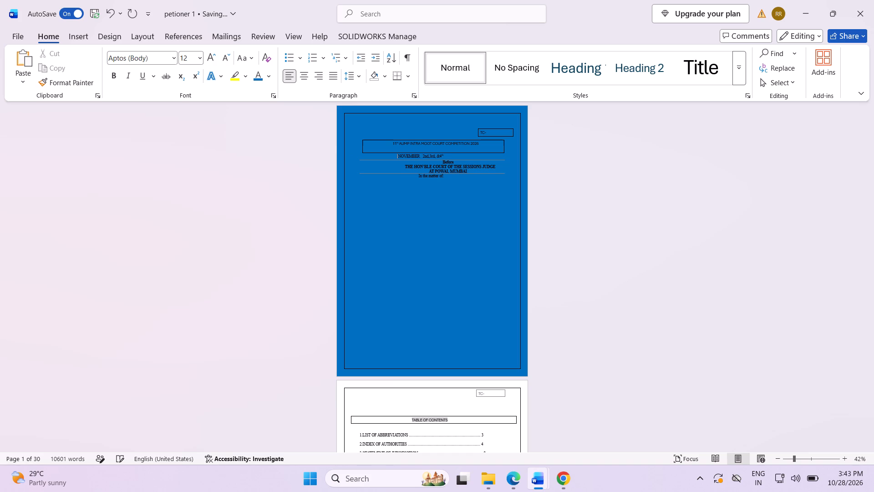
pyautogui.press('space')
pyautogui.press('space')
pyautogui.press('space')
pyautogui.press('space')
pyautogui.press('space')
pyautogui.press('space')
pyautogui.press('space')
pyautogui.press('space')
pyautogui.press('space')
pyautogui.press('space')
pyautogui.press('space')
pyautogui.press('space')
pyautogui.press('space')
pyautogui.press('space')
pyautogui.press('space')
pyautogui.press('space')
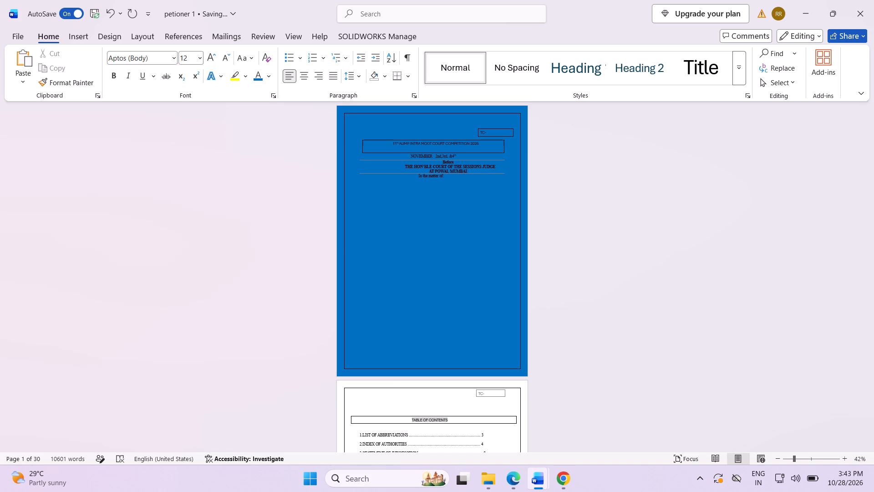
pyautogui.press('space')
# Switch to Respondent 1 and copy the seven lines of petitioner party details beneath "In the matter of", ending at "Through Legal Heirs".
pyautogui.click(572, 433)
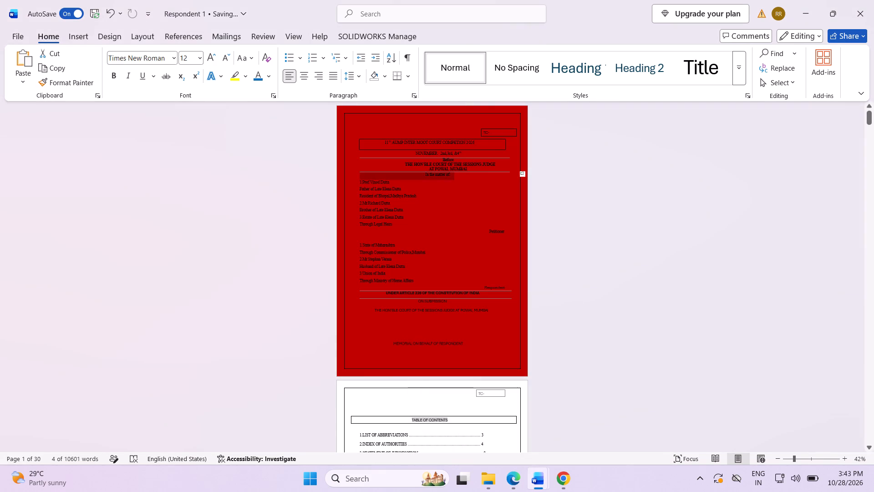
pyautogui.click(358, 180)
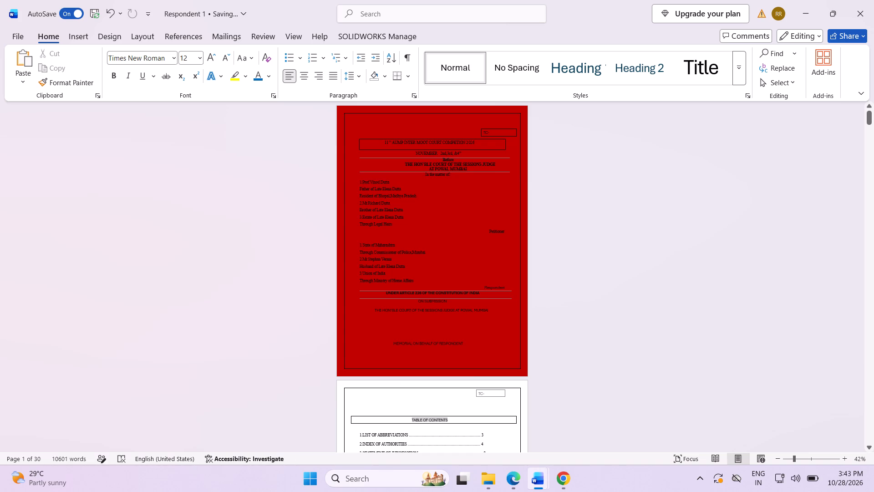
pyautogui.moveTo(357, 182); pyautogui.dragTo(406, 198)
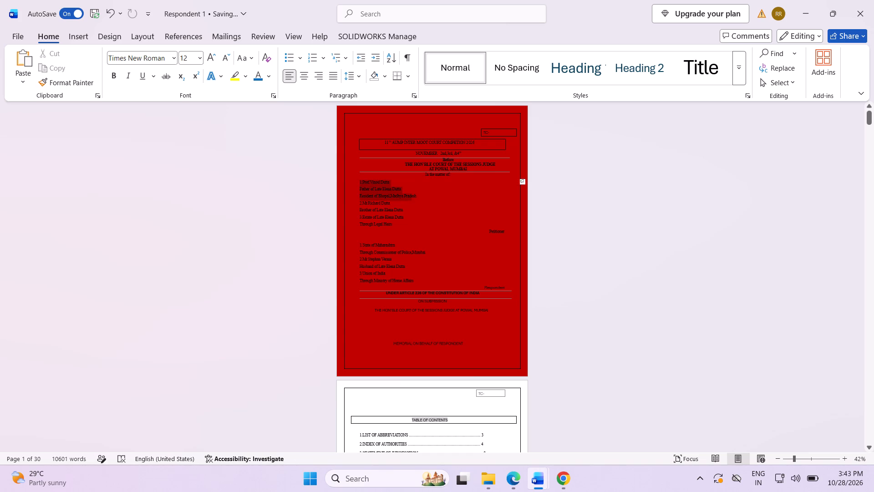
pyautogui.moveTo(406, 198); pyautogui.dragTo(411, 226)
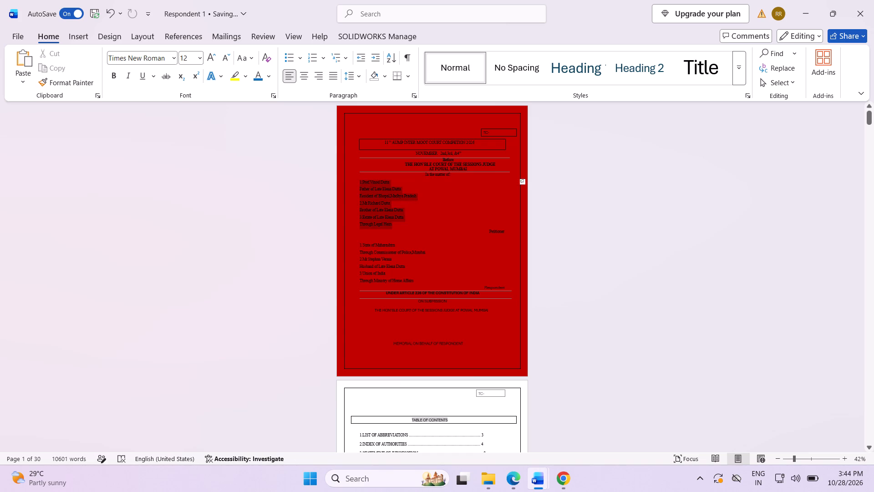
pyautogui.moveTo(411, 226); pyautogui.dragTo(403, 222)
pyautogui.hotkey('ctrl', 'v')
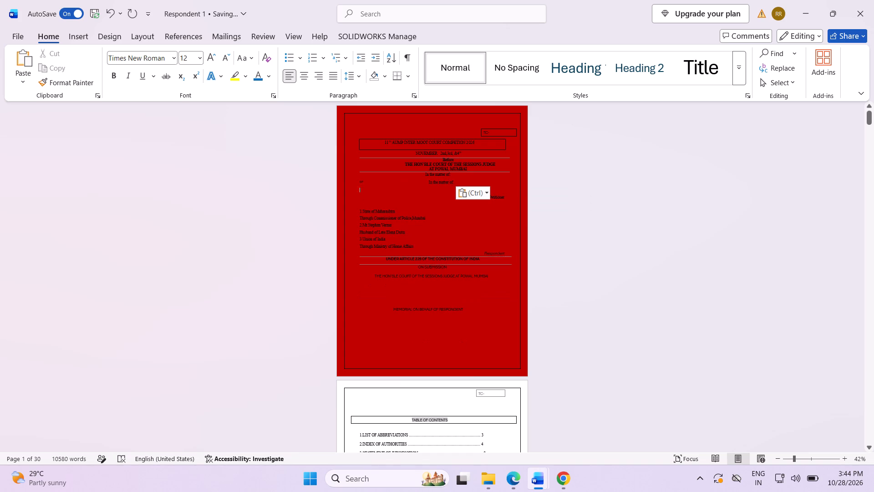
pyautogui.hotkey('ctrl', 'z')
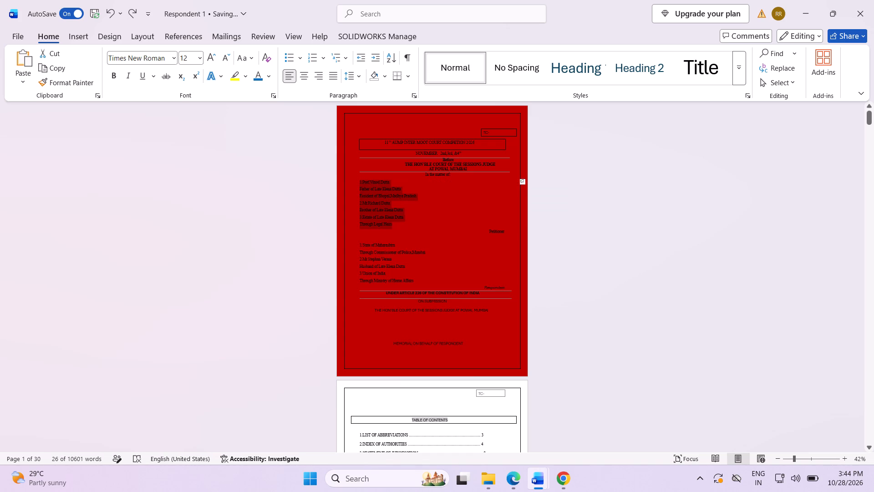
pyautogui.hotkey('ctrl', 'c')
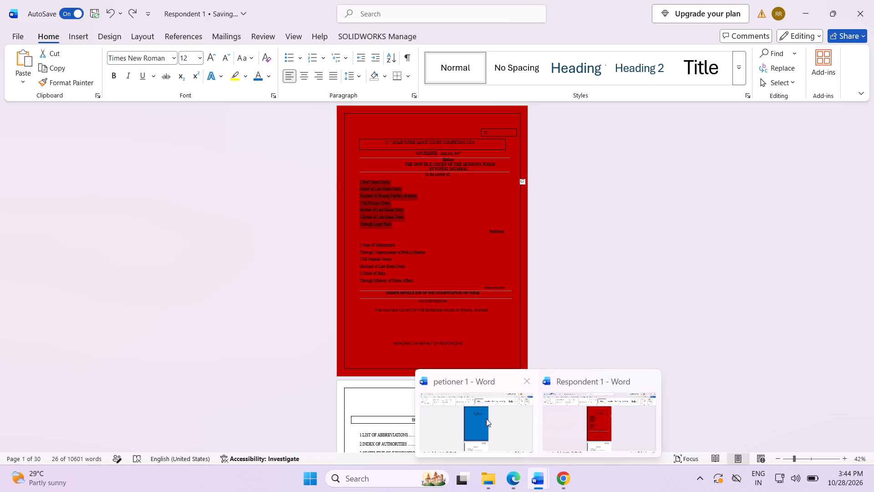
# Switch to petioner 1 and paste the copied petitioner details on a new line beneath "In the matter of".
pyautogui.click(485, 418)
pyautogui.click(362, 190)
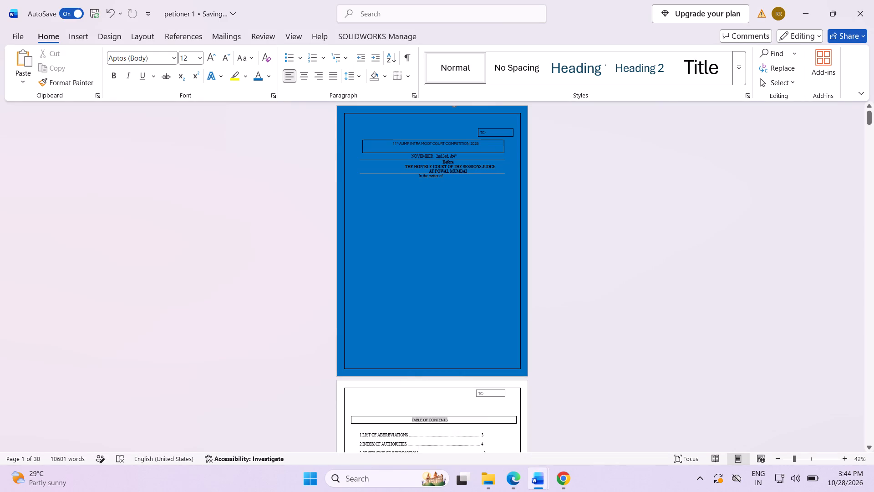
pyautogui.click(446, 178)
pyautogui.press('Return')
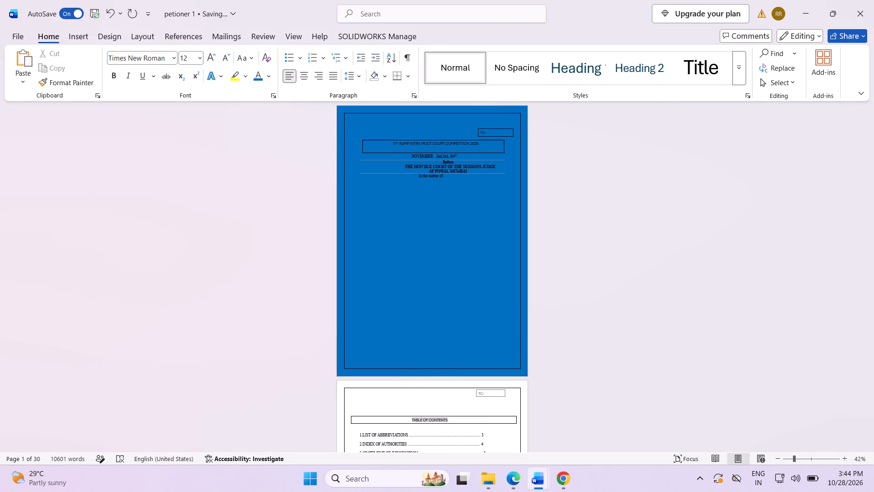
pyautogui.hotkey('ctrl', 'v')
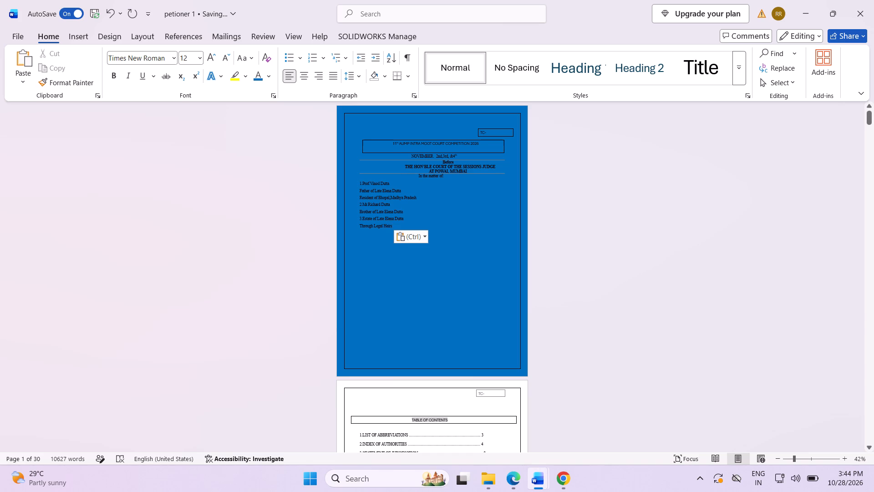
# Start a new line below "Through Legal Heirs" and indent it with spaces toward the page's right side.
pyautogui.press('Return')
pyautogui.press('space')
pyautogui.press('space')
pyautogui.press('space')
pyautogui.press('space')
pyautogui.press('space')
pyautogui.press('space')
pyautogui.press('space')
pyautogui.press('space')
pyautogui.press('space')
pyautogui.press('space')
pyautogui.press('space')
pyautogui.press('space')
pyautogui.press('space')
pyautogui.press('space')
pyautogui.press('space')
pyautogui.press('space')
pyautogui.press('space')
pyautogui.press('space')
pyautogui.press('space')
pyautogui.press('space')
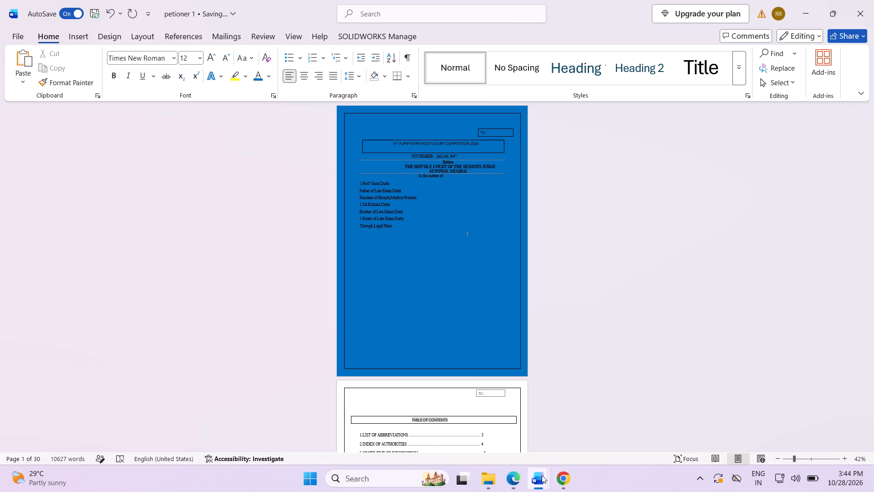
# Switch to Respondent 1 and copy the block from the Petitioner label through the respondent party lines to the Respondent label.
pyautogui.click(591, 410)
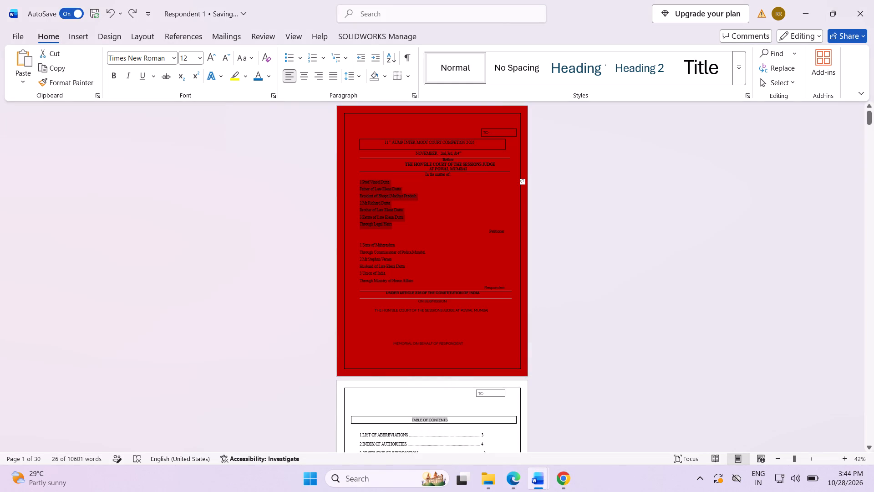
pyautogui.click(480, 286)
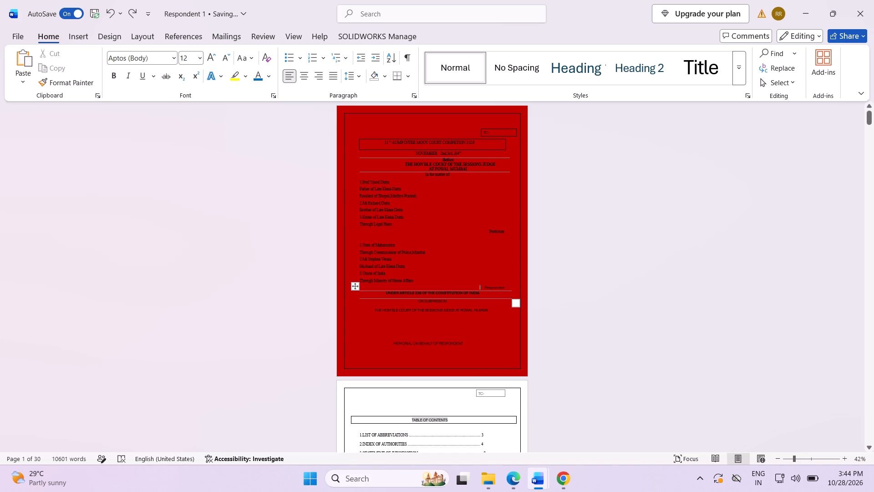
pyautogui.moveTo(487, 229); pyautogui.dragTo(499, 230)
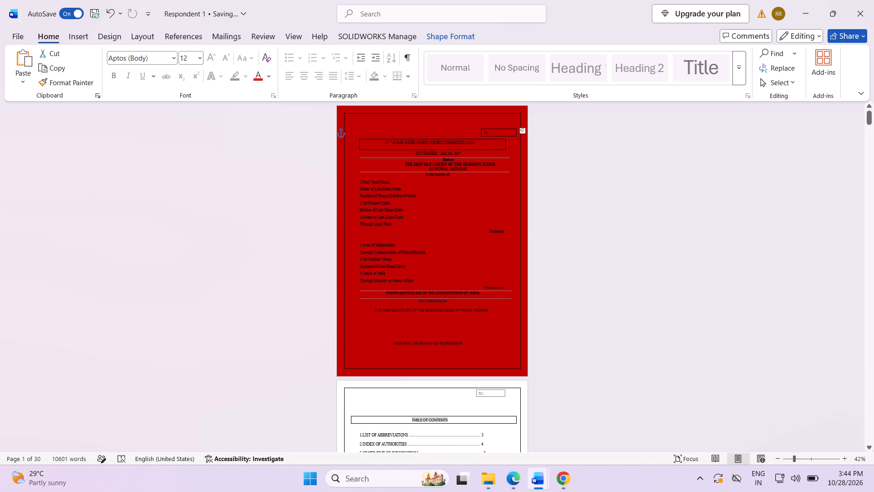
pyautogui.moveTo(487, 231); pyautogui.dragTo(499, 231)
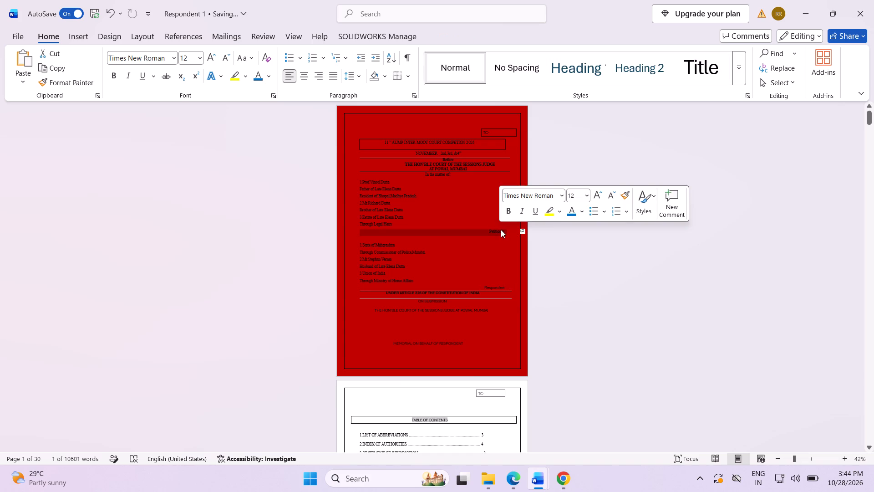
pyautogui.hotkey('ctrl', 'c')
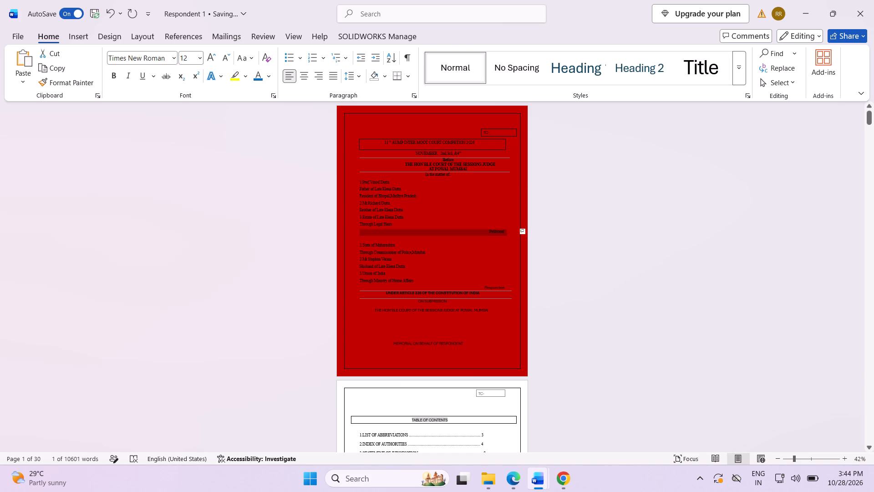
pyautogui.click(412, 242)
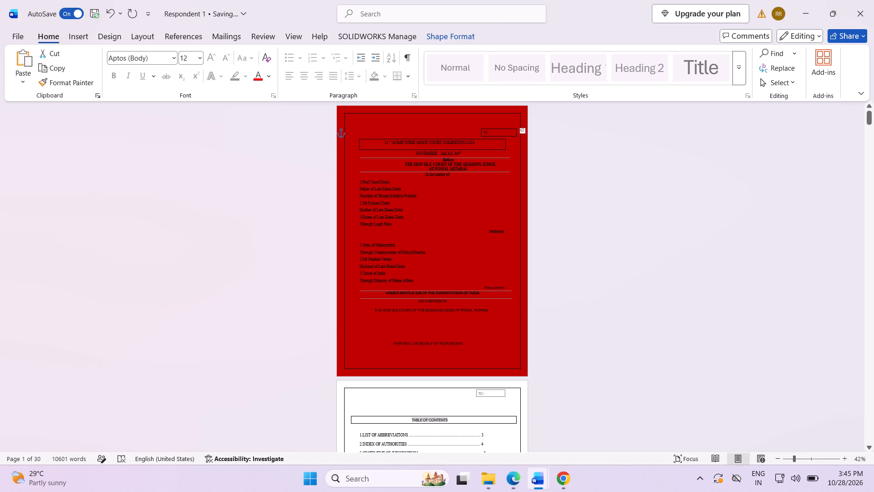
pyautogui.moveTo(483, 228); pyautogui.dragTo(496, 230)
pyautogui.click(483, 231)
pyautogui.moveTo(484, 231); pyautogui.dragTo(512, 278)
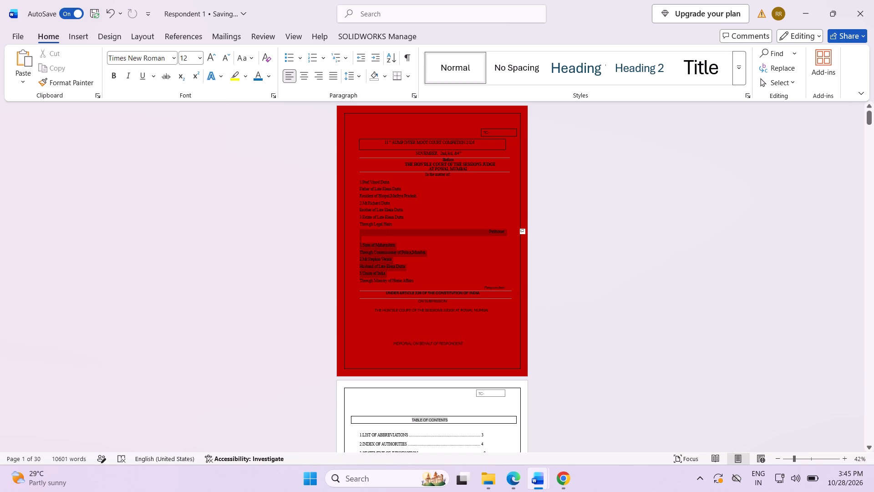
pyautogui.moveTo(512, 278); pyautogui.dragTo(515, 284)
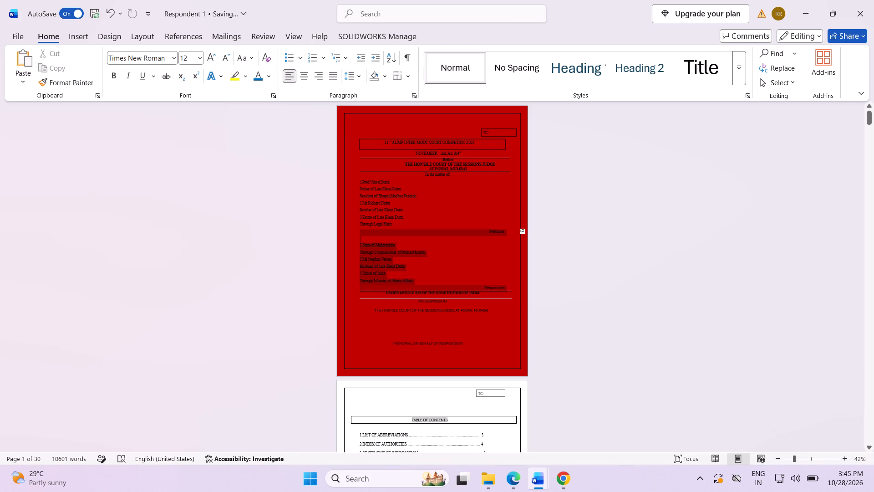
pyautogui.moveTo(515, 284); pyautogui.dragTo(516, 287)
pyautogui.hotkey('ctrl', 'c')
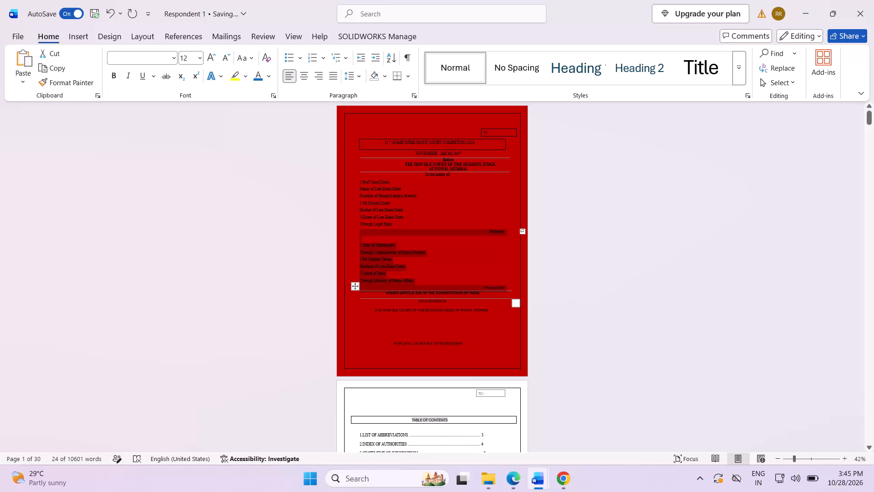
# Switch to petioner 1 and paste the copied block on a new line beneath "Through Legal Heirs".
pyautogui.click(489, 442)
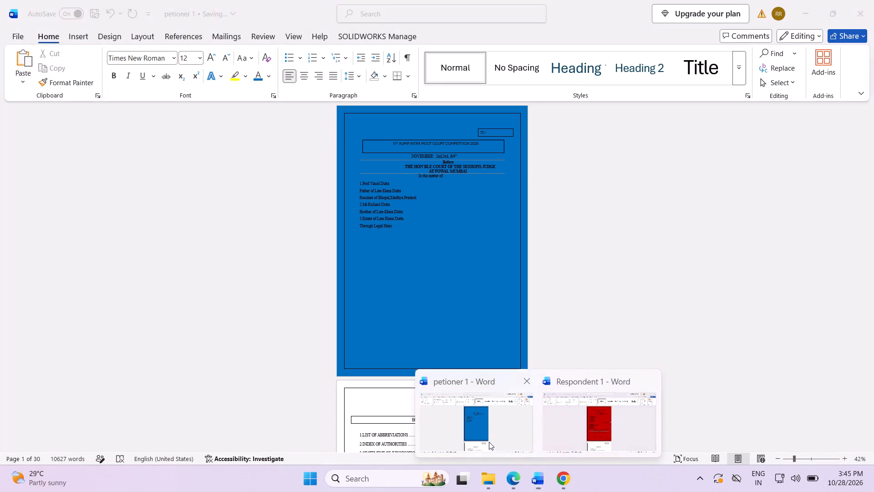
pyautogui.click(393, 227)
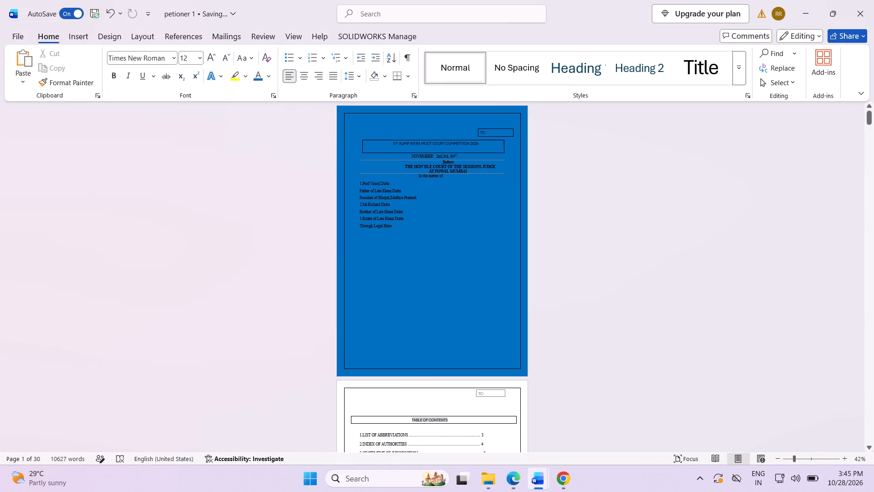
pyautogui.press('Return')
pyautogui.hotkey('ctrl', 'v')
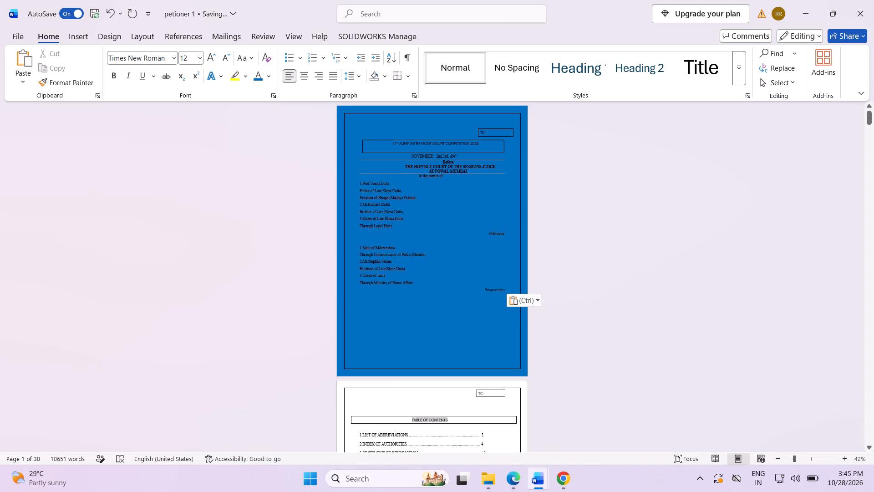
# Insert a single-cell table below the Respondent label in petioner 1 and apply a plain table style with only horizontal rules.
pyautogui.click(545, 482)
pyautogui.click(589, 406)
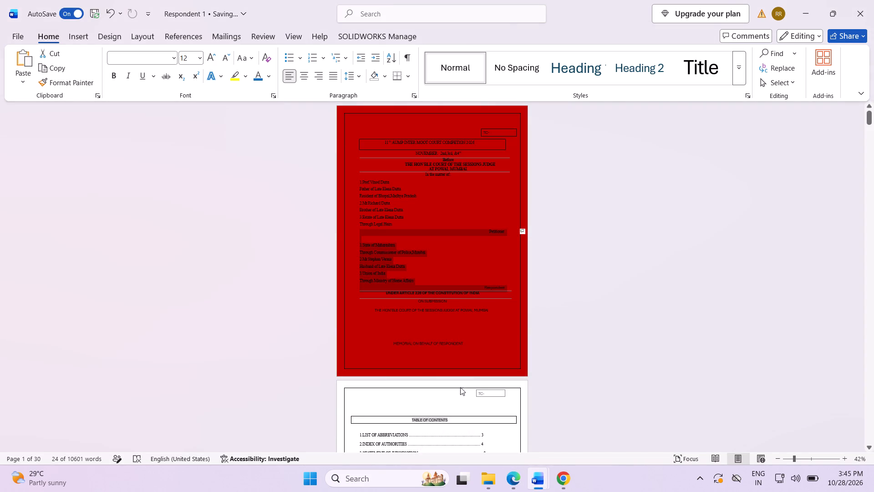
pyautogui.click(536, 478)
pyautogui.click(487, 426)
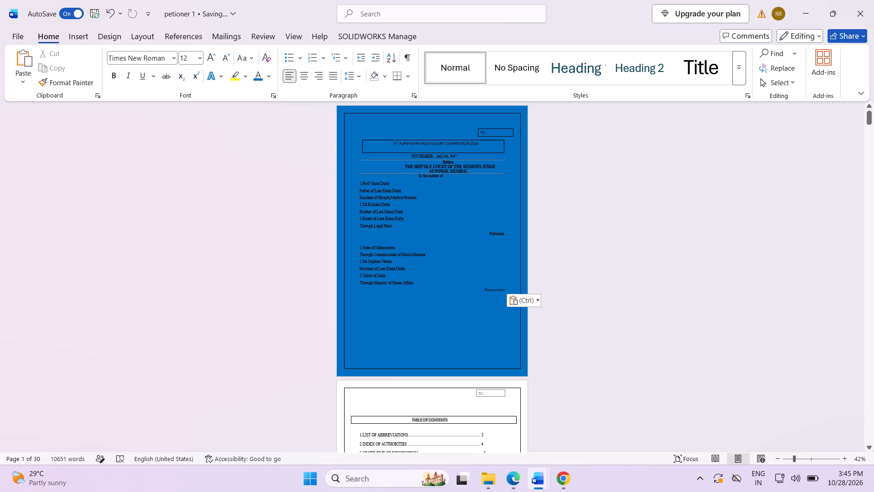
pyautogui.click(71, 36)
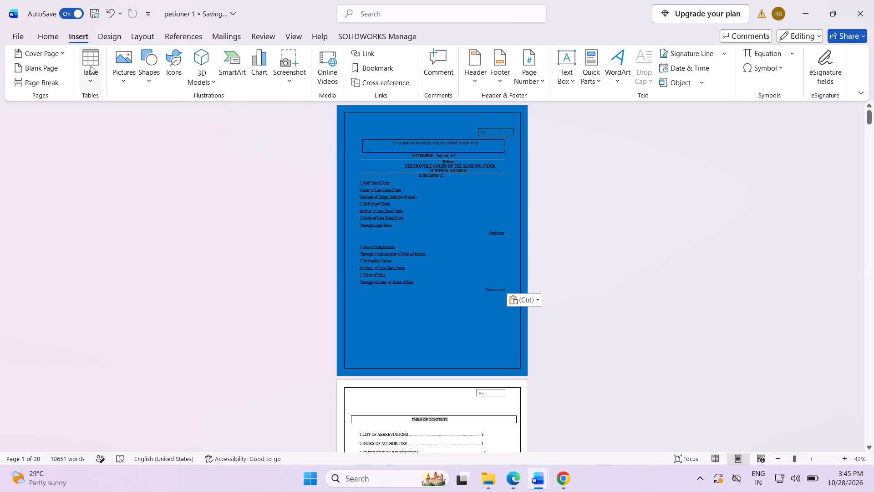
pyautogui.click(91, 65)
pyautogui.click(92, 119)
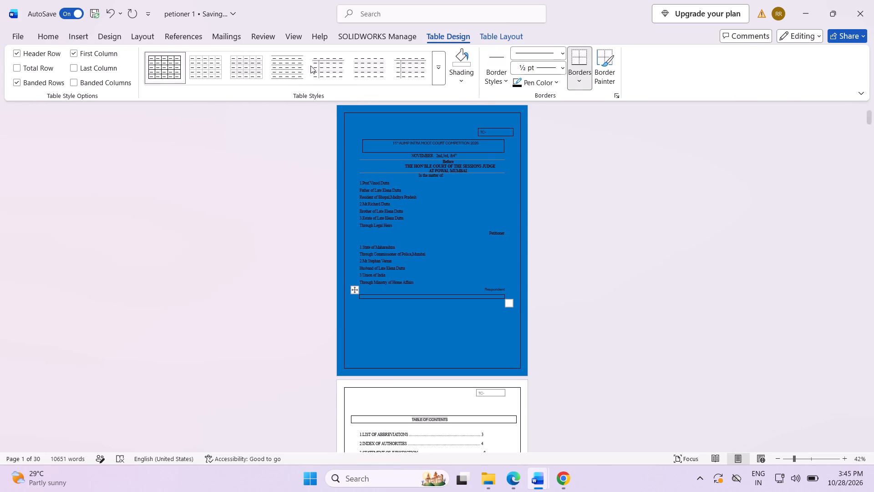
pyautogui.click(311, 65)
pyautogui.click(291, 68)
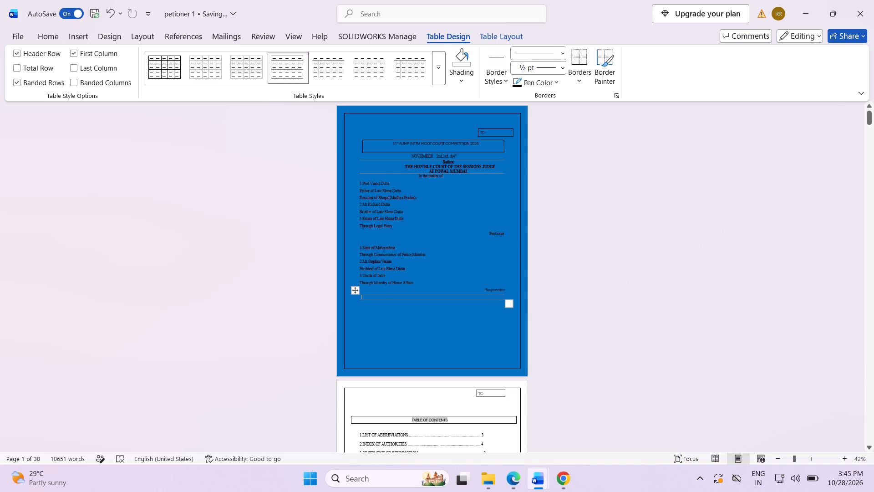
# Copy the bold "UNDER ARTICLE" Constitution of India heading from Respondent 1 into the new ruled table in petioner 1.
pyautogui.click(574, 434)
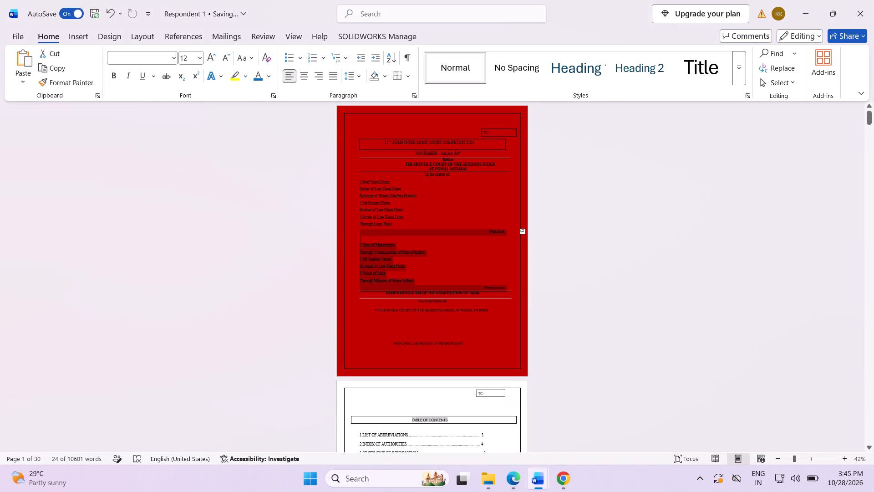
pyautogui.click(488, 295)
pyautogui.moveTo(485, 296); pyautogui.dragTo(462, 291)
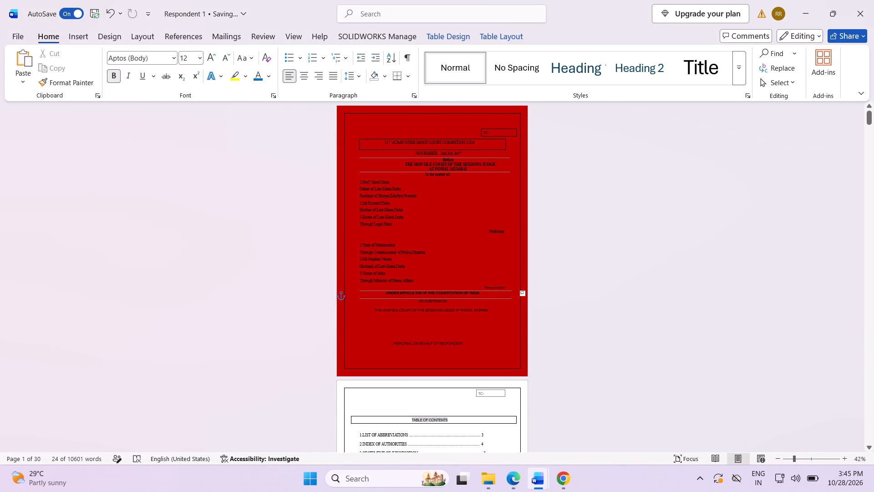
pyautogui.moveTo(462, 291); pyautogui.dragTo(444, 291)
pyautogui.click(380, 295)
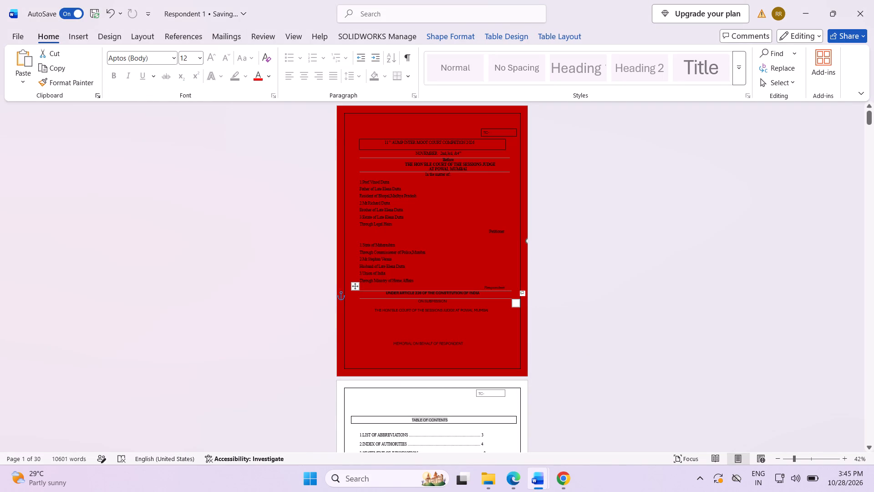
pyautogui.moveTo(382, 293); pyautogui.dragTo(441, 297)
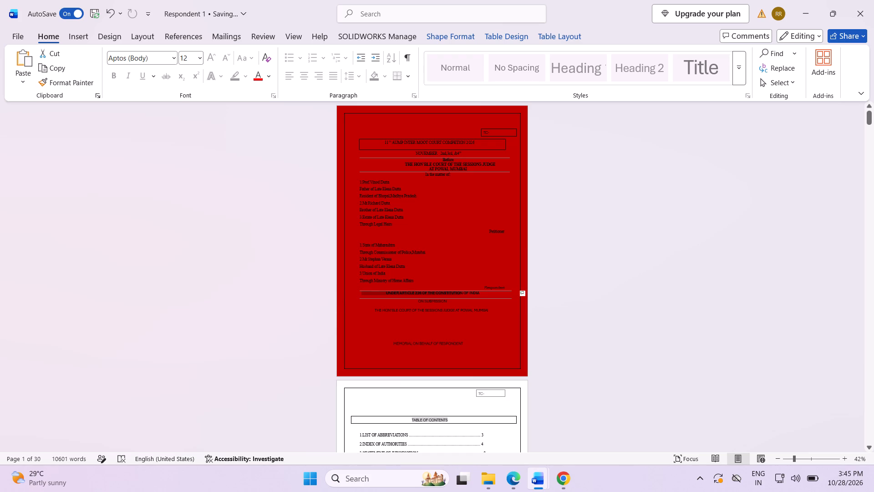
pyautogui.moveTo(441, 297); pyautogui.dragTo(481, 297)
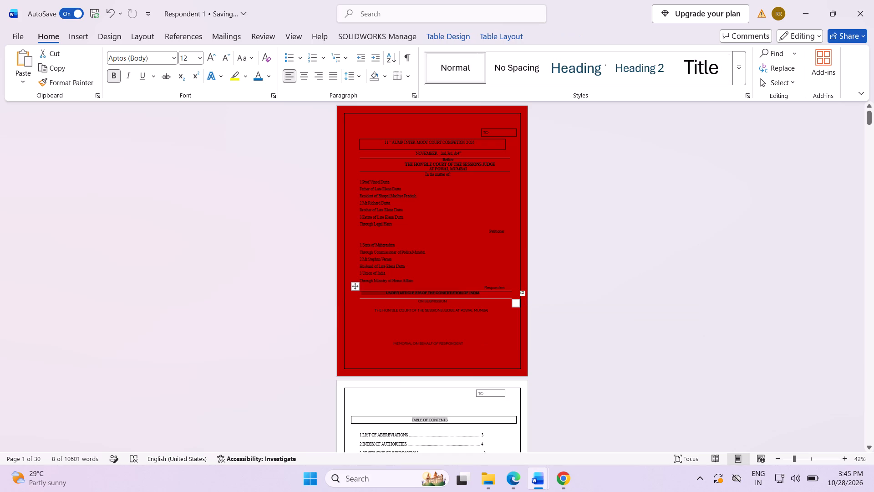
pyautogui.hotkey('ctrl', 'c')
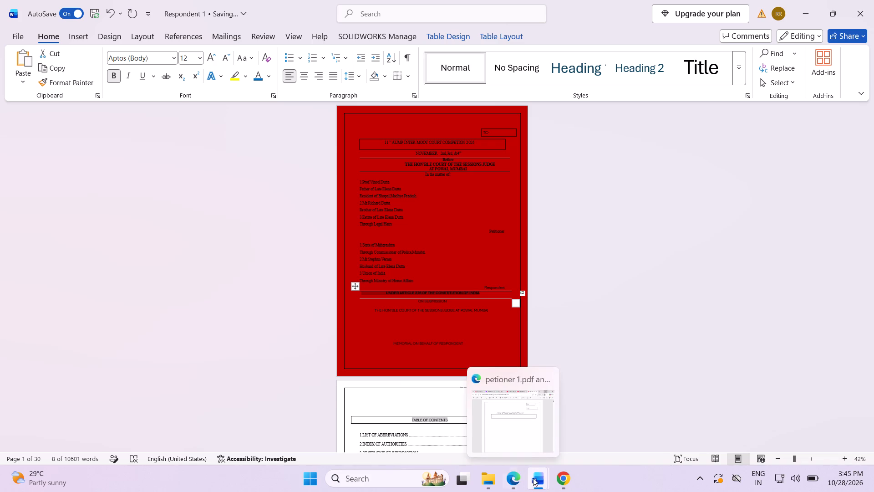
pyautogui.click(479, 425)
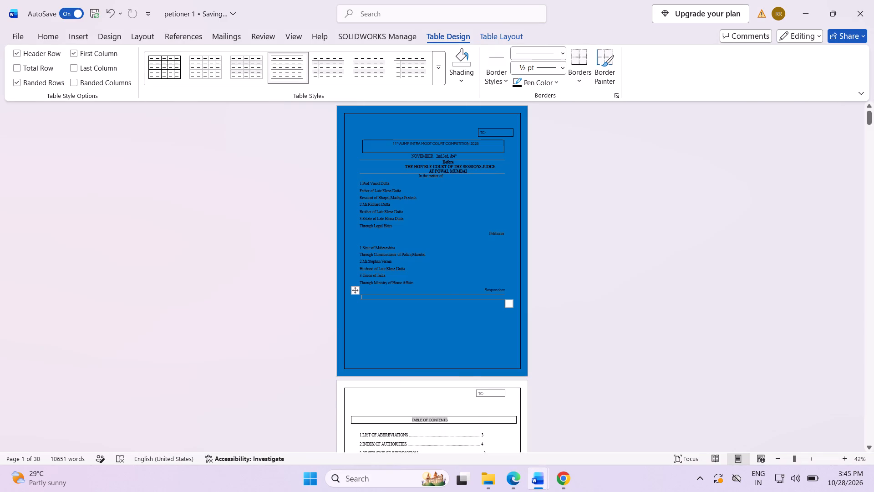
pyautogui.hotkey('ctrl', 'v')
pyautogui.doubleClick(434, 304)
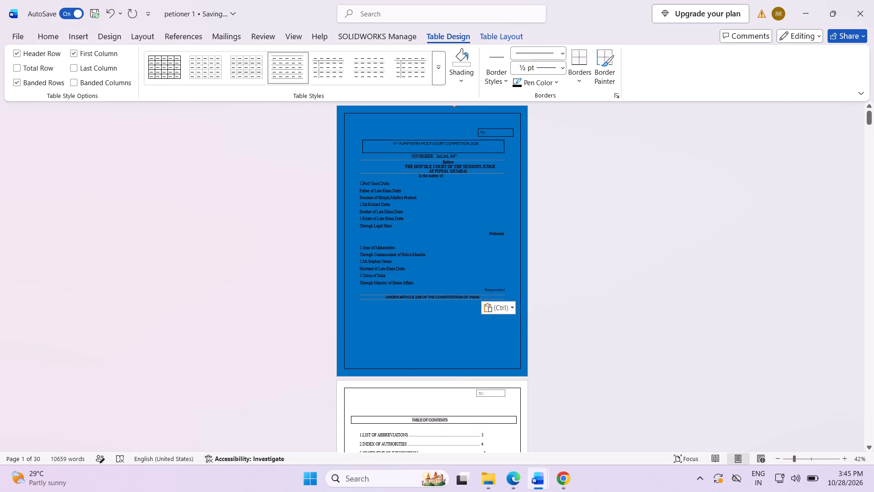
# Copy the "ON SUBMISSION" line from Respondent 1 and paste it beneath the ruled Constitution heading in petioner 1.
pyautogui.click(555, 423)
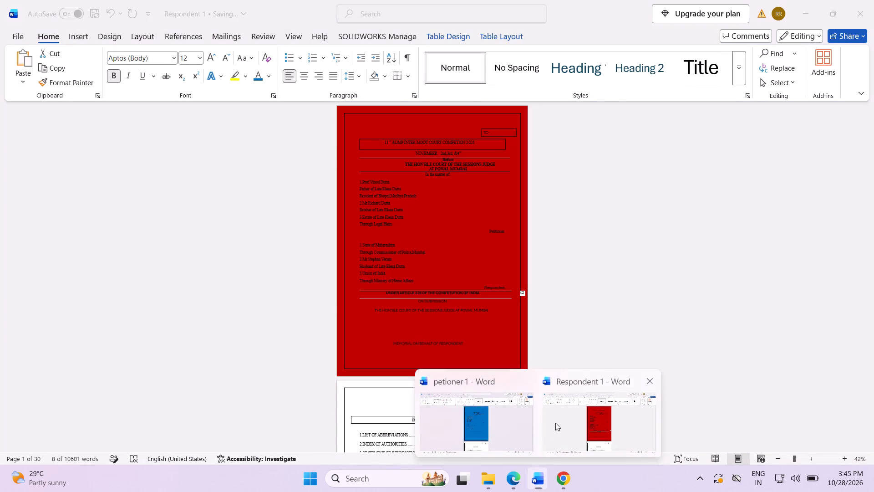
pyautogui.moveTo(416, 301); pyautogui.dragTo(423, 303)
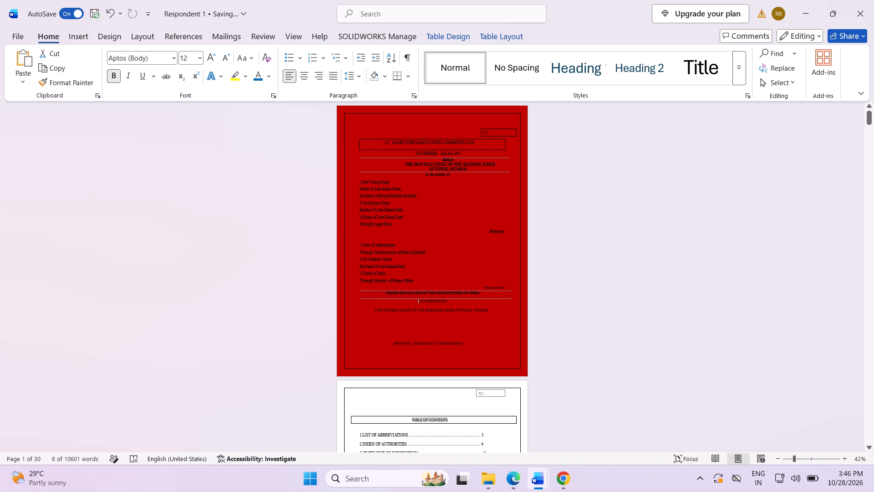
pyautogui.moveTo(423, 303); pyautogui.dragTo(462, 347)
pyautogui.click(441, 330)
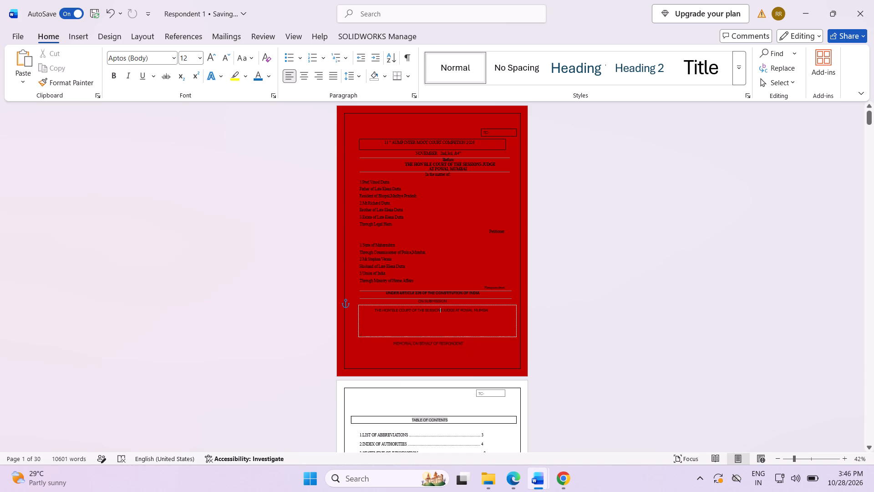
pyautogui.moveTo(416, 303); pyautogui.dragTo(452, 302)
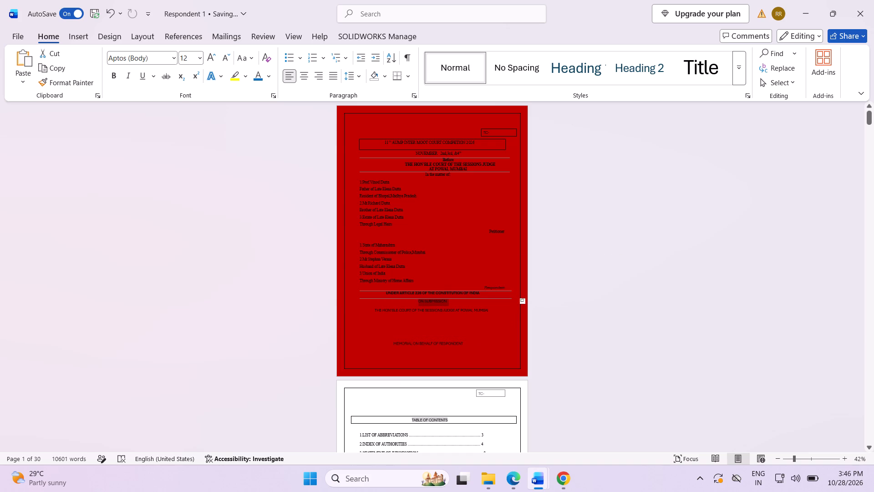
pyautogui.hotkey('ctrl', 'c')
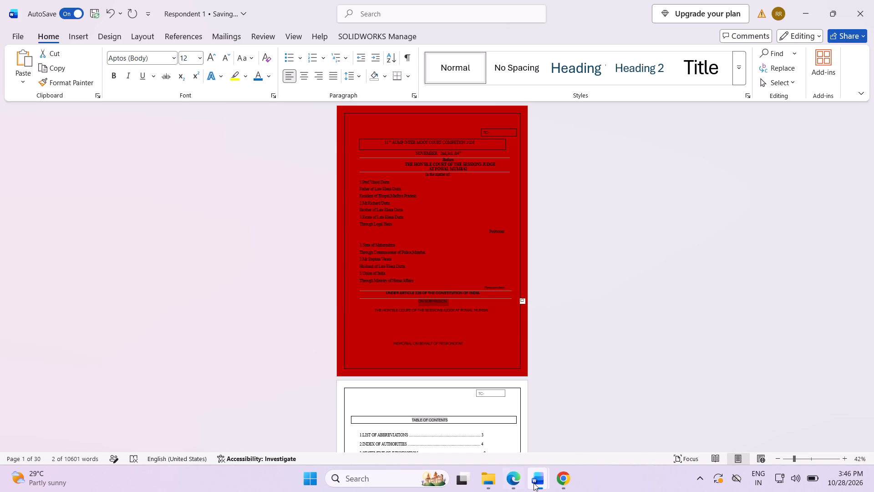
pyautogui.click(488, 428)
pyautogui.click(427, 302)
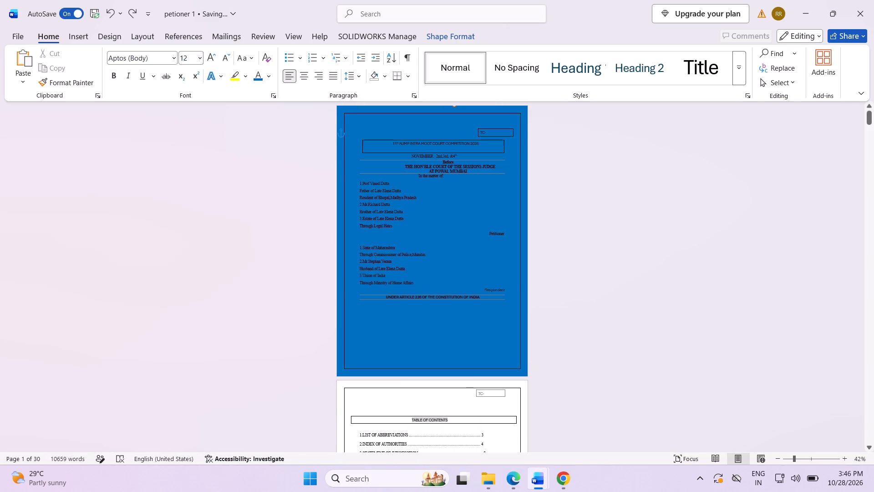
pyautogui.doubleClick(431, 307)
pyautogui.hotkey('ctrl', 'v')
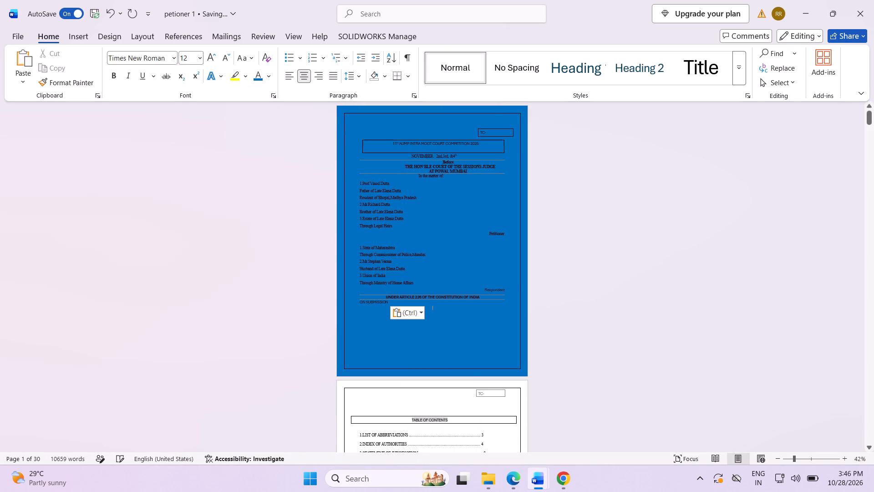
# Add leading spaces before "ON SUBMISSION" so the line sits roughly centred under the Constitution heading.
pyautogui.click(358, 301)
pyautogui.press('space')
pyautogui.press('space')
pyautogui.press('space')
pyautogui.press('space')
pyautogui.press('space')
pyautogui.press('space')
pyautogui.press('space')
pyautogui.press('space')
pyautogui.press('space')
pyautogui.press('space')
pyautogui.press('space')
pyautogui.press('space')
pyautogui.press('space')
pyautogui.press('space')
pyautogui.press('space')
pyautogui.press('space')
pyautogui.press('space')
pyautogui.press('space')
pyautogui.press('space')
pyautogui.press('space')
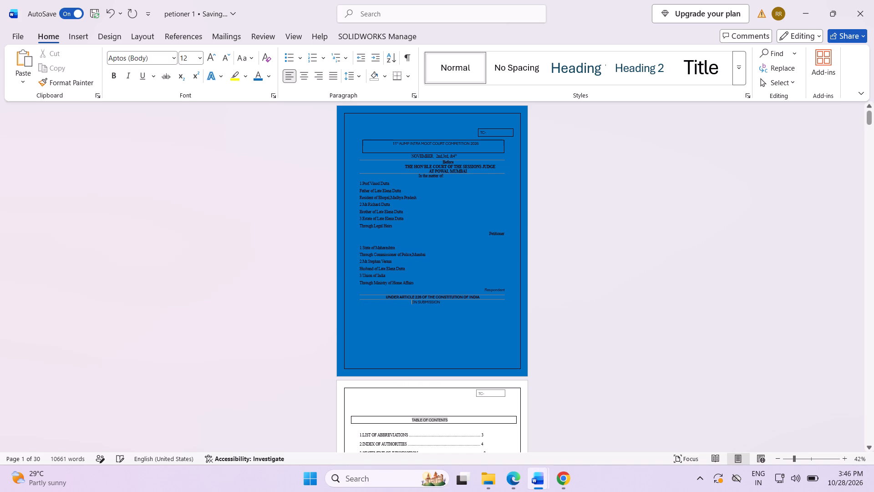
# Copy "THE HON'BLE COURT OF THE SESSIONS JUDGE AT POWAI, MUMBAI" from Respondent 1 and paste it below "ON SUBMISSION" in petioner 1.
pyautogui.click(442, 301)
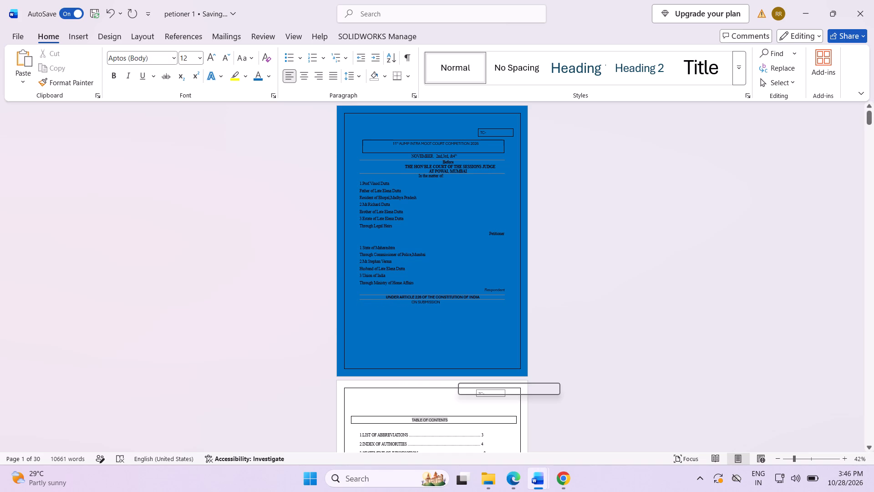
pyautogui.press('Return')
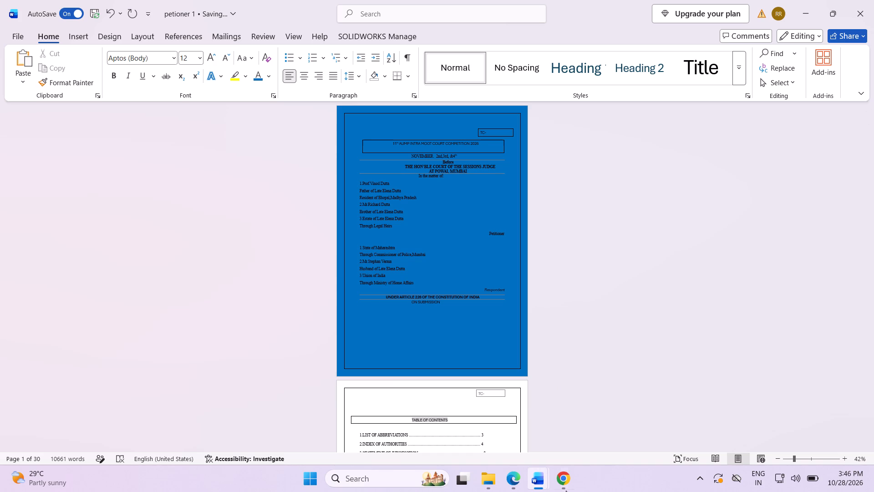
pyautogui.click(564, 430)
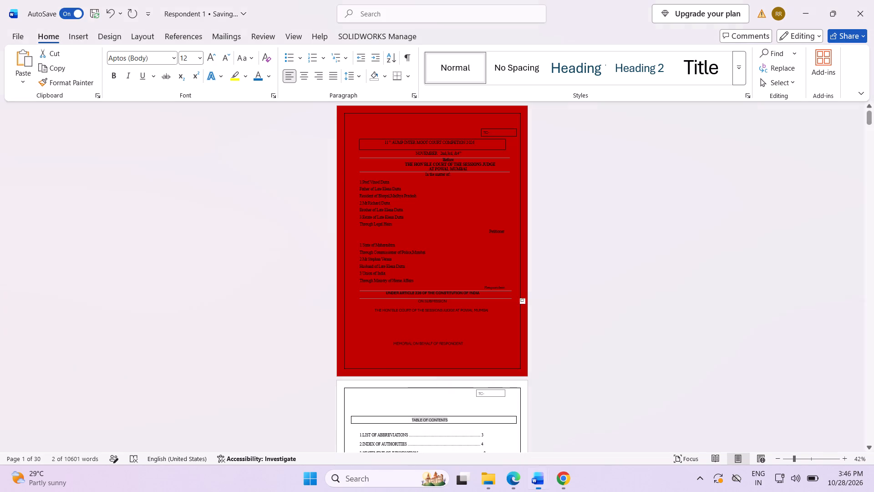
pyautogui.click(370, 309)
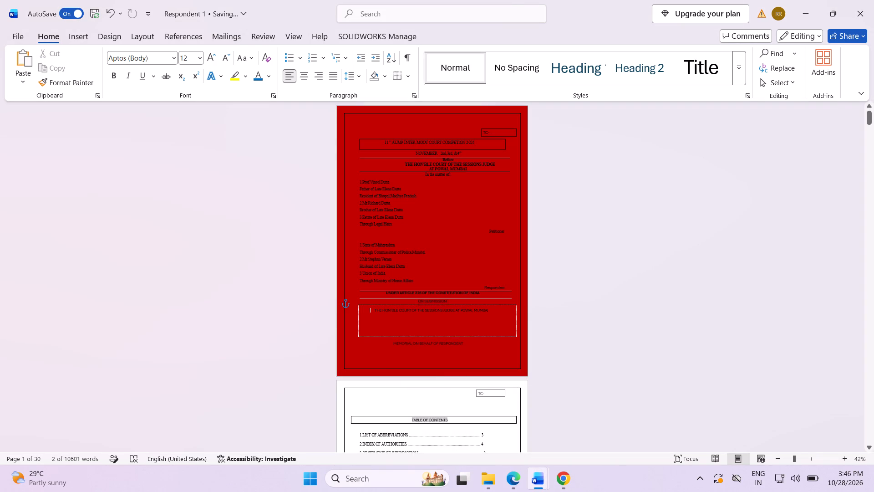
pyautogui.moveTo(371, 311); pyautogui.dragTo(493, 308)
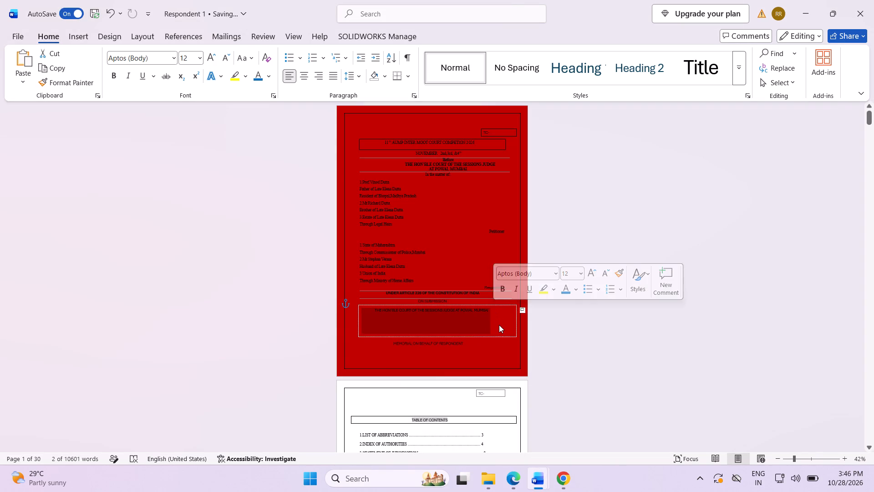
pyautogui.hotkey('ctrl', 'c')
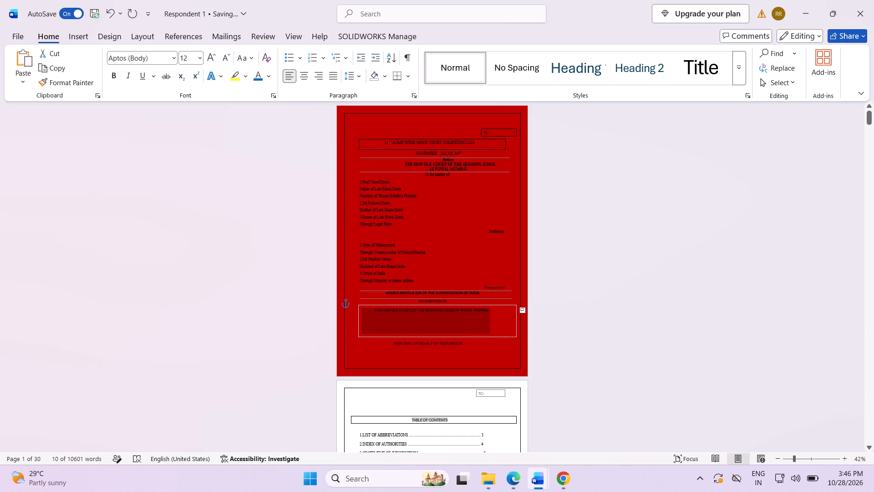
pyautogui.click(486, 430)
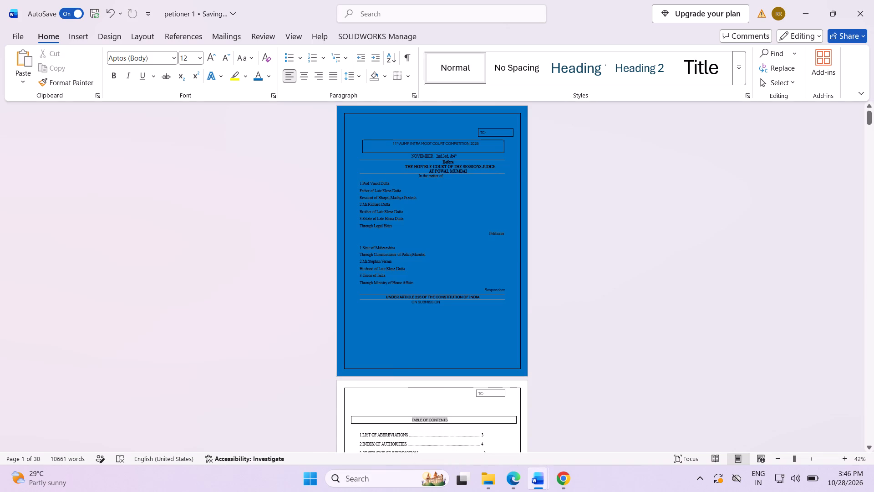
pyautogui.hotkey('ctrl', 'c')
pyautogui.hotkey('ctrl', 'v')
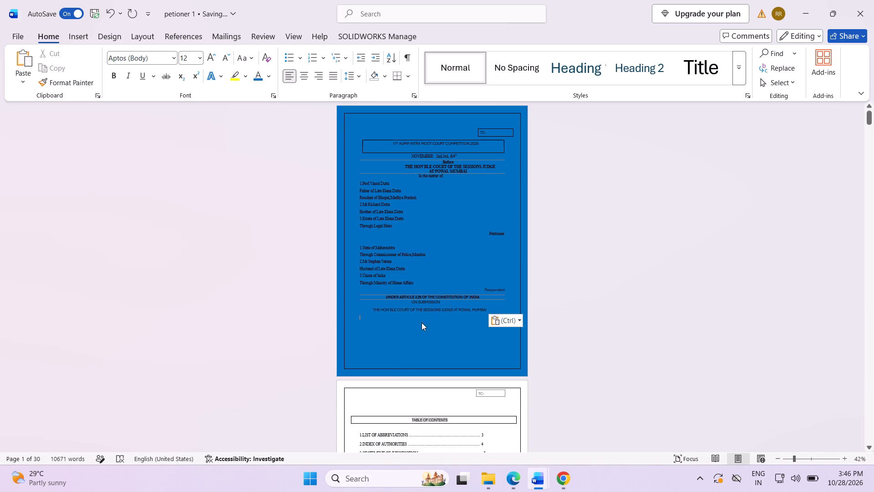
# Copy the "MEMORIAL ON BEHALF OF RESPONDENT" line from the bottom of the Respondent 1 cover and return to petioner 1.
pyautogui.click(431, 337)
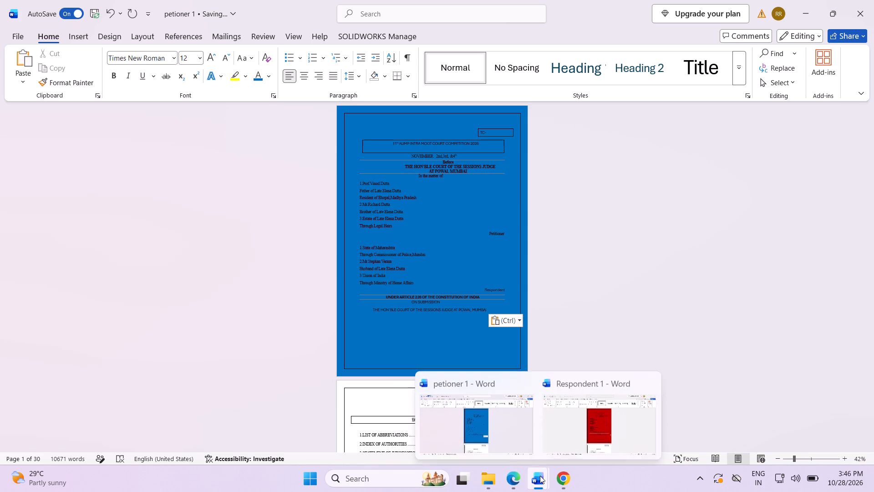
pyautogui.click(588, 416)
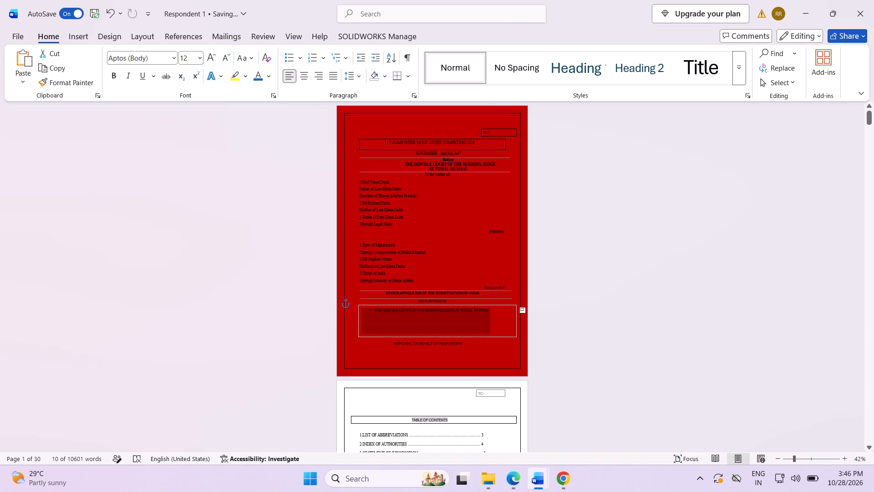
pyautogui.moveTo(390, 345); pyautogui.dragTo(423, 349)
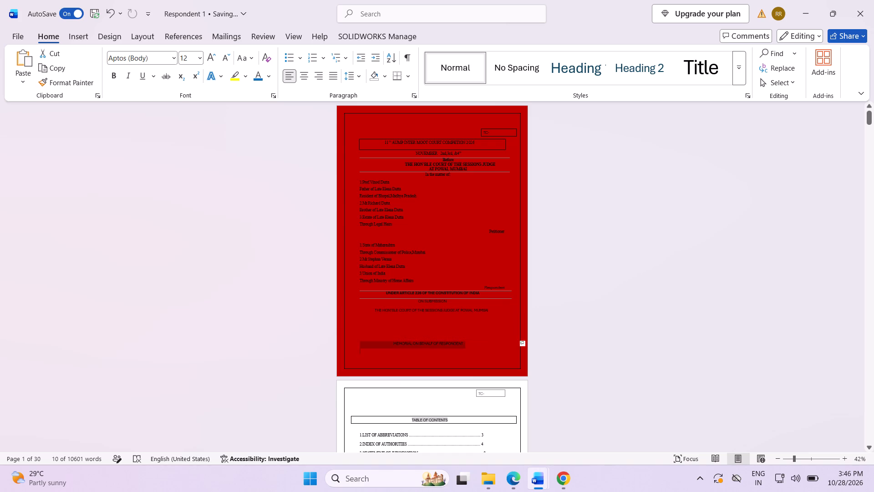
pyautogui.moveTo(423, 349); pyautogui.dragTo(453, 343)
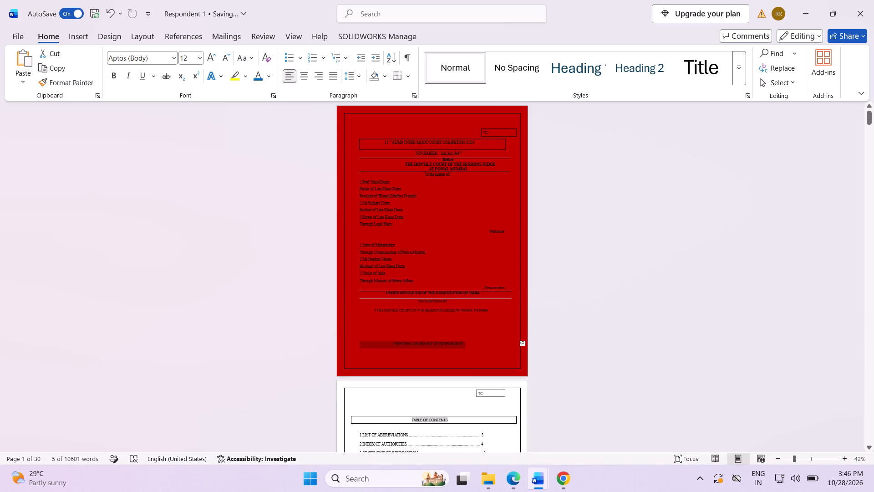
pyautogui.hotkey('ctrl', 'c')
pyautogui.click(491, 428)
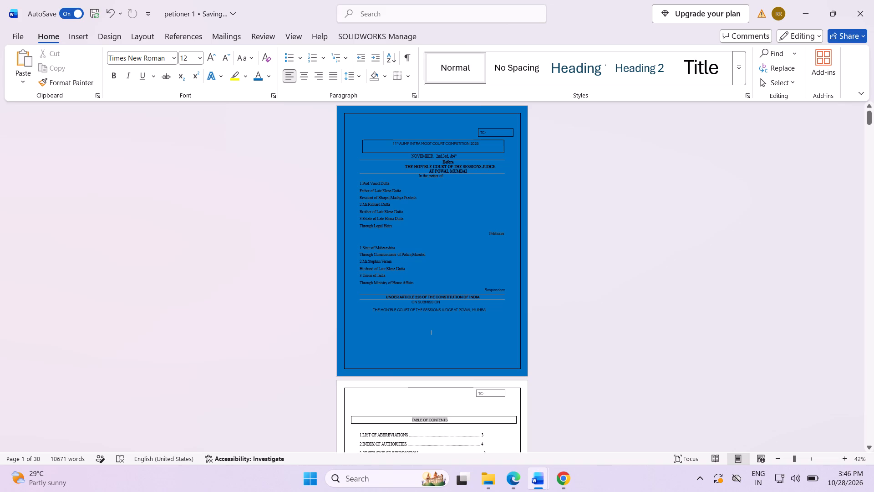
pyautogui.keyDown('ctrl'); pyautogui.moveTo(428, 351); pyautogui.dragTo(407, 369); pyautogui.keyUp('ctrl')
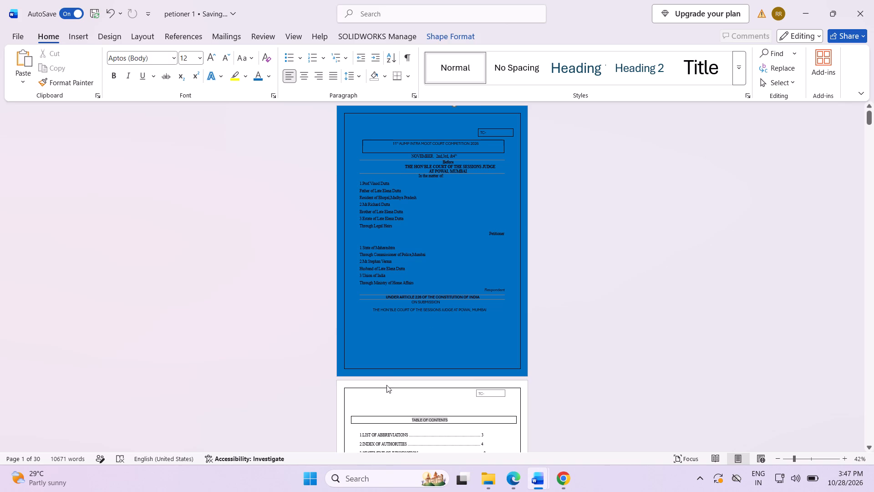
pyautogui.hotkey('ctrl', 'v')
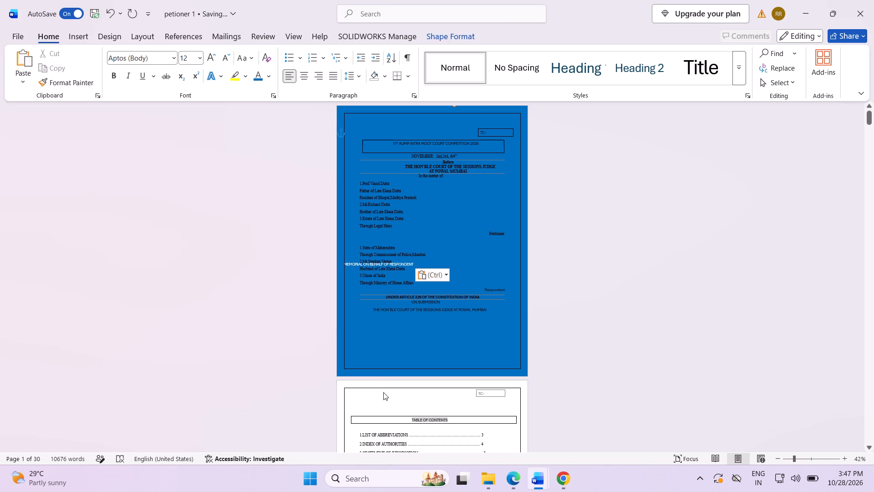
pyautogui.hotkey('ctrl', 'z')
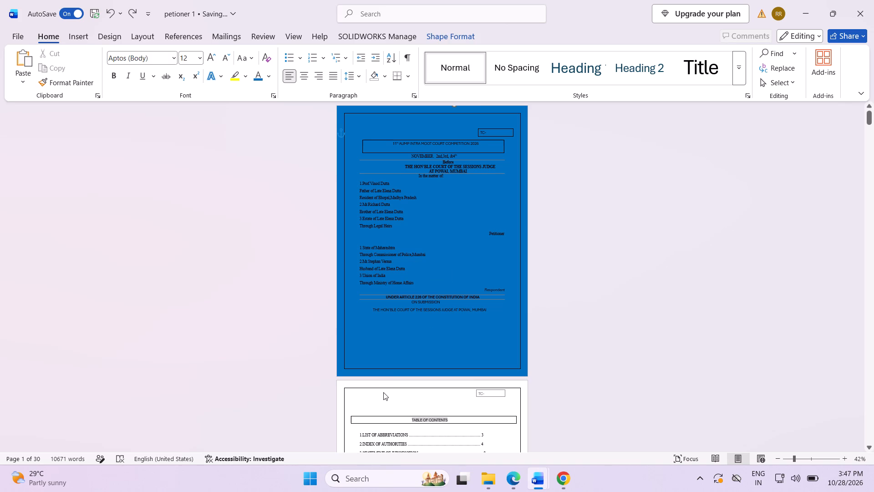
# Paste the copied memorial line into the empty area near the bottom of the blue cover, beneath the court line.
pyautogui.click(425, 346)
pyautogui.doubleClick(425, 346)
pyautogui.hotkey('ctrl', 'v')
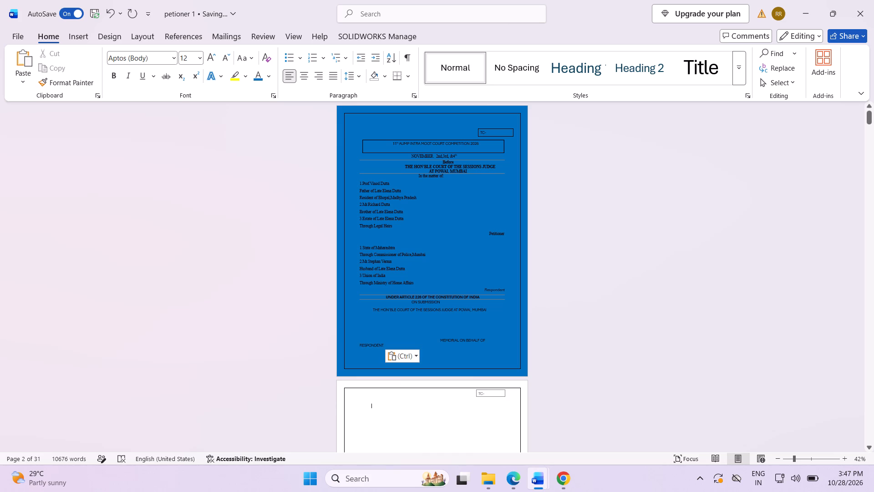
# Add leading spaces before "MEMORIAL ON BEHALF OF" so the phrase wraps down onto the same line as "RESPONDENT".
pyautogui.click(437, 343)
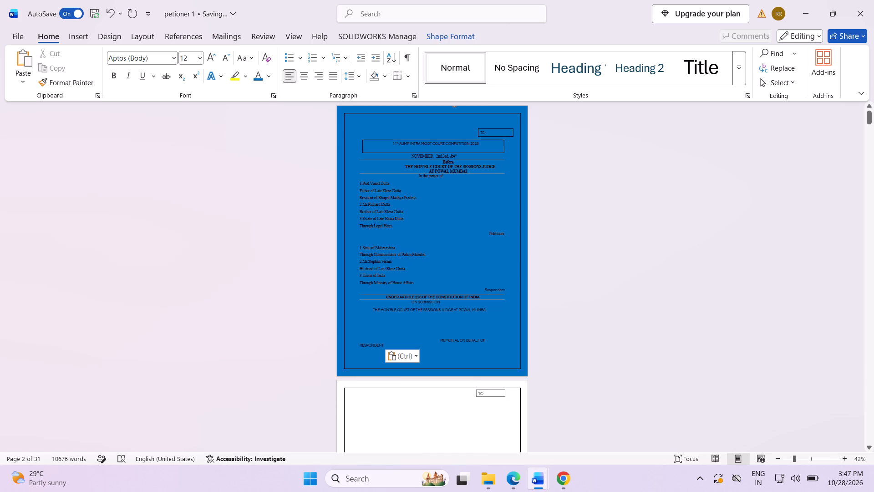
pyautogui.click(438, 338)
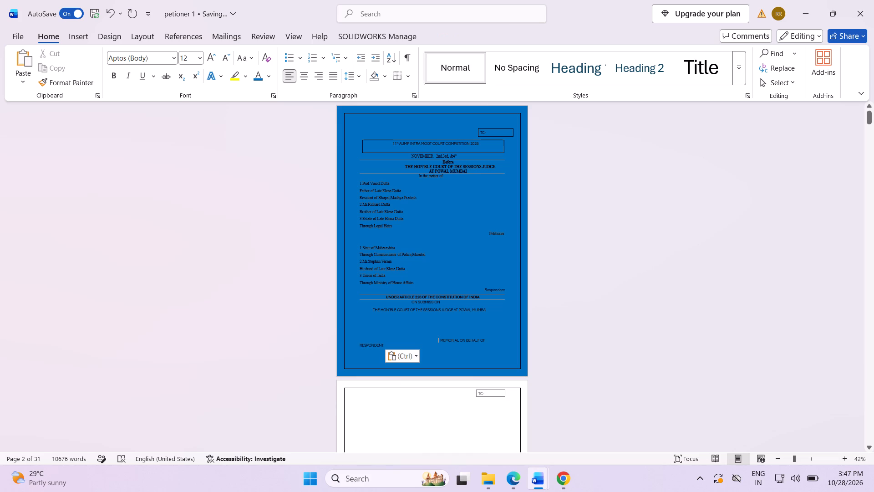
pyautogui.press('space')
pyautogui.press('space')
pyautogui.press('space')
pyautogui.press('space')
pyautogui.press('space')
pyautogui.press('space')
pyautogui.press('space')
pyautogui.press('space')
pyautogui.press('space')
pyautogui.press('space')
pyautogui.press('space')
pyautogui.press('space')
pyautogui.press('space')
pyautogui.press('space')
pyautogui.press('space')
pyautogui.press('space')
pyautogui.press('space')
pyautogui.press('space')
pyautogui.press('space')
pyautogui.press('space')
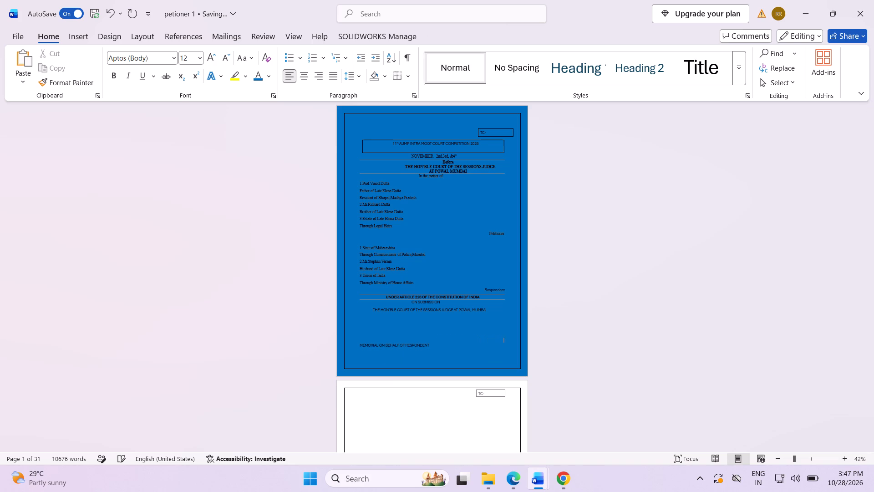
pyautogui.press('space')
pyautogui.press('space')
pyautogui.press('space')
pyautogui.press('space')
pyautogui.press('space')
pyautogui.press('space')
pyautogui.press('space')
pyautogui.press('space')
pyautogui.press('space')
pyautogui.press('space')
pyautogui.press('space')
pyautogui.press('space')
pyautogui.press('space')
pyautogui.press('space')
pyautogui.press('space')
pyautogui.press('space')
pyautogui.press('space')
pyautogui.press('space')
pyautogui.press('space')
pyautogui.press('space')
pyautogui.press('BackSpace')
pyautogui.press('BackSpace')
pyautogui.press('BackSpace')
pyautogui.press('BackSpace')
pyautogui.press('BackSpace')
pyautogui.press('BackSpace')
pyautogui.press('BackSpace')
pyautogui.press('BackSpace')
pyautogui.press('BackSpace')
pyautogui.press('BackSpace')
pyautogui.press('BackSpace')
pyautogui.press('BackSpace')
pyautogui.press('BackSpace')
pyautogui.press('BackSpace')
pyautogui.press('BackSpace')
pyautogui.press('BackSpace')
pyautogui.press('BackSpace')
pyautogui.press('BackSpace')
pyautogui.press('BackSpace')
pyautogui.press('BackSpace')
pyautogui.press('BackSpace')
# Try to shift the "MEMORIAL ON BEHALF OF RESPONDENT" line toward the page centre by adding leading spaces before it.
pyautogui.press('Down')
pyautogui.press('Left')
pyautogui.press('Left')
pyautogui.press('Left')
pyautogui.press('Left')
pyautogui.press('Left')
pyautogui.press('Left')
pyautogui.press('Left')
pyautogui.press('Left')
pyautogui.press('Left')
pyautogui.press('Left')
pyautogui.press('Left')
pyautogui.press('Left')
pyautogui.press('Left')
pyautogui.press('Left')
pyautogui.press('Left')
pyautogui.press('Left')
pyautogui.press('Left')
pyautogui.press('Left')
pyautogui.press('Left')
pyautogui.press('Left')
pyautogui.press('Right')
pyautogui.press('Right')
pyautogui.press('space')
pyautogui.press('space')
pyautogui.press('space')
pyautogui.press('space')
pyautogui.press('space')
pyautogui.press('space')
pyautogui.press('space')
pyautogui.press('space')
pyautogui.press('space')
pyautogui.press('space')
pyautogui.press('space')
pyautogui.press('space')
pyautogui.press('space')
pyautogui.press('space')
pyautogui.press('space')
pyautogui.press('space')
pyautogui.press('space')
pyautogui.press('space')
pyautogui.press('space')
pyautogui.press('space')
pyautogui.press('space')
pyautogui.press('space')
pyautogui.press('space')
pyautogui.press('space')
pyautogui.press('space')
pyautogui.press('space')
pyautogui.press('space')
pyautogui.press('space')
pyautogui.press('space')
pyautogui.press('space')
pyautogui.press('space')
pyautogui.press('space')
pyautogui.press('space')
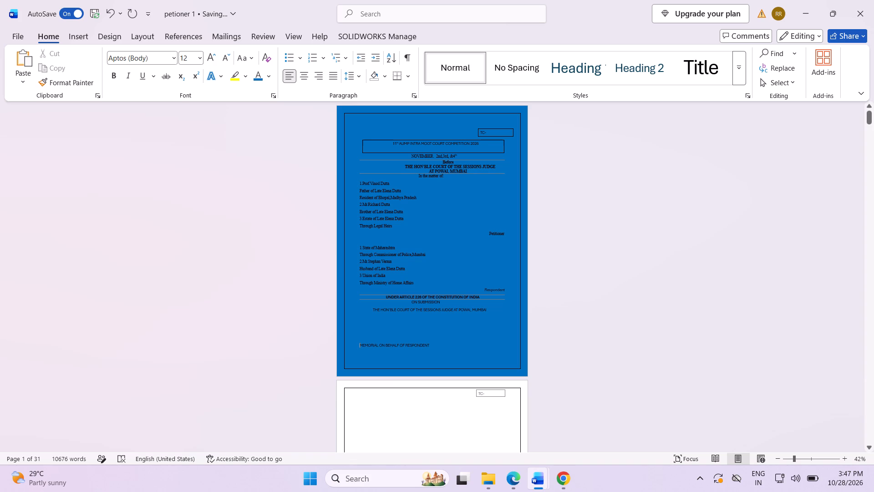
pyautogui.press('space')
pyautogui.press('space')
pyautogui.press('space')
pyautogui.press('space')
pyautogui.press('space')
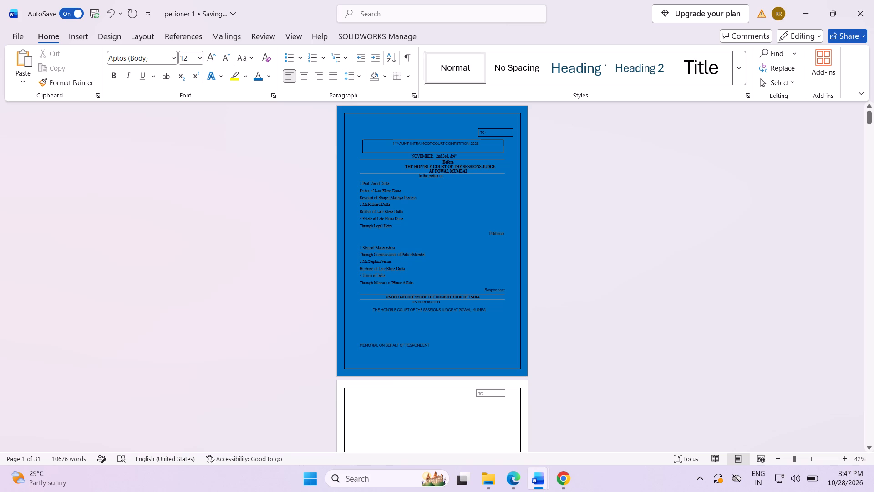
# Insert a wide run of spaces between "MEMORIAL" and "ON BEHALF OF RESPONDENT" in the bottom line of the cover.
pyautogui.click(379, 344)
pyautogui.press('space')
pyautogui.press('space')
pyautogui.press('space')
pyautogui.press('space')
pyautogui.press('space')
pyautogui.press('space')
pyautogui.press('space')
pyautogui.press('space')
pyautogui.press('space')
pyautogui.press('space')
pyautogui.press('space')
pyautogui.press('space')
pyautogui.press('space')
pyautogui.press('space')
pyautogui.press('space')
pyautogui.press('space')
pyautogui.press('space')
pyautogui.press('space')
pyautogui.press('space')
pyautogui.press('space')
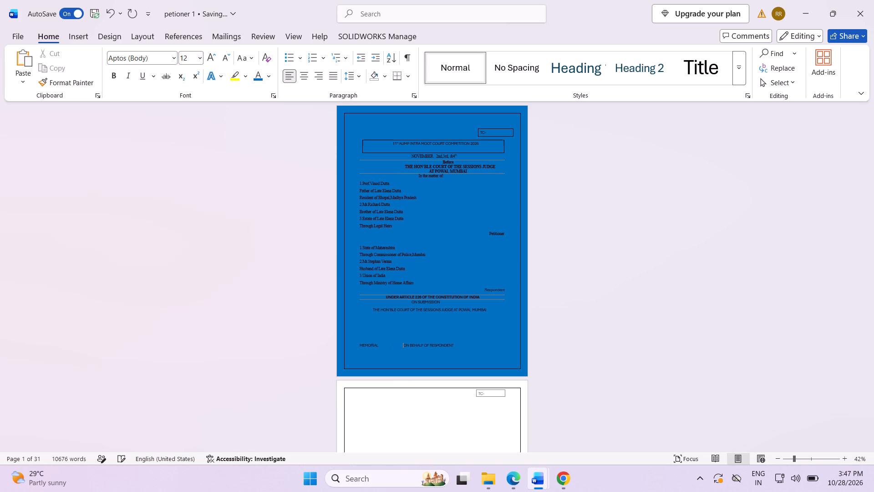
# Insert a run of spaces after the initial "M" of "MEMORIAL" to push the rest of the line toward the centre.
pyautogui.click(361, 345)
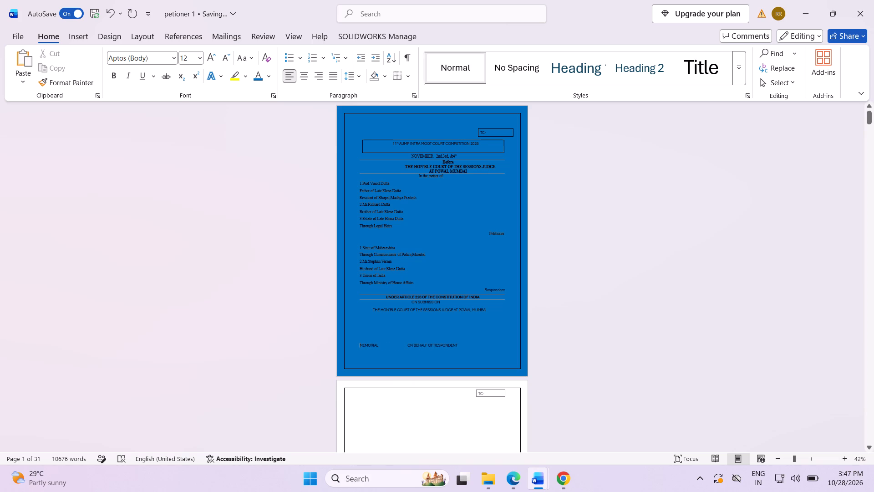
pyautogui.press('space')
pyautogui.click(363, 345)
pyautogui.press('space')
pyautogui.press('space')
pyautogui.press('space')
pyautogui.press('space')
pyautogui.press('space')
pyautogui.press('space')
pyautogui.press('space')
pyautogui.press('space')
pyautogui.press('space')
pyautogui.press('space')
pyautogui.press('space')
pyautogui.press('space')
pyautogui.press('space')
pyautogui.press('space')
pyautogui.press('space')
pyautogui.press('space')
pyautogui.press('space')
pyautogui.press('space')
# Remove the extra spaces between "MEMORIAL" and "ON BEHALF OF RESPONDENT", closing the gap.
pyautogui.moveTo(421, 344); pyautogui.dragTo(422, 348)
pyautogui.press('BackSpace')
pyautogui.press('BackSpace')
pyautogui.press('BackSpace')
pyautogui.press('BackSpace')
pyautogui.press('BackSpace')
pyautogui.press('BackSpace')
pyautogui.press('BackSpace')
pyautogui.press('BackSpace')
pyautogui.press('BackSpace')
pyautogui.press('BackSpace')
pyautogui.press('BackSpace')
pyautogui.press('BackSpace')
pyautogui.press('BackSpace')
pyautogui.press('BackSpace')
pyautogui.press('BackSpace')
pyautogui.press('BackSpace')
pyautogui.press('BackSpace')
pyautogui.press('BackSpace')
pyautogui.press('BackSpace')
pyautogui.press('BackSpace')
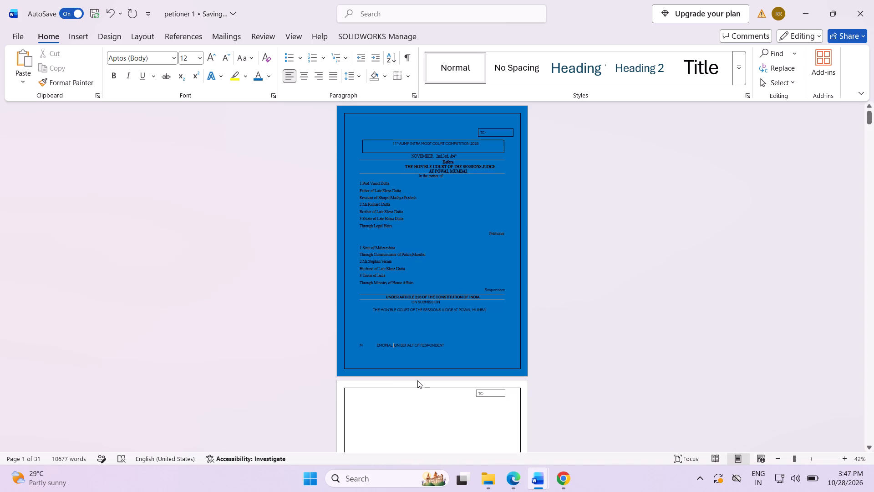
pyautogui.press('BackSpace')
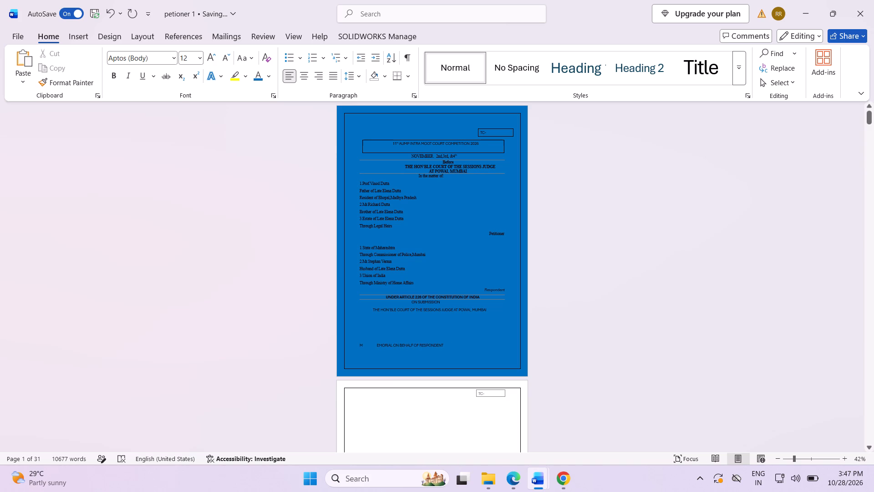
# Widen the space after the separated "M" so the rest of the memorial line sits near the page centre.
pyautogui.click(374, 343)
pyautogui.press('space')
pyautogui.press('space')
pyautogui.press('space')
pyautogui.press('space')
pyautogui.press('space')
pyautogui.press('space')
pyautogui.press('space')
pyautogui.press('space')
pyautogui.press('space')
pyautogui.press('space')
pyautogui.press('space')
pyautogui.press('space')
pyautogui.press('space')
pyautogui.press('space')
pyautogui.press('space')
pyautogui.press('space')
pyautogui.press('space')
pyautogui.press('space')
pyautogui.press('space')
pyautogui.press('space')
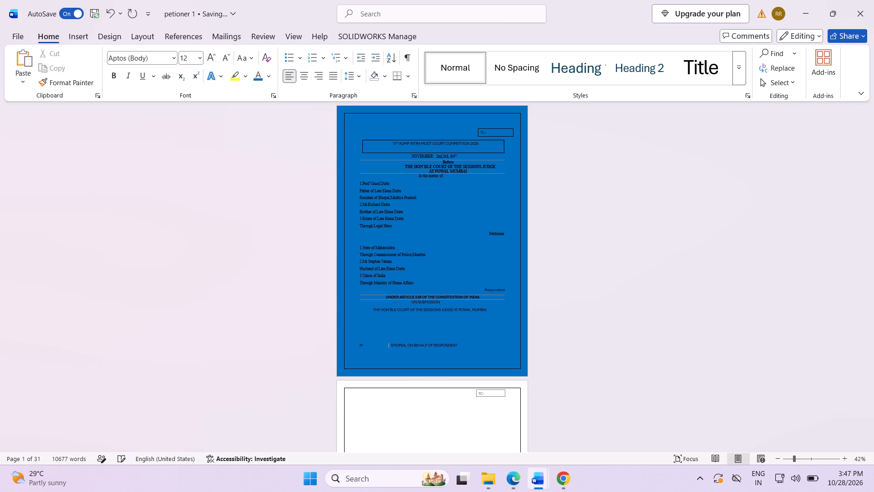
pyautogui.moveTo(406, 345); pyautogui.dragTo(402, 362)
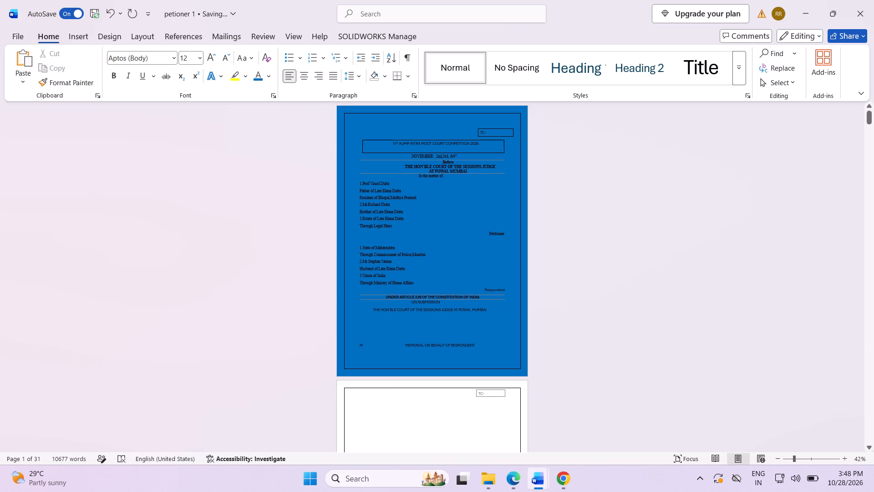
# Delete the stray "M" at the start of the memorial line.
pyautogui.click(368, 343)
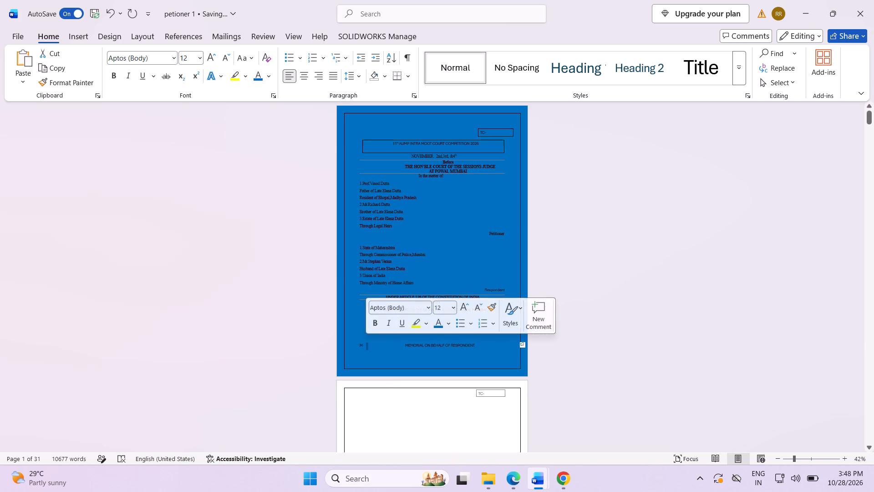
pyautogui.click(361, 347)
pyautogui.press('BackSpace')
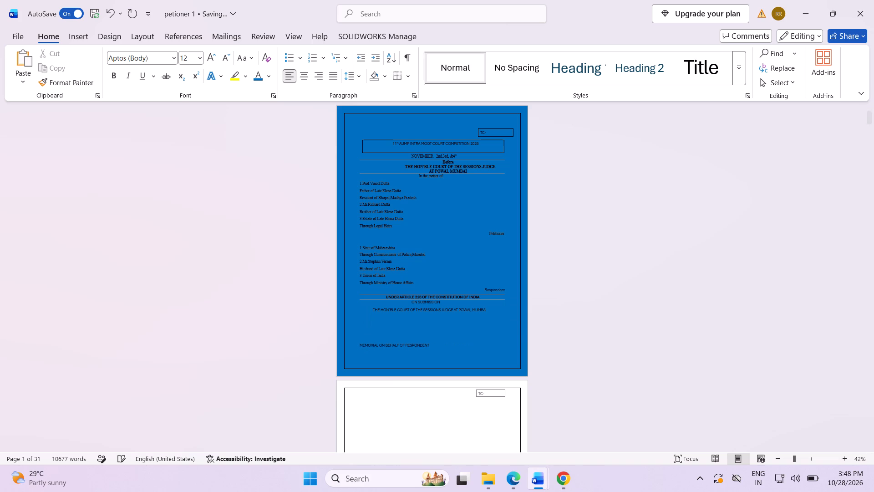
# Insert a line break and a run of spaces before "MEMORIAL ON BEHALF OF RESPONDENT" to centre the line near the cover's bottom.
pyautogui.press('space')
pyautogui.press('space')
pyautogui.press('space')
pyautogui.moveTo(360, 345); pyautogui.dragTo(366, 373)
pyautogui.press('space')
pyautogui.press('space')
pyautogui.press('space')
pyautogui.press('space')
pyautogui.press('space')
pyautogui.press('space')
pyautogui.press('space')
pyautogui.press('space')
pyautogui.press('space')
pyautogui.press('space')
pyautogui.press('space')
pyautogui.press('space')
pyautogui.press('space')
pyautogui.press('Return')
pyautogui.press('space')
pyautogui.press('space')
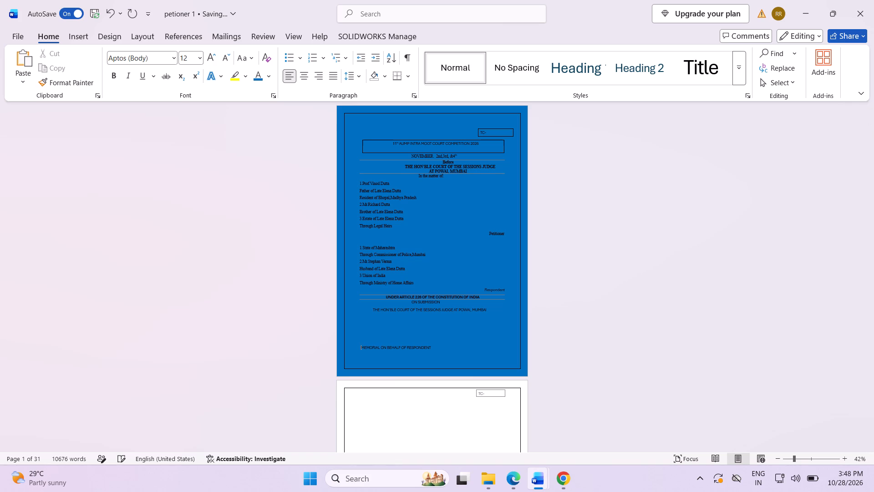
pyautogui.press('space')
pyautogui.press('space')
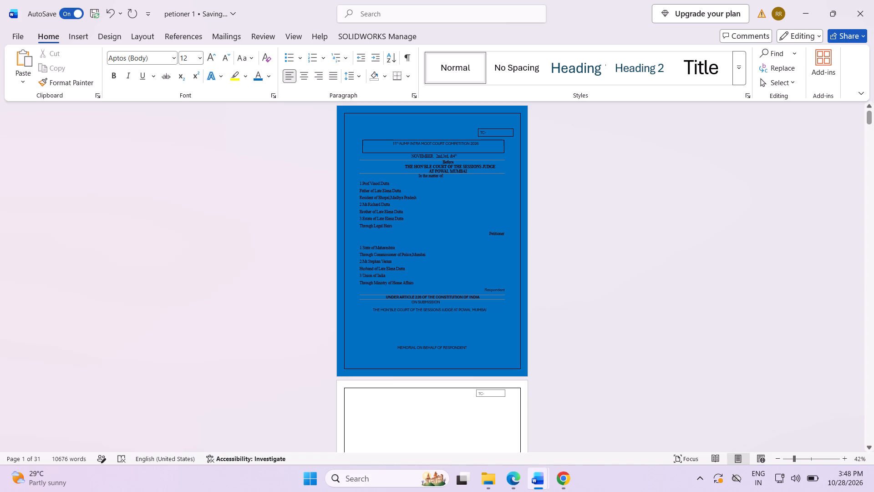
# Replace "RESPONDENT" with "petitioner" in the memorial line at the bottom of the cover.
pyautogui.moveTo(469, 348); pyautogui.dragTo(467, 348)
pyautogui.moveTo(467, 348); pyautogui.dragTo(443, 353)
pyautogui.moveTo(443, 353); pyautogui.dragTo(443, 353)
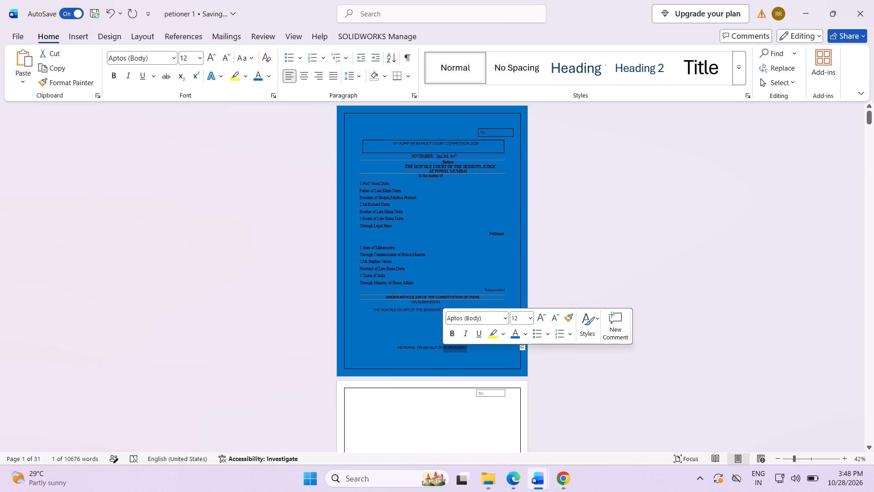
pyautogui.write('petitioner')
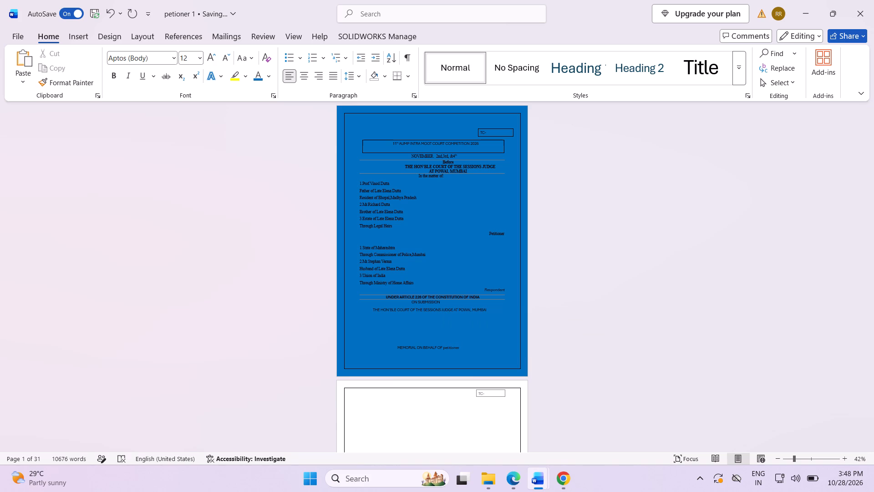
# Format the word "petitioner" in the memorial line as Times New Roman, uppercase, without bold.
pyautogui.moveTo(460, 347); pyautogui.dragTo(454, 345)
pyautogui.moveTo(454, 345); pyautogui.dragTo(443, 351)
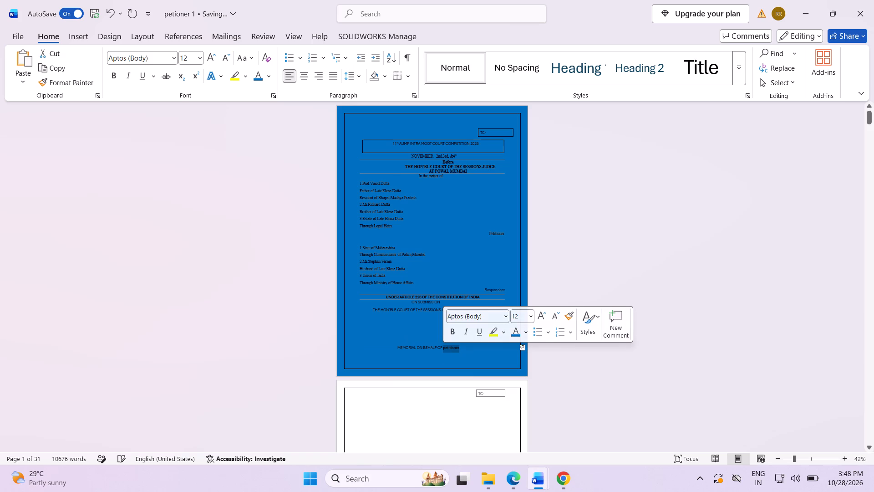
pyautogui.click(504, 316)
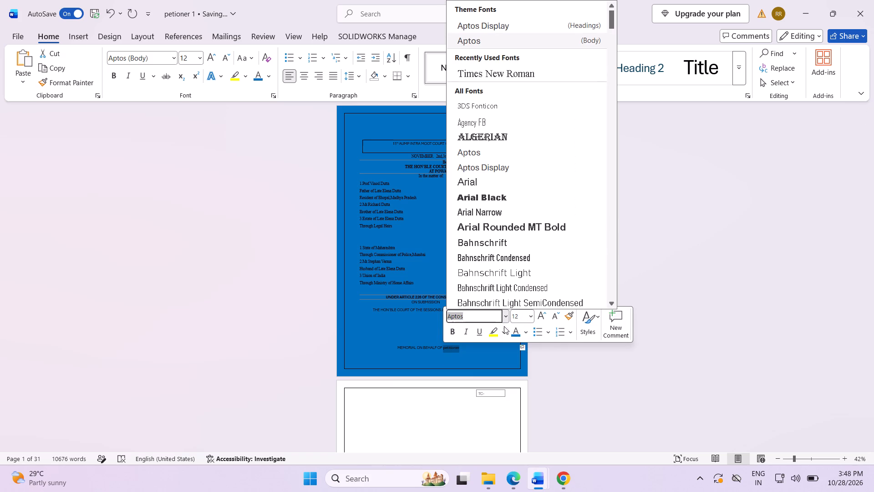
pyautogui.click(495, 72)
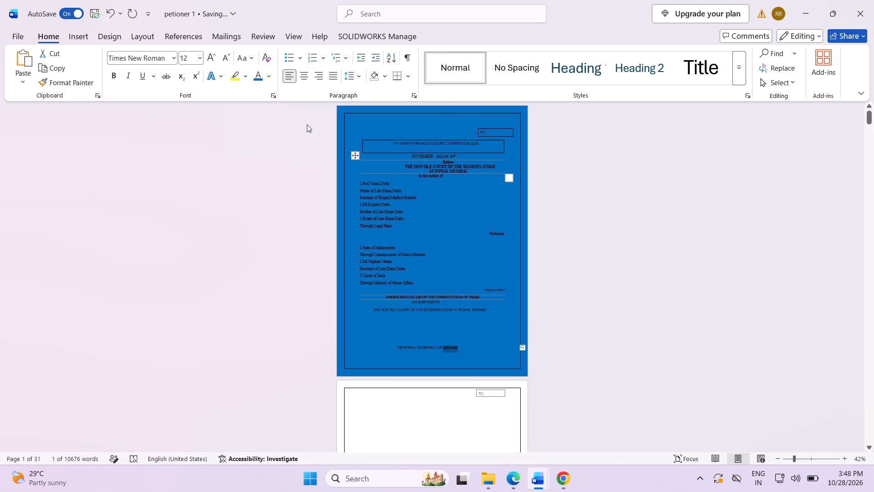
pyautogui.click(272, 74)
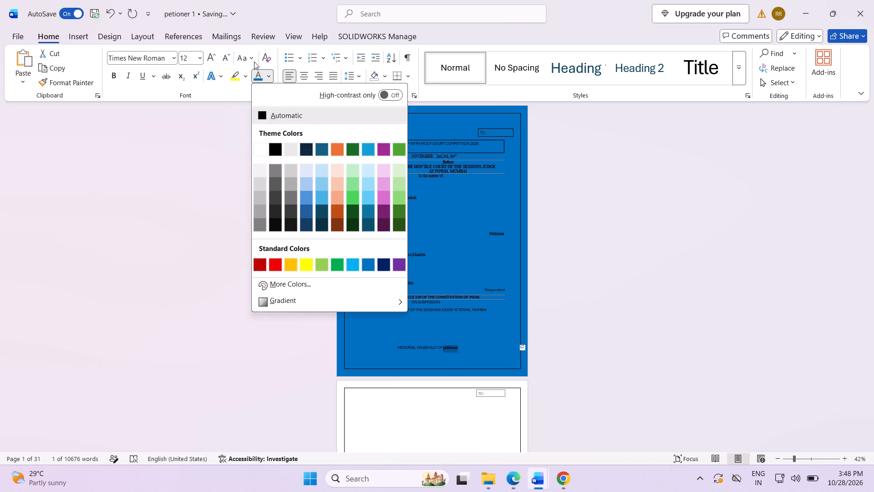
pyautogui.click(251, 57)
pyautogui.click(274, 105)
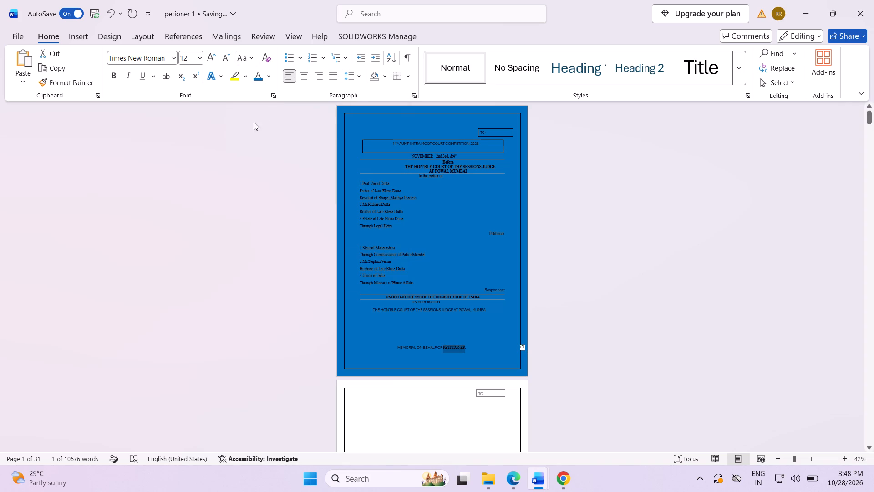
pyautogui.click(114, 79)
pyautogui.click(114, 79)
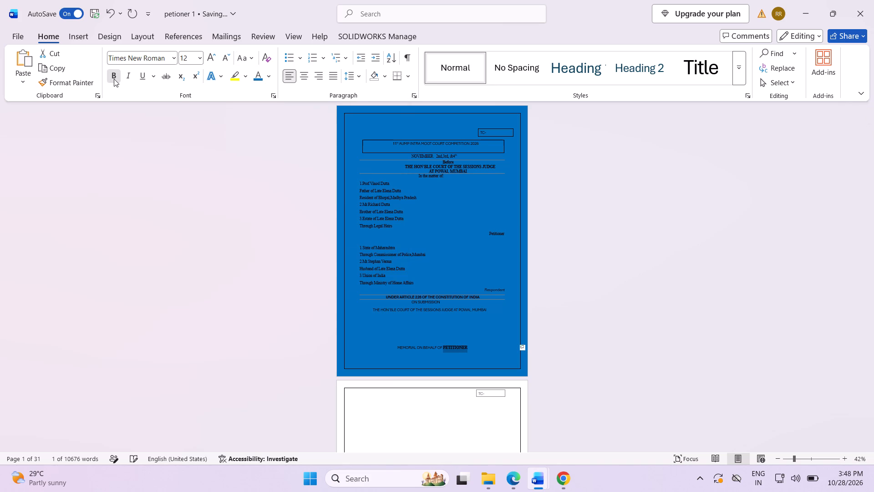
# Apply font size 12 to the whole "MEMORIAL ON BEHALF OF PETITIONER" line.
pyautogui.click(175, 201)
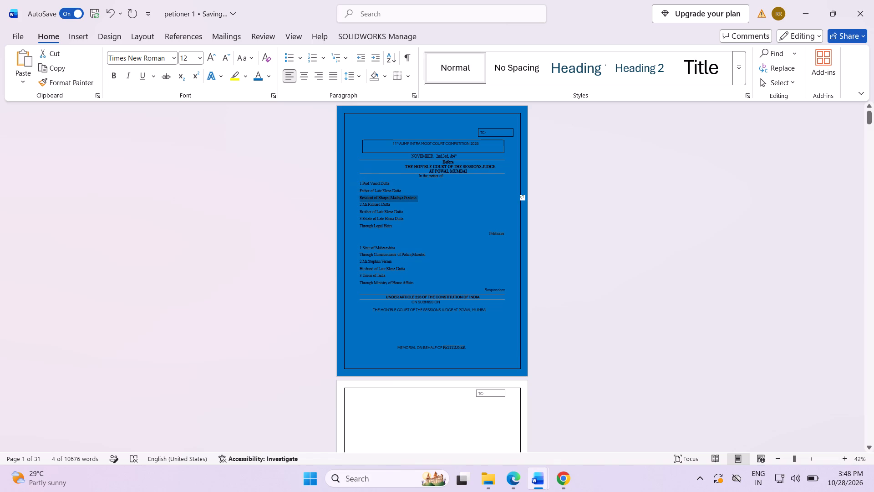
pyautogui.moveTo(391, 351); pyautogui.dragTo(391, 351)
pyautogui.moveTo(391, 351); pyautogui.dragTo(472, 346)
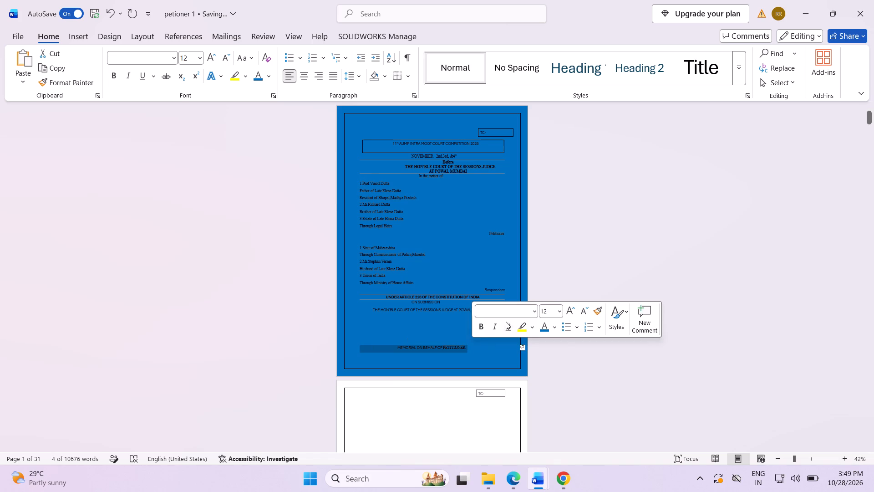
pyautogui.click(558, 316)
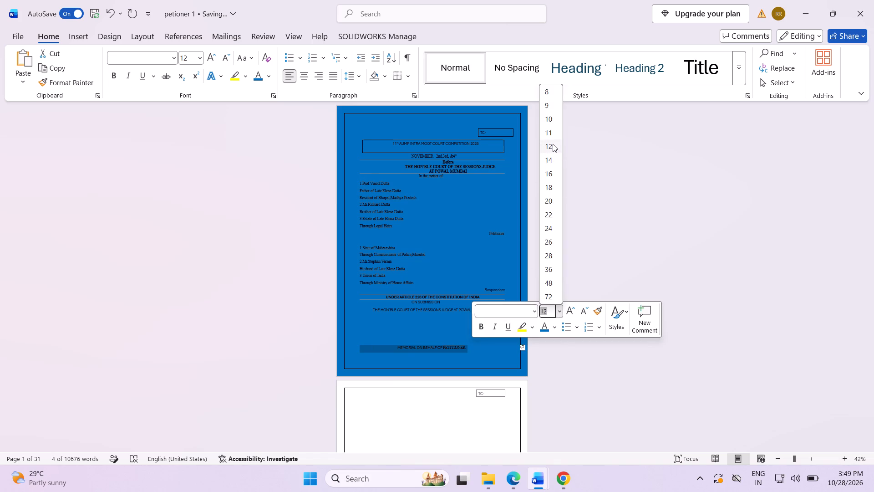
pyautogui.click(552, 144)
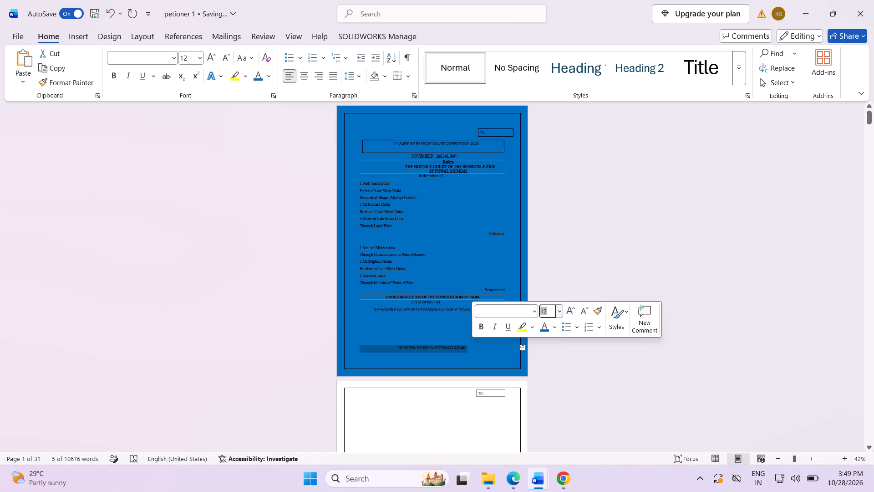
pyautogui.click(556, 256)
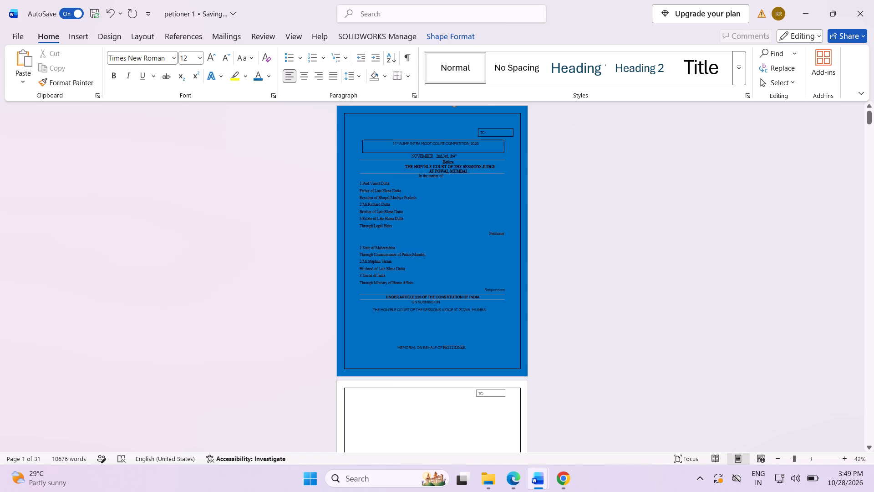
# Insert a spaced comma before the year in the boxed moot court competition title, leaving no hyphen.
pyautogui.click(469, 143)
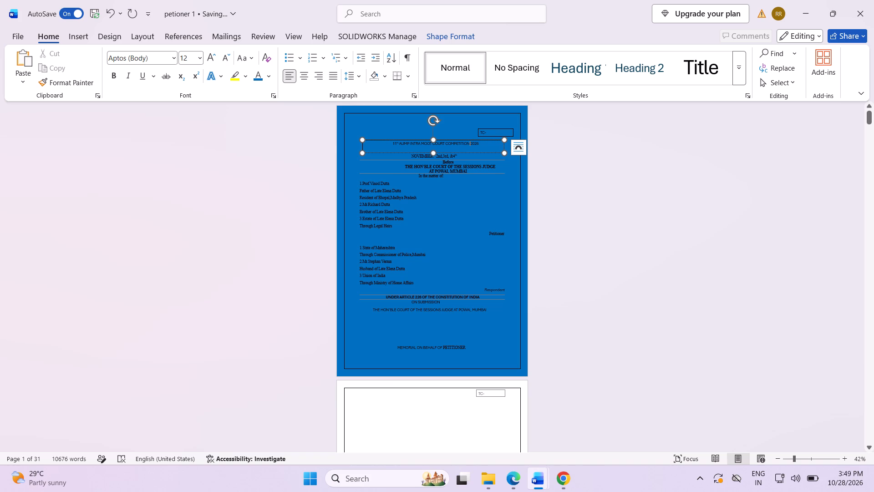
pyautogui.press('-')
pyautogui.press('Left')
pyautogui.press('space')
pyautogui.press(',')
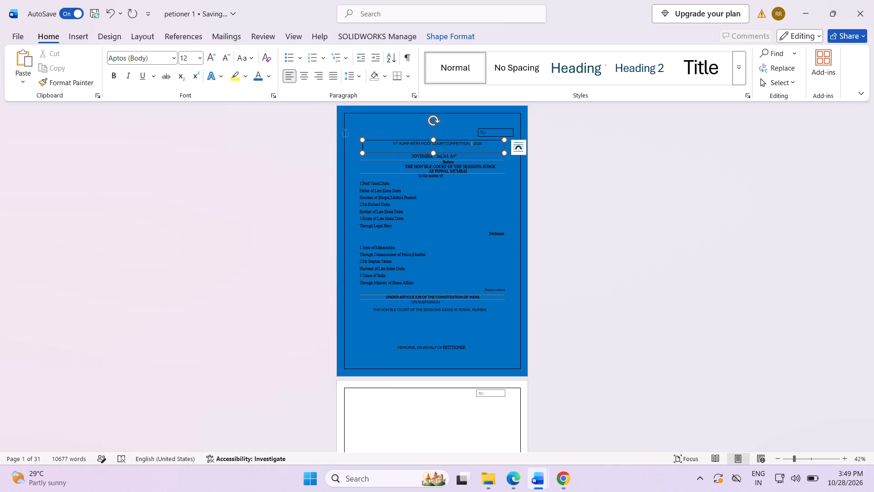
pyautogui.press('Right')
pyautogui.press('BackSpace')
# Delete the blank page between the cover and the table of contents page.
pyautogui.scroll(-20, 565, 274)
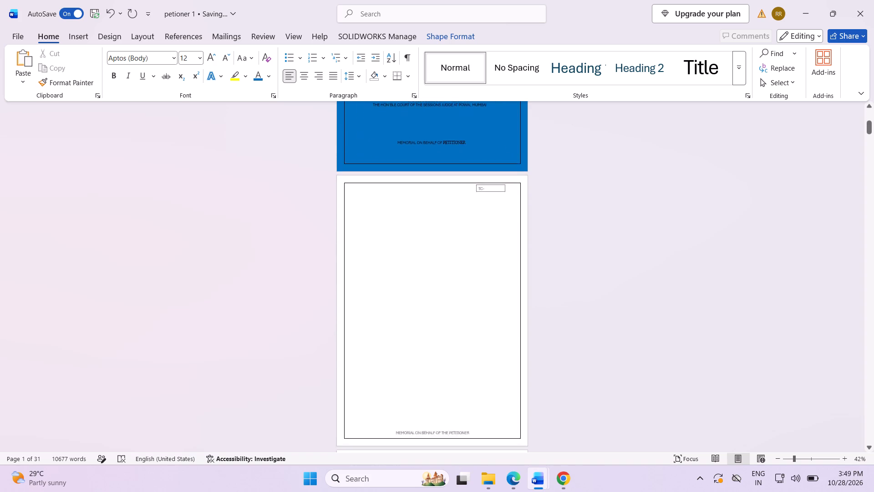
pyautogui.scroll(-11, 547, 308)
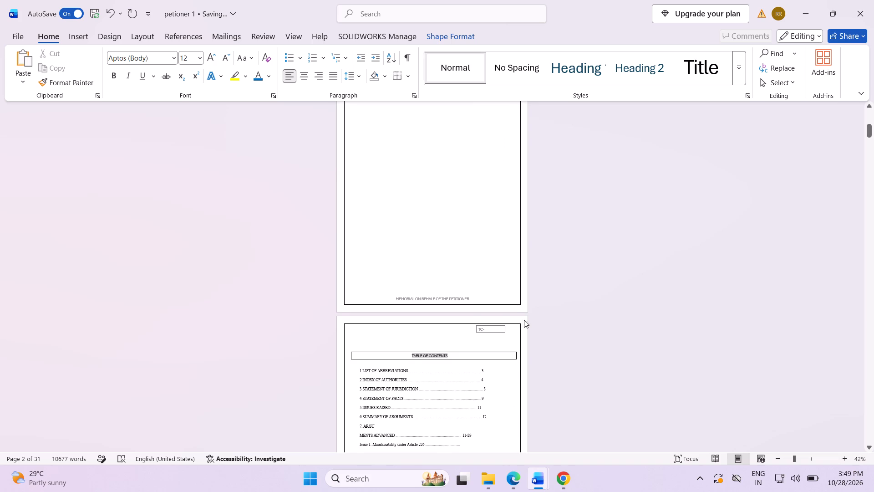
pyautogui.scroll(-1, 453, 355)
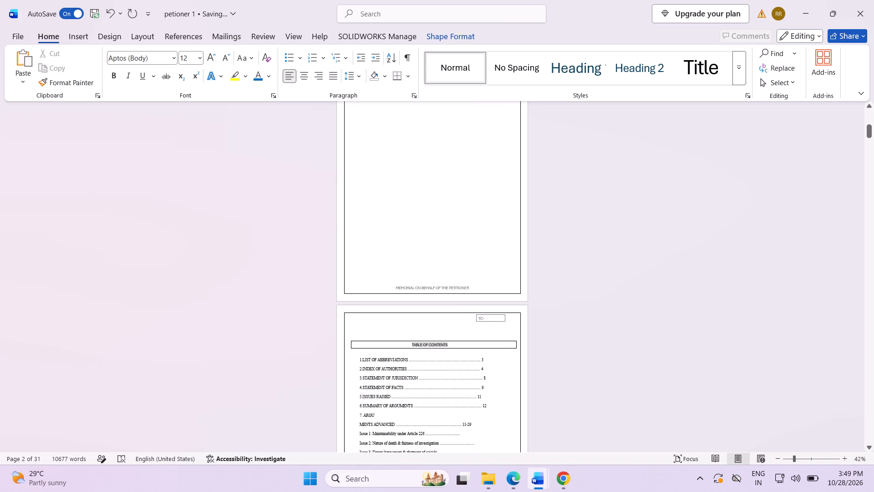
pyautogui.scroll(-4, 381, 328)
pyautogui.scroll(5, 381, 328)
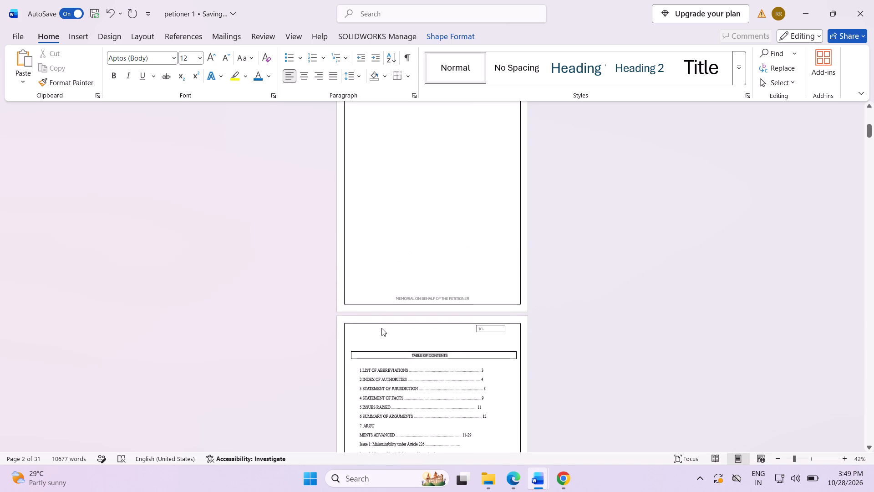
pyautogui.click(380, 336)
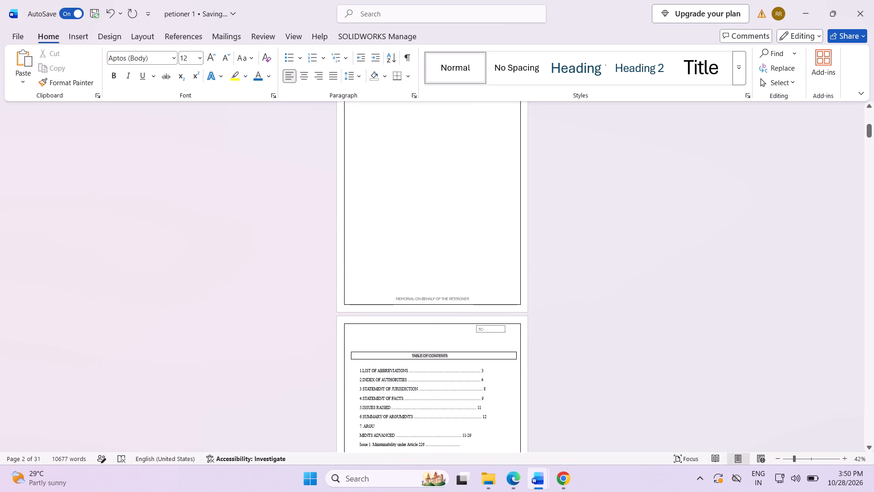
pyautogui.press('BackSpace')
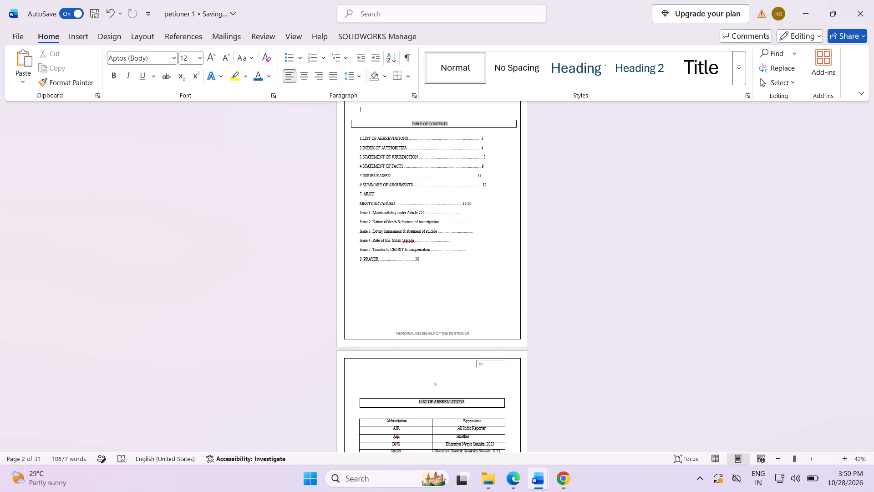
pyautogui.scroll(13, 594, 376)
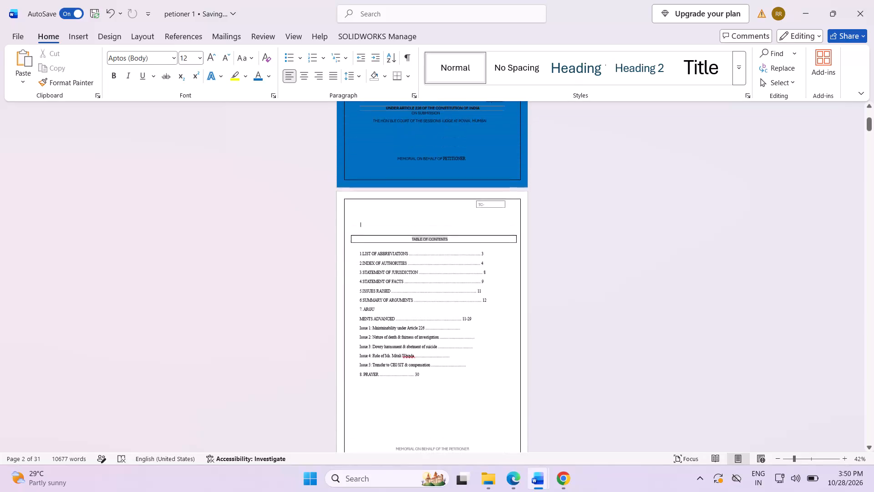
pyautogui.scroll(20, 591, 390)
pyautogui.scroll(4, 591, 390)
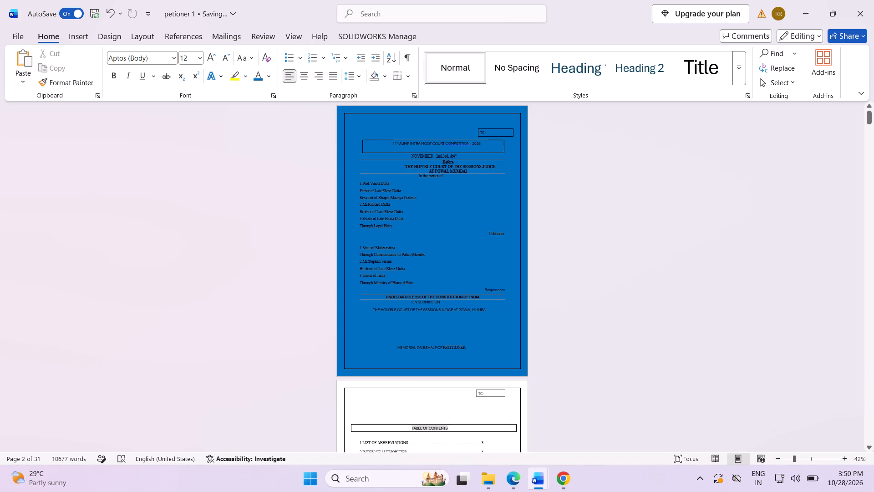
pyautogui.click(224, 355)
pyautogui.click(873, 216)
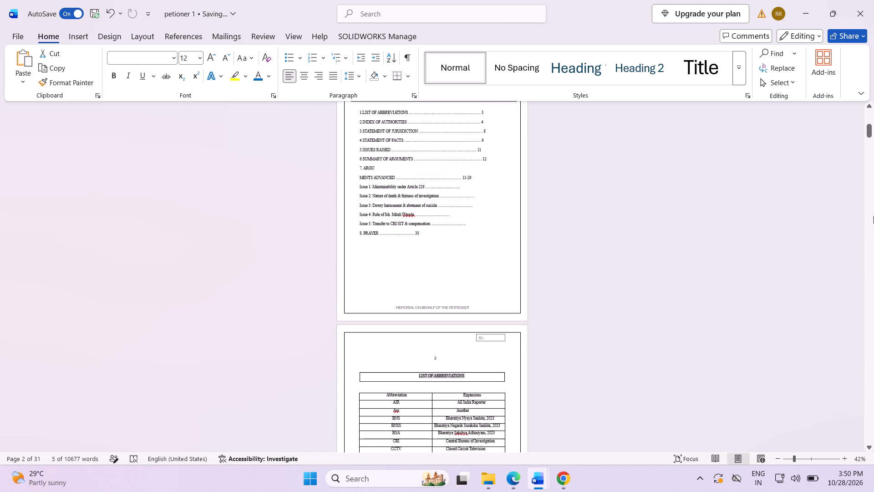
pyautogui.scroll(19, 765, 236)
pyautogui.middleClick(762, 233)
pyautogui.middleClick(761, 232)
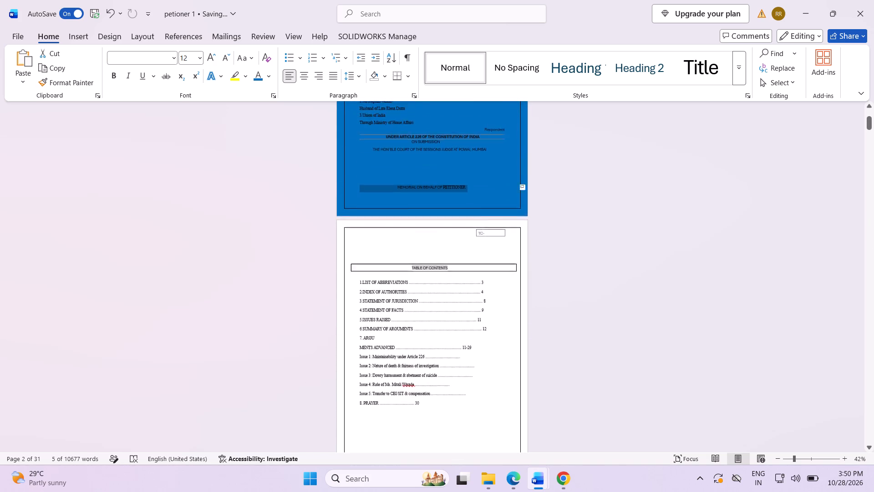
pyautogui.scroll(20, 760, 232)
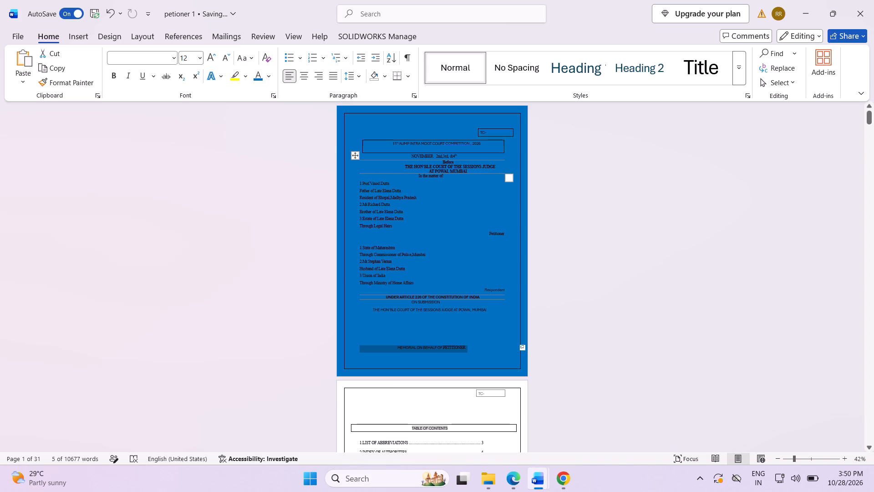
# Insert fifteen spaces before "TC-" in the small team code box at the top of the cover.
pyautogui.click(493, 133)
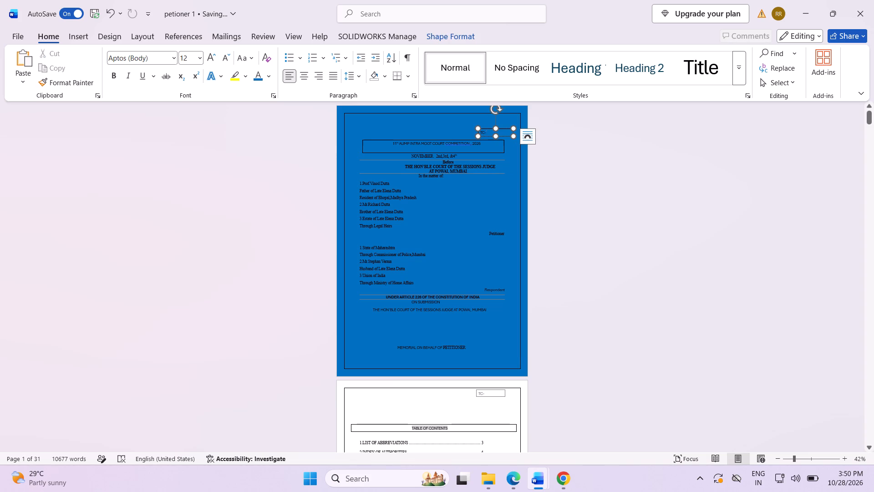
pyautogui.press('Left')
pyautogui.press('Left')
pyautogui.press('Left')
pyautogui.press('space')
pyautogui.press('space')
pyautogui.press('space')
pyautogui.press('space')
pyautogui.press('space')
pyautogui.press('space')
pyautogui.press('space')
pyautogui.press('space')
pyautogui.press('space')
pyautogui.press('space')
pyautogui.press('space')
pyautogui.press('space')
pyautogui.press('space')
pyautogui.press('space')
pyautogui.press('space')
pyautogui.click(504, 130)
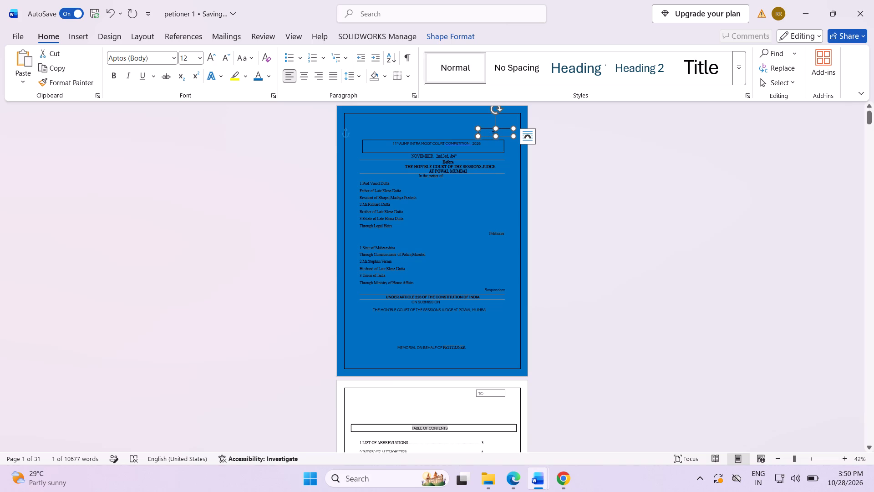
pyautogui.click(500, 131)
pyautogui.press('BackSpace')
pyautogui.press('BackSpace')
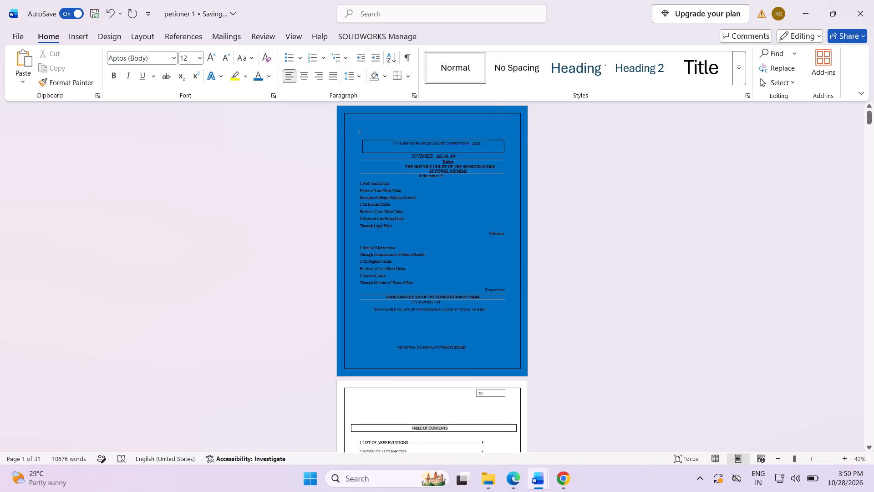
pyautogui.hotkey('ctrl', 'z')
# Remove four of the spaces before "TC-" in the cover's team code box.
pyautogui.click(492, 133)
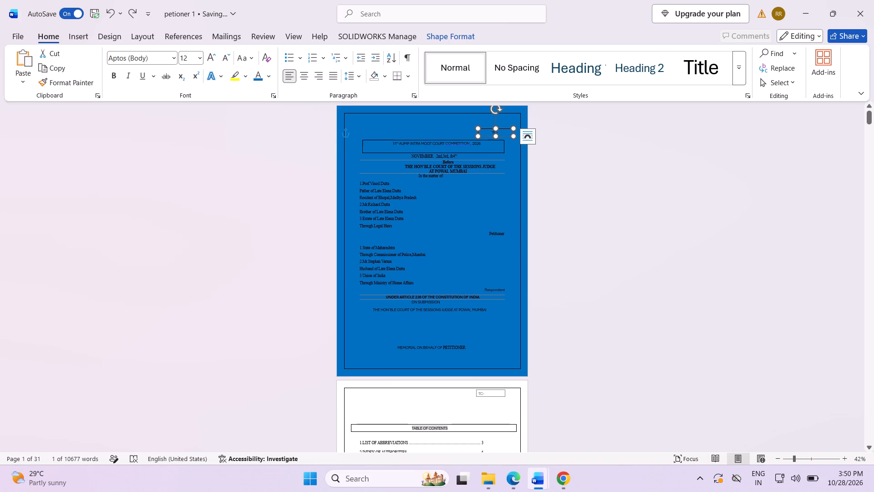
pyautogui.doubleClick(487, 133)
pyautogui.click(492, 133)
pyautogui.press('BackSpace')
pyautogui.press('BackSpace')
pyautogui.press('BackSpace')
pyautogui.press('BackSpace')
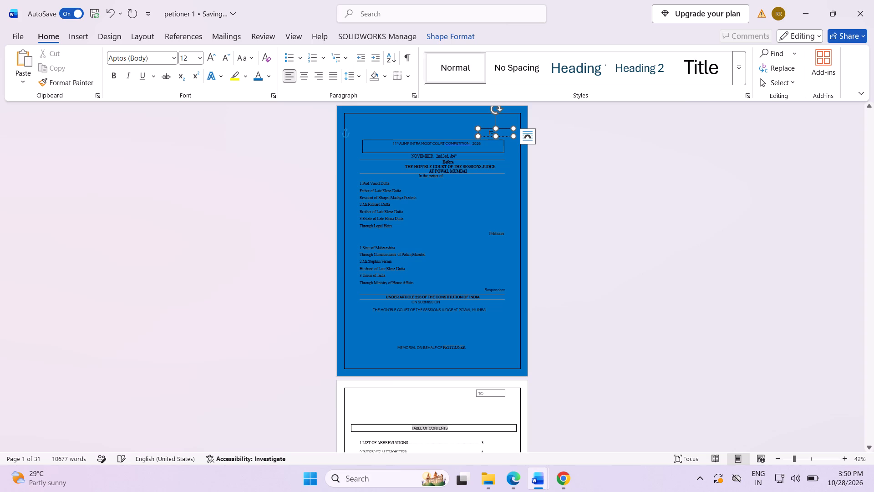
# Complete the team code in the cover's box as "P-TC-79" by adding the prefix "P-" and the number 79.
pyautogui.click(503, 132)
pyautogui.write('79')
pyautogui.press('Left')
pyautogui.press('Left')
pyautogui.press('Left')
pyautogui.press('Left')
pyautogui.press('Left')
pyautogui.press('p')
pyautogui.press('BackSpace')
pyautogui.press('p')
pyautogui.press('-')
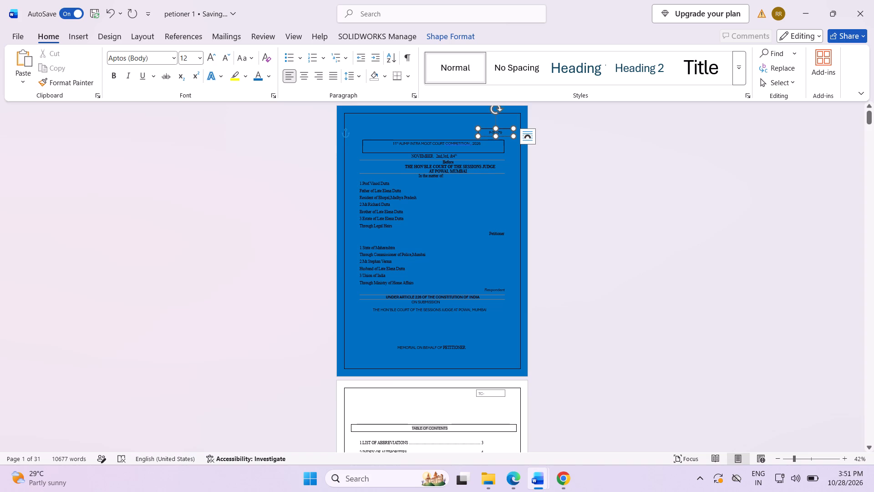
pyautogui.click(455, 225)
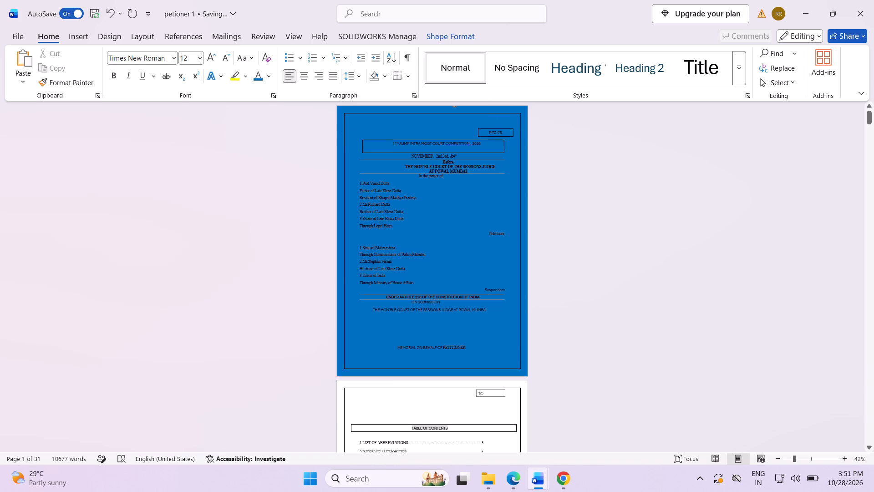
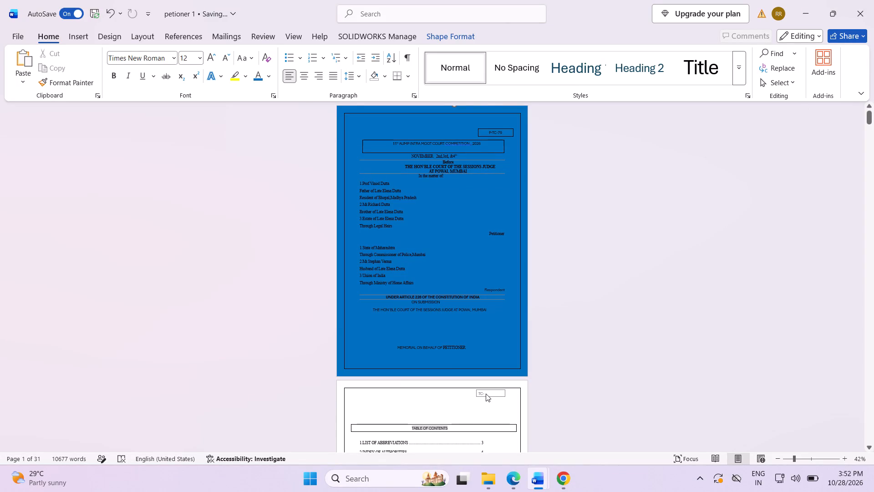
# Replace "TC-" in the header box of the table of contents page with the code P-TC-79 copied from the cover's box.
pyautogui.doubleClick(443, 400)
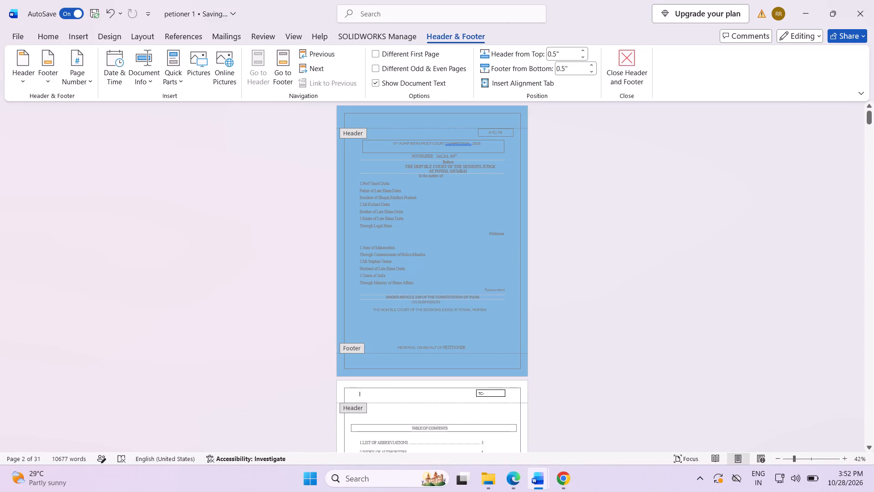
pyautogui.doubleClick(449, 407)
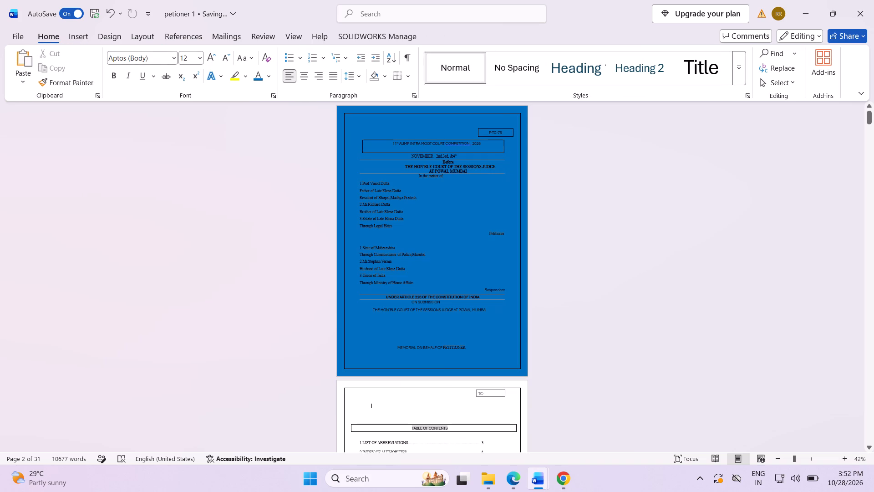
pyautogui.moveTo(501, 132); pyautogui.dragTo(488, 135)
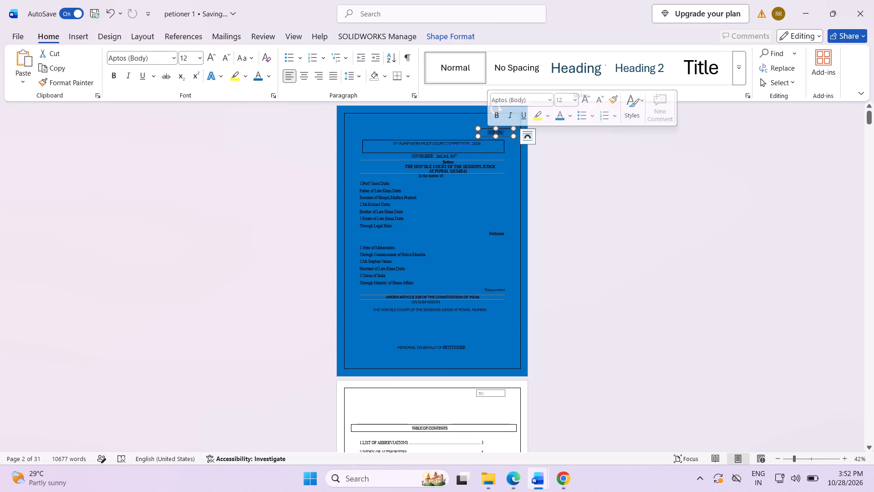
pyautogui.hotkey('ctrl', 'c')
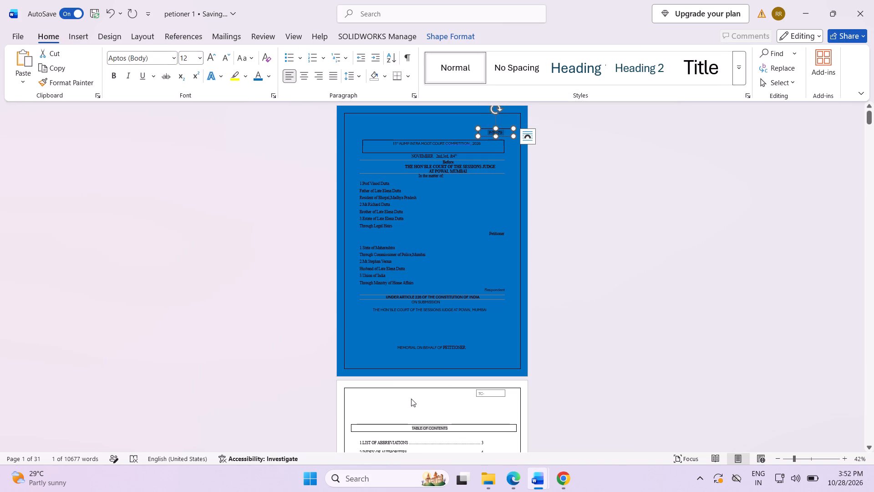
pyautogui.doubleClick(421, 390)
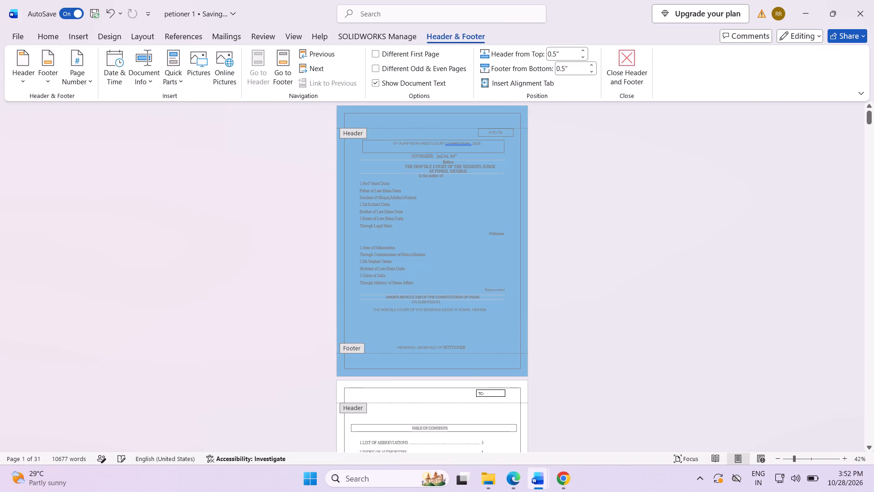
pyautogui.click(490, 390)
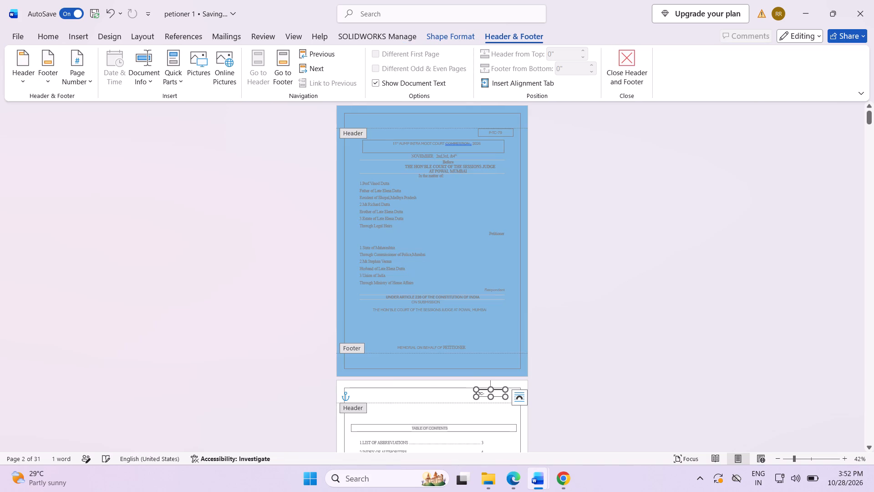
pyautogui.press('Right')
pyautogui.doubleClick(485, 392)
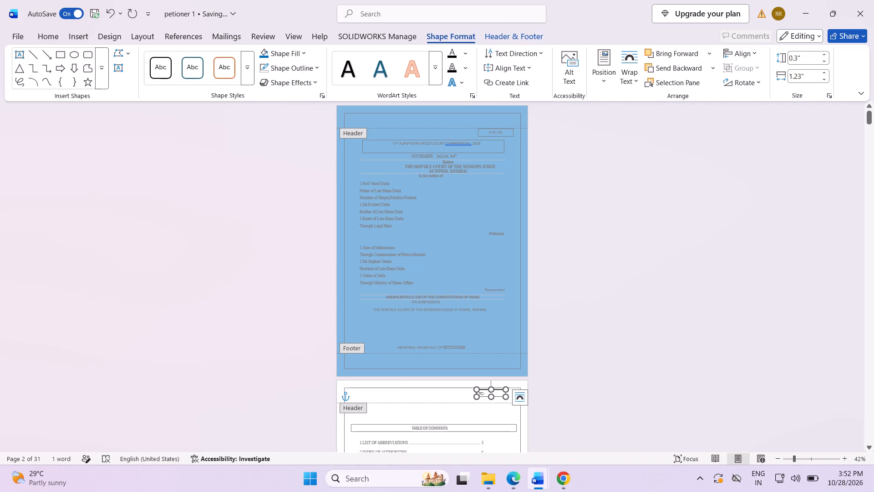
pyautogui.doubleClick(485, 393)
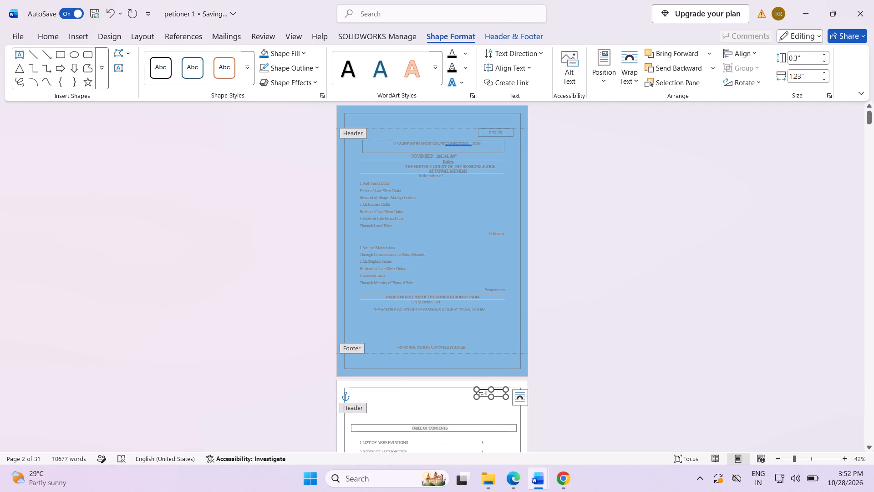
pyautogui.doubleClick(484, 392)
pyautogui.click(484, 393)
pyautogui.press('BackSpace')
pyautogui.press('BackSpace')
pyautogui.press('BackSpace')
pyautogui.hotkey('ctrl', 'c')
pyautogui.hotkey('ctrl', 'v')
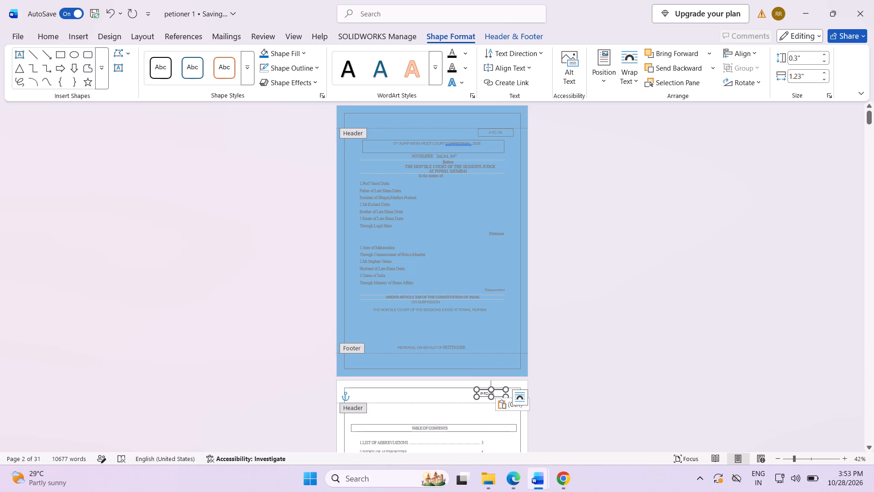
# Insert five spaces before P-TC-79 in the header box and return to the document body.
pyautogui.press('Left')
pyautogui.press('Left')
pyautogui.press('Left')
pyautogui.press('Left')
pyautogui.press('Left')
pyautogui.press('Left')
pyautogui.press('Left')
pyautogui.press('Left')
pyautogui.press('space')
pyautogui.press('space')
pyautogui.press('space')
pyautogui.press('space')
pyautogui.press('space')
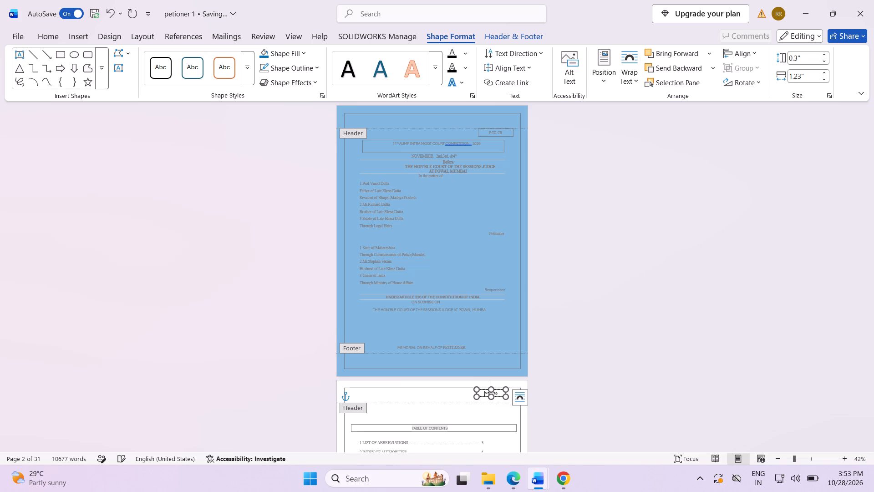
pyautogui.click(476, 415)
pyautogui.click(571, 363)
pyautogui.click(450, 402)
pyautogui.doubleClick(451, 410)
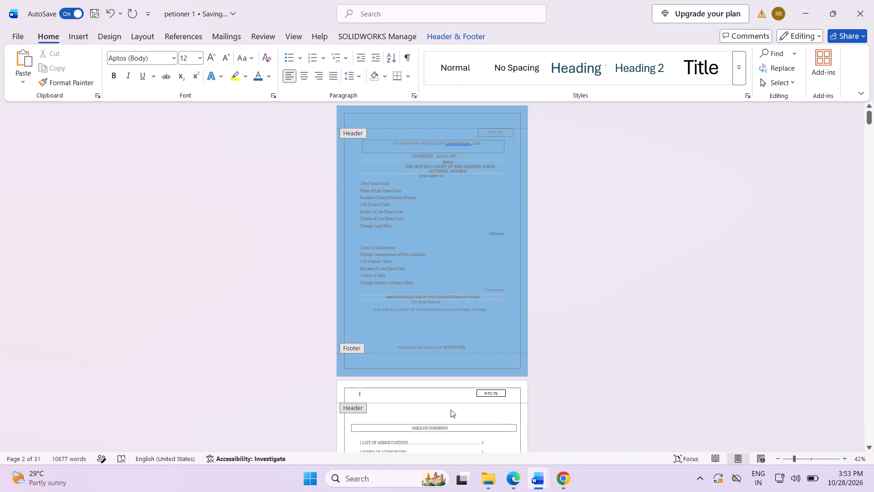
# Compare the cover, table of contents and abbreviations pages, checking their team code boxes and memorial lines.
pyautogui.scroll(-20, 569, 346)
pyautogui.scroll(-14, 569, 346)
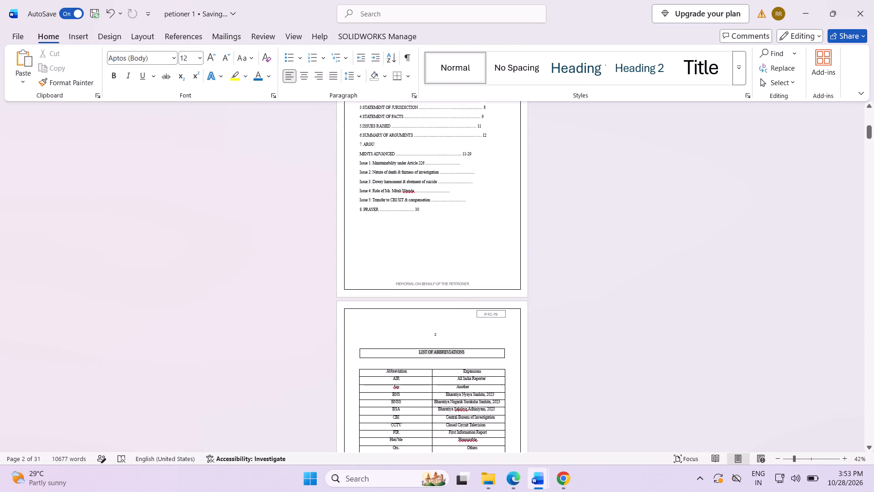
pyautogui.scroll(20, 550, 369)
pyautogui.scroll(9, 550, 369)
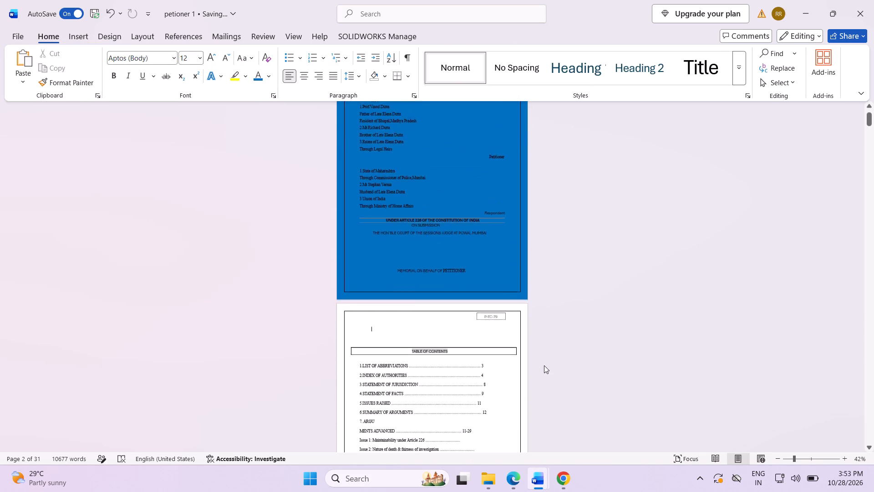
pyautogui.scroll(16, 544, 365)
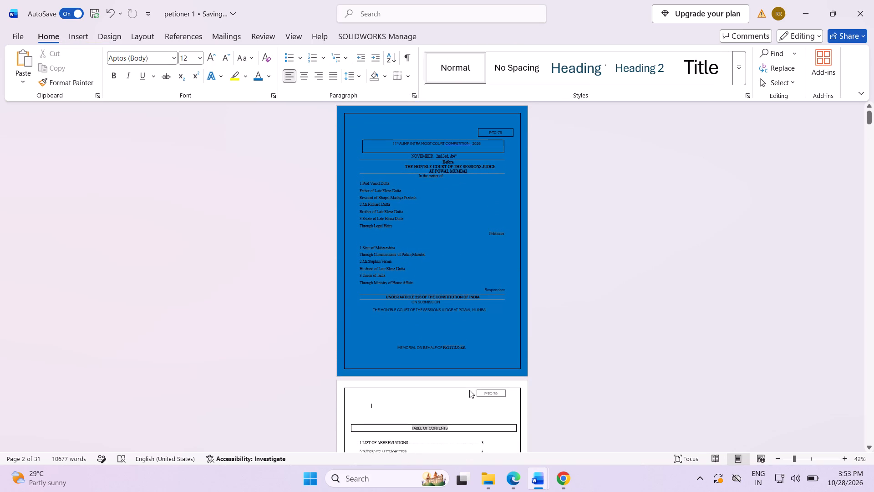
pyautogui.scroll(-20, 476, 400)
pyautogui.scroll(-9, 476, 400)
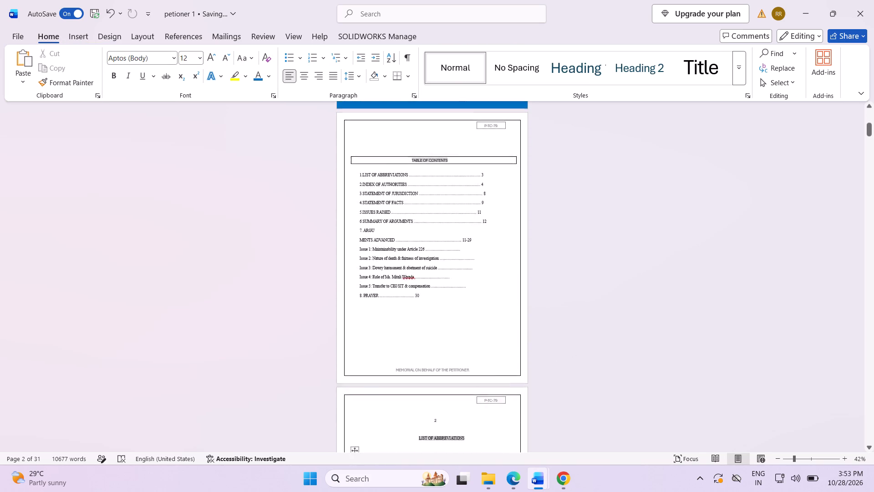
pyautogui.scroll(11, 473, 424)
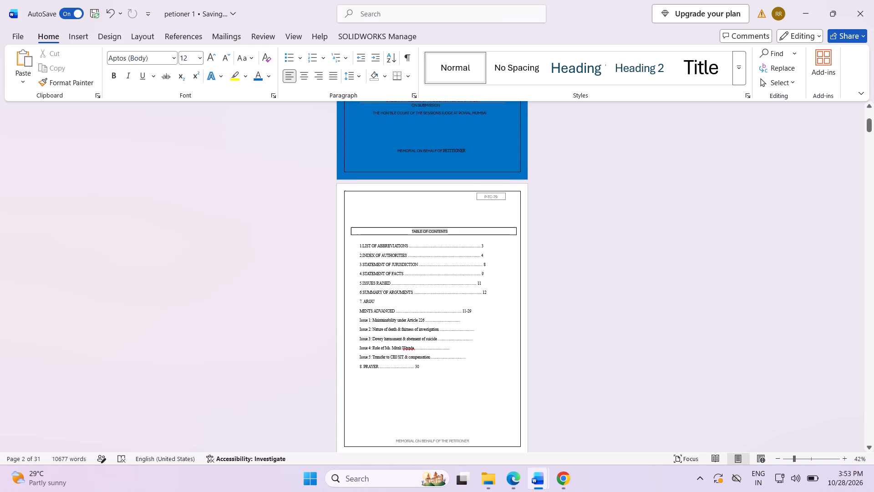
pyautogui.scroll(-2, 471, 411)
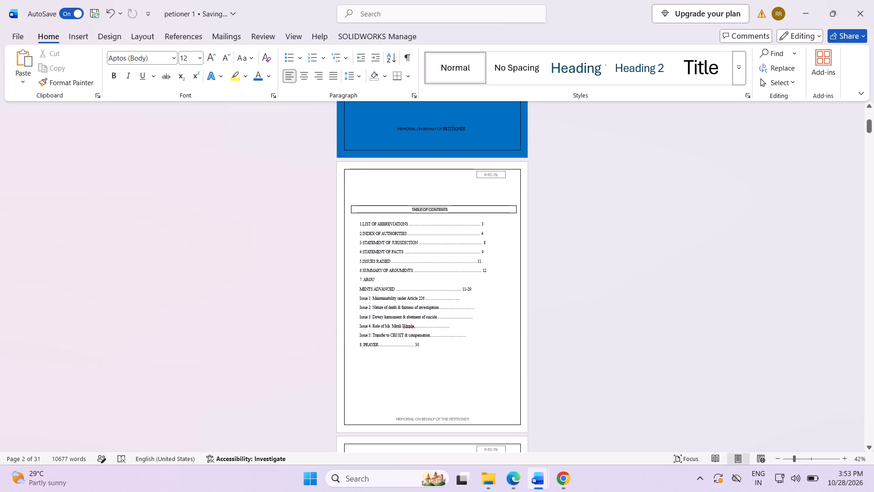
pyautogui.scroll(-1, 475, 413)
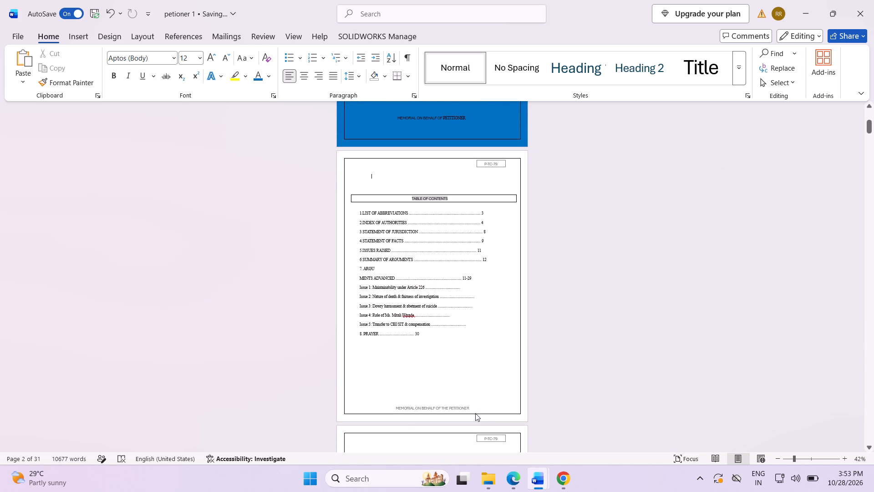
pyautogui.scroll(12, 475, 413)
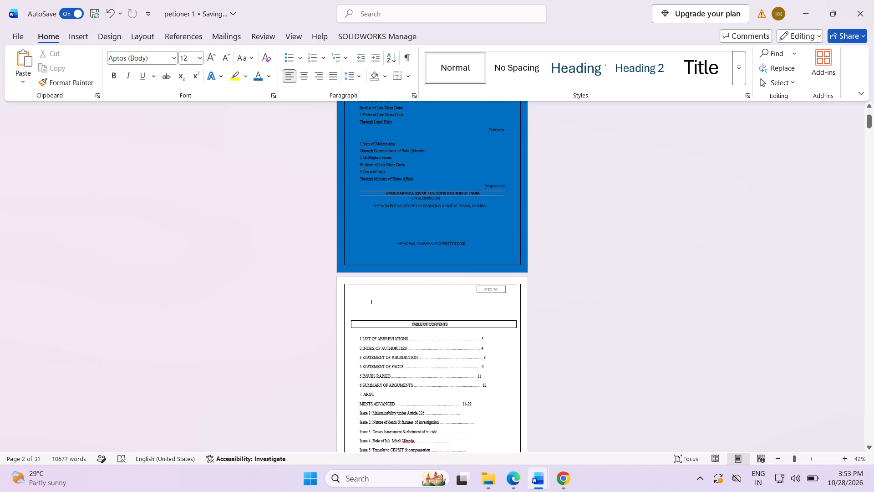
pyautogui.scroll(-4, 436, 292)
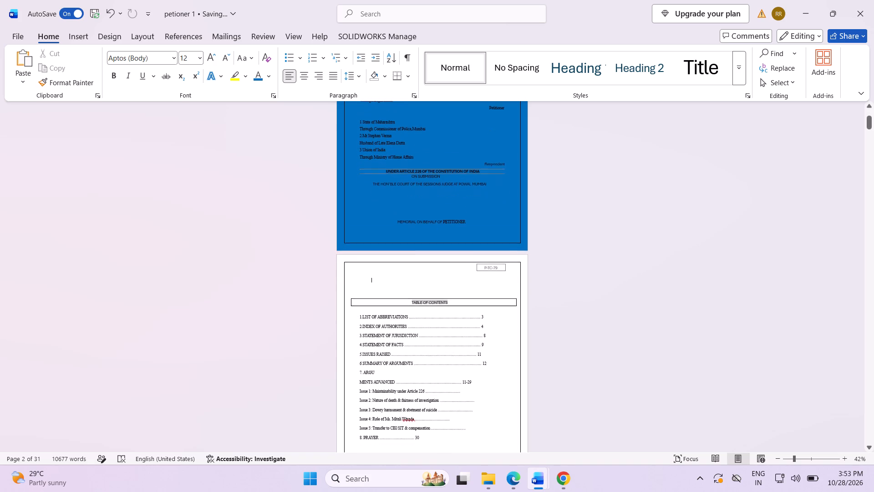
pyautogui.scroll(-1, 436, 295)
pyautogui.scroll(7, 436, 297)
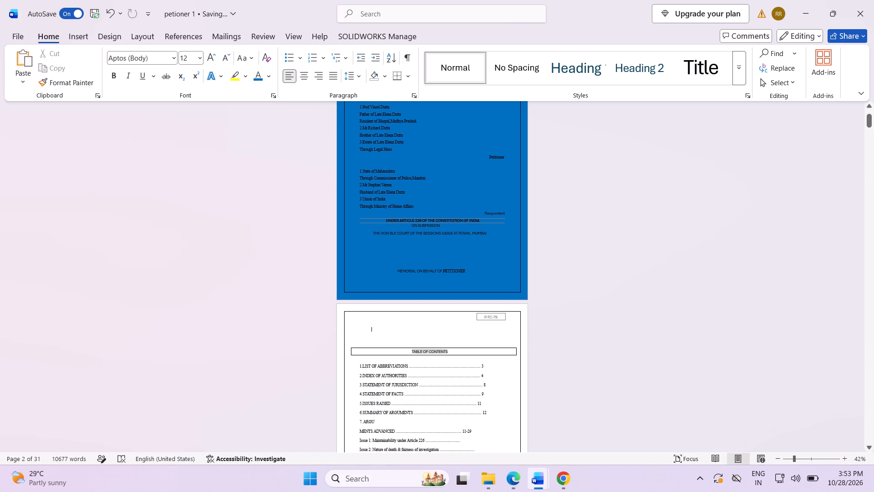
pyautogui.scroll(-19, 437, 278)
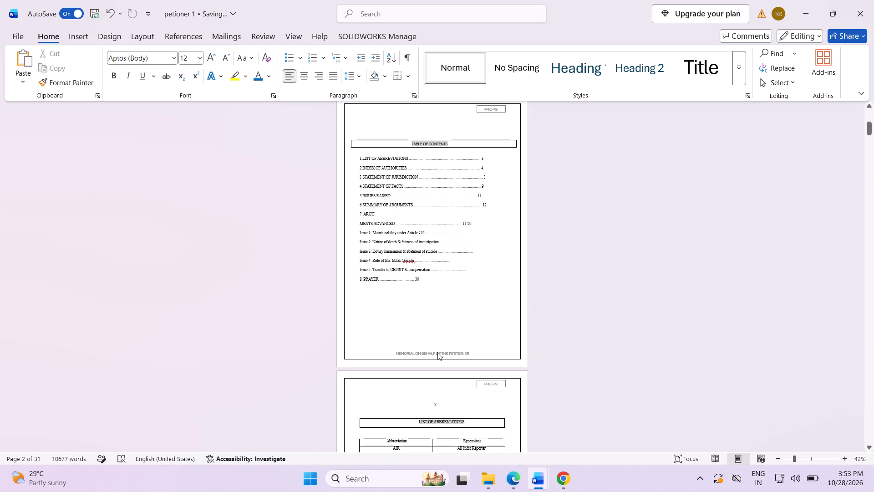
# Replace the memorial line at the foot of the cover with "MEMORIAL ON BEHALF OF THE PETITIONER" copied from the table of contents page's footer.
pyautogui.doubleClick(437, 352)
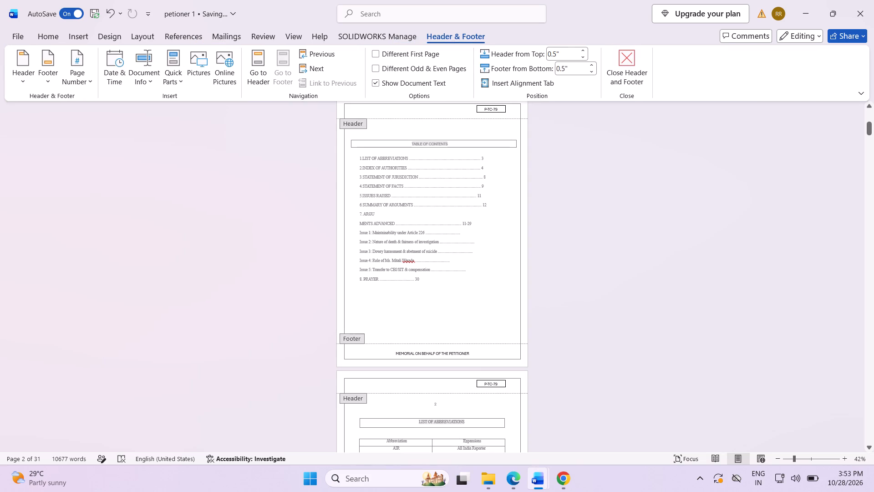
pyautogui.moveTo(394, 353); pyautogui.dragTo(459, 357)
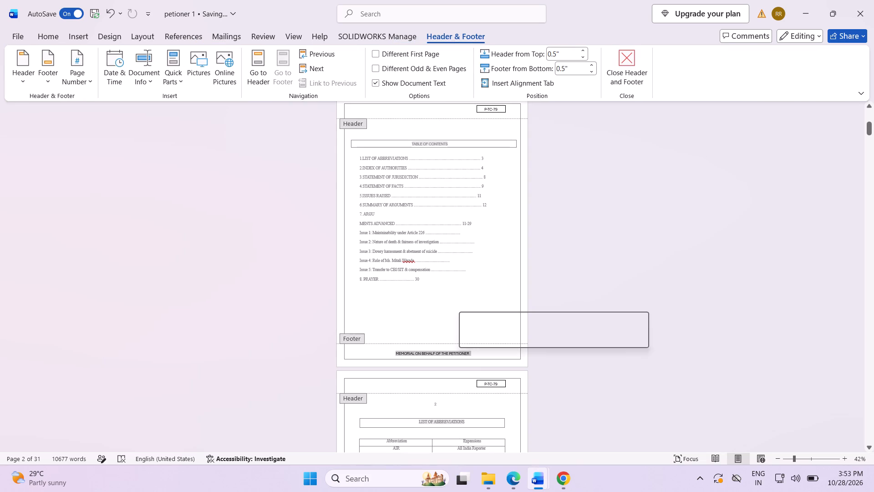
pyautogui.hotkey('ctrl', 'c')
pyautogui.scroll(2, 417, 347)
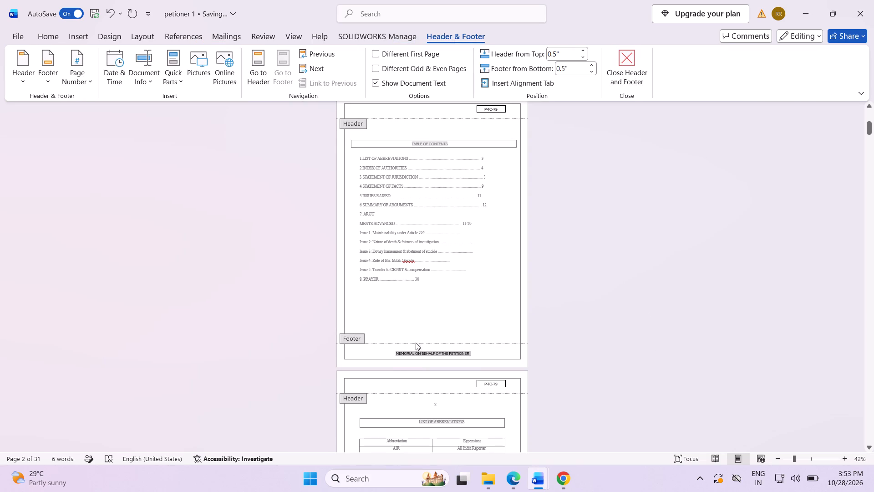
pyautogui.scroll(14, 416, 343)
pyautogui.doubleClick(500, 374)
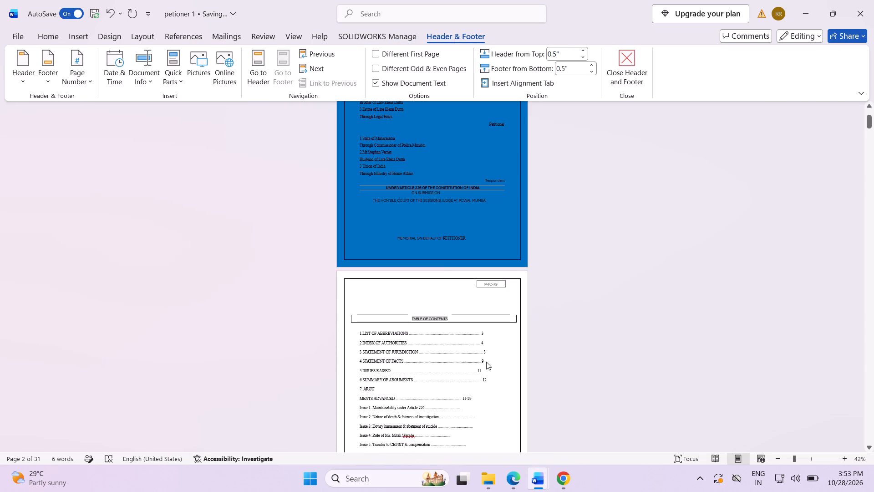
pyautogui.moveTo(465, 239); pyautogui.dragTo(409, 244)
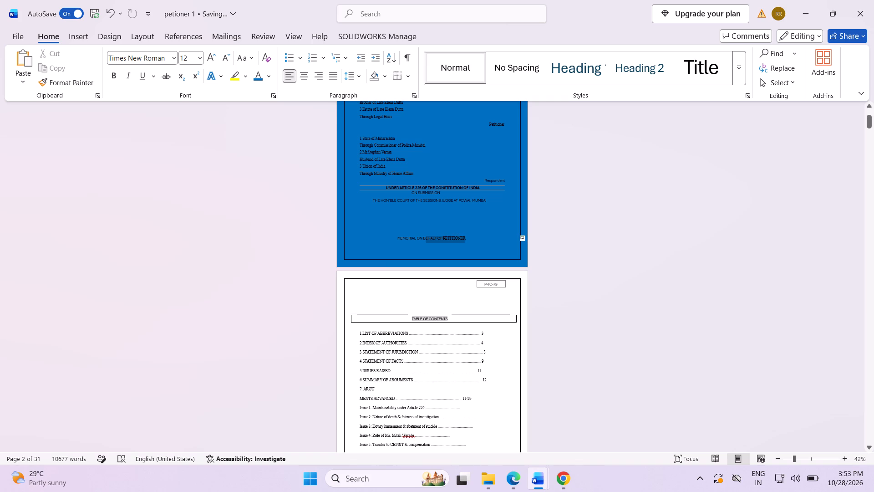
pyautogui.moveTo(409, 244); pyautogui.dragTo(396, 241)
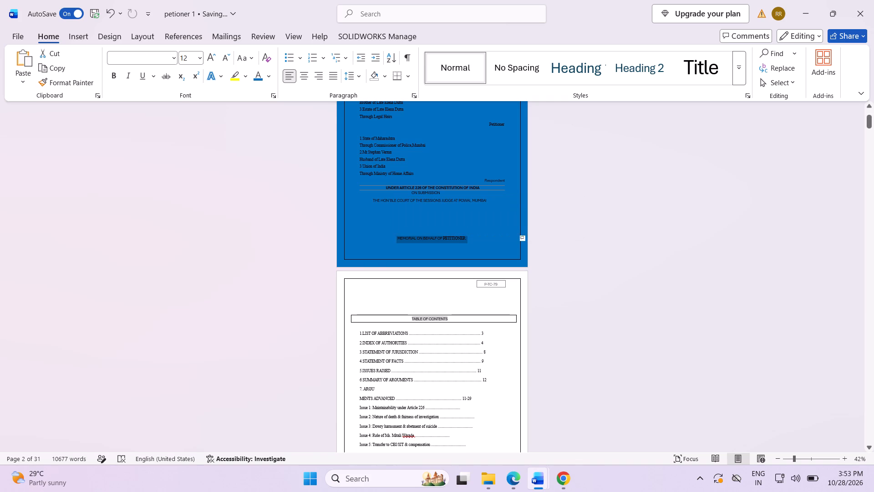
pyautogui.hotkey('ctrl', 'v')
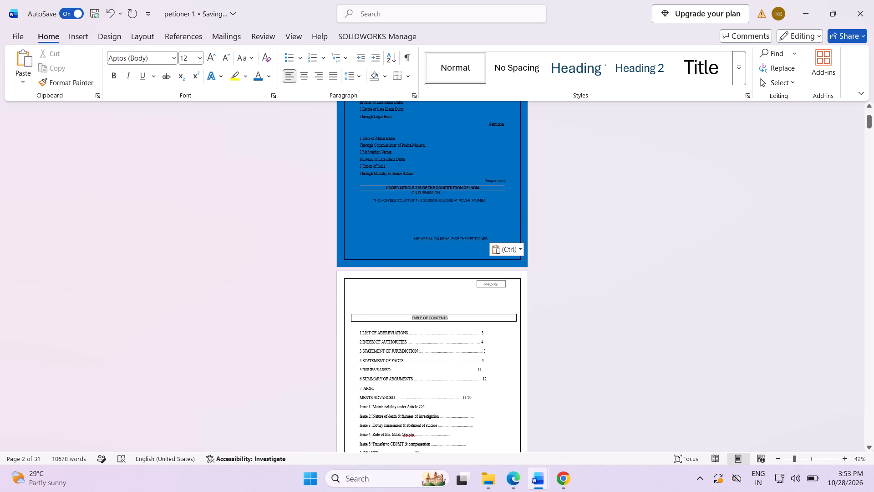
# Remove the extra leading spaces before the cover's memorial line so that it sits centred on the page.
pyautogui.click(412, 241)
pyautogui.press('BackSpace')
pyautogui.press('BackSpace')
pyautogui.press('BackSpace')
pyautogui.press('BackSpace')
pyautogui.press('BackSpace')
pyautogui.press('BackSpace')
pyautogui.press('BackSpace')
pyautogui.press('BackSpace')
pyautogui.press('BackSpace')
pyautogui.press('BackSpace')
pyautogui.press('BackSpace')
pyautogui.press('BackSpace')
pyautogui.press('BackSpace')
pyautogui.press('BackSpace')
pyautogui.press('BackSpace')
pyautogui.press('BackSpace')
pyautogui.press('BackSpace')
pyautogui.press('BackSpace')
pyautogui.press('BackSpace')
pyautogui.press('BackSpace')
pyautogui.press('BackSpace')
pyautogui.press('BackSpace')
pyautogui.press('BackSpace')
pyautogui.press('BackSpace')
pyautogui.press('BackSpace')
pyautogui.press('BackSpace')
pyautogui.press('BackSpace')
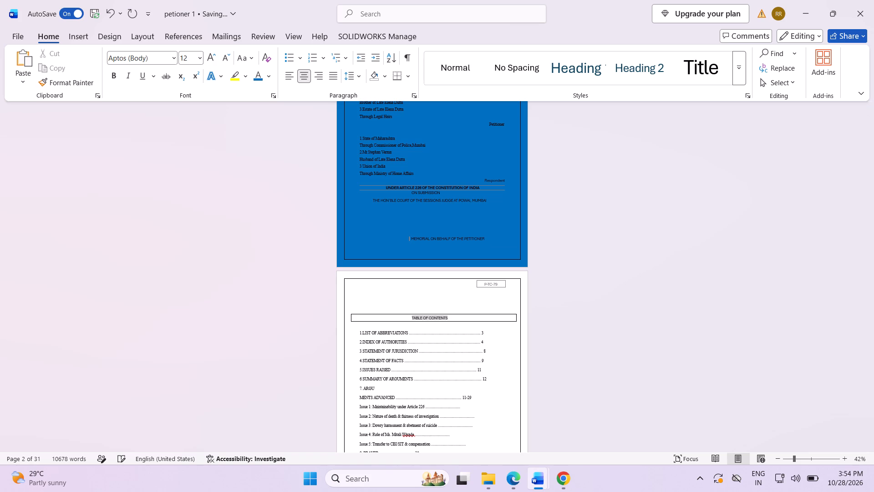
# Remove the extra spaces in front of the word "Before" in the cover's court heading.
pyautogui.scroll(3, 380, 317)
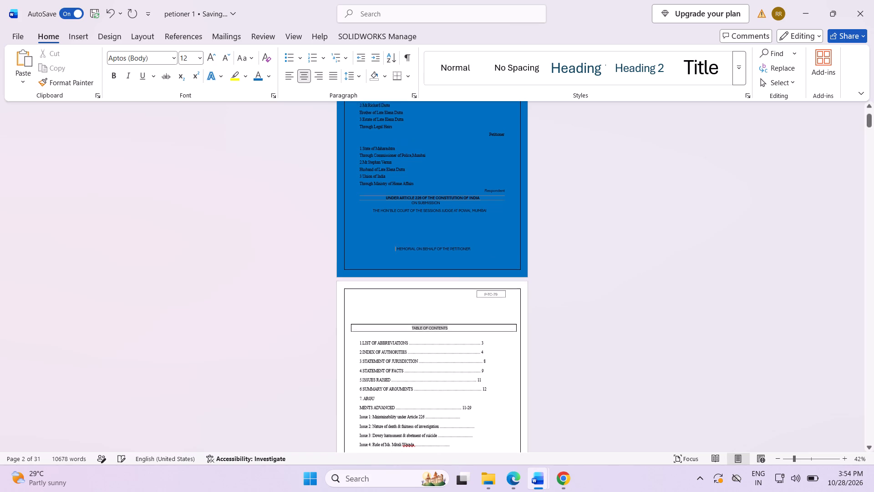
pyautogui.scroll(8, 380, 317)
pyautogui.click(401, 164)
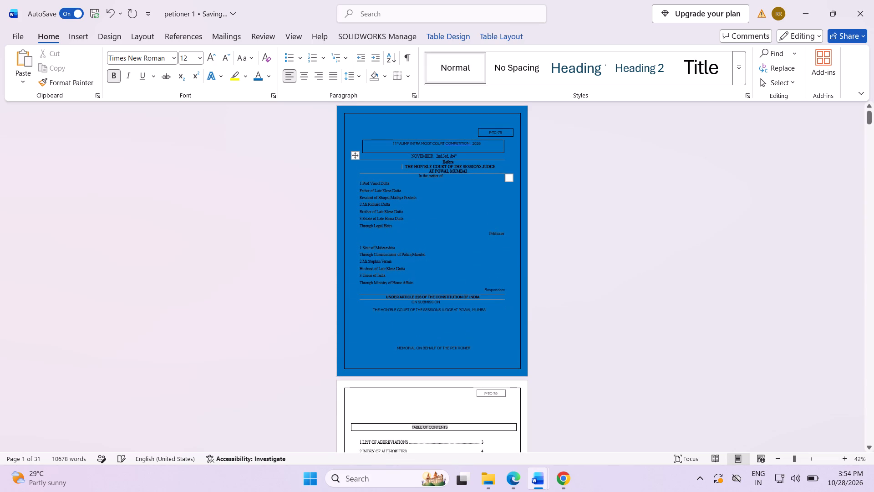
pyautogui.click(440, 161)
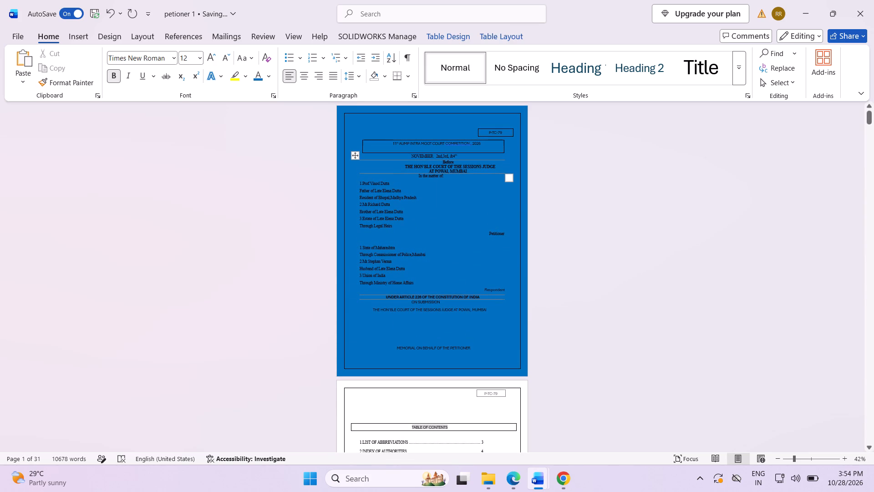
pyautogui.click(439, 167)
pyautogui.press('Up')
pyautogui.press('BackSpace')
pyautogui.press('BackSpace')
pyautogui.press('BackSpace')
pyautogui.press('BackSpace')
pyautogui.press('BackSpace')
pyautogui.press('BackSpace')
pyautogui.press('BackSpace')
pyautogui.press('BackSpace')
pyautogui.press('BackSpace')
pyautogui.press('BackSpace')
pyautogui.press('BackSpace')
pyautogui.press('BackSpace')
pyautogui.press('BackSpace')
pyautogui.press('BackSpace')
pyautogui.press('BackSpace')
pyautogui.press('BackSpace')
pyautogui.press('BackSpace')
pyautogui.press('BackSpace')
pyautogui.press('BackSpace')
pyautogui.press('BackSpace')
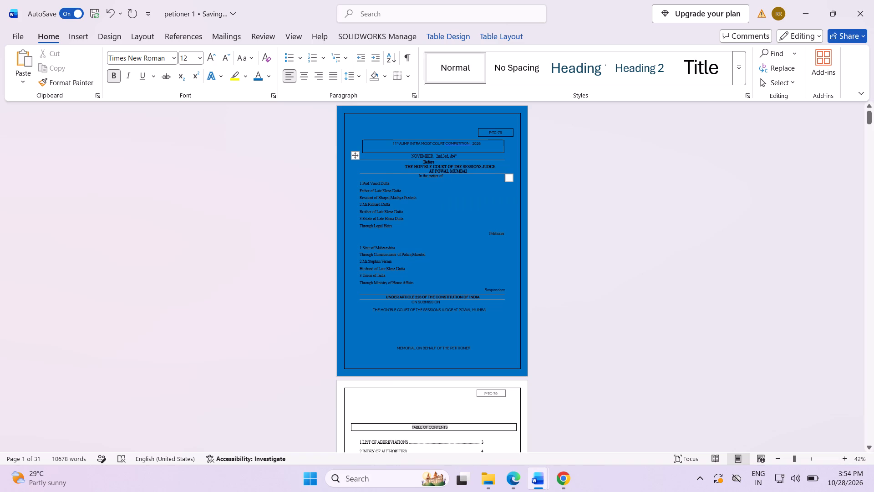
# Remove the extra spaces in front of "THE HON'BLE COURT OF THE SESSIONS JUDGE" in the cover's court heading.
pyautogui.click(403, 167)
pyautogui.press('BackSpace')
pyautogui.press('BackSpace')
pyautogui.press('BackSpace')
pyautogui.press('BackSpace')
pyautogui.press('BackSpace')
pyautogui.press('BackSpace')
pyautogui.press('BackSpace')
pyautogui.press('BackSpace')
pyautogui.press('BackSpace')
pyautogui.press('BackSpace')
pyautogui.press('BackSpace')
pyautogui.press('BackSpace')
pyautogui.press('BackSpace')
pyautogui.press('BackSpace')
pyautogui.press('BackSpace')
pyautogui.press('BackSpace')
pyautogui.press('BackSpace')
pyautogui.press('BackSpace')
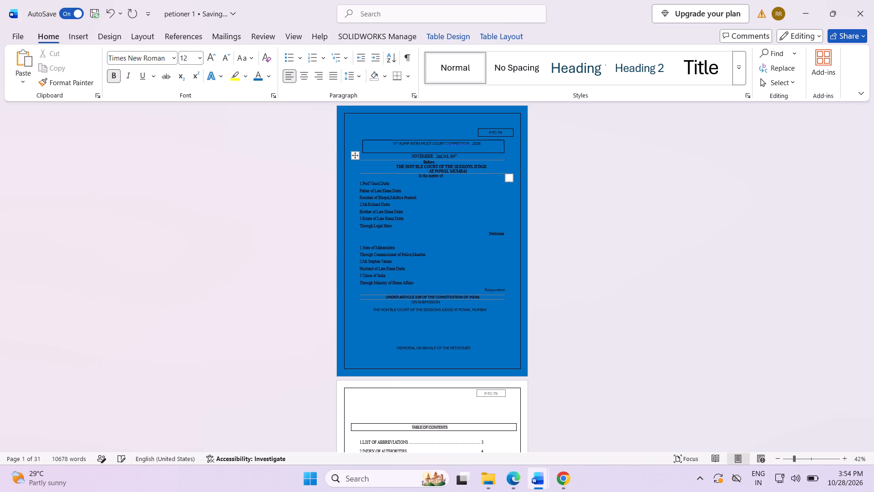
# Remove the extra spaces in front of "AT POWAI, MUMBAI" in the cover's court heading.
pyautogui.click(427, 171)
pyautogui.press('BackSpace')
pyautogui.press('BackSpace')
pyautogui.press('BackSpace')
pyautogui.press('BackSpace')
pyautogui.press('BackSpace')
pyautogui.press('BackSpace')
pyautogui.press('BackSpace')
pyautogui.press('BackSpace')
pyautogui.press('BackSpace')
pyautogui.press('BackSpace')
pyautogui.press('BackSpace')
pyautogui.press('BackSpace')
pyautogui.press('BackSpace')
pyautogui.press('BackSpace')
pyautogui.press('BackSpace')
pyautogui.press('BackSpace')
pyautogui.press('BackSpace')
pyautogui.press('BackSpace')
pyautogui.press('BackSpace')
pyautogui.press('BackSpace')
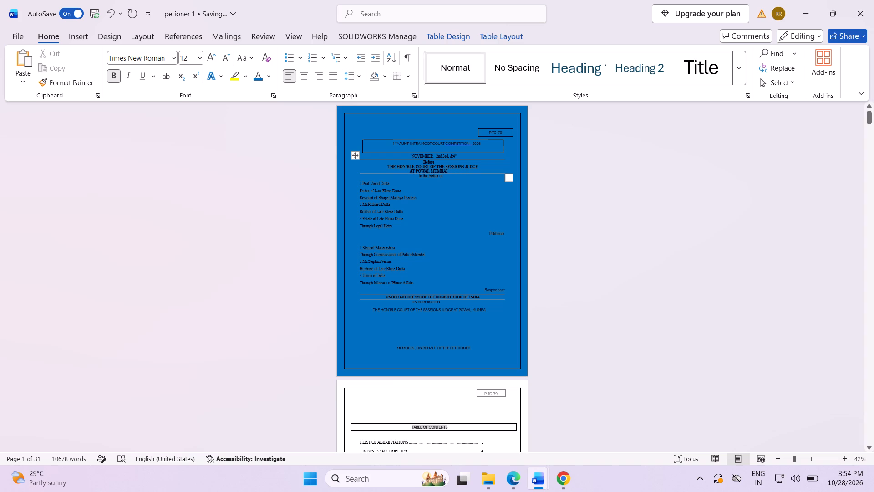
# Review the pages from the cover through the Statement of Jurisdiction, checking their layout, team code boxes and petitioner footers.
pyautogui.scroll(-5, 447, 215)
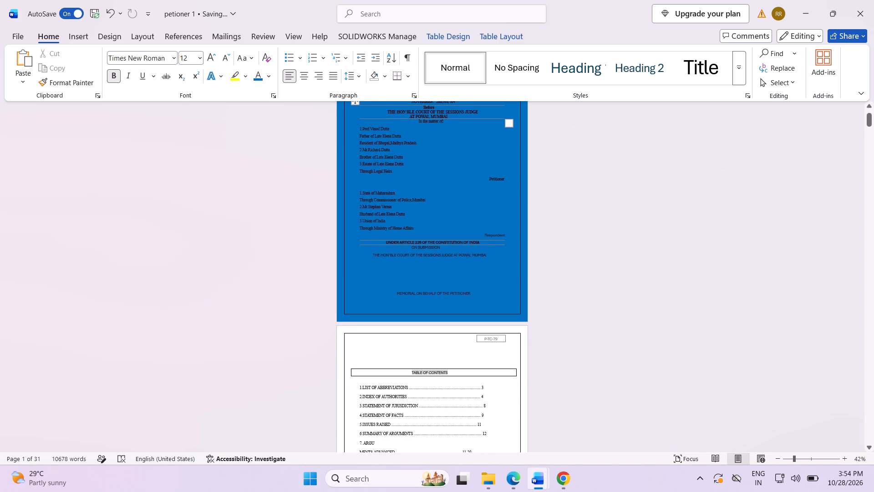
pyautogui.scroll(-2, 447, 215)
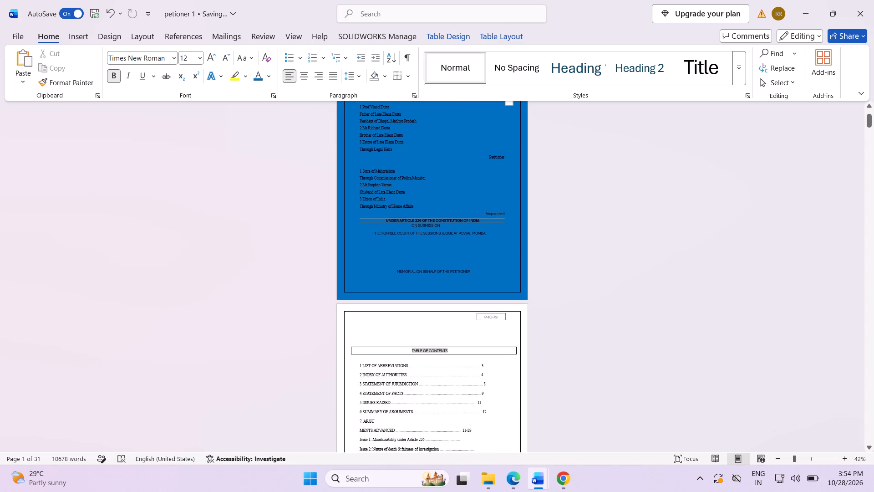
pyautogui.scroll(-8, 447, 215)
pyautogui.scroll(6, 447, 215)
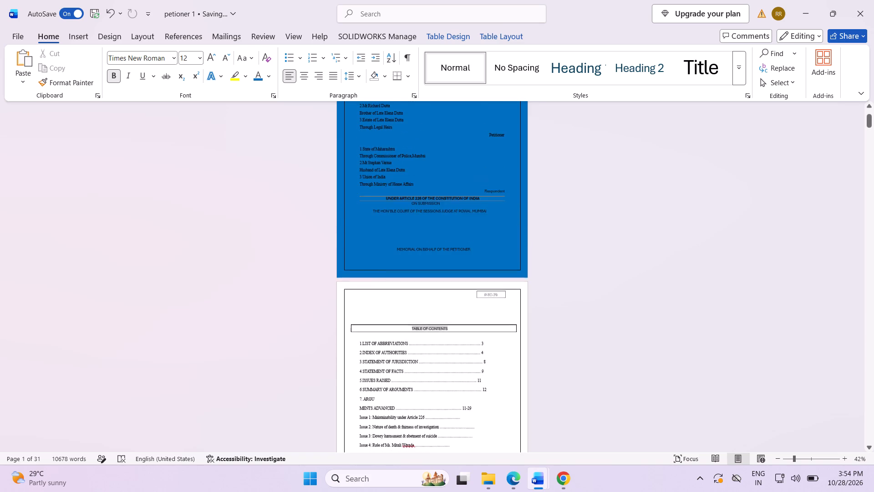
pyautogui.scroll(2, 446, 214)
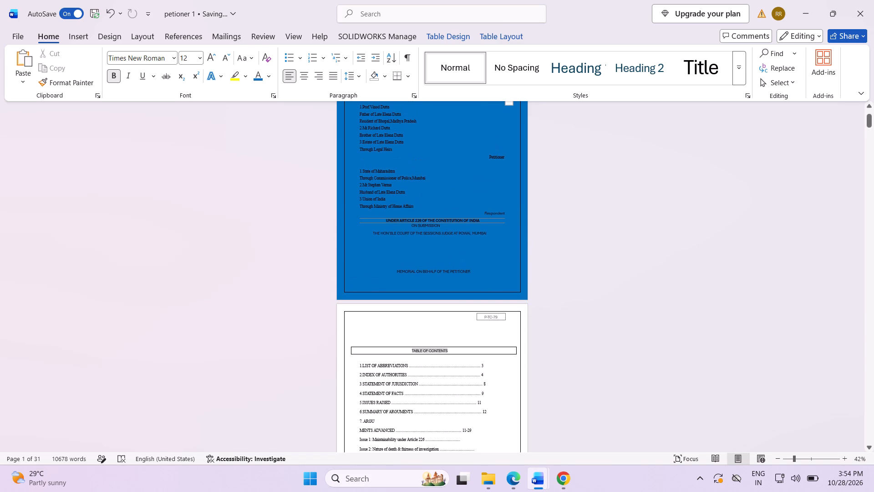
pyautogui.scroll(-4, 451, 205)
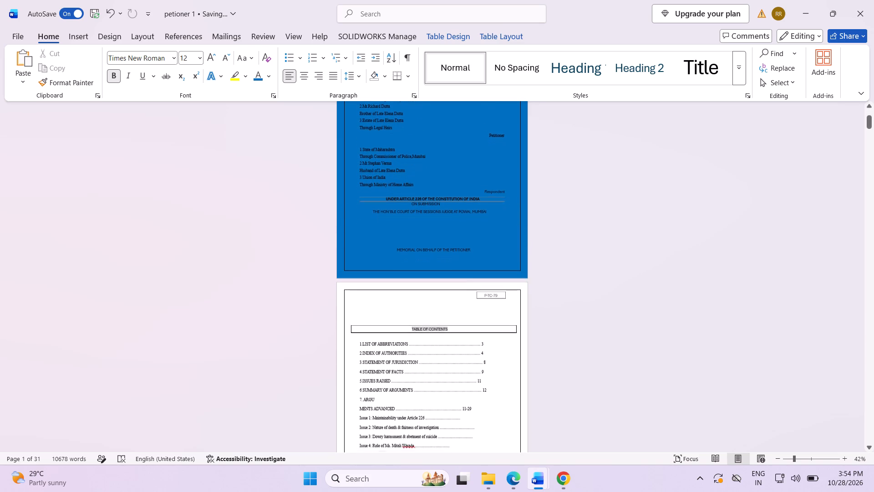
pyautogui.scroll(-20, 451, 205)
pyautogui.scroll(-5, 450, 207)
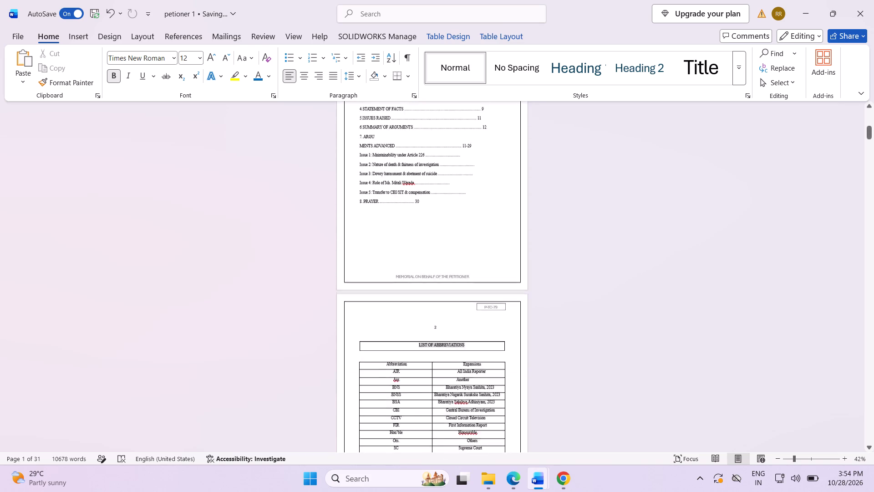
pyautogui.scroll(14, 450, 207)
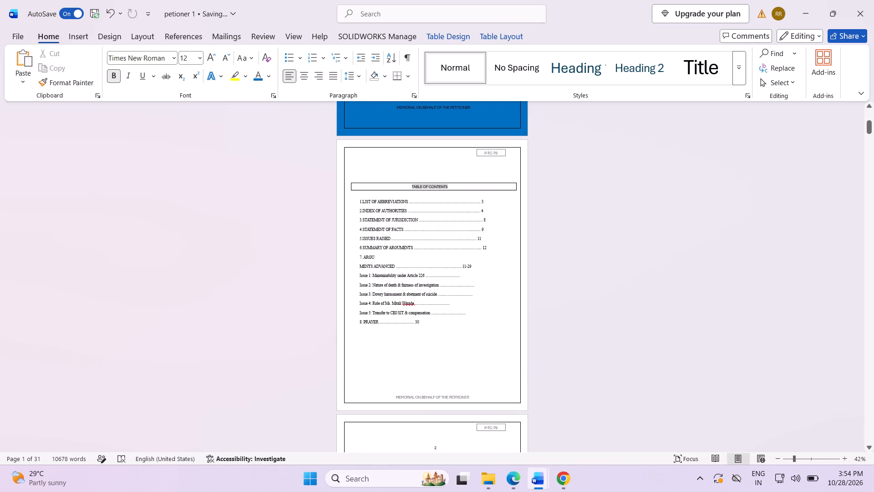
pyautogui.scroll(-10, 470, 205)
pyautogui.scroll(3, 463, 208)
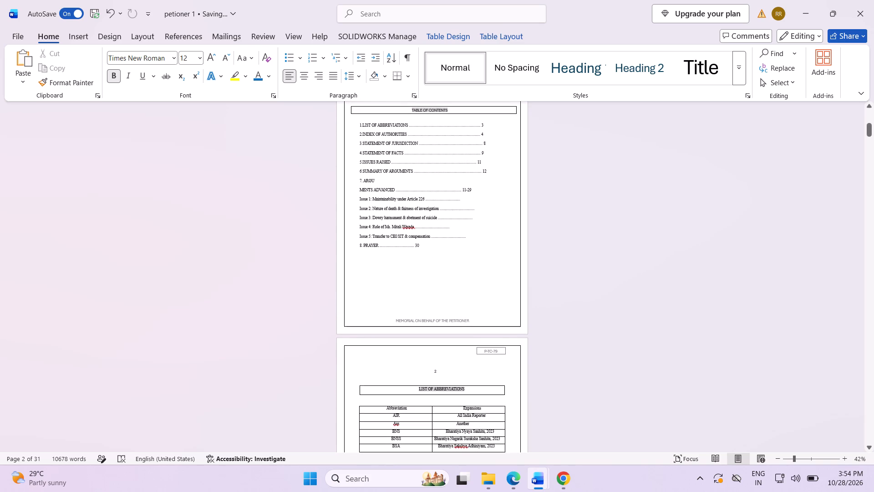
pyautogui.scroll(-20, 473, 279)
pyautogui.scroll(-8, 473, 279)
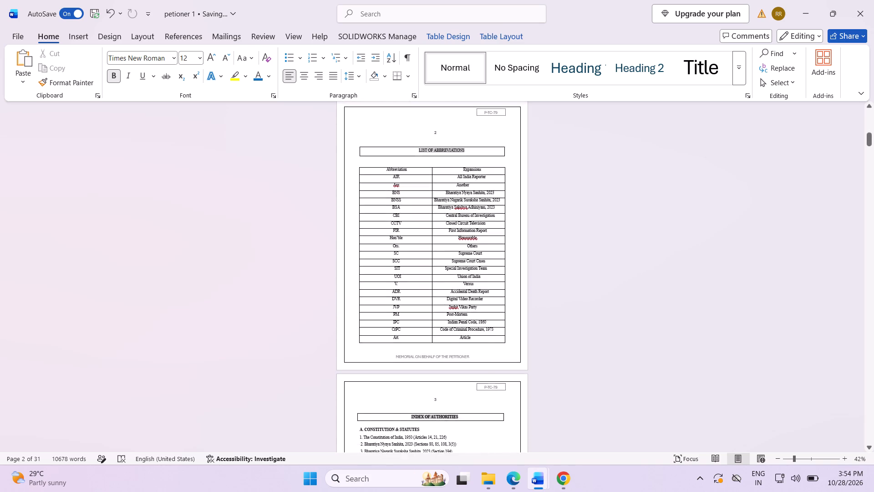
pyautogui.scroll(-16, 460, 287)
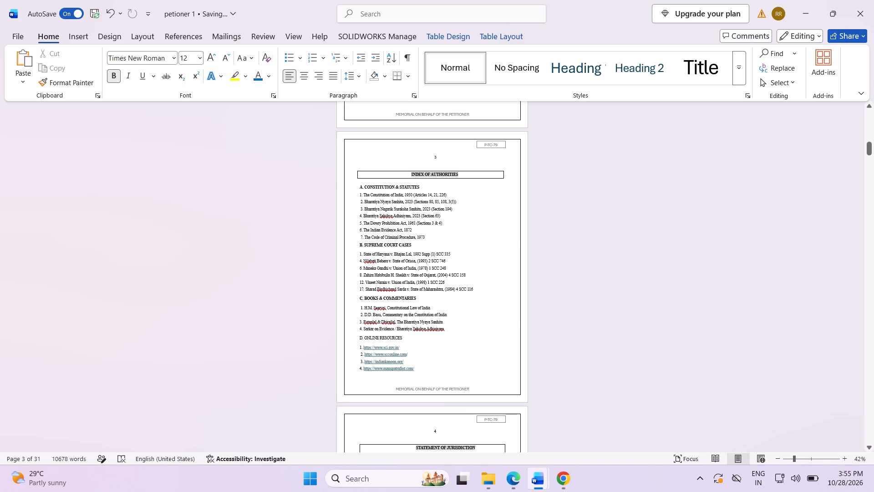
pyautogui.scroll(-18, 477, 326)
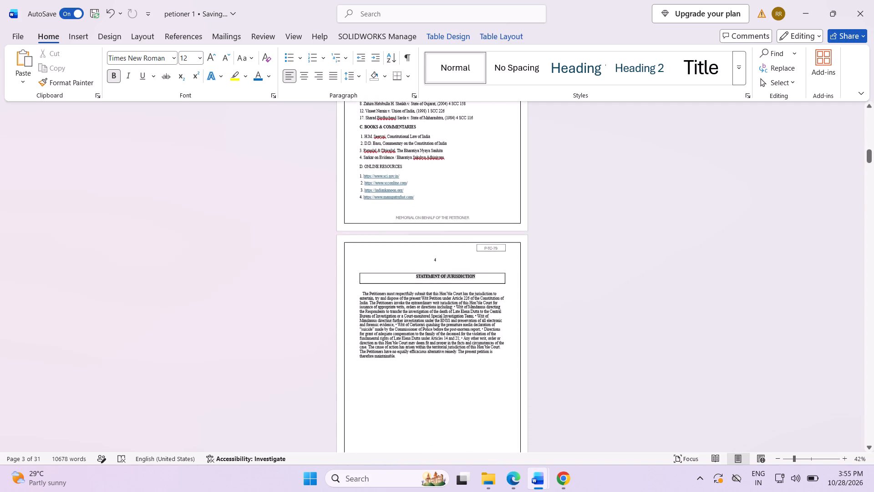
pyautogui.scroll(-7, 467, 331)
pyautogui.scroll(4, 467, 331)
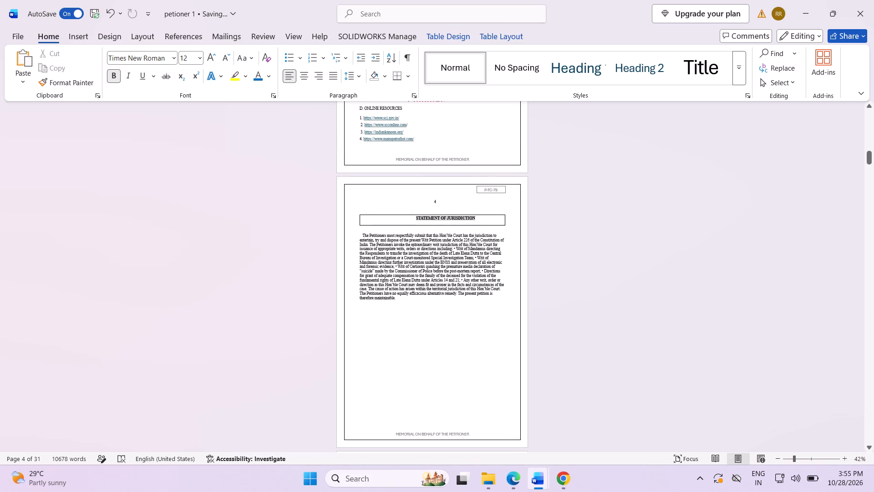
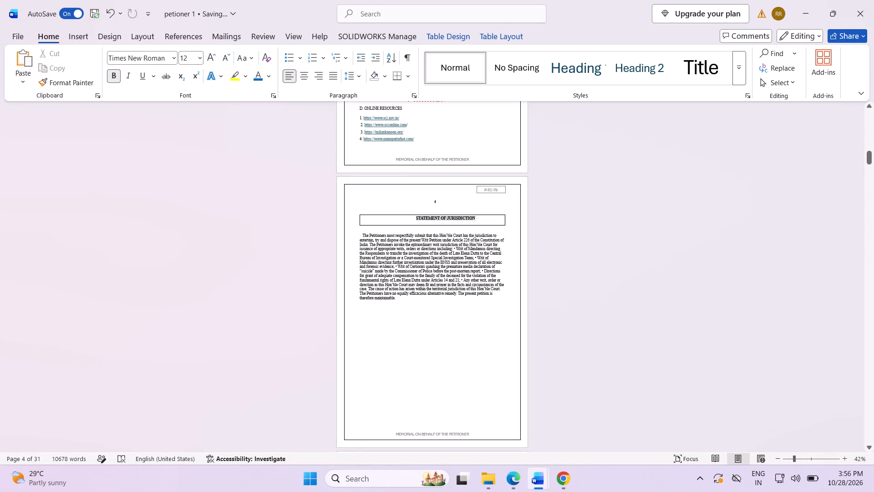
# Split the Statement of Jurisdiction text into new paragraphs after "Constitution of India." and after "orders or directions including:".
pyautogui.click(368, 246)
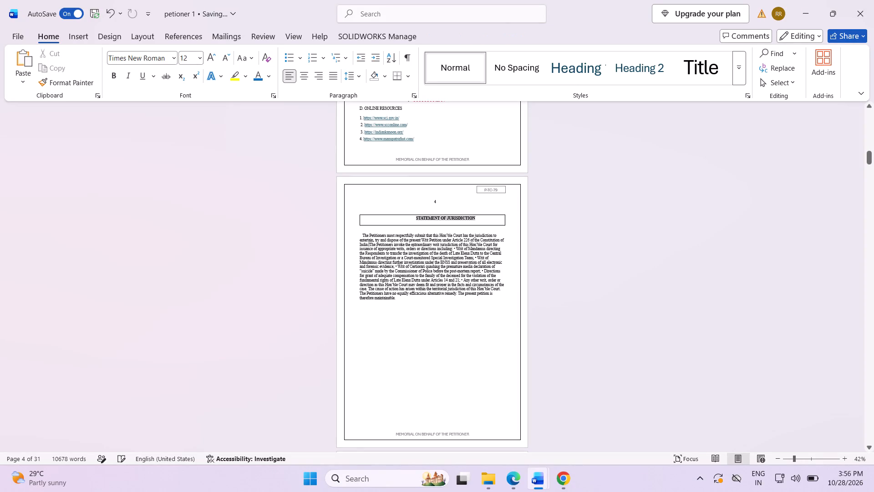
pyautogui.click(800, 455)
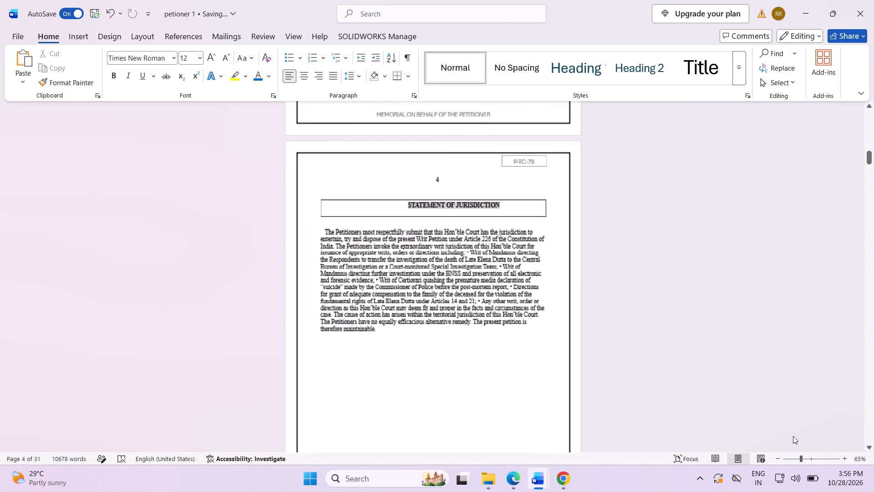
pyautogui.click(806, 455)
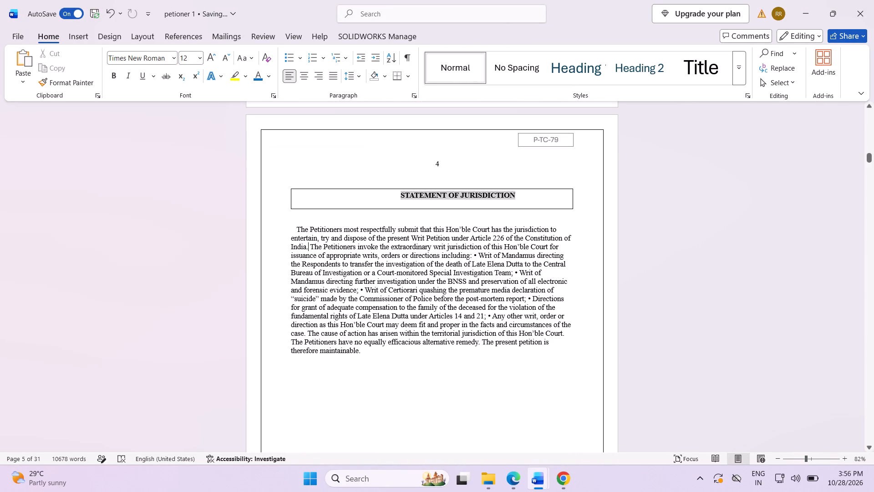
pyautogui.press('Return')
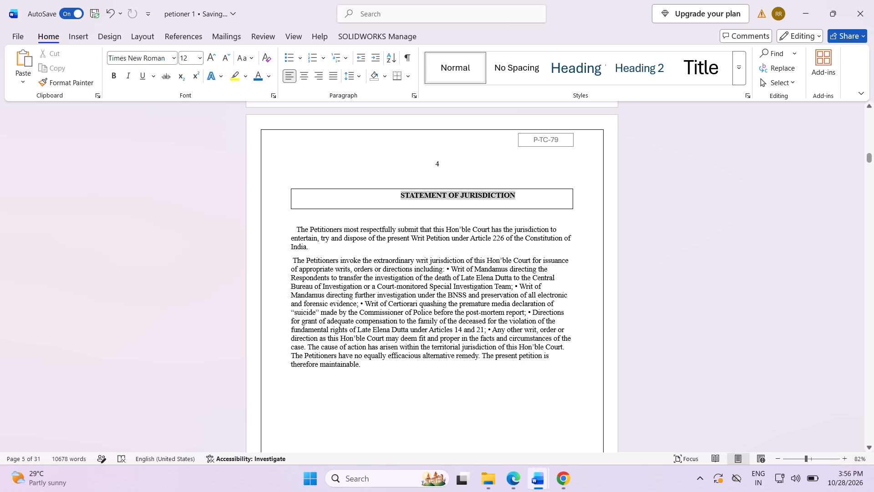
pyautogui.click(444, 269)
pyautogui.press('BackSpace')
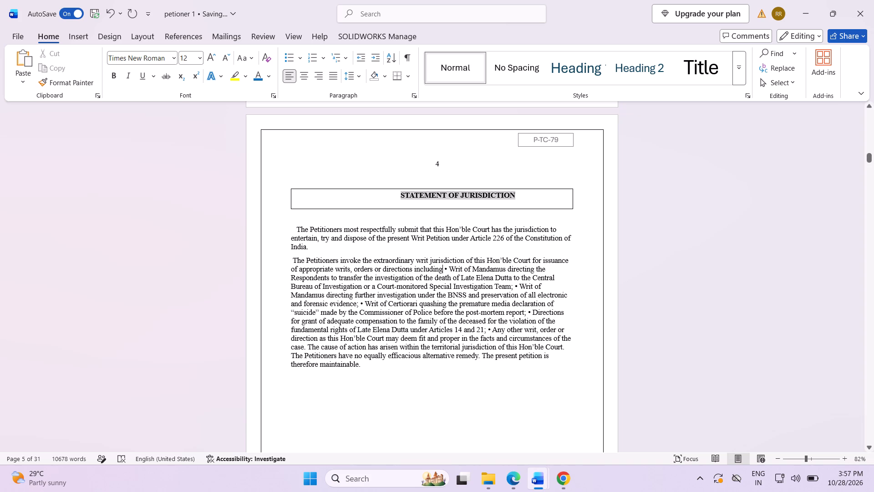
pyautogui.hotkey('shift', ':')
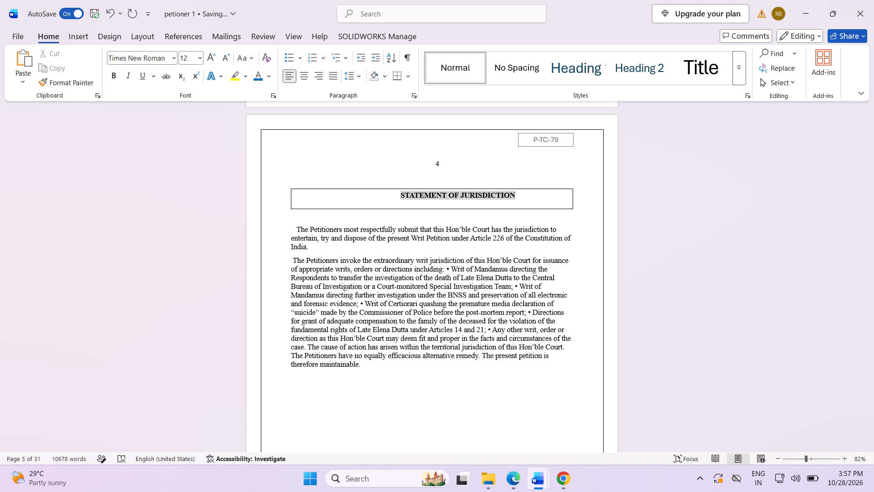
pyautogui.press('BackSpace')
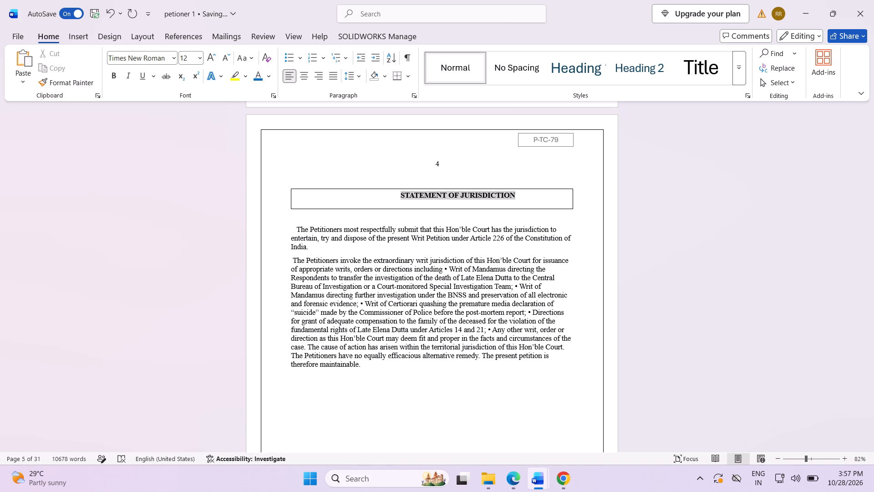
pyautogui.hotkey('shift', ':')
pyautogui.press('Return')
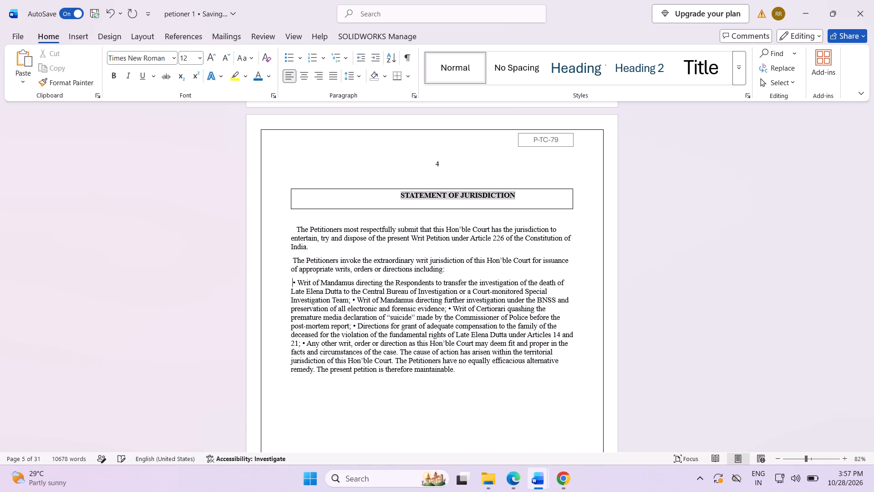
# Put each remaining bulleted relief on its own line, from the second Writ of Mandamus through "Any other writ, order or direction".
pyautogui.click(352, 300)
pyautogui.press('Return')
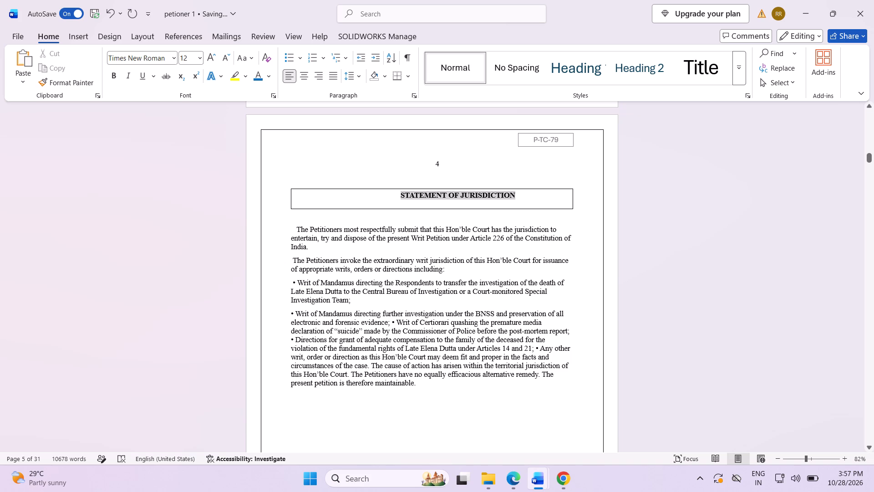
pyautogui.click(391, 323)
pyautogui.press('Return')
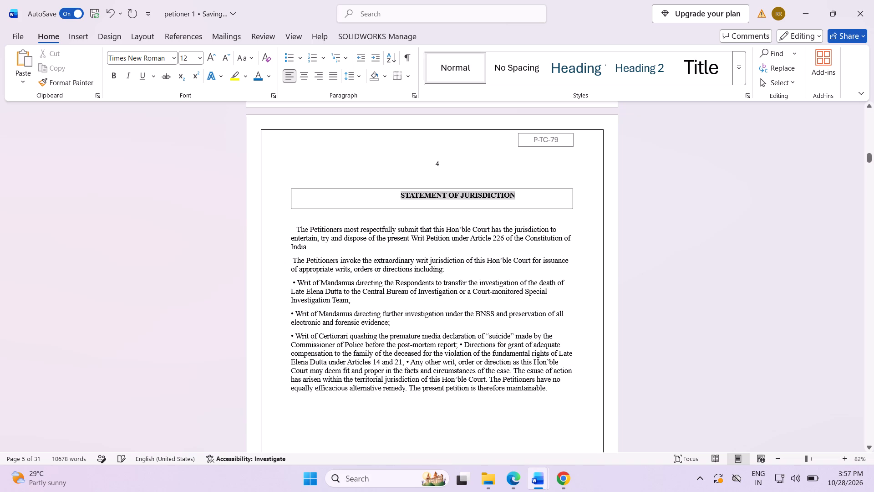
pyautogui.click(458, 344)
pyautogui.press('Return')
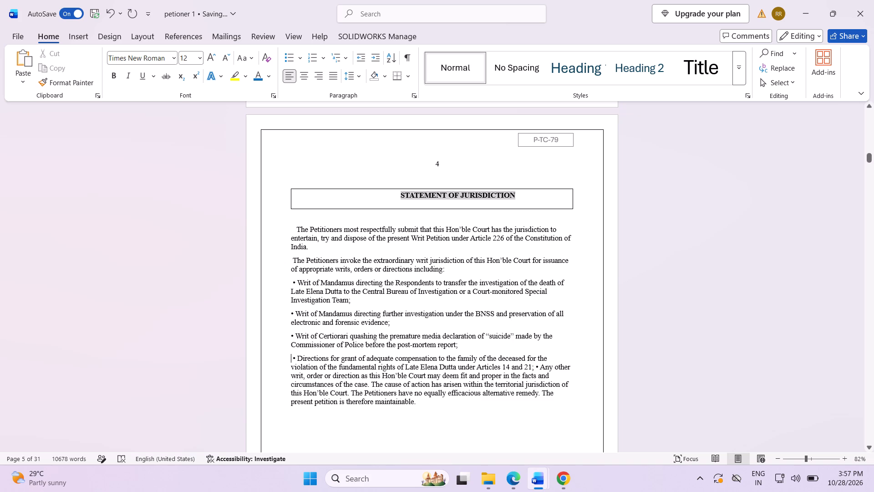
pyautogui.click(535, 367)
pyautogui.press('Return')
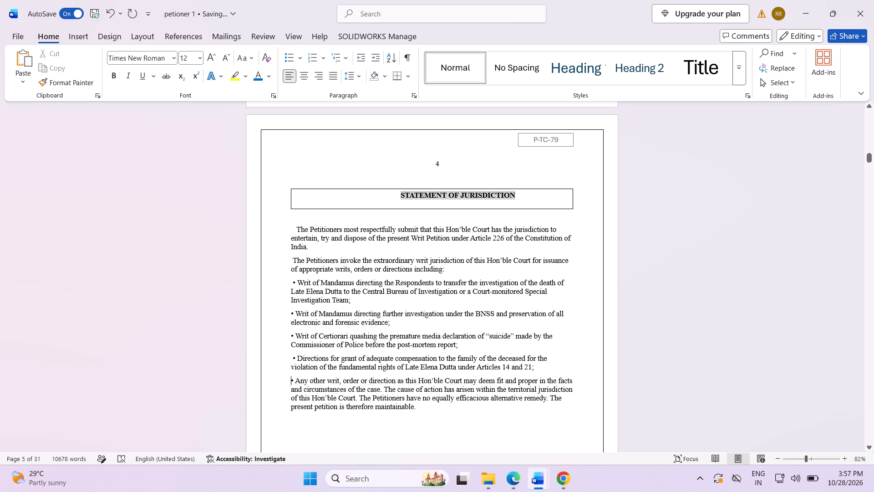
# Start separate paragraphs at "The cause of action has arisen" and "The Petitioners have no equally efficacious alternative remedy".
pyautogui.click(360, 395)
pyautogui.press('Return')
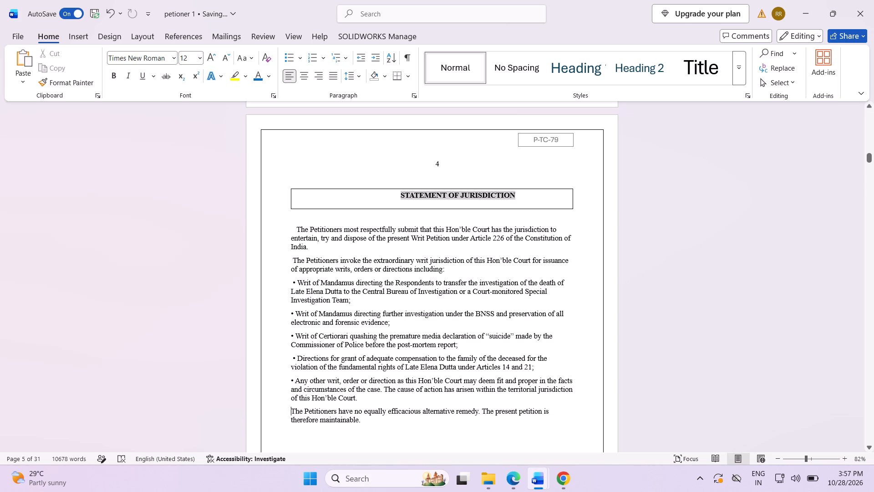
pyautogui.click(382, 388)
pyautogui.press('Return')
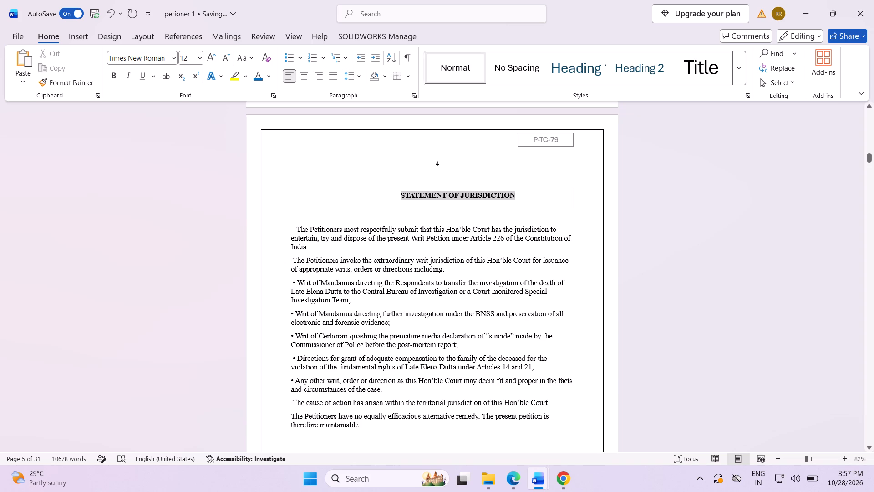
pyautogui.click(290, 416)
pyautogui.press('Return')
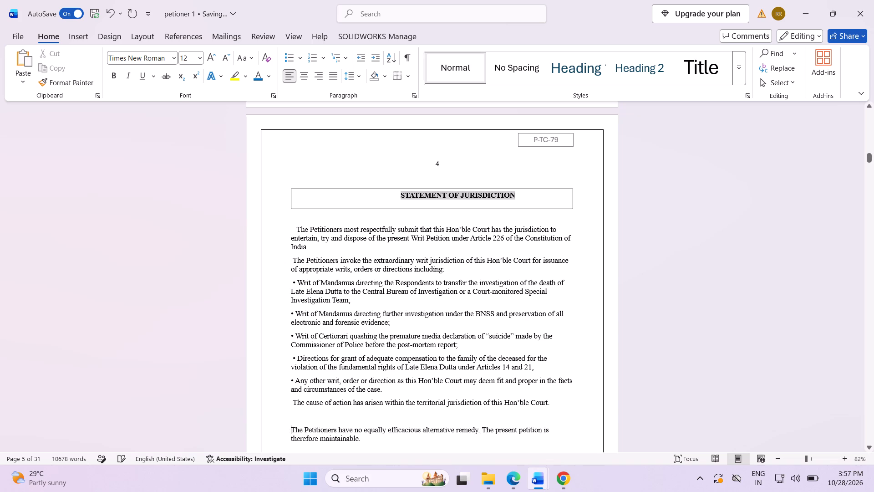
pyautogui.press('BackSpace')
pyautogui.press('BackSpace')
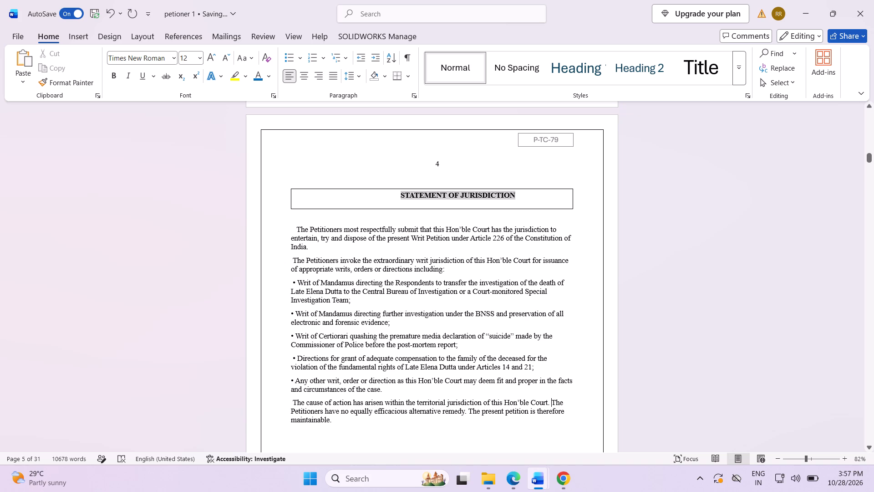
pyautogui.press('Return')
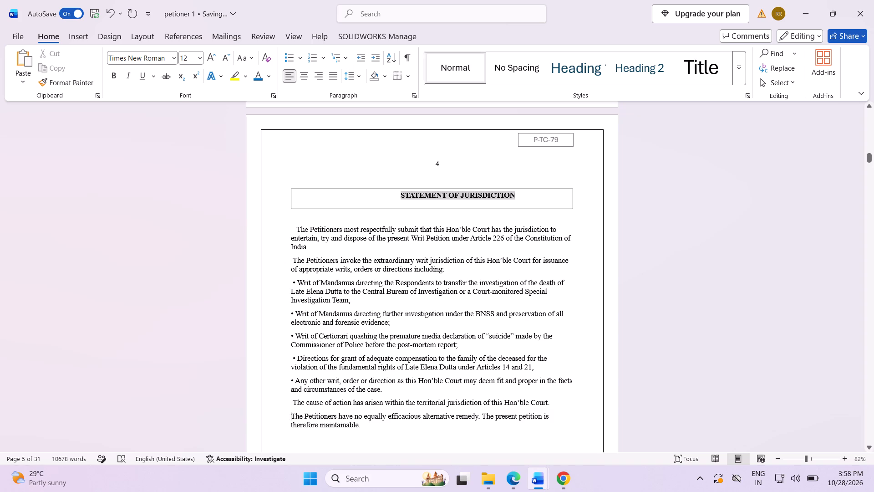
# Delete the blank space before page number 5 above STATEMENT OF FACTS, moving the number to the foot of the Statement of Jurisdiction page.
pyautogui.scroll(-19, 544, 389)
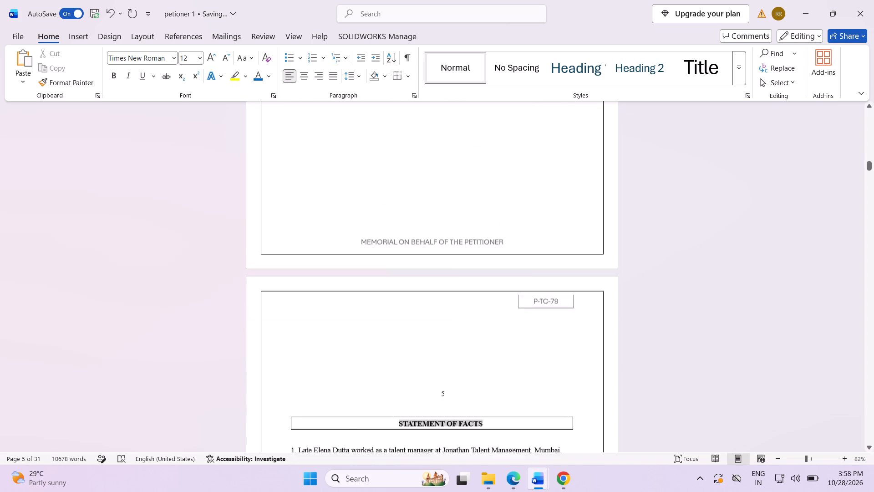
pyautogui.scroll(10, 528, 393)
pyautogui.scroll(-13, 521, 390)
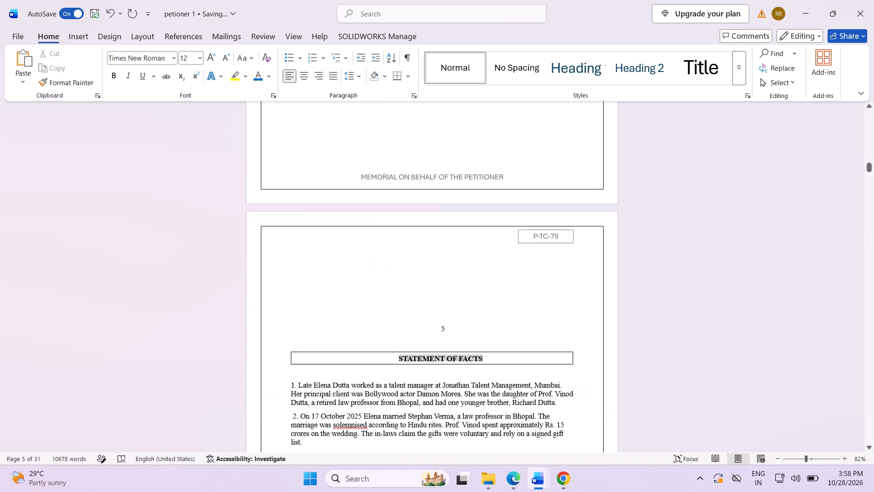
pyautogui.scroll(12, 515, 393)
pyautogui.middleClick(515, 393)
pyautogui.middleClick(514, 392)
pyautogui.scroll(4, 514, 392)
pyautogui.scroll(-10, 514, 392)
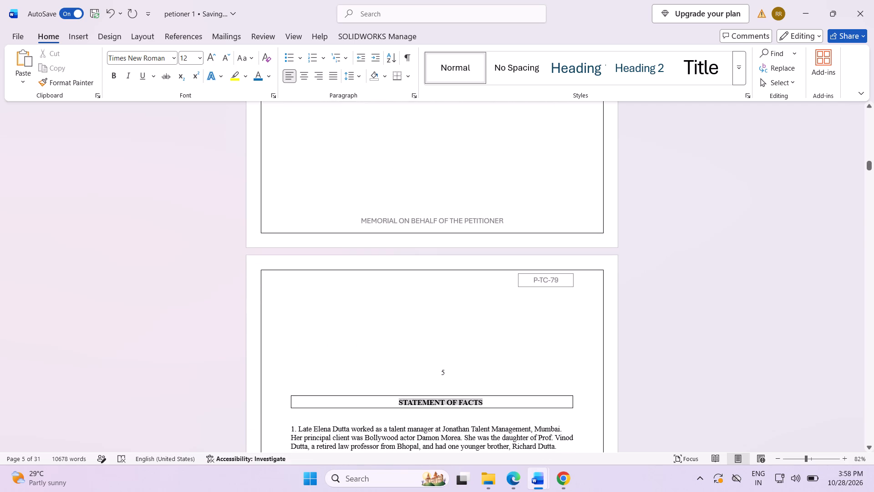
pyautogui.click(327, 375)
pyautogui.press('BackSpace')
pyautogui.press('BackSpace')
pyautogui.press('BackSpace')
pyautogui.press('BackSpace')
pyautogui.press('BackSpace')
pyautogui.press('BackSpace')
pyautogui.press('BackSpace')
pyautogui.press('BackSpace')
pyautogui.press('BackSpace')
pyautogui.press('BackSpace')
pyautogui.press('BackSpace')
pyautogui.press('BackSpace')
pyautogui.press('BackSpace')
pyautogui.press('BackSpace')
pyautogui.press('BackSpace')
pyautogui.press('BackSpace')
pyautogui.press('BackSpace')
pyautogui.press('BackSpace')
pyautogui.press('BackSpace')
pyautogui.press('BackSpace')
pyautogui.press('BackSpace')
pyautogui.press('BackSpace')
pyautogui.press('BackSpace')
pyautogui.press('BackSpace')
pyautogui.press('BackSpace')
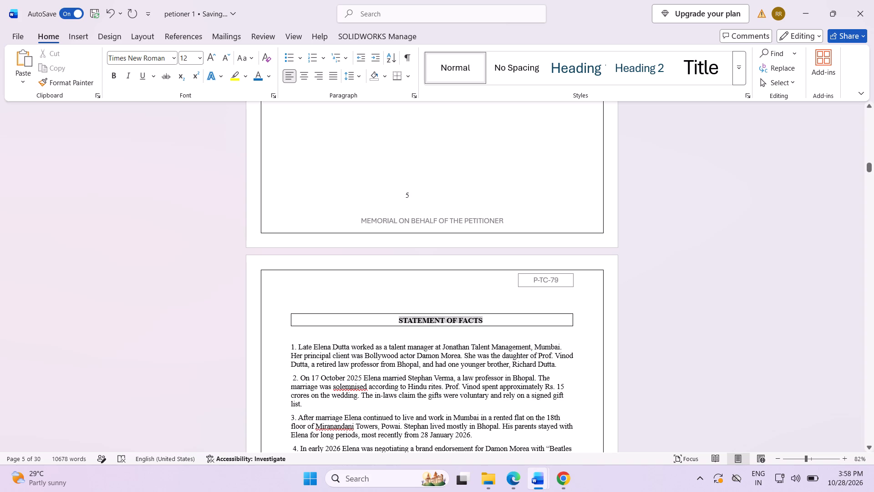
# Delete the spaces and line break before page number 4 above STATEMENT OF JURISDICTION, moving it to the end of the Online Resources page.
pyautogui.scroll(16, 508, 425)
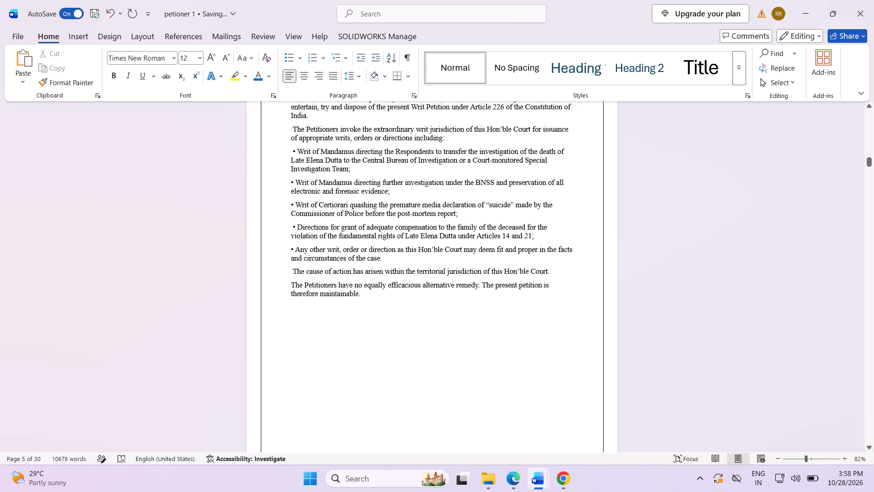
pyautogui.scroll(13, 500, 417)
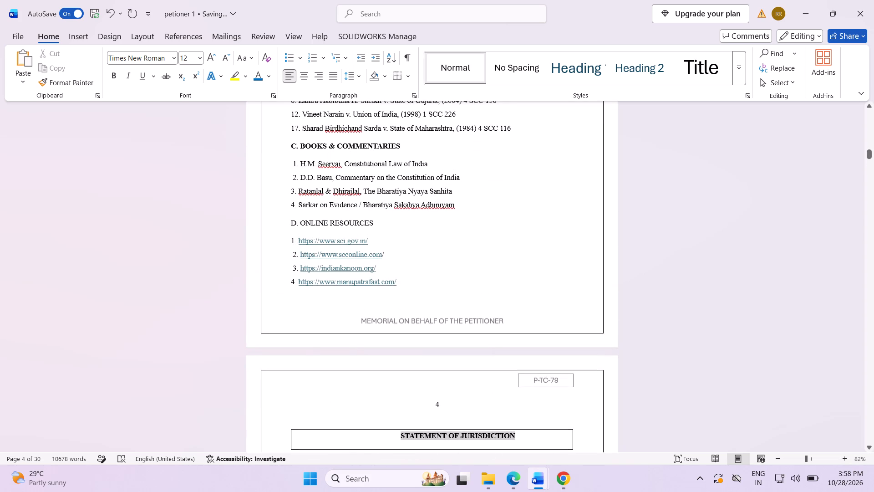
pyautogui.moveTo(437, 403); pyautogui.dragTo(432, 403)
pyautogui.press('BackSpace')
pyautogui.press('BackSpace')
pyautogui.press('BackSpace')
pyautogui.press('BackSpace')
pyautogui.press('BackSpace')
pyautogui.press('BackSpace')
pyautogui.press('BackSpace')
pyautogui.press('BackSpace')
pyautogui.press('BackSpace')
pyautogui.press('BackSpace')
pyautogui.press('BackSpace')
pyautogui.press('BackSpace')
pyautogui.press('BackSpace')
pyautogui.press('BackSpace')
pyautogui.press('BackSpace')
pyautogui.press('BackSpace')
pyautogui.press('BackSpace')
pyautogui.press('BackSpace')
pyautogui.press('BackSpace')
pyautogui.press('BackSpace')
pyautogui.press('BackSpace')
pyautogui.press('BackSpace')
pyautogui.press('BackSpace')
pyautogui.press('BackSpace')
pyautogui.press('BackSpace')
pyautogui.press('BackSpace')
pyautogui.press('BackSpace')
pyautogui.press('BackSpace')
pyautogui.press('BackSpace')
pyautogui.press('BackSpace')
pyautogui.press('BackSpace')
pyautogui.press('BackSpace')
pyautogui.press('BackSpace')
pyautogui.press('BackSpace')
pyautogui.press('BackSpace')
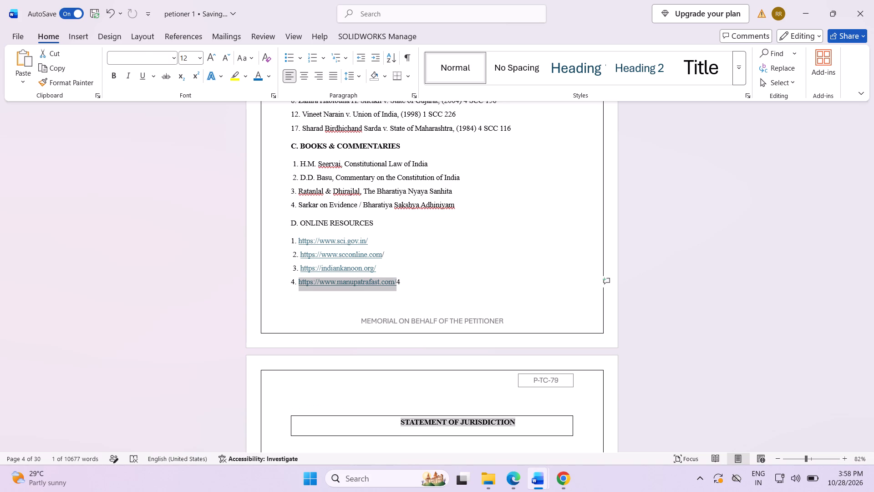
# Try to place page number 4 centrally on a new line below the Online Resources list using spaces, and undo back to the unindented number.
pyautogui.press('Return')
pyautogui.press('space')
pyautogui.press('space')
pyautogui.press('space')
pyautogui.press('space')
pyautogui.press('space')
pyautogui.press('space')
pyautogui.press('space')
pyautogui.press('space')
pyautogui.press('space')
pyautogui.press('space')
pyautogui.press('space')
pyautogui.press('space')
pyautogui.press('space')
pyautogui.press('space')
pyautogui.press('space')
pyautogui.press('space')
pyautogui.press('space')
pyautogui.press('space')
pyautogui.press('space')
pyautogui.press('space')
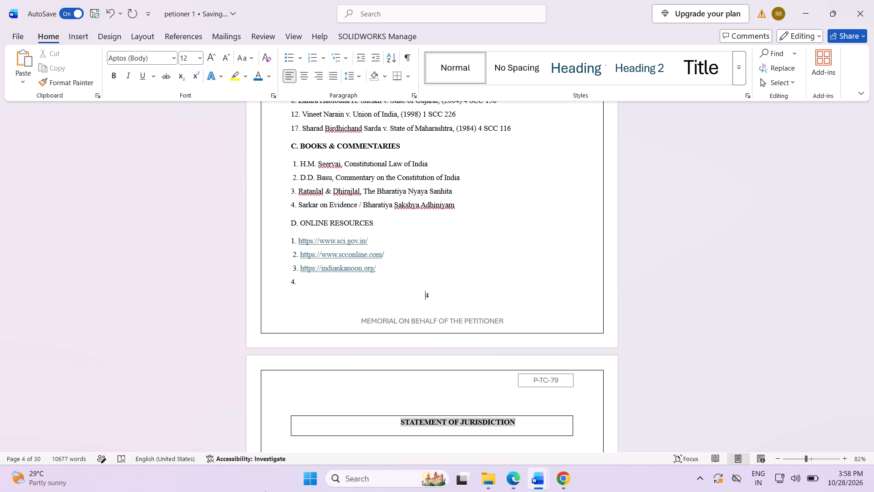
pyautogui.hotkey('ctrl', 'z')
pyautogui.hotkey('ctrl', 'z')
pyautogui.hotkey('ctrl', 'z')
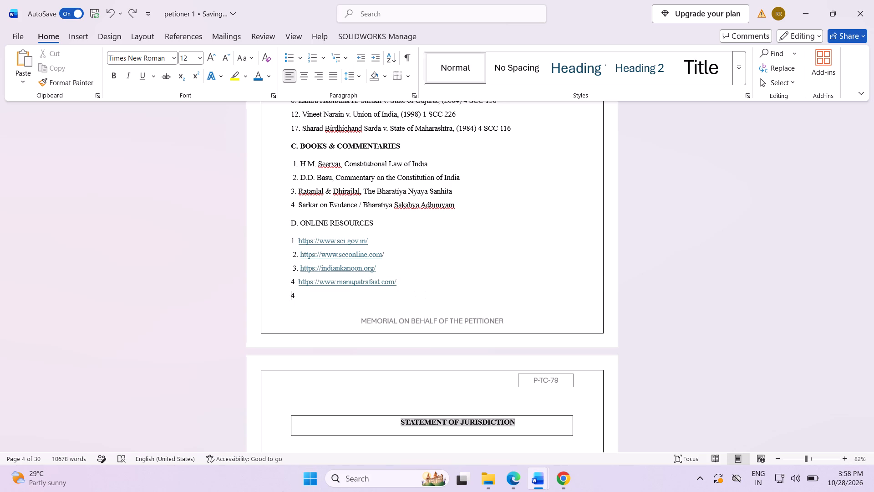
# Indent page number 4 below the Online Resources list with spaces so it sits centrally above the footer.
pyautogui.press('space')
pyautogui.press('space')
pyautogui.press('space')
pyautogui.press('space')
pyautogui.press('space')
pyautogui.press('space')
pyautogui.press('space')
pyautogui.press('space')
pyautogui.press('space')
pyautogui.press('space')
pyautogui.press('space')
pyautogui.press('space')
pyautogui.press('space')
pyautogui.press('space')
pyautogui.press('space')
pyautogui.press('space')
pyautogui.press('space')
pyautogui.press('space')
pyautogui.press('space')
pyautogui.press('space')
# Move page number 6 at the foot of the first Statement of Facts page down one line and indent it with spaces towards the centre.
pyautogui.scroll(-9, 299, 491)
pyautogui.scroll(-20, 415, 378)
pyautogui.scroll(-16, 415, 378)
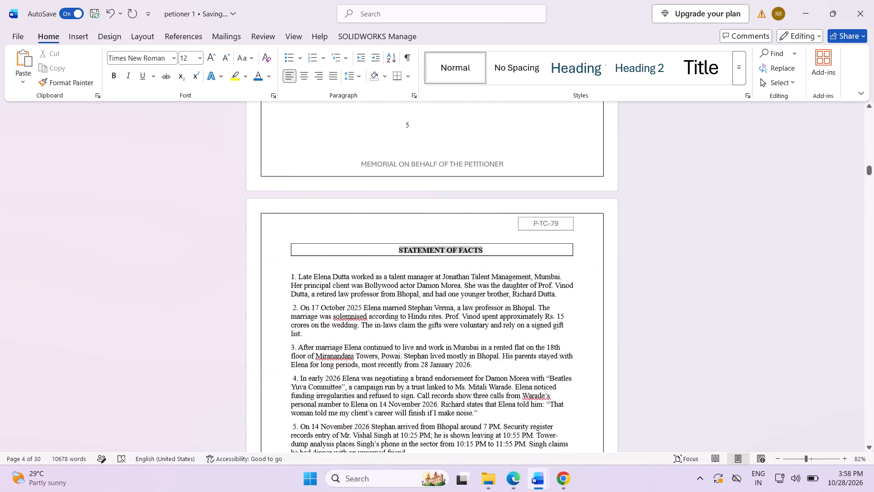
pyautogui.scroll(-1, 383, 391)
pyautogui.scroll(1, 382, 391)
pyautogui.scroll(-6, 382, 391)
pyautogui.scroll(9, 382, 391)
pyautogui.scroll(-5, 373, 390)
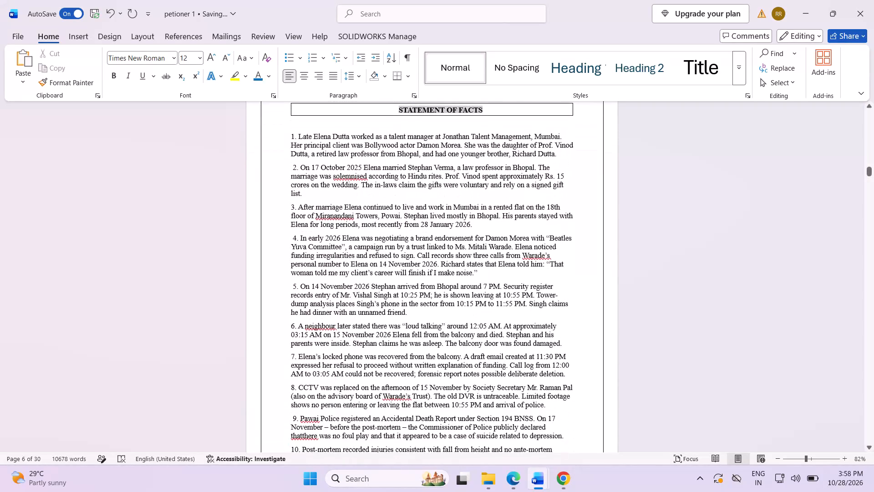
pyautogui.scroll(-14, 366, 391)
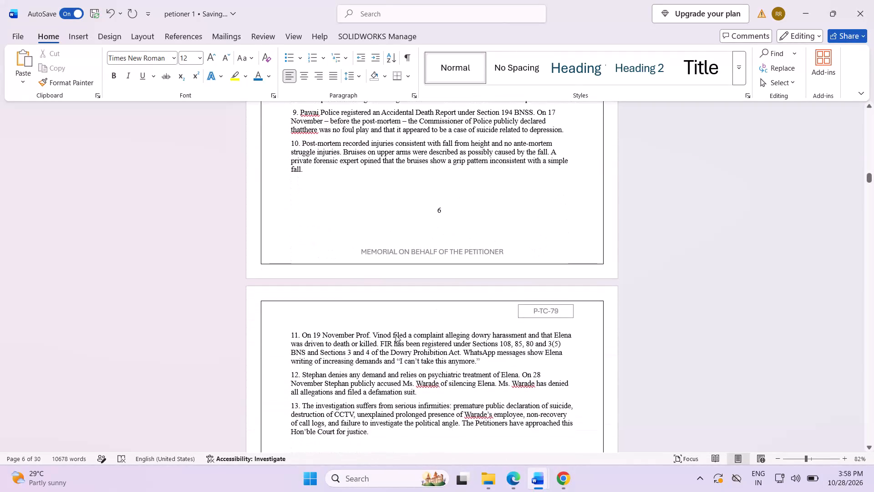
pyautogui.scroll(-1, 385, 257)
pyautogui.click(434, 187)
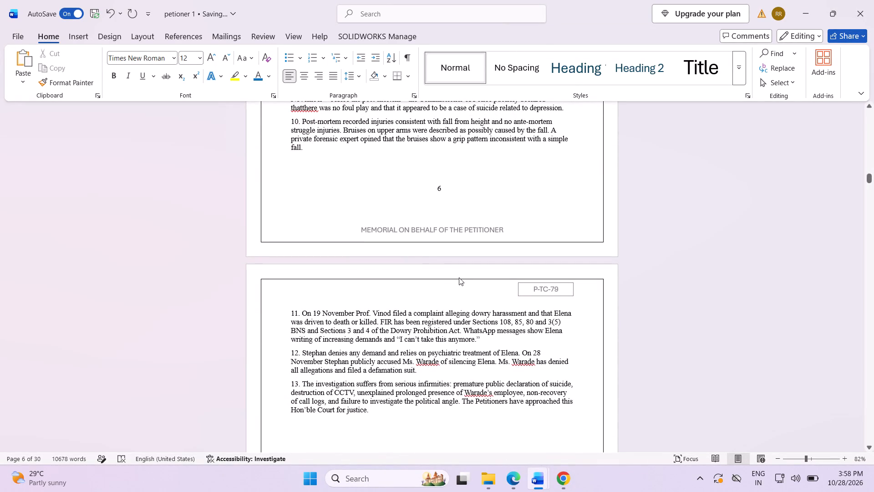
pyautogui.press('Return')
pyautogui.press('space')
pyautogui.press('space')
pyautogui.press('space')
pyautogui.press('space')
pyautogui.press('space')
pyautogui.press('space')
pyautogui.press('space')
pyautogui.press('space')
pyautogui.press('space')
pyautogui.press('space')
pyautogui.press('space')
pyautogui.press('space')
pyautogui.press('space')
pyautogui.press('space')
pyautogui.press('space')
pyautogui.press('space')
pyautogui.press('space')
pyautogui.press('space')
pyautogui.press('space')
pyautogui.press('space')
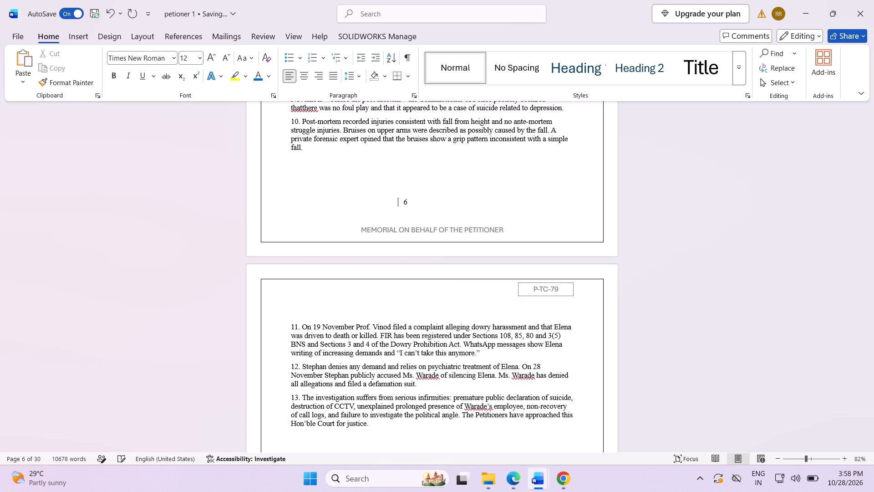
# Highlight the "ISSUE1" label under ISSUES RAISED in light grey.
pyautogui.scroll(-8, 433, 270)
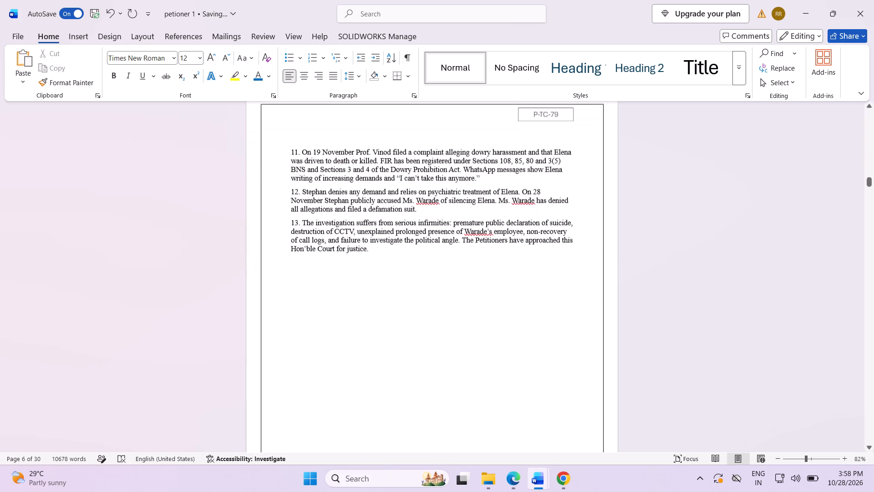
pyautogui.scroll(-20, 421, 272)
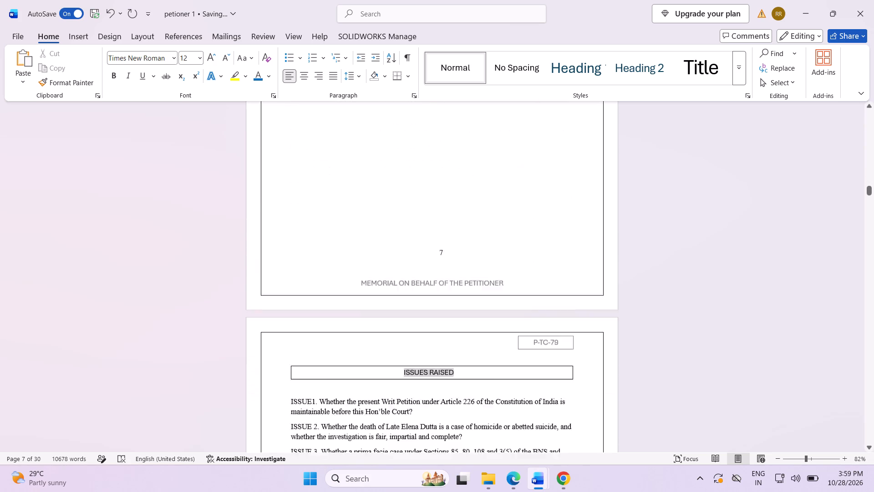
pyautogui.scroll(-2, 432, 302)
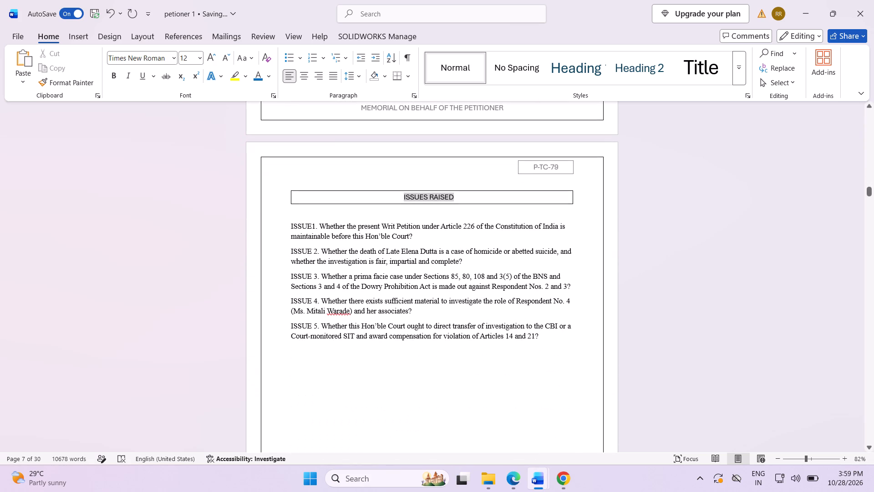
pyautogui.scroll(-2, 406, 294)
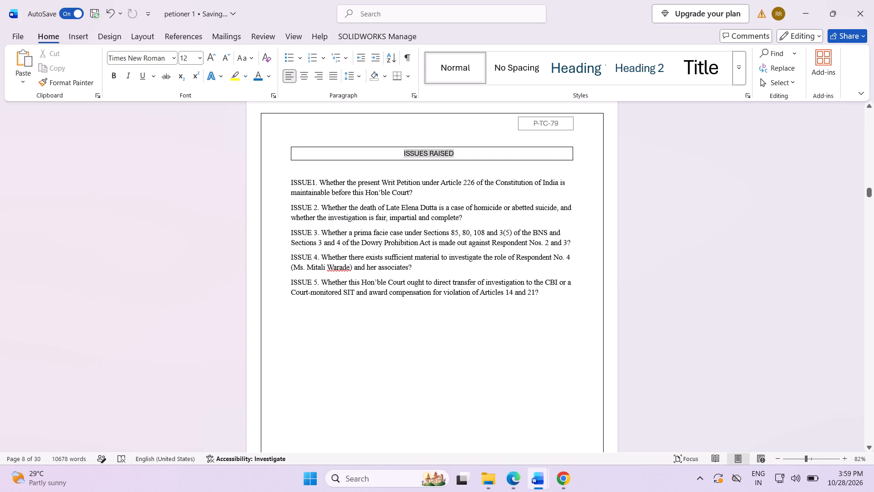
pyautogui.moveTo(315, 182); pyautogui.dragTo(272, 185)
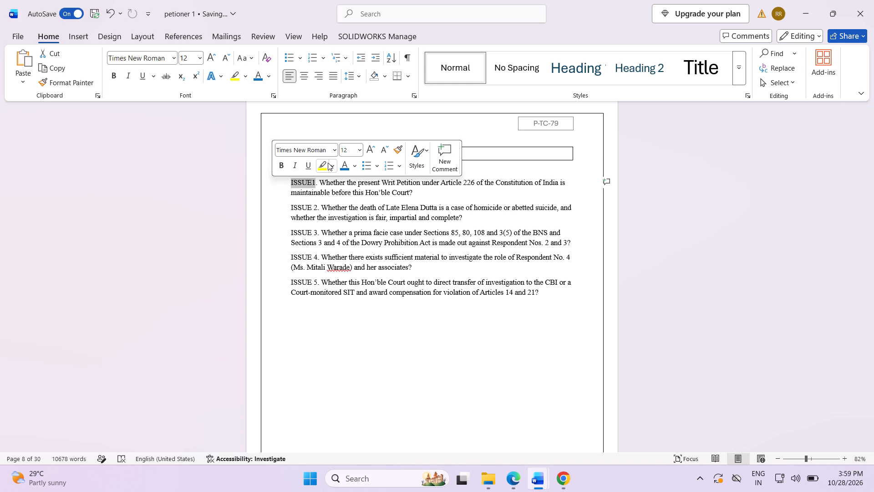
pyautogui.click(330, 164)
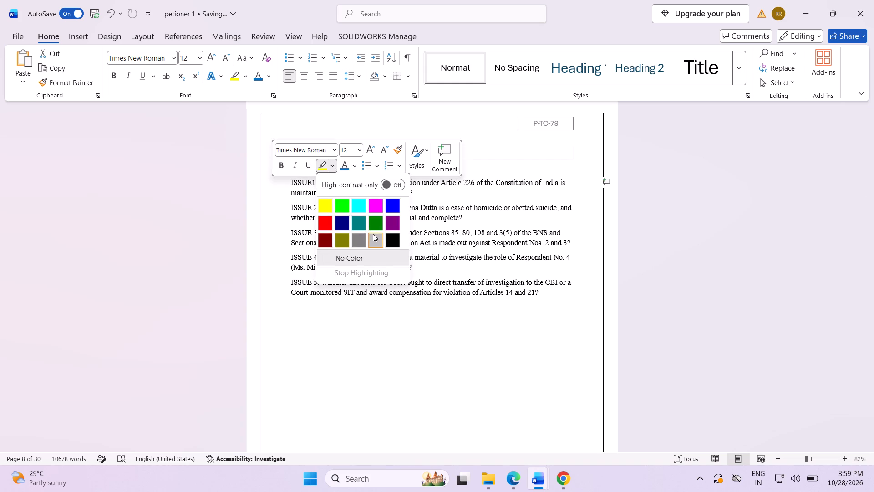
pyautogui.click(373, 236)
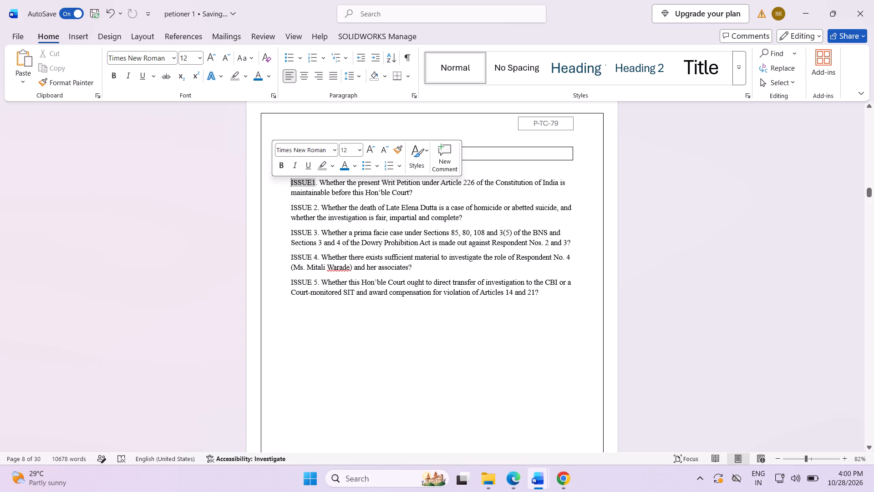
# Look over the issue headings on the Summary of Arguments and Arguments Advanced pages, and return to ISSUES RAISED.
pyautogui.scroll(-8, 345, 364)
pyautogui.scroll(-17, 346, 361)
pyautogui.scroll(-5, 340, 364)
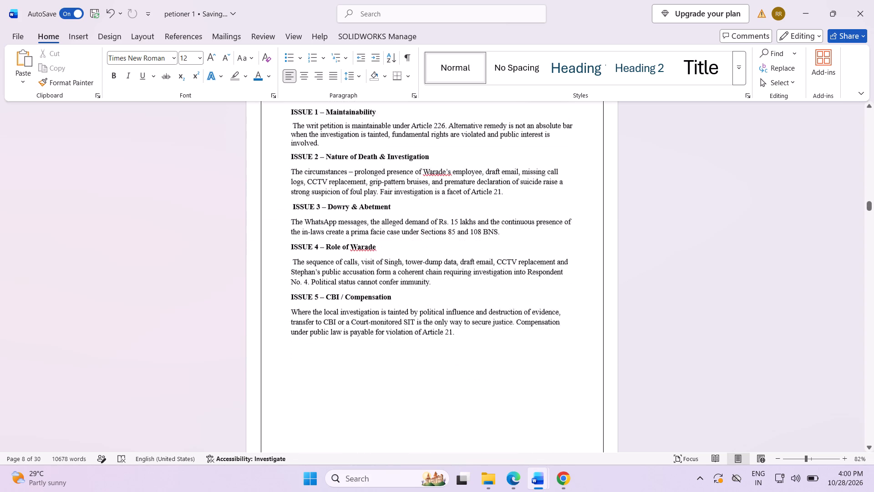
pyautogui.scroll(-20, 327, 369)
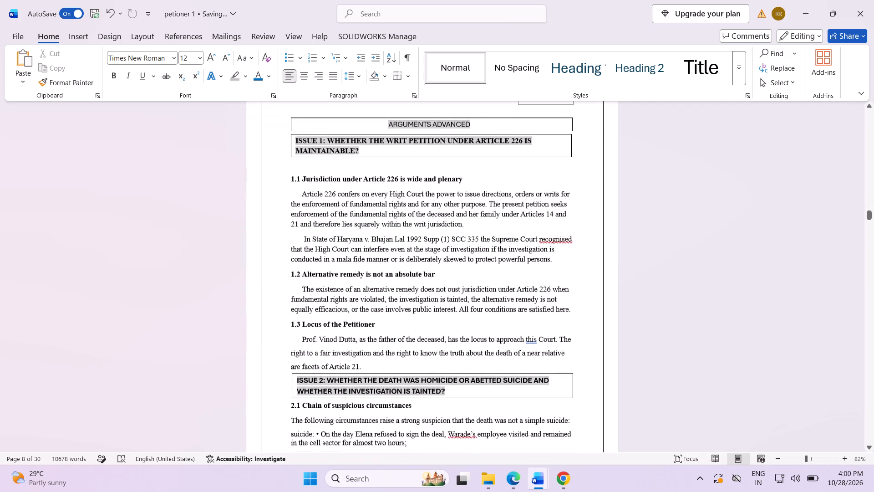
pyautogui.scroll(3, 327, 372)
pyautogui.scroll(6, 311, 231)
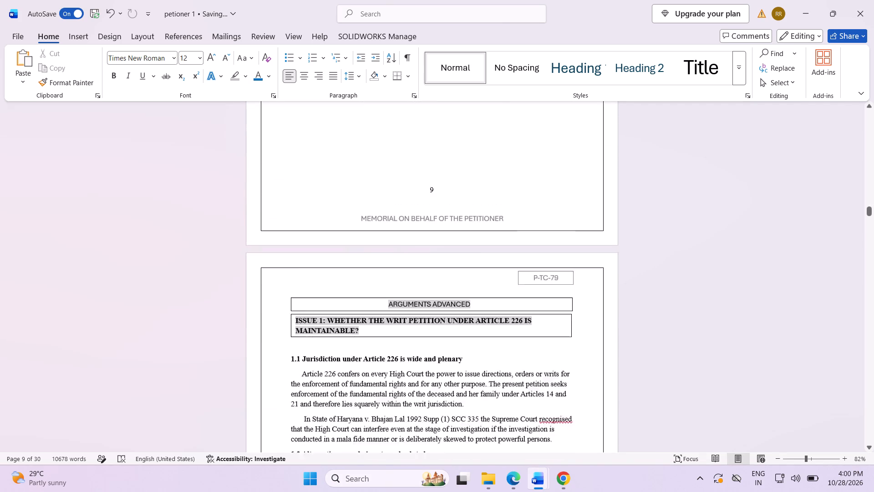
pyautogui.scroll(20, 311, 231)
pyautogui.scroll(17, 311, 231)
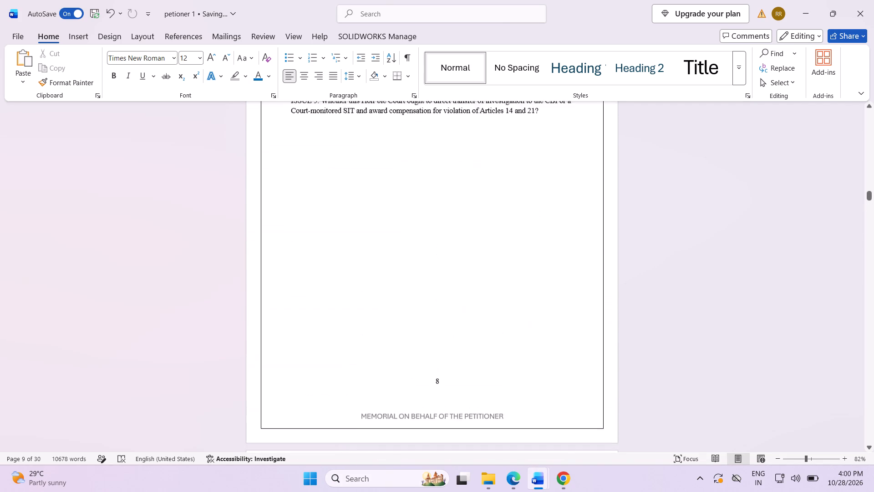
pyautogui.scroll(10, 311, 231)
pyautogui.middleClick(311, 231)
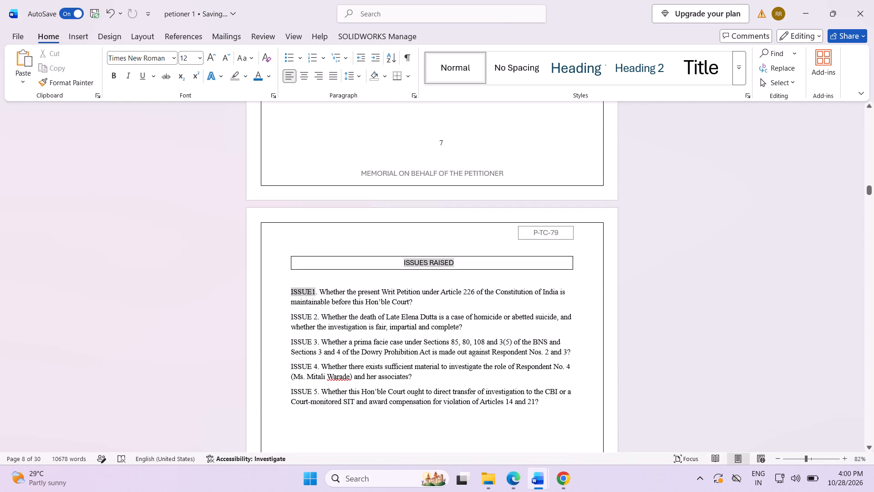
# Highlight the labels "ISSUE 2.", "ISSUE 3", "ISSUE 4." and "ISSUE 5." under ISSUES RAISED in the same light grey.
pyautogui.moveTo(289, 318); pyautogui.dragTo(324, 315)
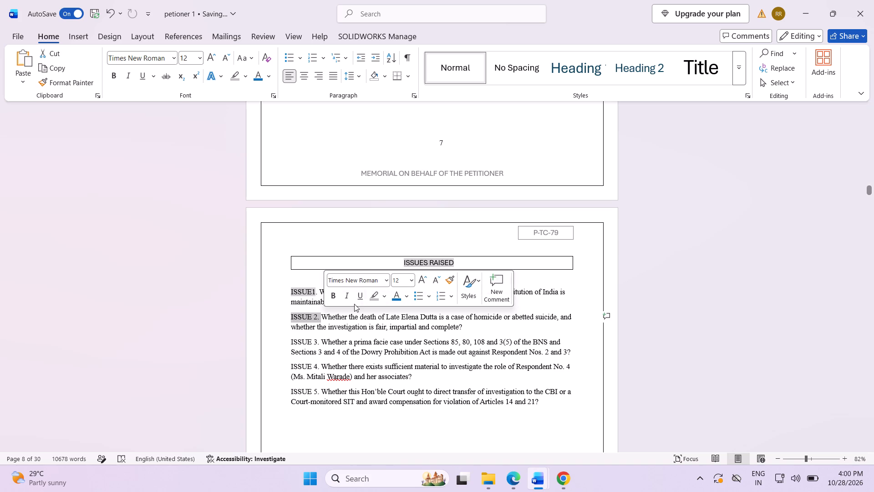
pyautogui.click(369, 296)
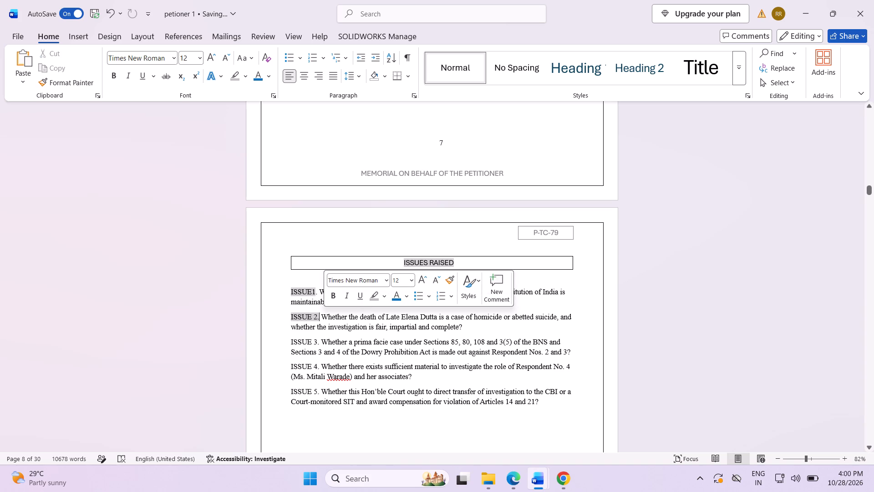
pyautogui.moveTo(287, 341); pyautogui.dragTo(316, 342)
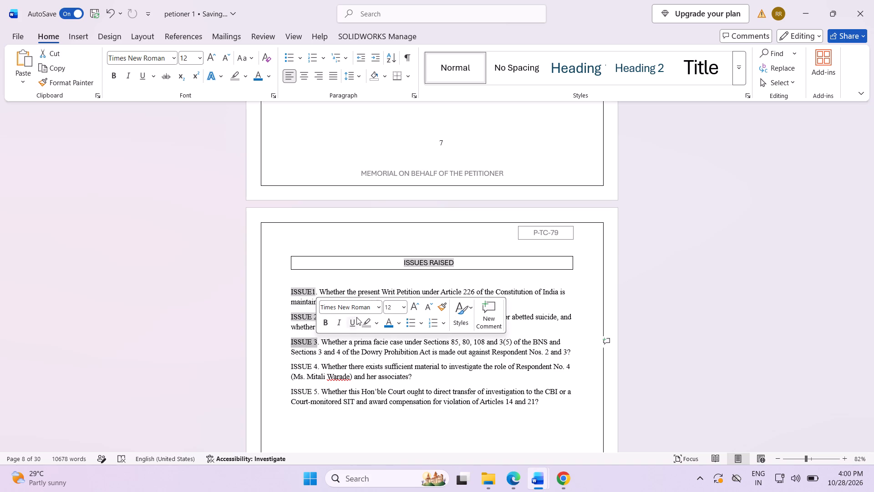
pyautogui.click(366, 322)
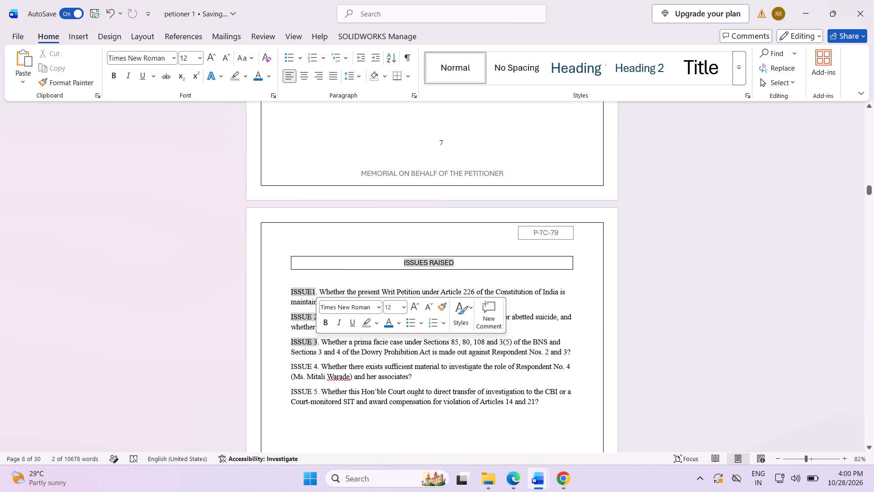
pyautogui.moveTo(289, 367); pyautogui.dragTo(319, 364)
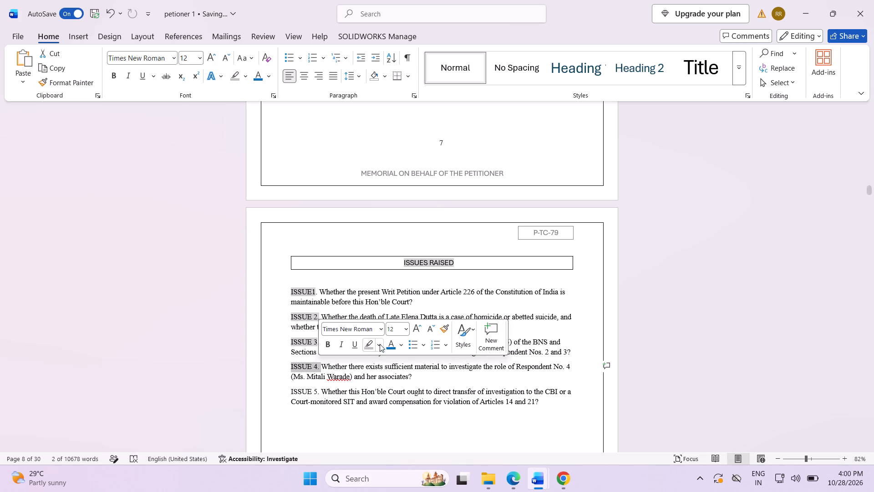
pyautogui.click(363, 346)
pyautogui.moveTo(290, 392); pyautogui.dragTo(316, 389)
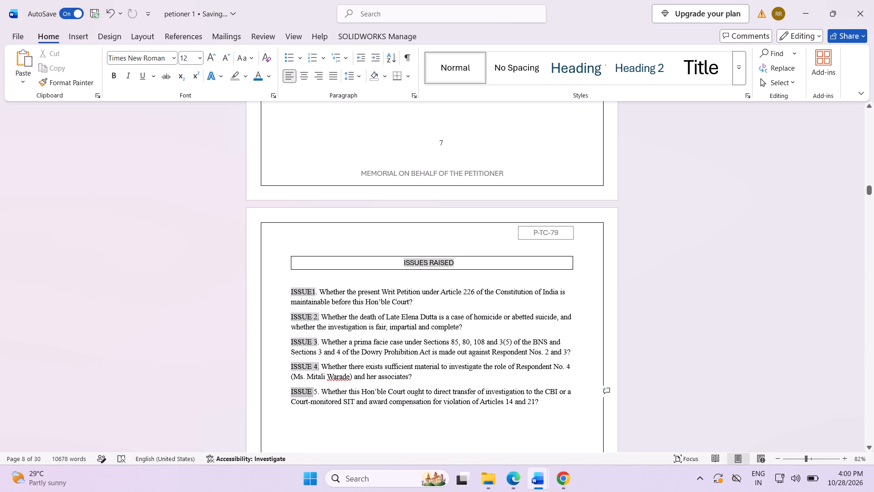
pyautogui.moveTo(316, 389); pyautogui.dragTo(318, 389)
pyautogui.click(369, 370)
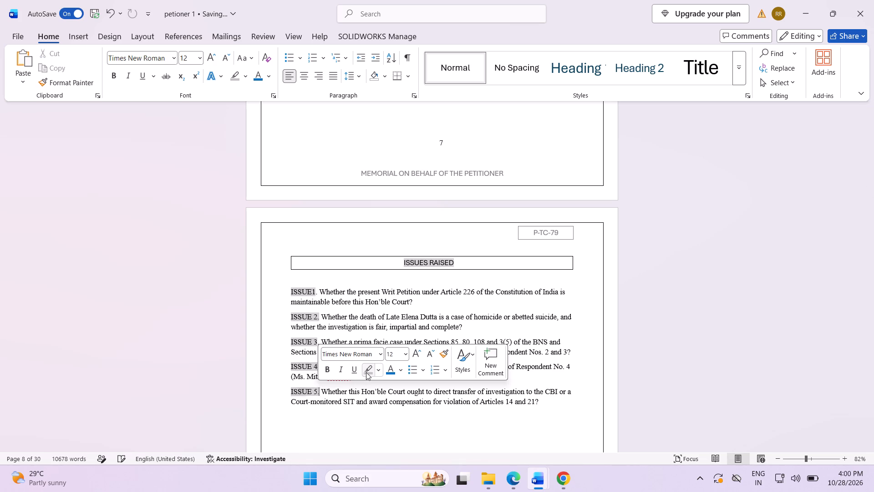
# Highlight the "ISSUE 1" and "ISSUE 2" labels under SUMMARY OF ARGUMENTS in light grey.
pyautogui.scroll(-6, 335, 401)
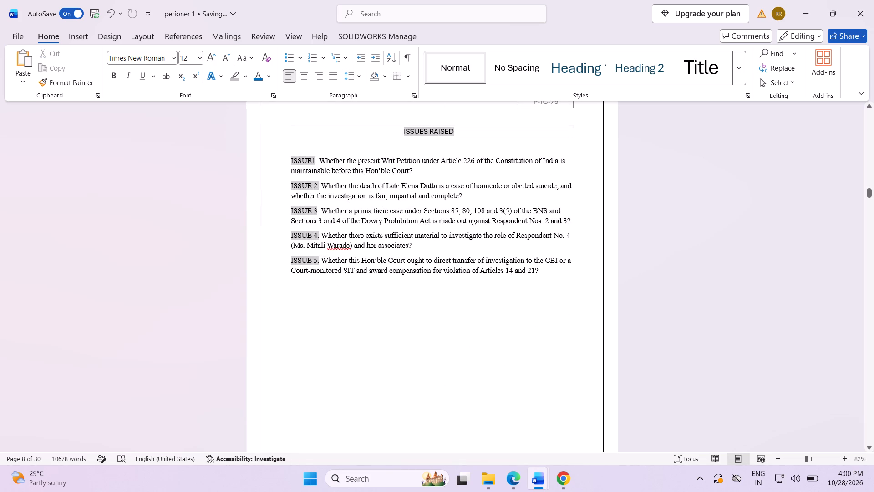
pyautogui.scroll(-15, 333, 292)
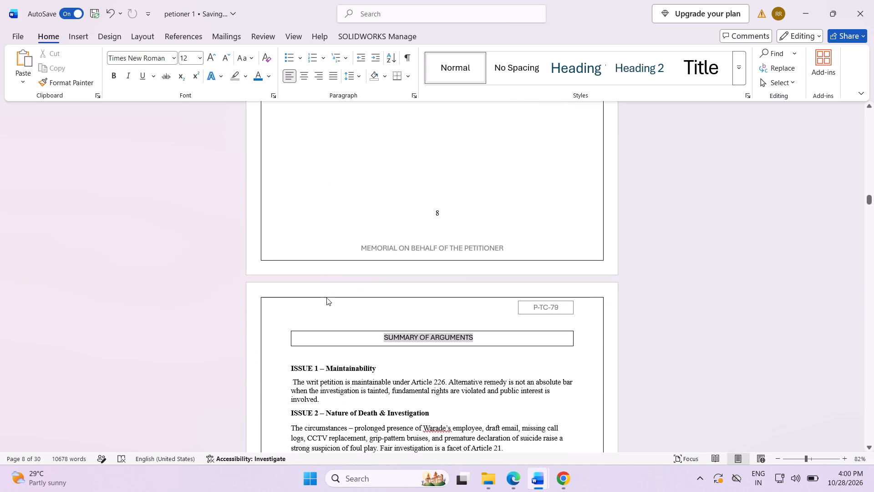
pyautogui.scroll(-4, 319, 363)
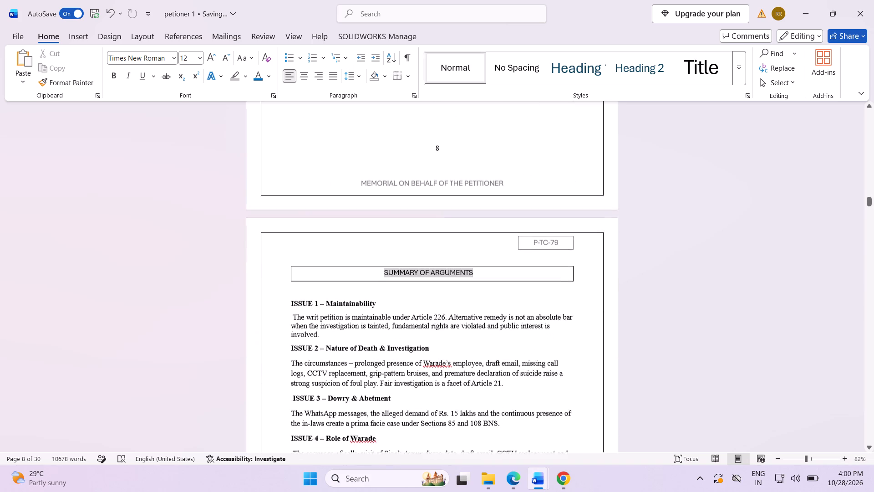
pyautogui.moveTo(289, 279); pyautogui.dragTo(320, 281)
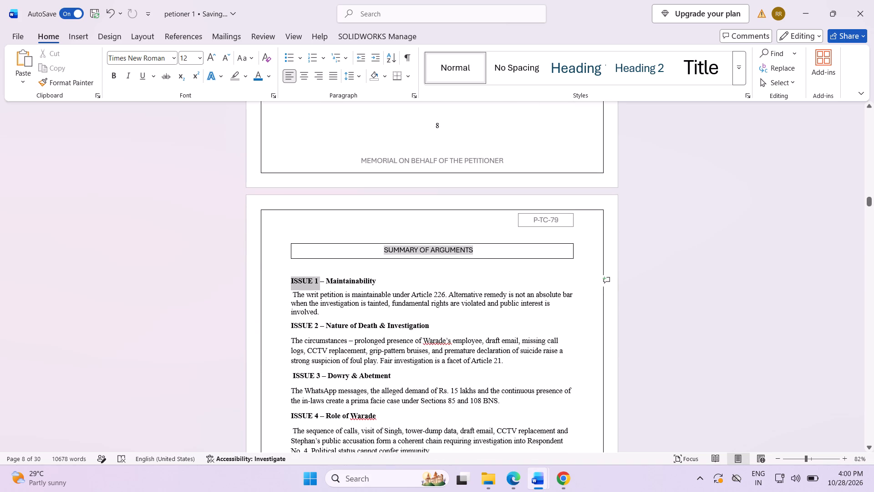
pyautogui.moveTo(320, 281); pyautogui.dragTo(321, 281)
pyautogui.click(370, 266)
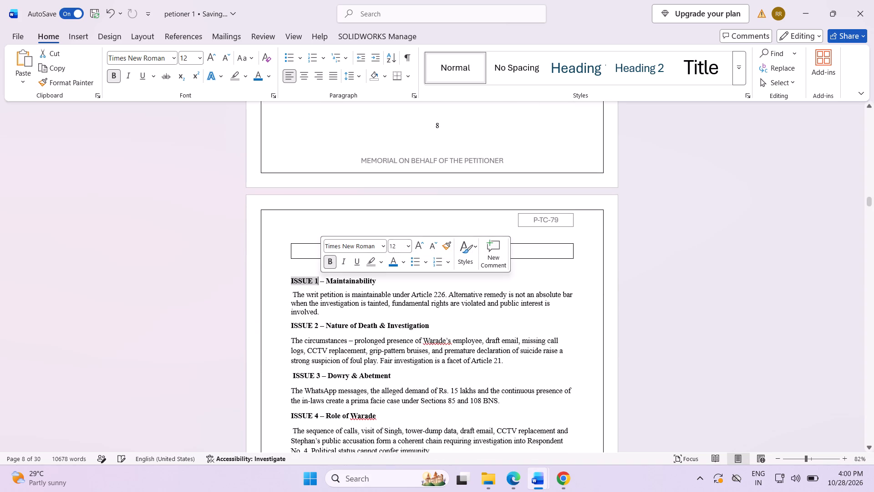
pyautogui.moveTo(289, 324); pyautogui.dragTo(320, 324)
pyautogui.click(368, 303)
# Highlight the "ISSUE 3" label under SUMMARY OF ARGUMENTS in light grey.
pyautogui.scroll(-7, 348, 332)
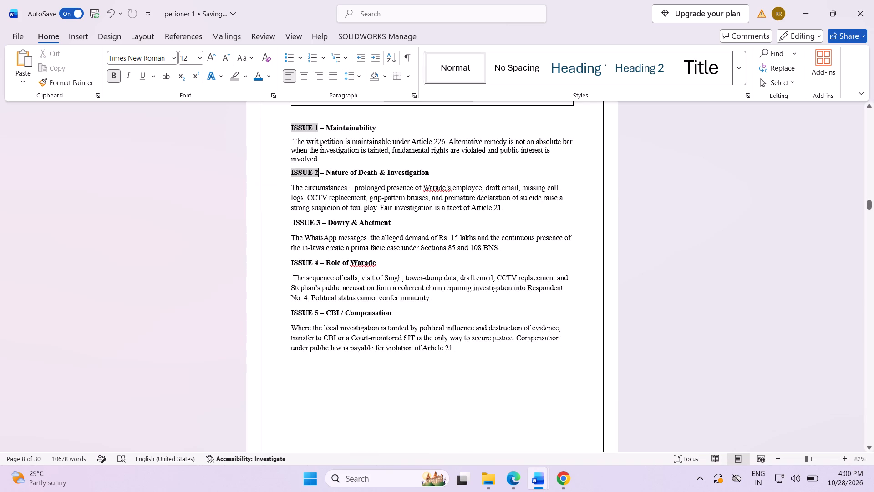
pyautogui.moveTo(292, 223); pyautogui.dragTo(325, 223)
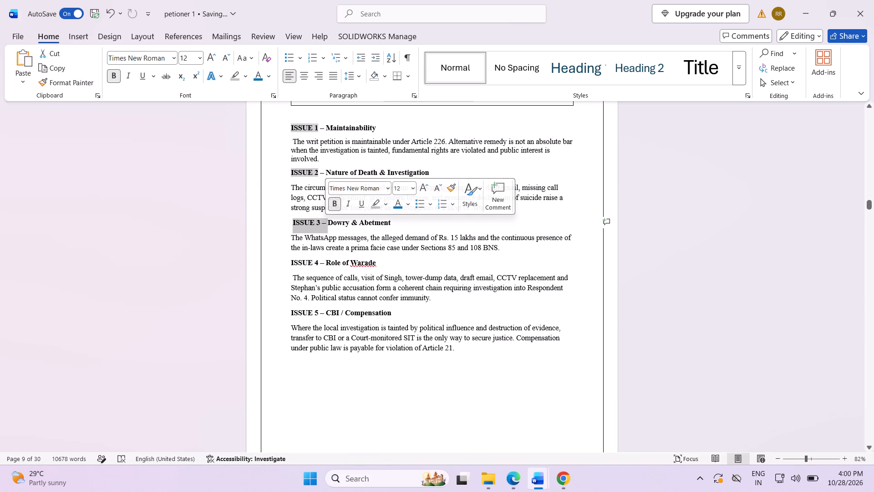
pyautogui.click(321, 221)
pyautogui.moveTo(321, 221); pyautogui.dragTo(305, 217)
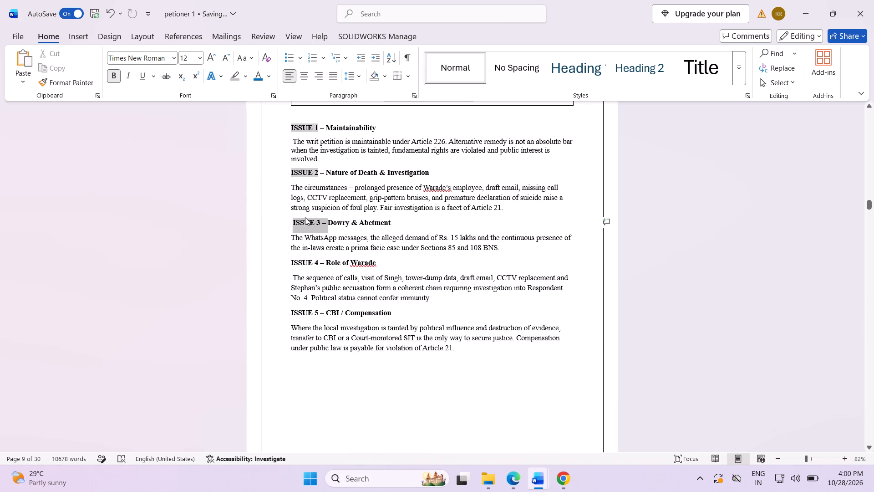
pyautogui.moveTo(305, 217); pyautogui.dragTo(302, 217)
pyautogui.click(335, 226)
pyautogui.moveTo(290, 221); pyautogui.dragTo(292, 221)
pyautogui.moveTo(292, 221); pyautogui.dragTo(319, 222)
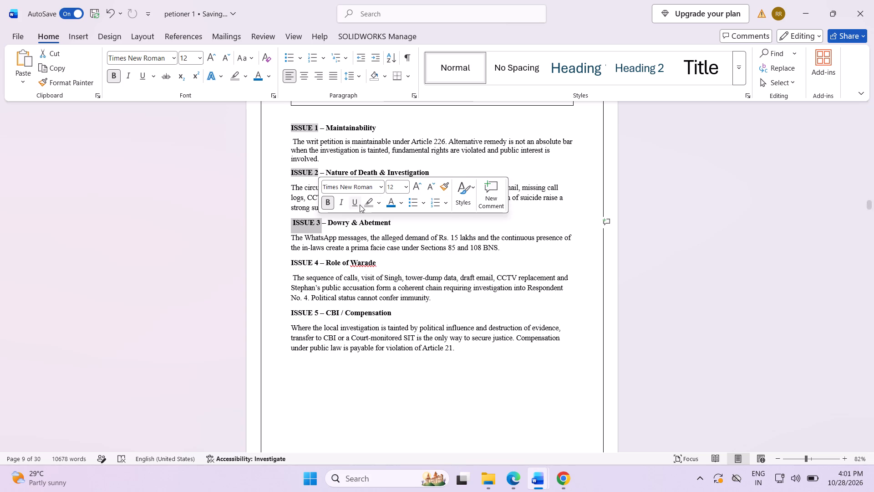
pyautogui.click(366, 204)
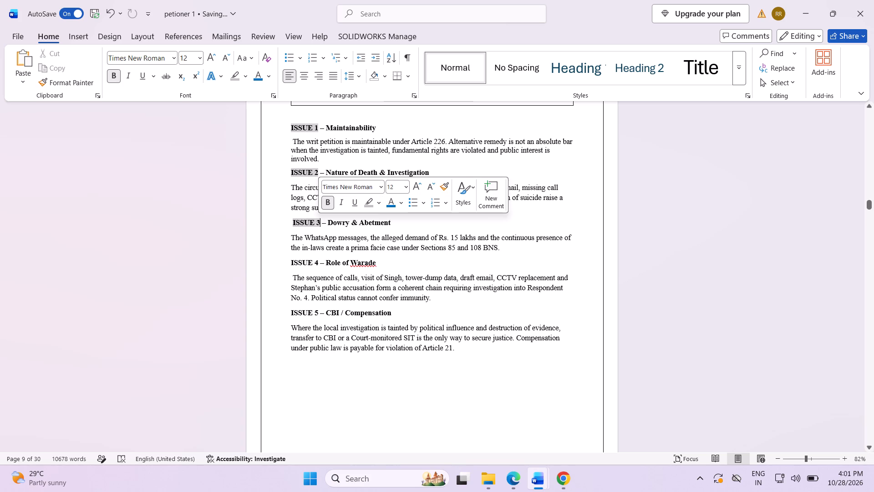
# Extend the light grey highlight across the full "ISSUE 1 – Maintainability" and "ISSUE 2 – Nature of Death & Investigation" headings under SUMMARY OF ARGUMENTS.
pyautogui.scroll(4, 344, 311)
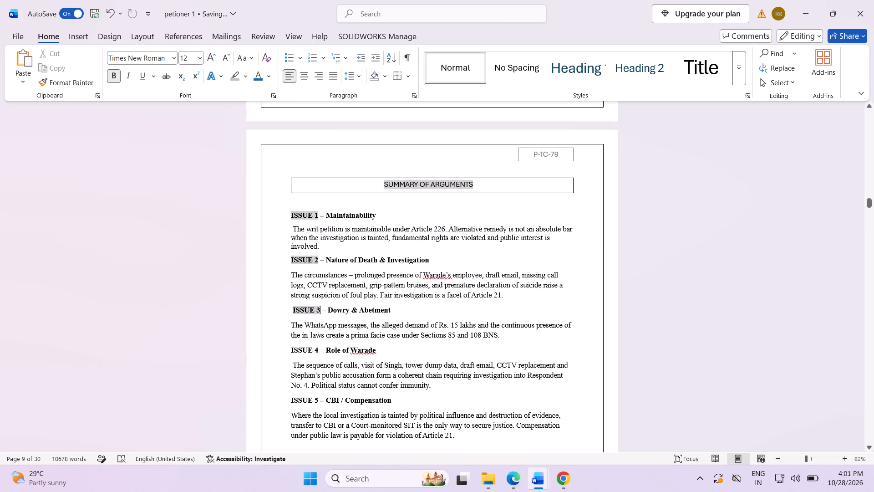
pyautogui.moveTo(289, 214); pyautogui.dragTo(374, 213)
pyautogui.click(422, 199)
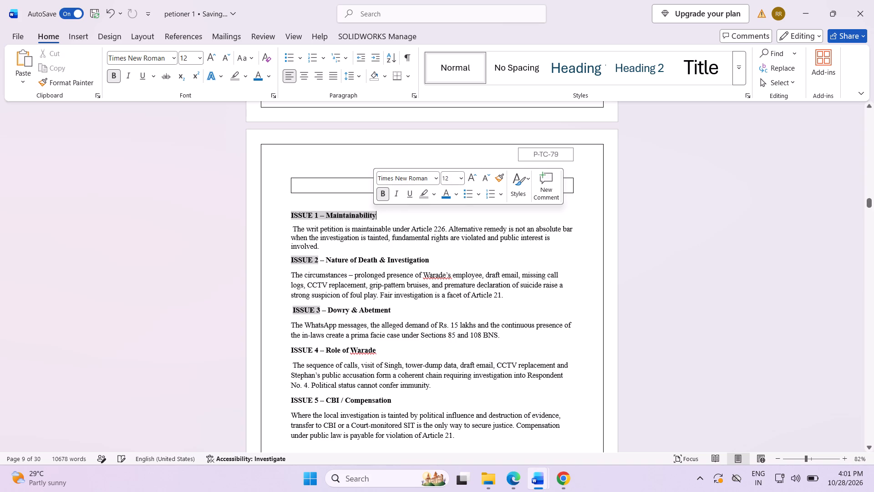
pyautogui.moveTo(291, 260); pyautogui.dragTo(423, 260)
pyautogui.click(457, 243)
pyautogui.click(456, 244)
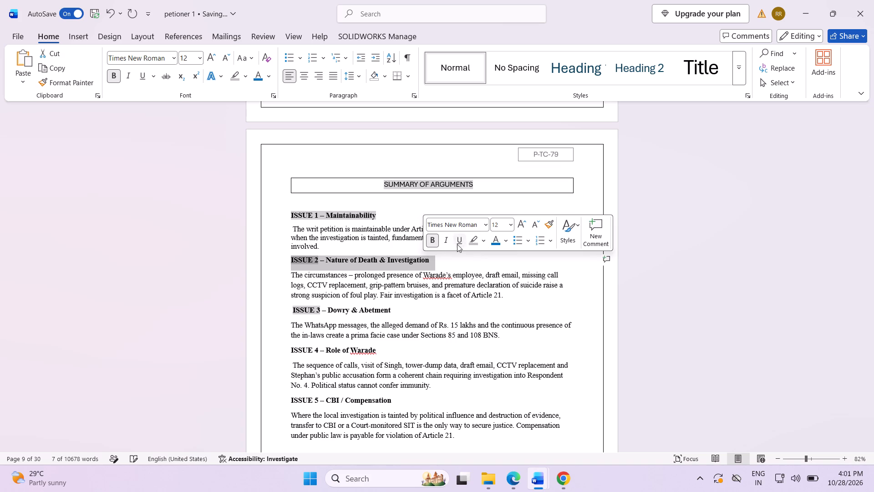
pyautogui.click(470, 243)
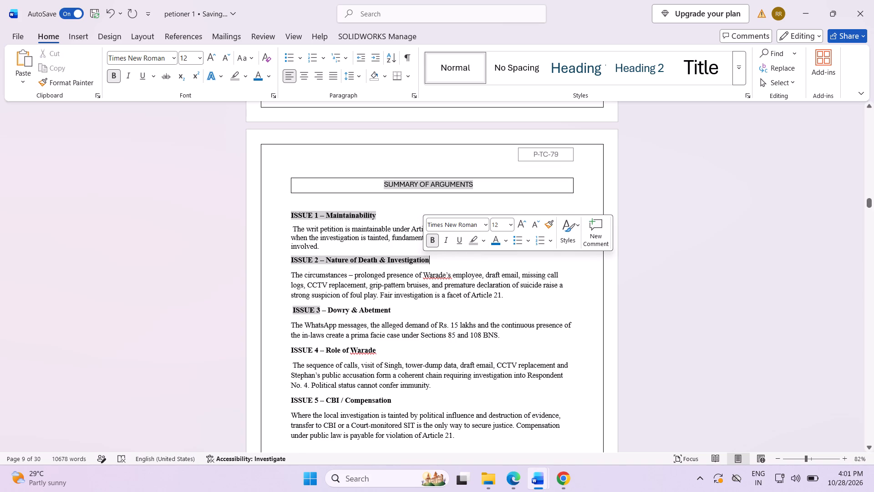
pyautogui.click(457, 243)
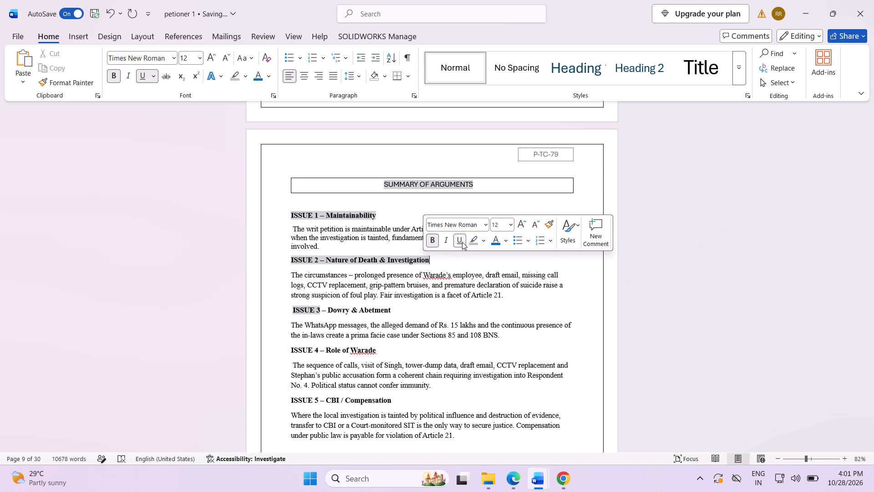
pyautogui.click(461, 241)
pyautogui.click(473, 241)
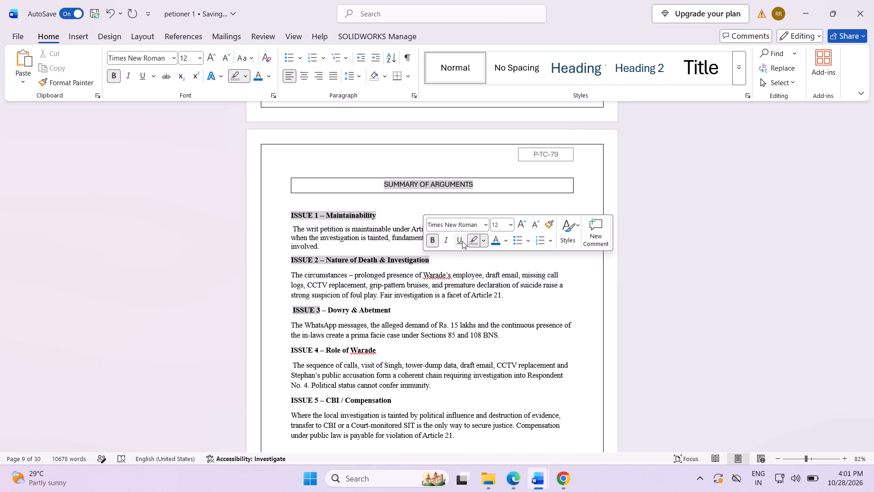
pyautogui.click(462, 241)
pyautogui.click(438, 259)
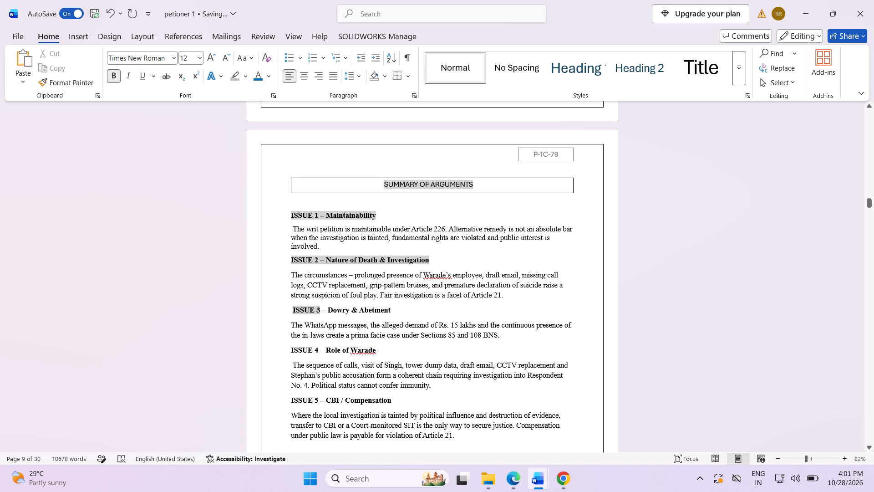
# Highlight the full ISSUE 3, ISSUE 4 and ISSUE 5 headings under SUMMARY OF ARGUMENTS in light grey, without underlining.
pyautogui.moveTo(394, 311); pyautogui.dragTo(299, 307)
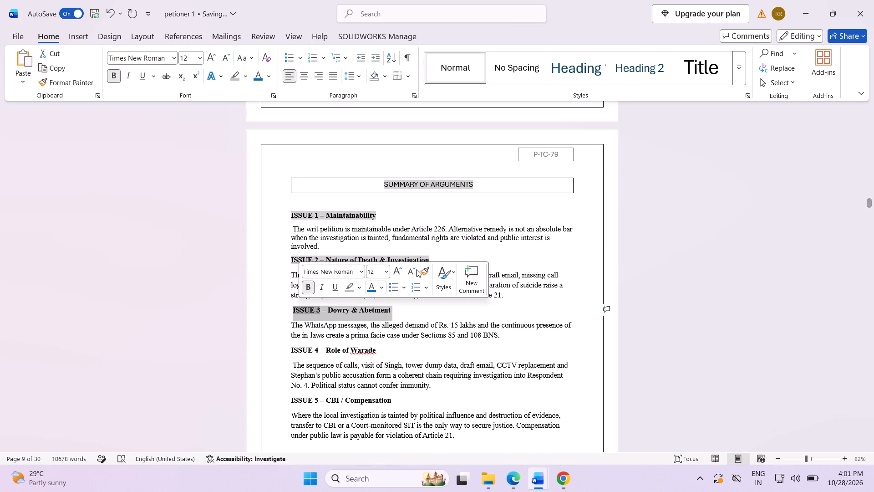
pyautogui.click(335, 292)
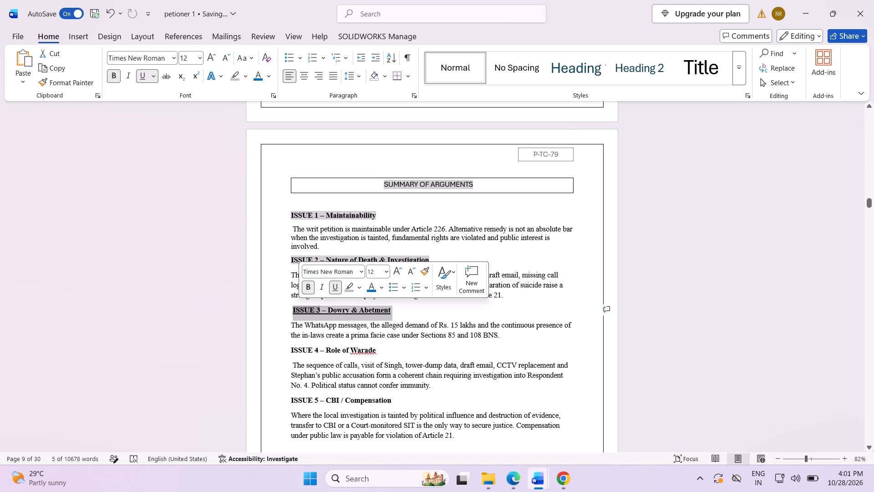
pyautogui.click(335, 290)
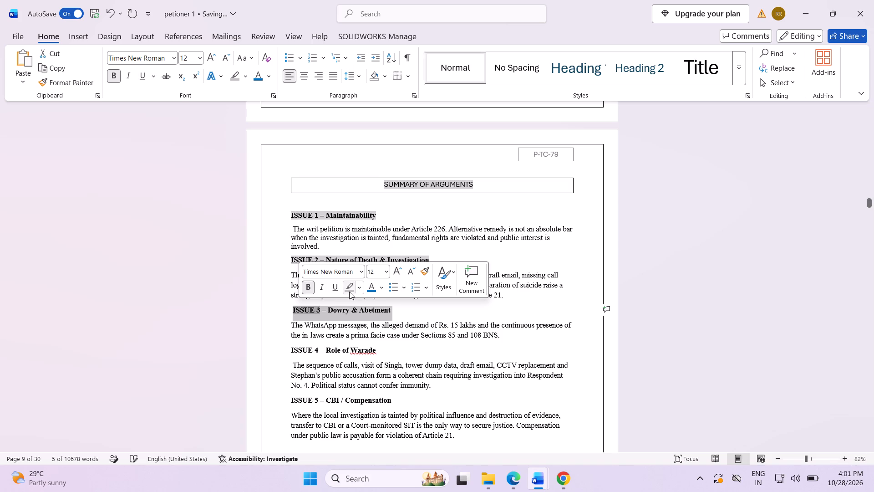
pyautogui.click(350, 289)
pyautogui.click(410, 310)
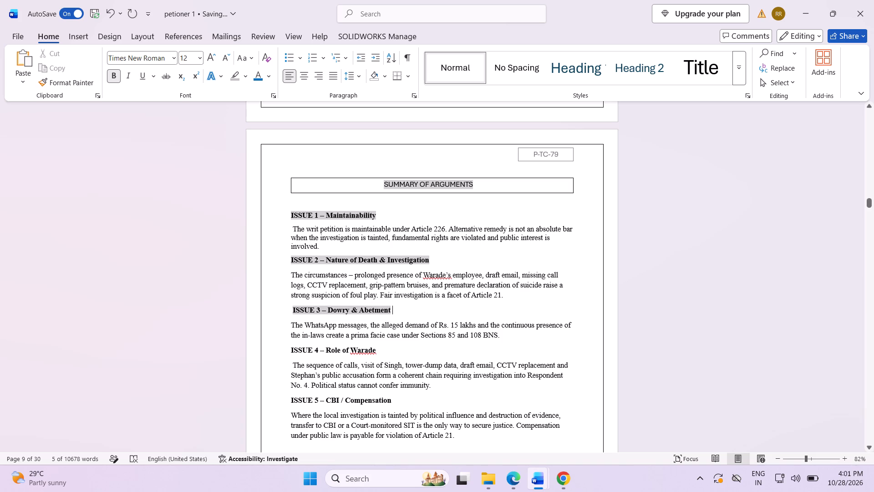
pyautogui.moveTo(284, 347); pyautogui.dragTo(385, 351)
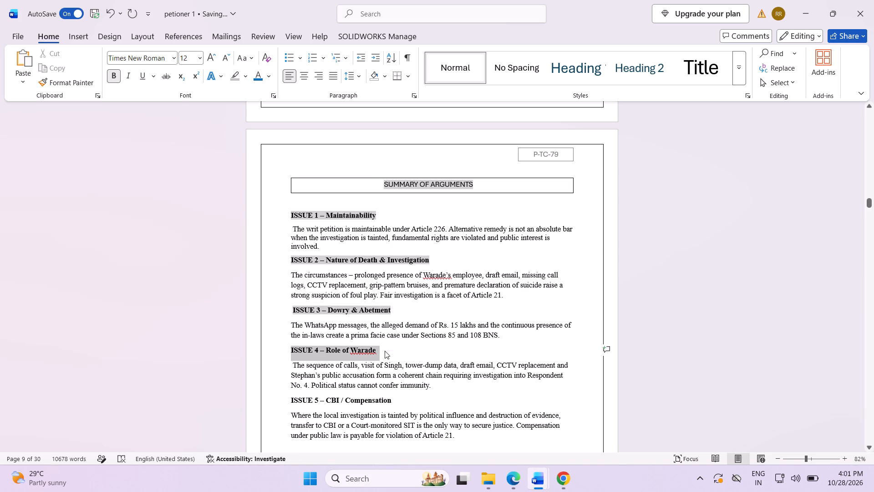
pyautogui.click(431, 331)
pyautogui.moveTo(394, 400); pyautogui.dragTo(330, 410)
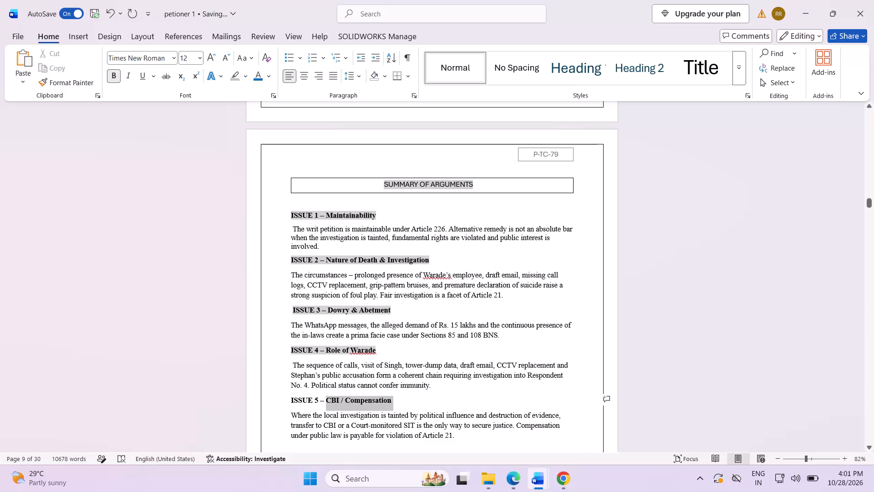
pyautogui.moveTo(330, 410); pyautogui.dragTo(296, 403)
pyautogui.click(348, 384)
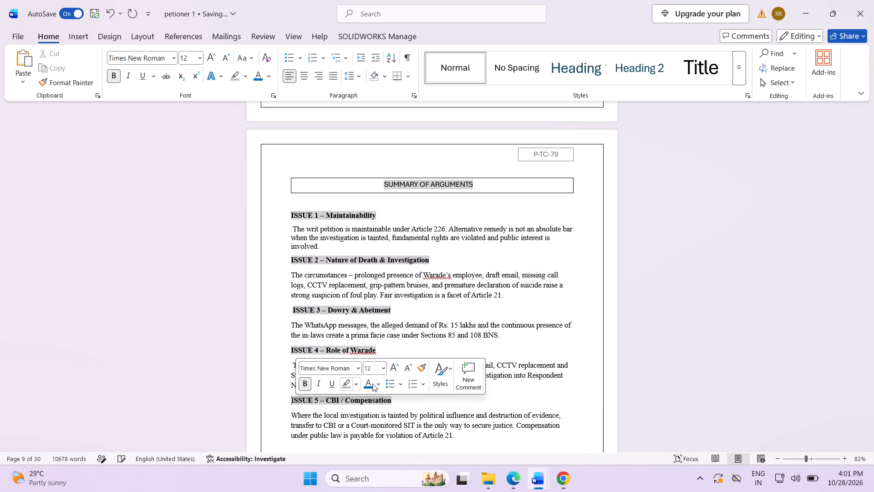
# Look over the issue headings and page numbers from SUMMARY OF ARGUMENTS through the ARGUMENTS ADVANCED pages to Additional Legal Submission 1.
pyautogui.scroll(-9, 376, 382)
pyautogui.scroll(1, 376, 377)
pyautogui.scroll(-7, 376, 377)
pyautogui.scroll(3, 376, 377)
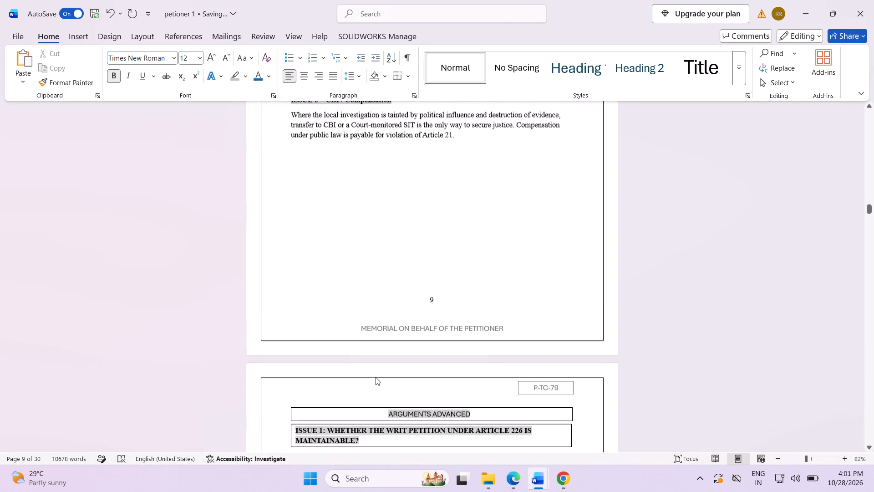
pyautogui.scroll(17, 376, 377)
pyautogui.scroll(4, 371, 373)
pyautogui.scroll(-7, 371, 373)
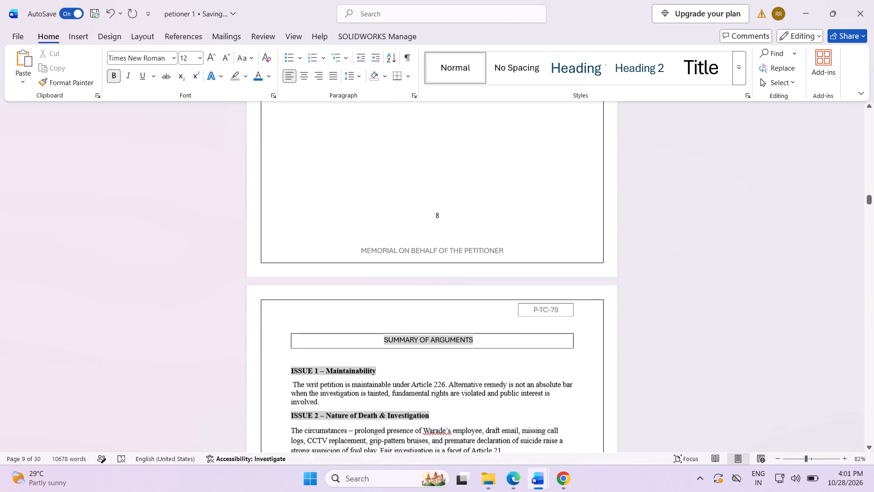
pyautogui.scroll(-20, 371, 373)
pyautogui.scroll(-9, 371, 373)
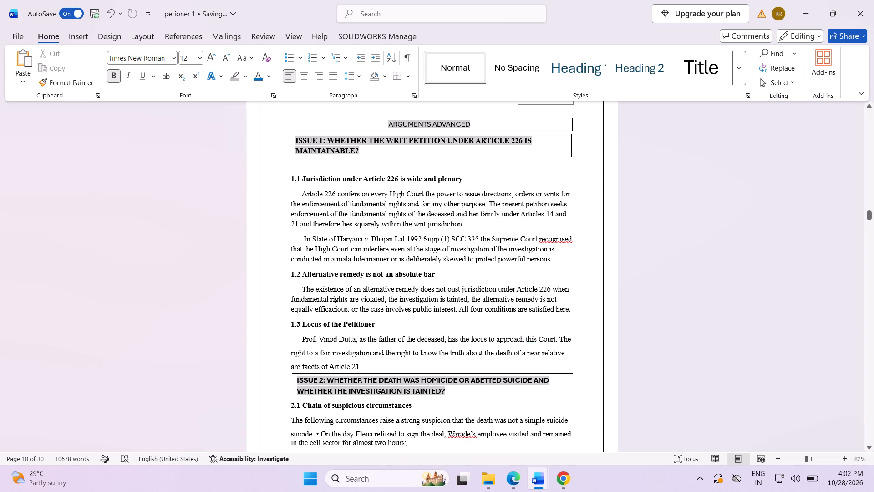
pyautogui.scroll(-13, 389, 269)
pyautogui.scroll(-9, 381, 277)
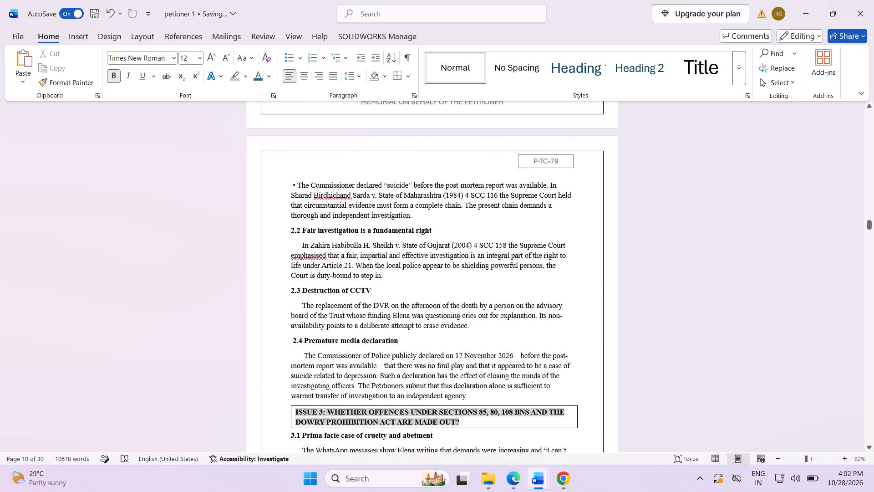
pyautogui.scroll(-17, 371, 283)
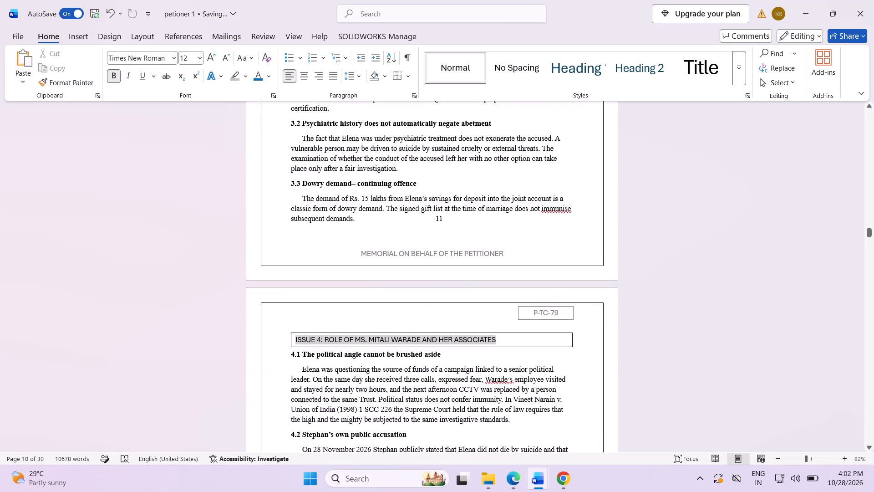
pyautogui.scroll(7, 365, 282)
pyautogui.scroll(-4, 365, 282)
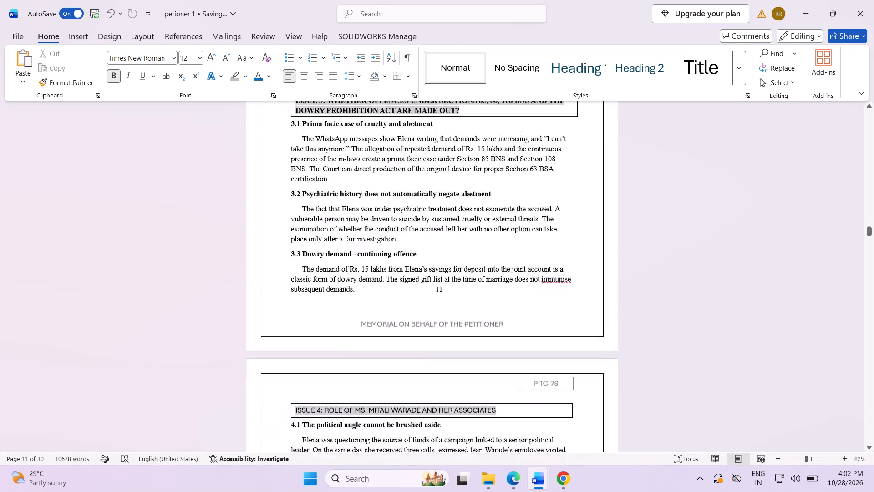
pyautogui.scroll(-13, 365, 282)
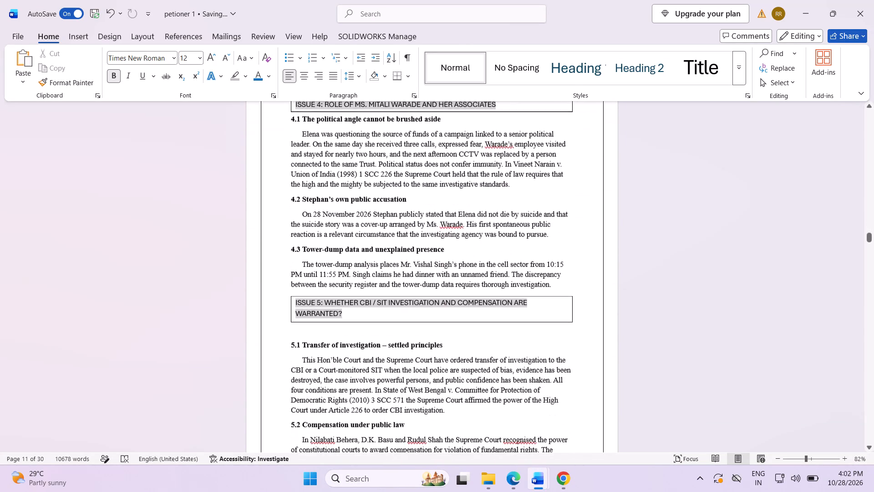
pyautogui.scroll(-8, 363, 283)
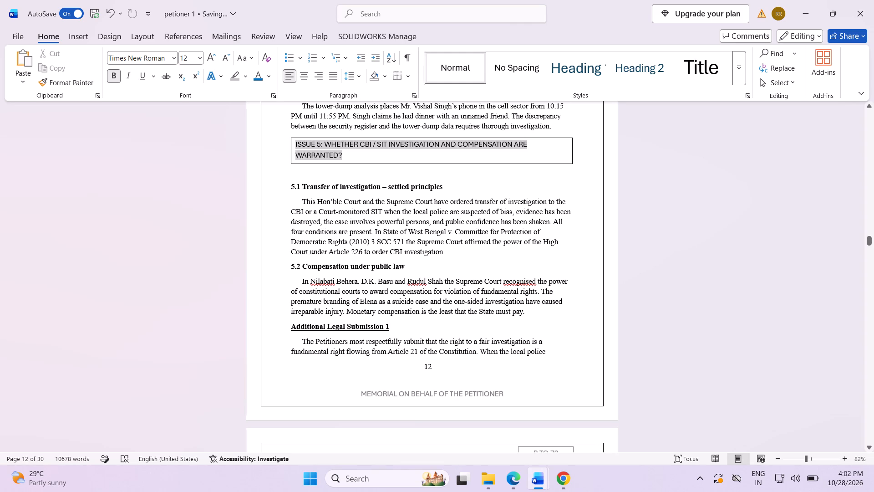
# Delete the "Additional Legal Submission 1" heading and its entire paragraph, which runs from page 12 onto page 13.
pyautogui.moveTo(289, 325); pyautogui.dragTo(555, 351)
pyautogui.press('BackSpace')
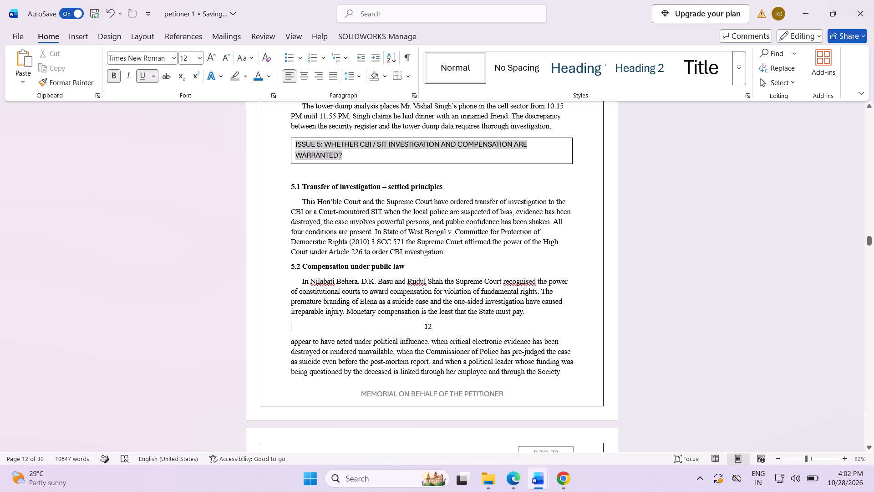
pyautogui.scroll(-8, 575, 326)
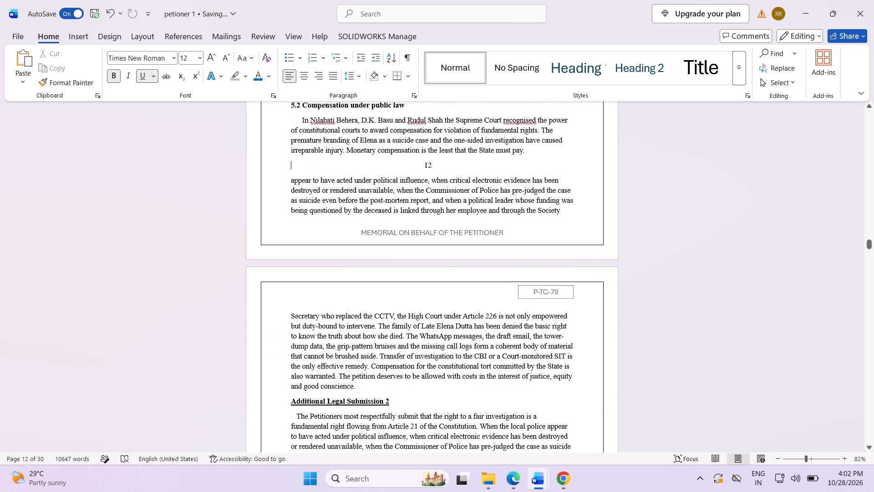
pyautogui.scroll(2, 569, 338)
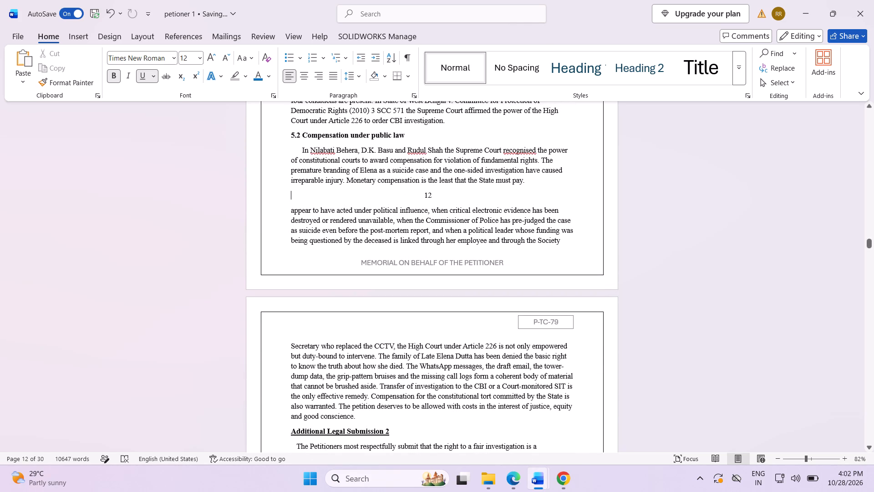
pyautogui.moveTo(358, 418); pyautogui.dragTo(302, 339)
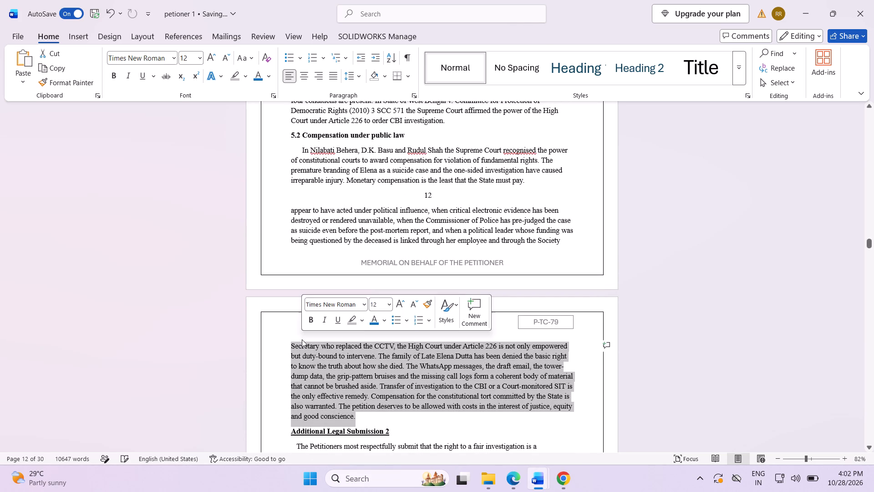
pyautogui.press('BackSpace')
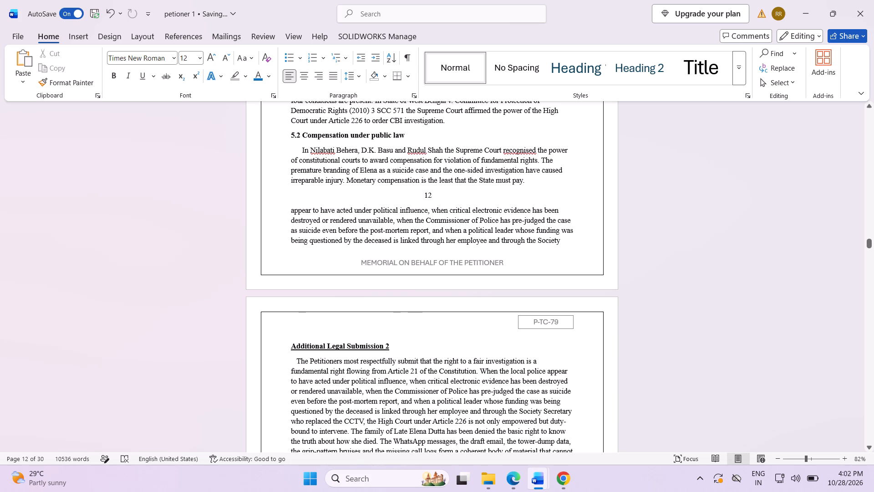
pyautogui.moveTo(289, 210); pyautogui.dragTo(559, 249)
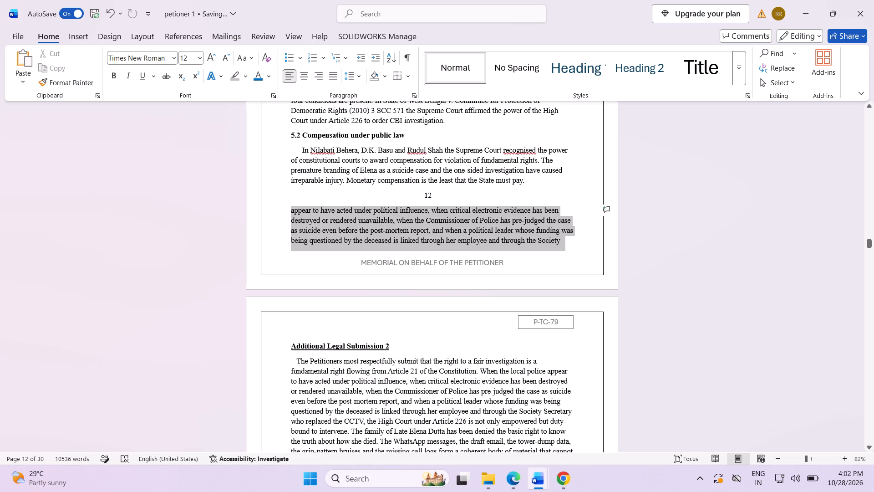
pyautogui.moveTo(559, 249); pyautogui.dragTo(580, 247)
pyautogui.press('BackSpace')
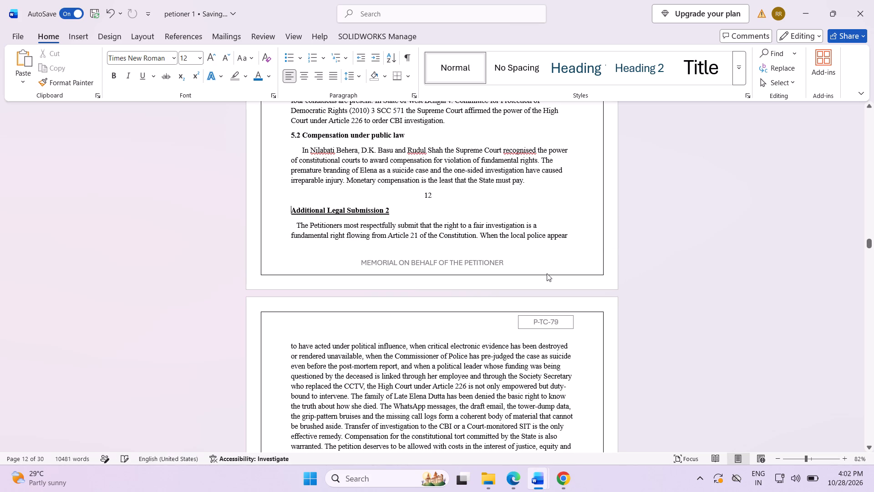
# Push the "Additional Legal Submission 2" heading and its paragraph from page 12 to the top of page 13 with three blank lines.
pyautogui.press('Return')
pyautogui.press('Return')
pyautogui.press('Return')
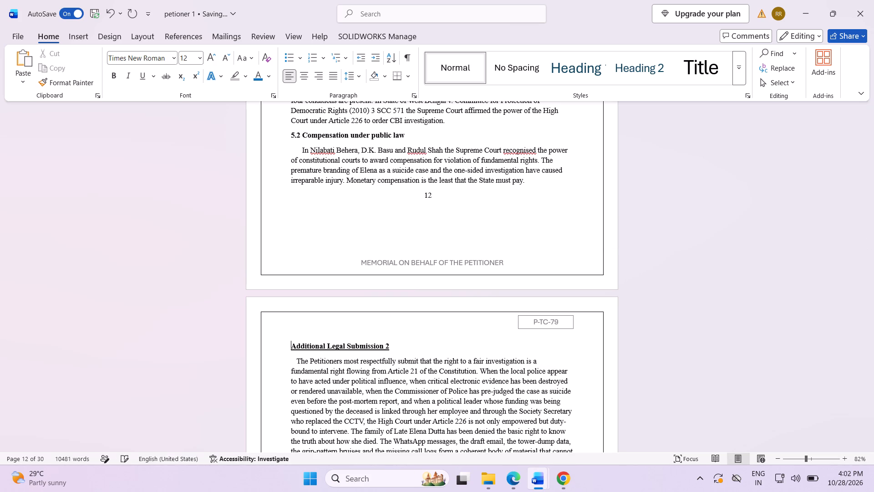
# Move the typed page number 12 three lines down, just above the page 12 footer, and re-centre it with spaces.
pyautogui.click(421, 193)
pyautogui.press('Return')
pyautogui.press('Return')
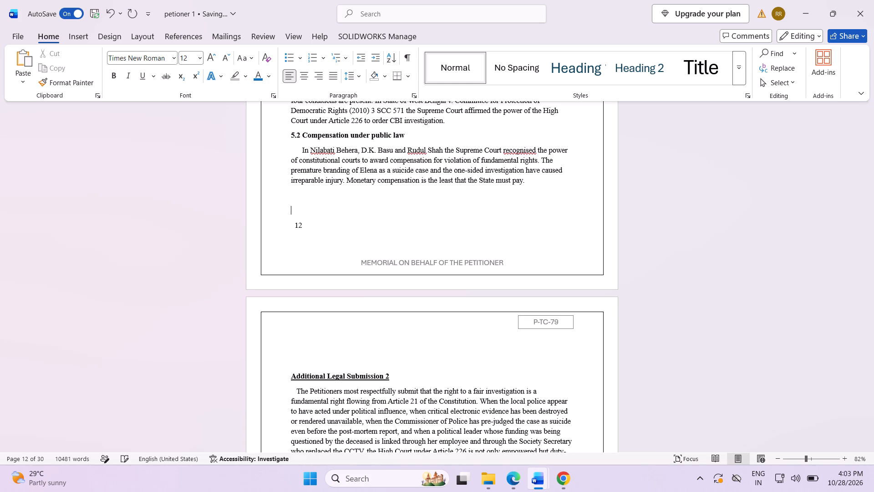
pyautogui.press('Return')
pyautogui.press('space')
pyautogui.press('space')
pyautogui.press('space')
pyautogui.press('space')
pyautogui.press('space')
pyautogui.press('space')
pyautogui.press('space')
pyautogui.press('space')
pyautogui.press('space')
pyautogui.press('space')
pyautogui.press('space')
pyautogui.press('space')
pyautogui.press('space')
pyautogui.press('space')
pyautogui.press('space')
pyautogui.press('space')
pyautogui.press('space')
pyautogui.press('space')
pyautogui.press('space')
pyautogui.press('space')
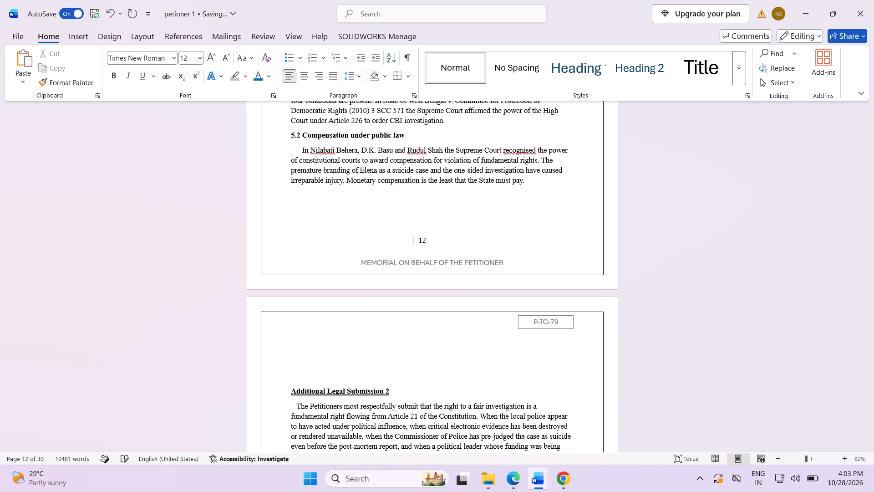
pyautogui.press('BackSpace')
pyautogui.press('BackSpace')
# Remove the extra blank lines above "Additional Legal Submission 2" so the heading starts at the top of page 13.
pyautogui.click(288, 388)
pyautogui.press('BackSpace')
pyautogui.press('BackSpace')
pyautogui.press('BackSpace')
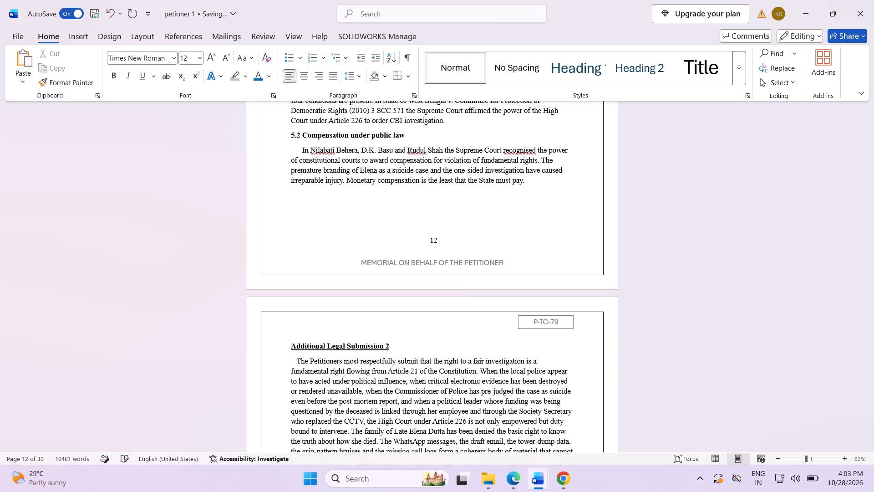
pyautogui.press('BackSpace')
pyautogui.press('Return')
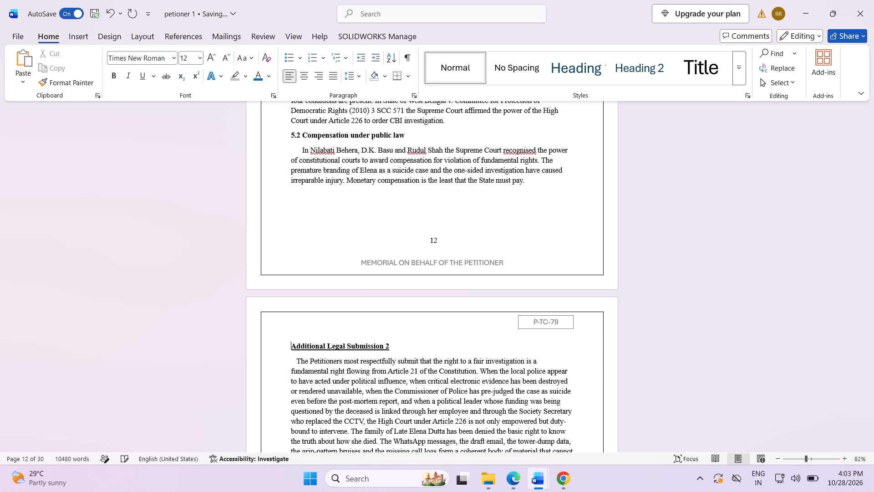
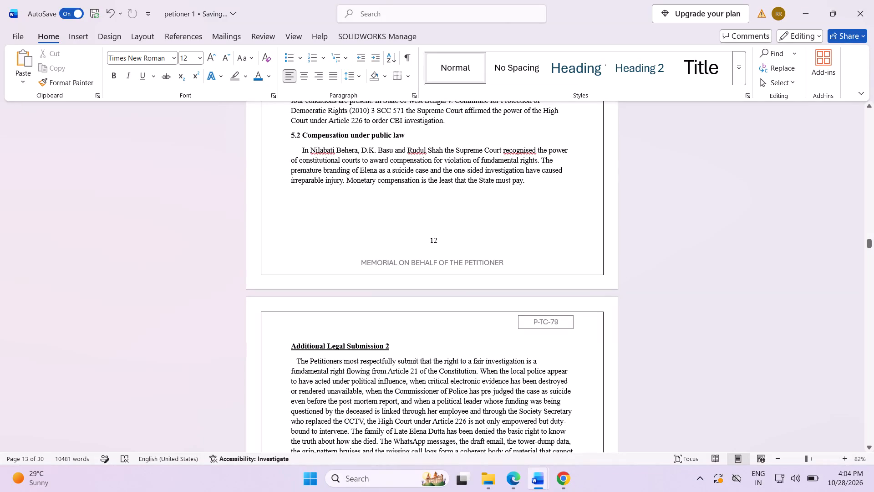
# Look through the Additional Legal Submission sections and typed page numbers from page 13 to the ARGUMENTS ADVANCED (CONTINUED) heading on page 25.
pyautogui.scroll(-20, 383, 346)
pyautogui.scroll(-5, 383, 346)
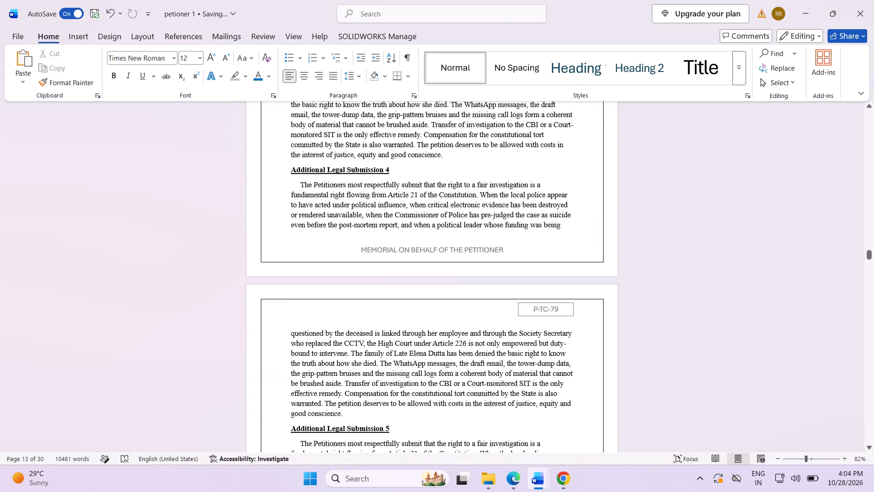
pyautogui.scroll(-9, 381, 363)
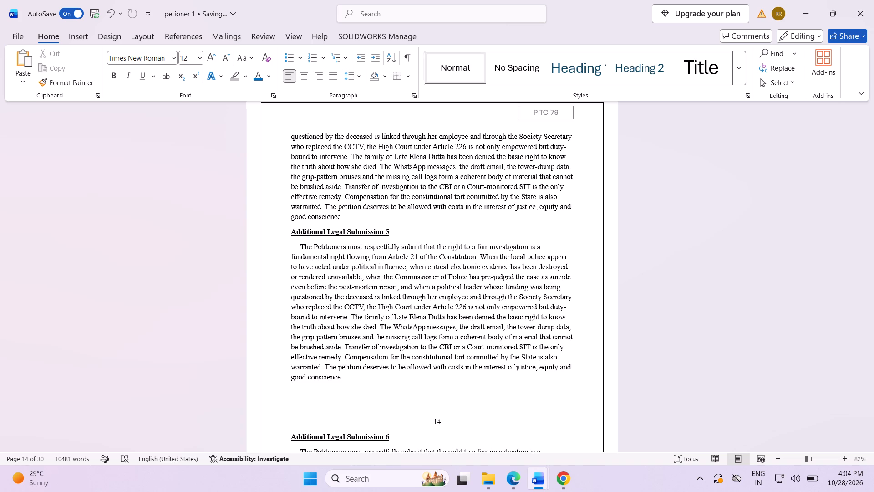
pyautogui.scroll(-16, 382, 274)
pyautogui.scroll(-15, 379, 365)
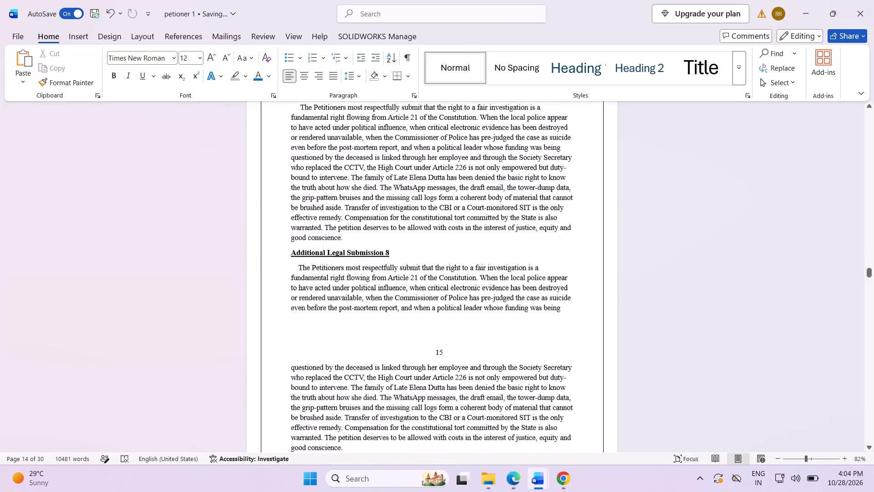
pyautogui.scroll(-14, 374, 359)
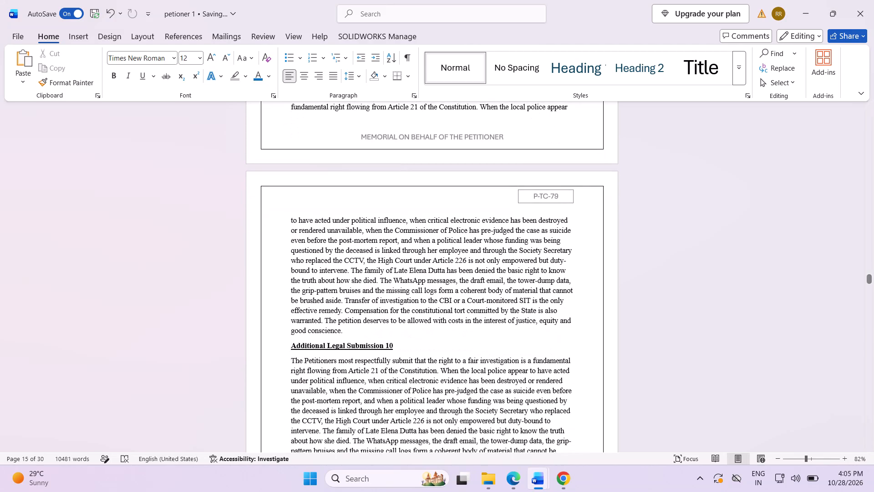
pyautogui.scroll(-6, 433, 285)
pyautogui.scroll(-20, 429, 296)
pyautogui.scroll(-4, 429, 296)
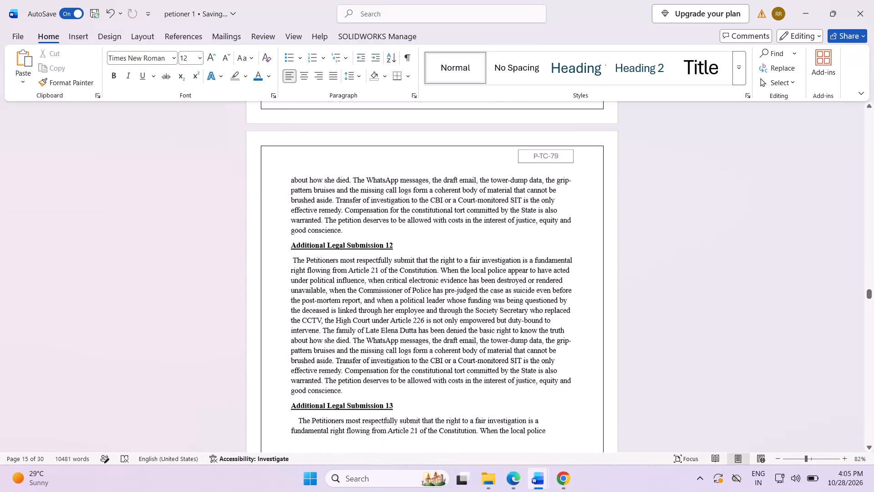
pyautogui.scroll(-20, 427, 309)
pyautogui.scroll(-1, 427, 309)
pyautogui.scroll(-20, 425, 313)
pyautogui.scroll(-1, 425, 313)
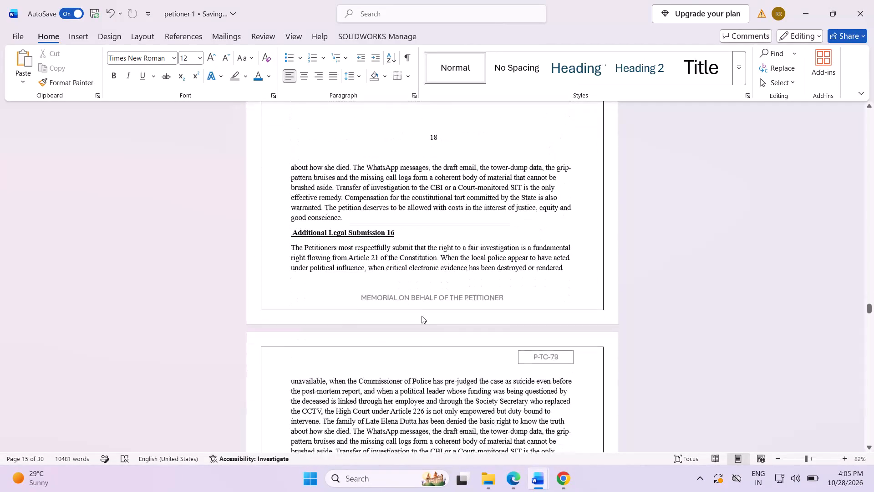
pyautogui.rightClick(422, 309)
pyautogui.scroll(-14, 422, 316)
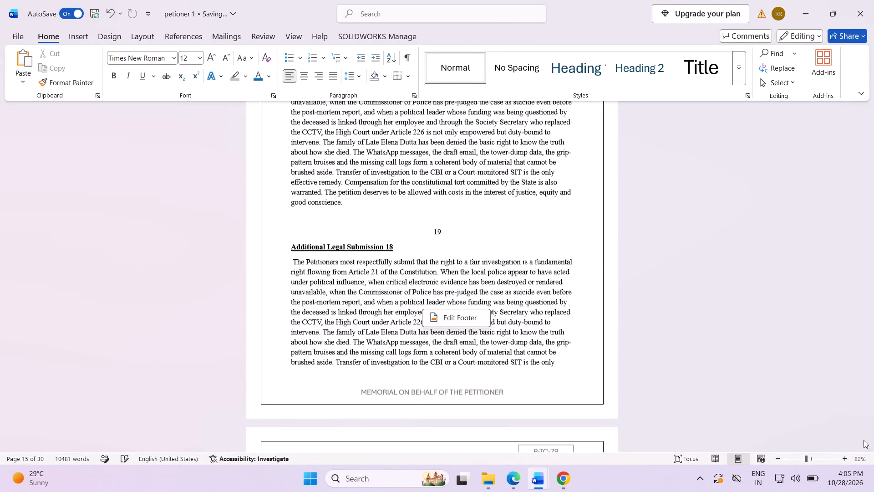
pyautogui.scroll(-11, 561, 320)
pyautogui.click(612, 253)
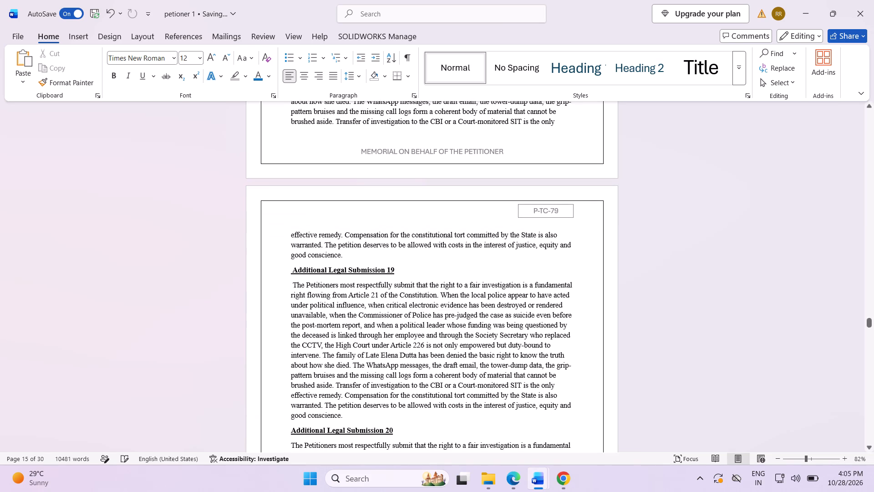
pyautogui.moveTo(872, 326); pyautogui.dragTo(873, 361)
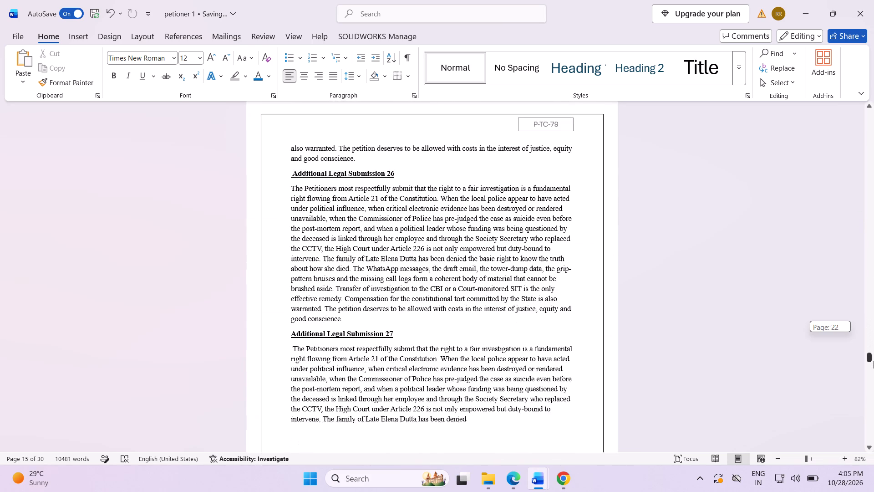
pyautogui.moveTo(873, 361); pyautogui.dragTo(873, 377)
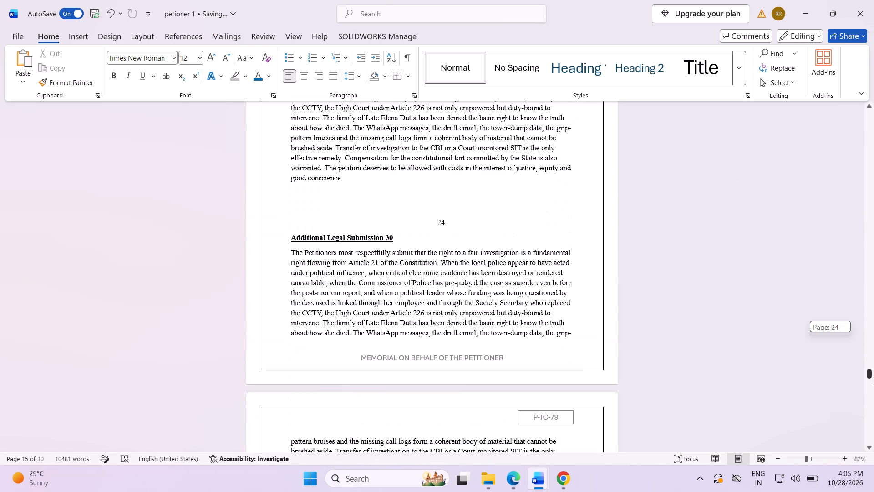
pyautogui.moveTo(873, 377); pyautogui.dragTo(873, 390)
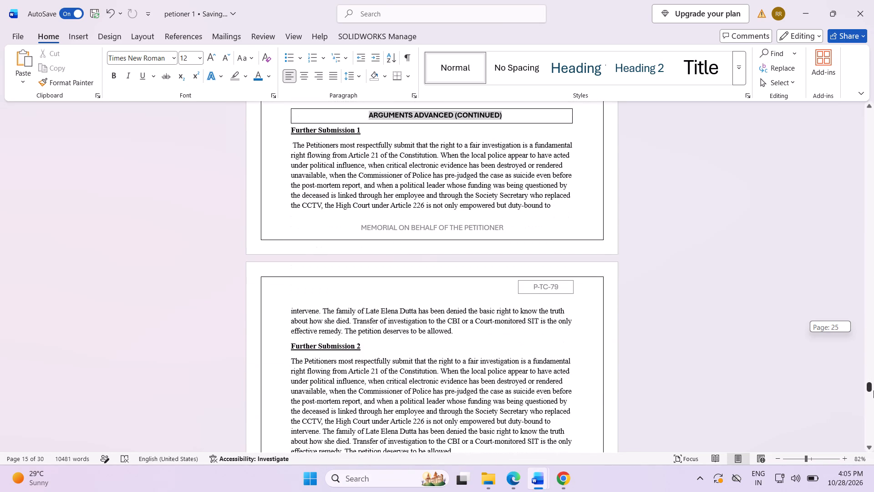
pyautogui.moveTo(873, 390); pyautogui.dragTo(873, 389)
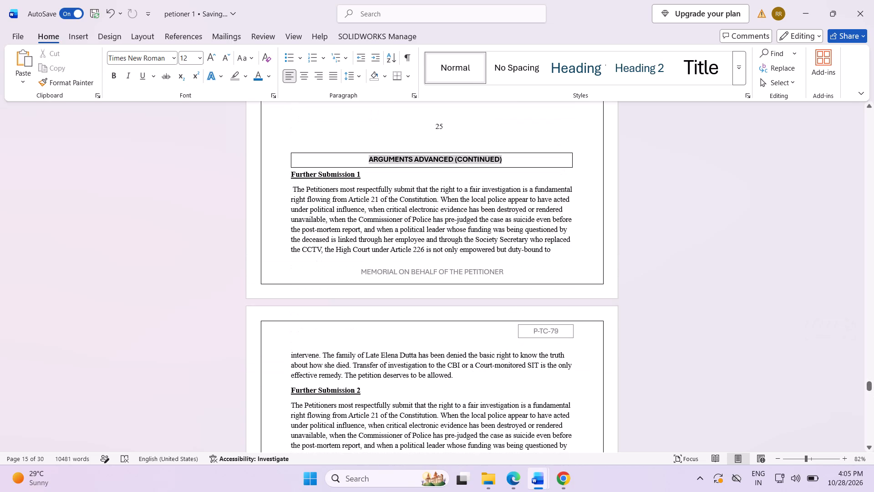
pyautogui.rightClick(698, 205)
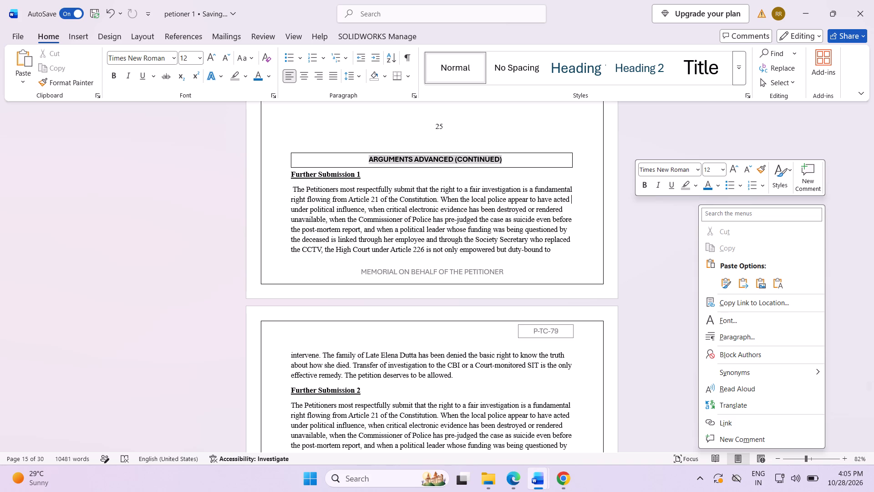
pyautogui.click(628, 259)
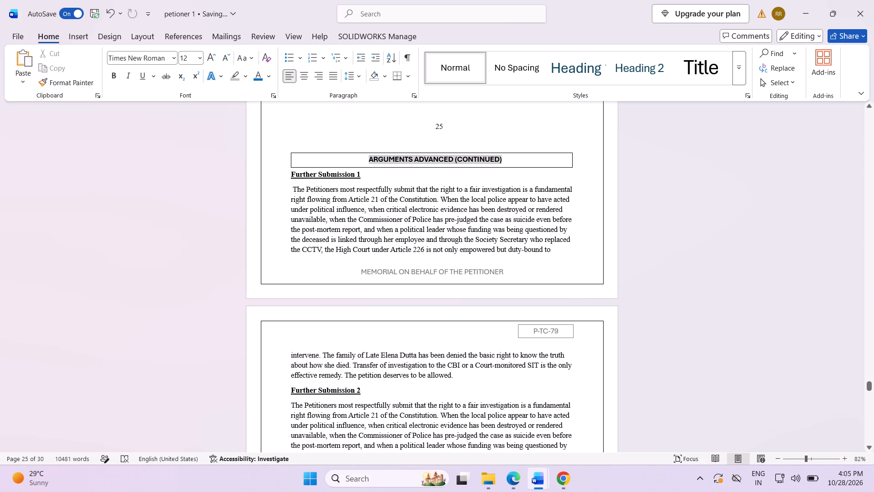
# Delete the closing lines of Additional Legal Submission 30 at the top of page 25, from "pattern bruises" through "good conscience.".
pyautogui.scroll(3, 420, 265)
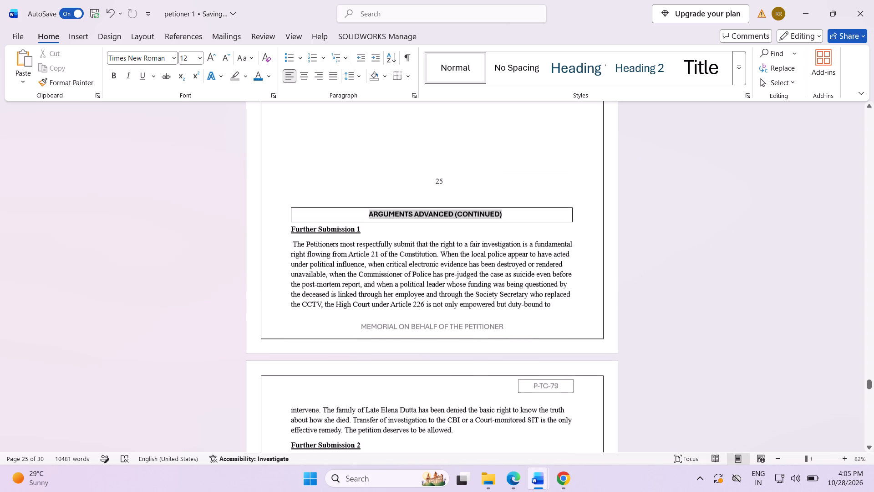
pyautogui.scroll(12, 425, 255)
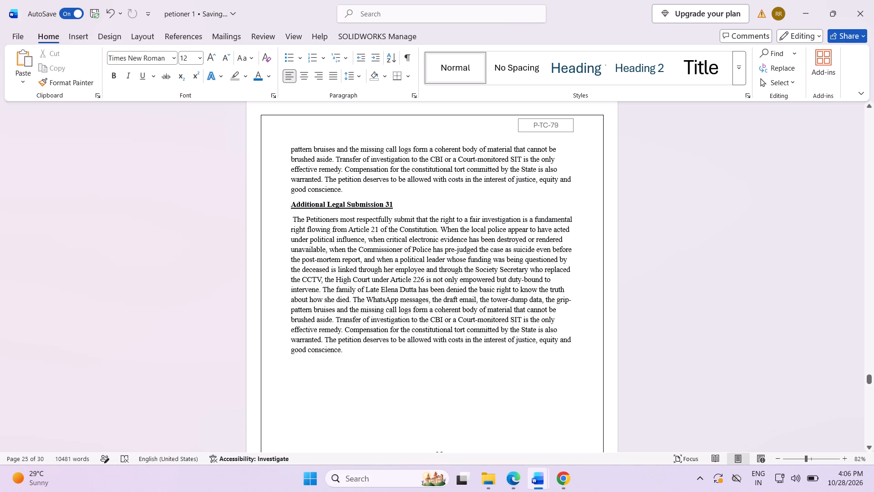
pyautogui.scroll(5, 355, 192)
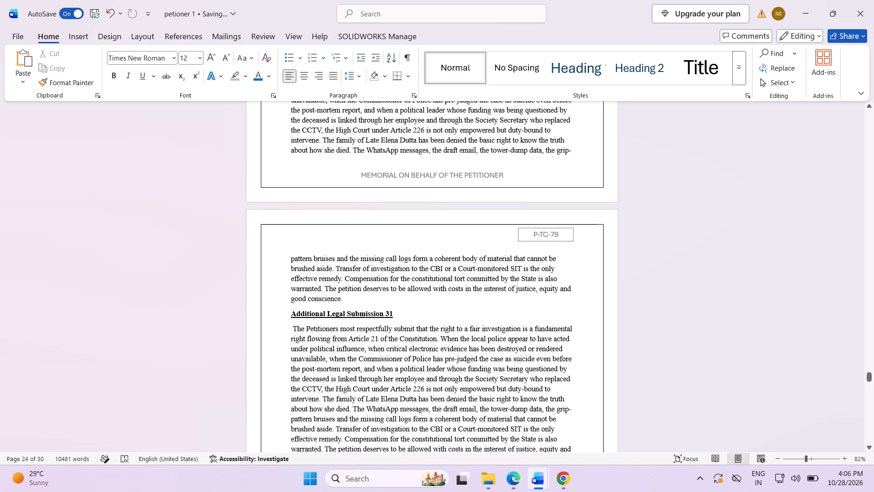
pyautogui.moveTo(286, 256); pyautogui.dragTo(365, 302)
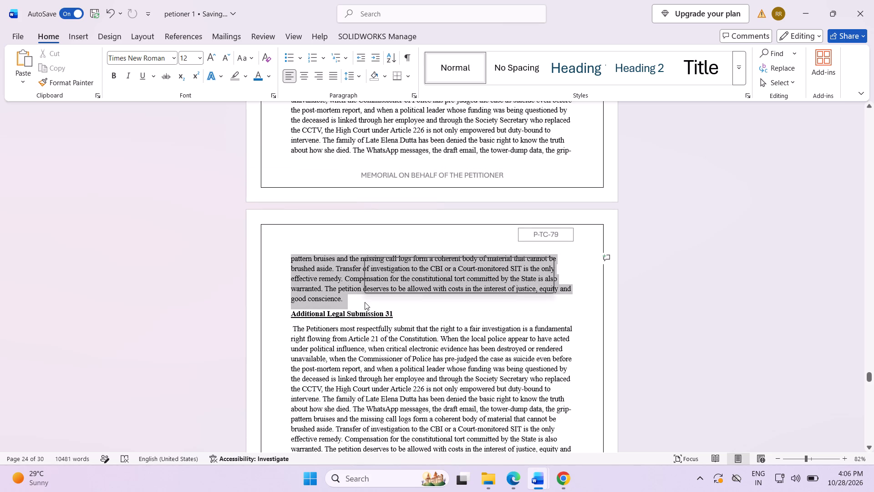
pyautogui.press('BackSpace')
# Review the Additional Legal Submission sections and typed page-number placement backwards from page 24 to page 18.
pyautogui.scroll(10, 330, 294)
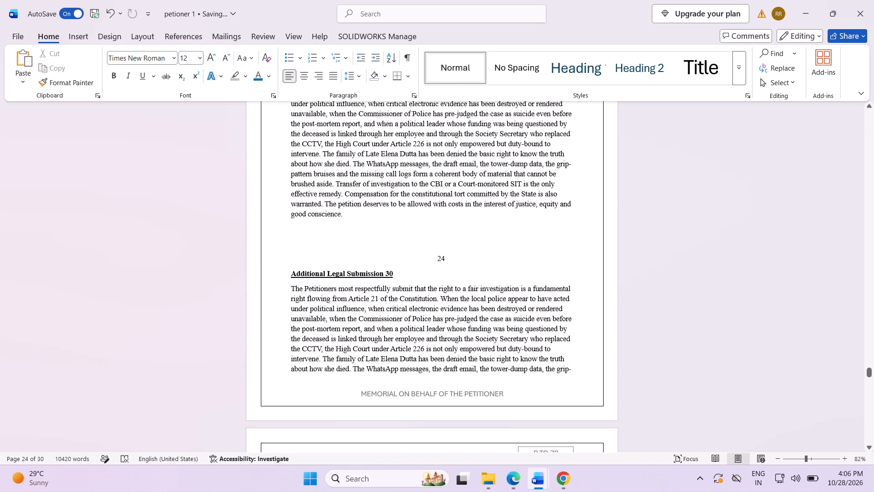
pyautogui.scroll(1, 328, 281)
pyautogui.scroll(-2, 328, 281)
pyautogui.scroll(11, 329, 283)
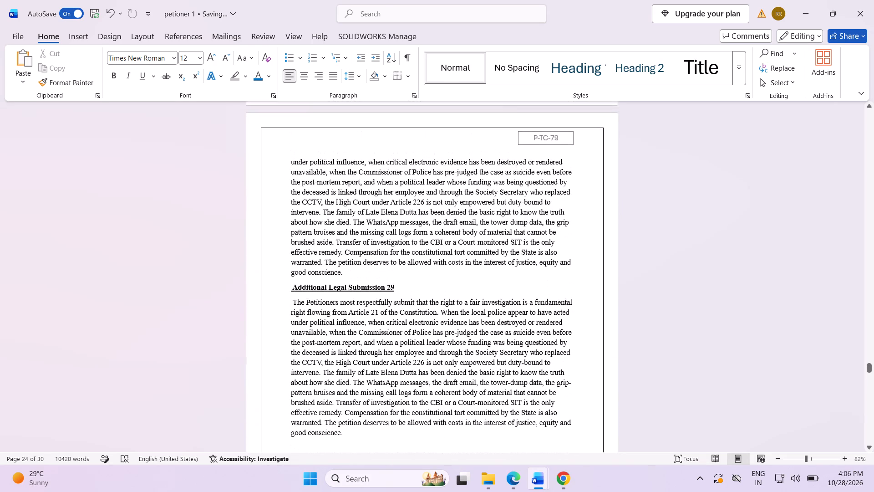
pyautogui.scroll(-3, 329, 283)
pyautogui.scroll(3, 329, 283)
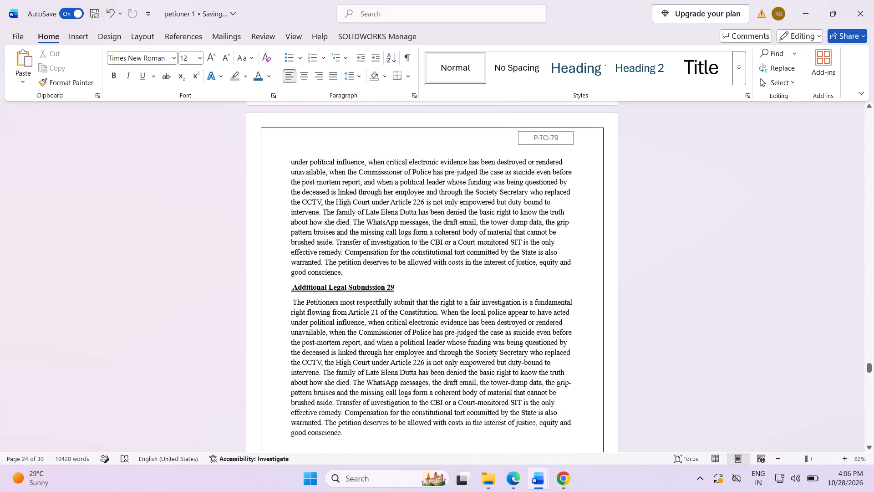
pyautogui.scroll(20, 329, 283)
pyautogui.scroll(3, 329, 283)
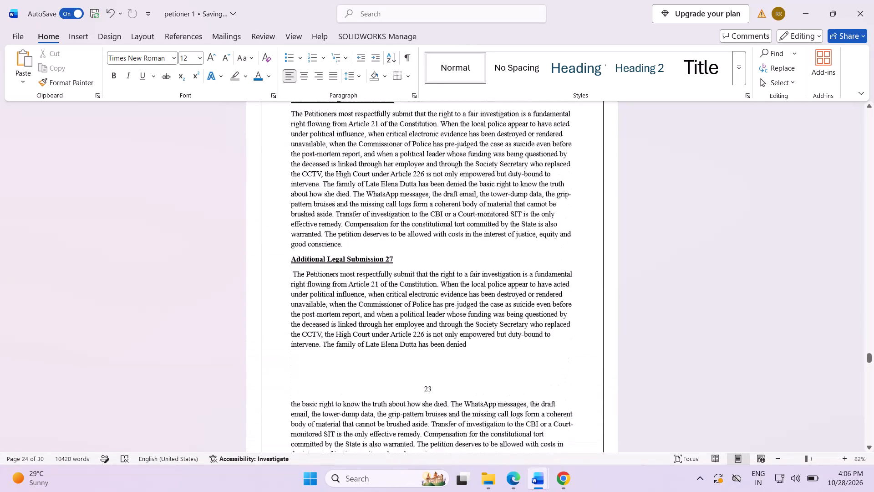
pyautogui.scroll(20, 325, 279)
pyautogui.scroll(17, 325, 279)
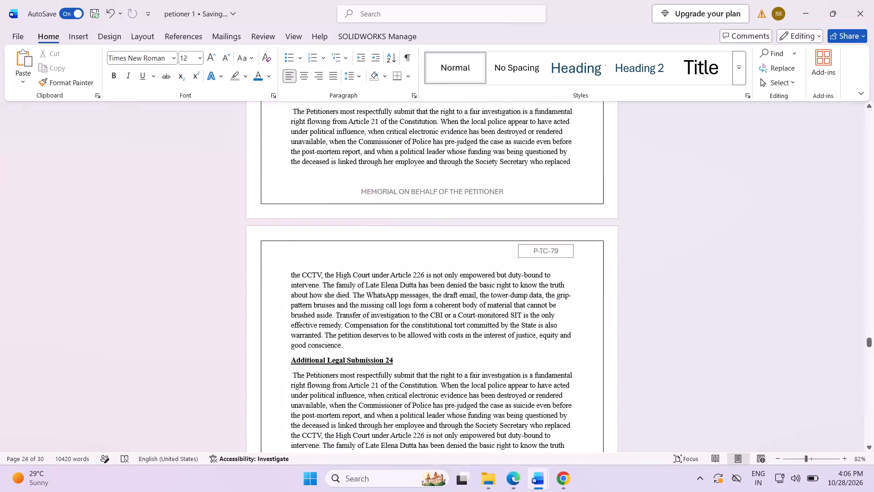
pyautogui.scroll(20, 323, 278)
pyautogui.scroll(20, 323, 278)
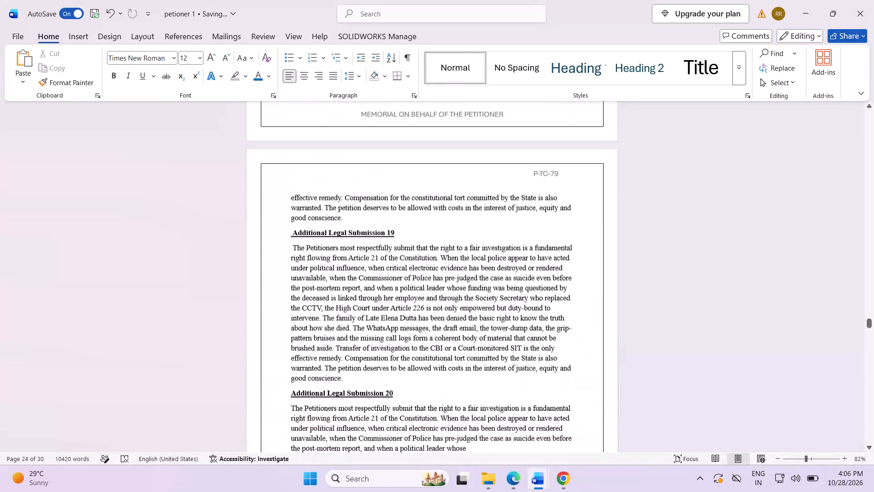
pyautogui.scroll(6, 322, 277)
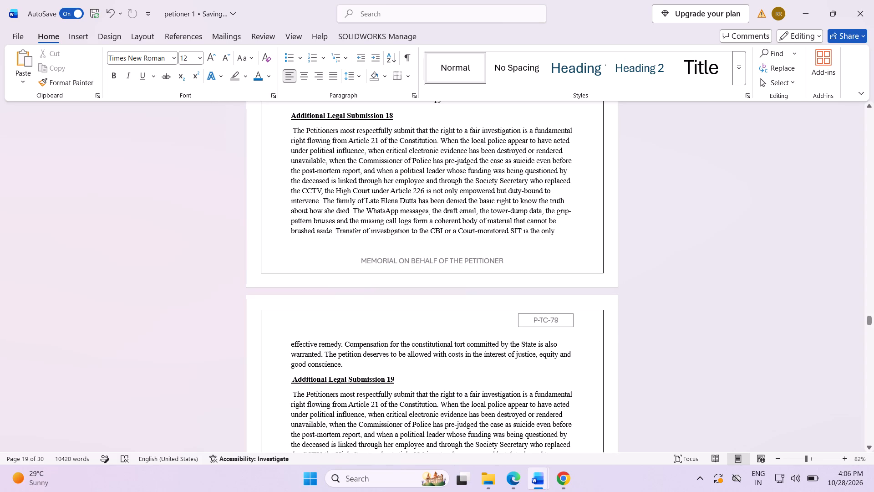
pyautogui.scroll(4, 355, 164)
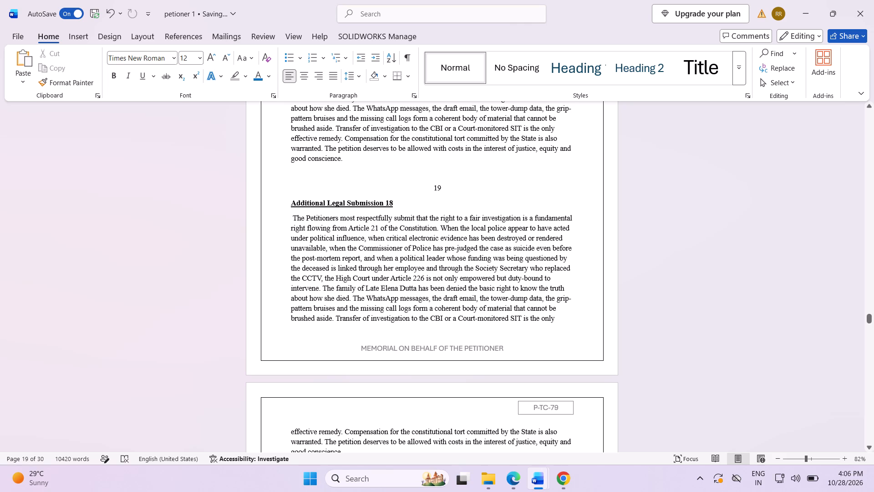
pyautogui.scroll(-2, 328, 208)
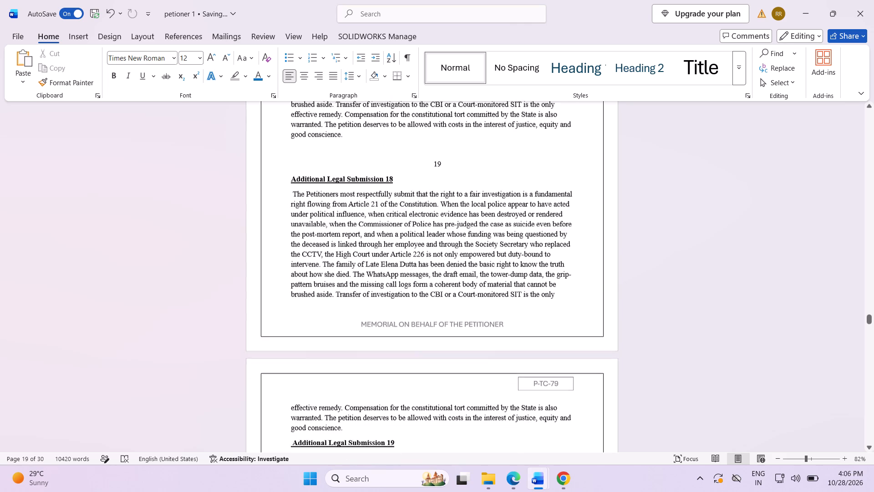
pyautogui.scroll(-1, 328, 208)
pyautogui.scroll(3, 328, 208)
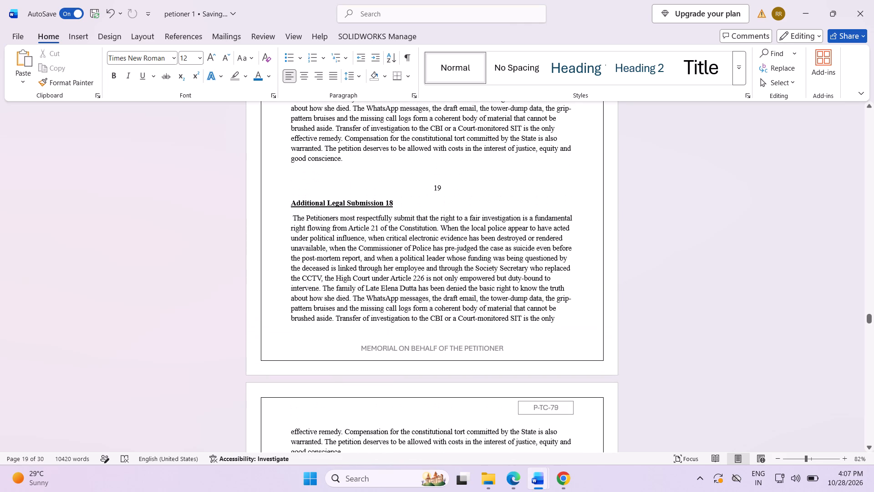
pyautogui.scroll(-1, 328, 208)
pyautogui.scroll(16, 384, 238)
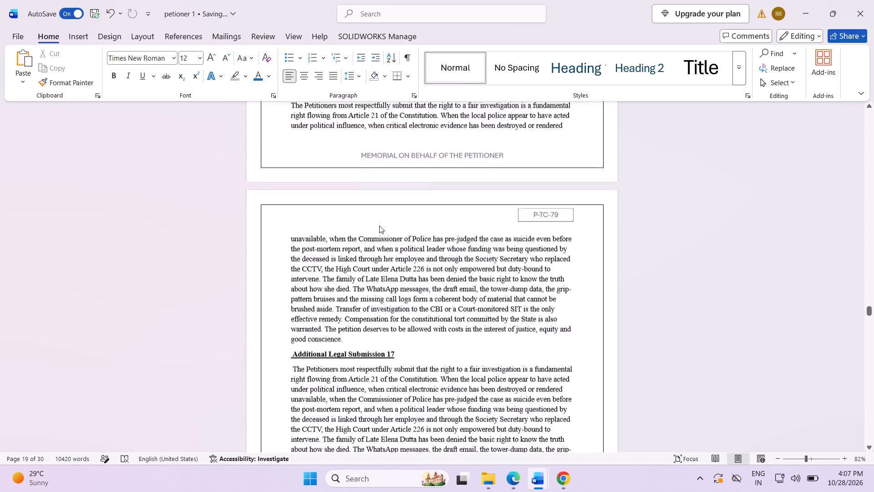
pyautogui.scroll(7, 379, 225)
pyautogui.scroll(-1, 379, 225)
pyautogui.scroll(5, 379, 225)
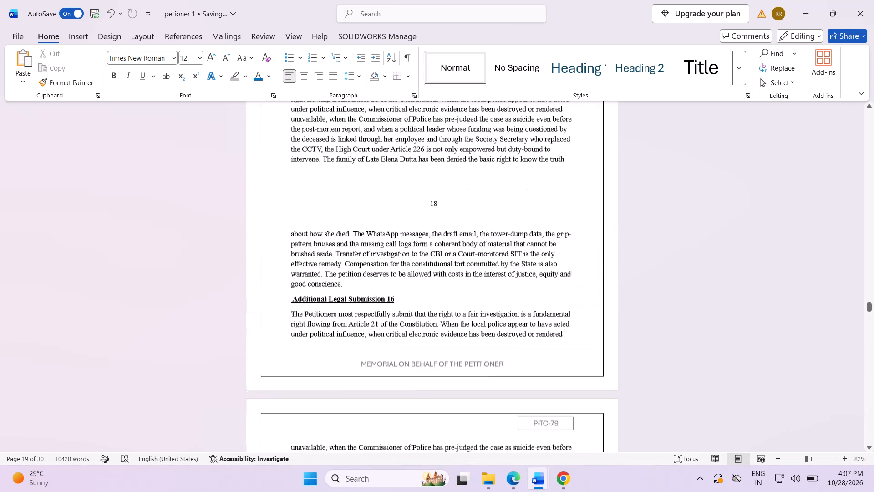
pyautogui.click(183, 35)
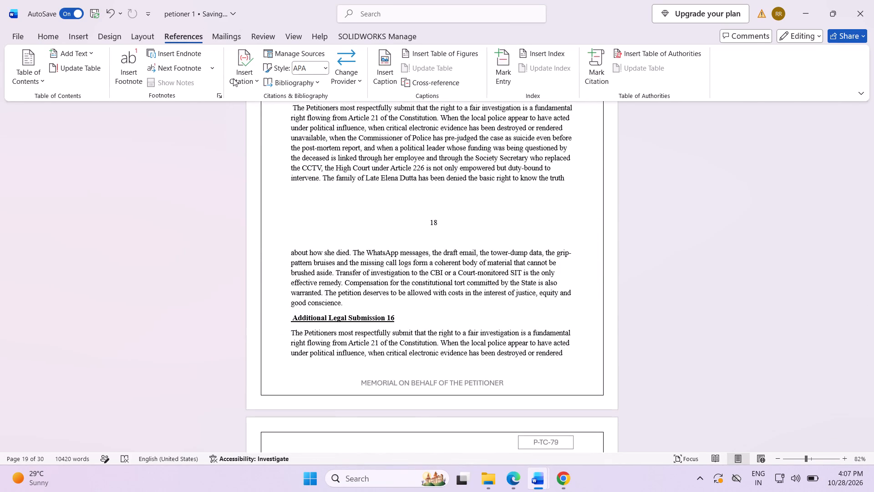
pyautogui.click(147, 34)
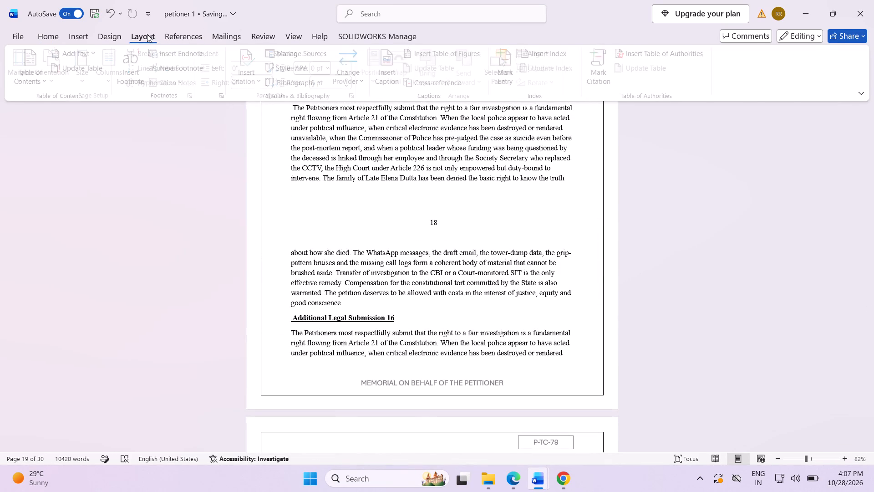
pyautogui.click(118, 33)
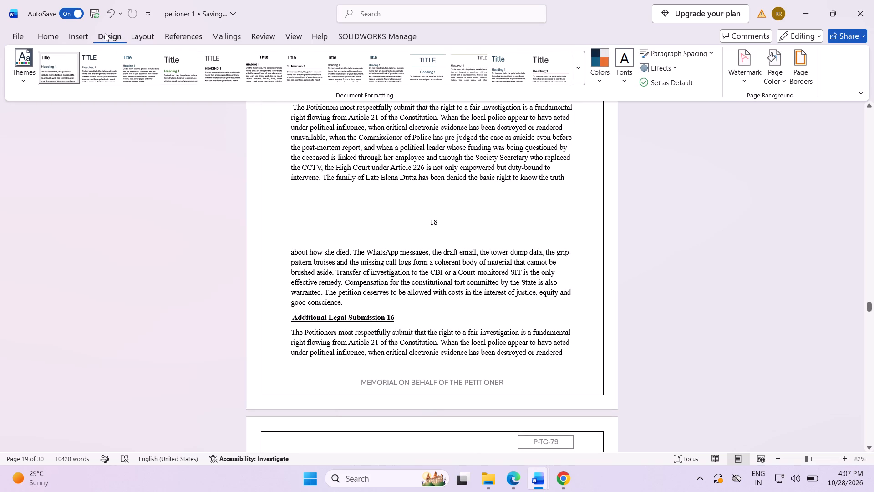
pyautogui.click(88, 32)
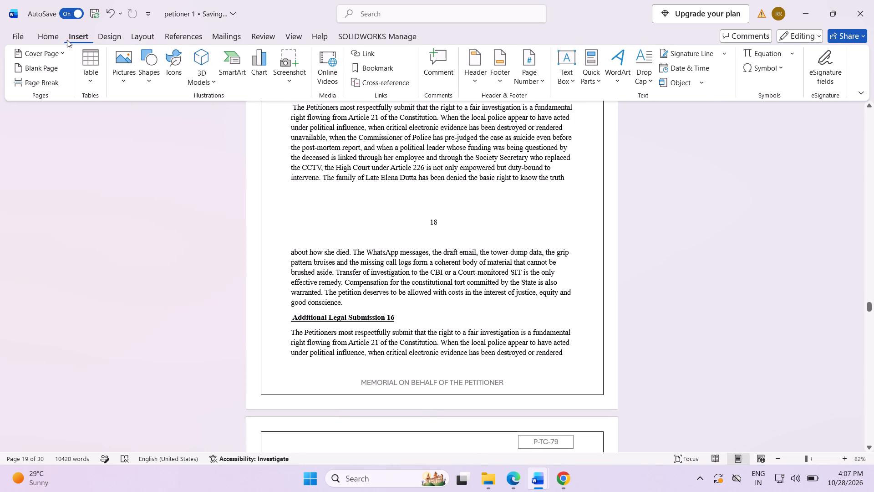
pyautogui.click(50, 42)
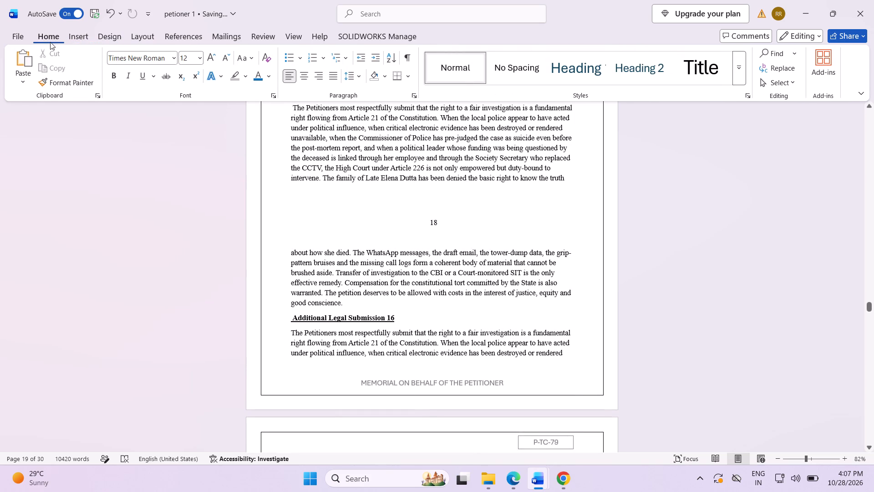
# Display the page thumbnails and look through them for the pages holding the Additional Legal Submission sections.
pyautogui.click(23, 39)
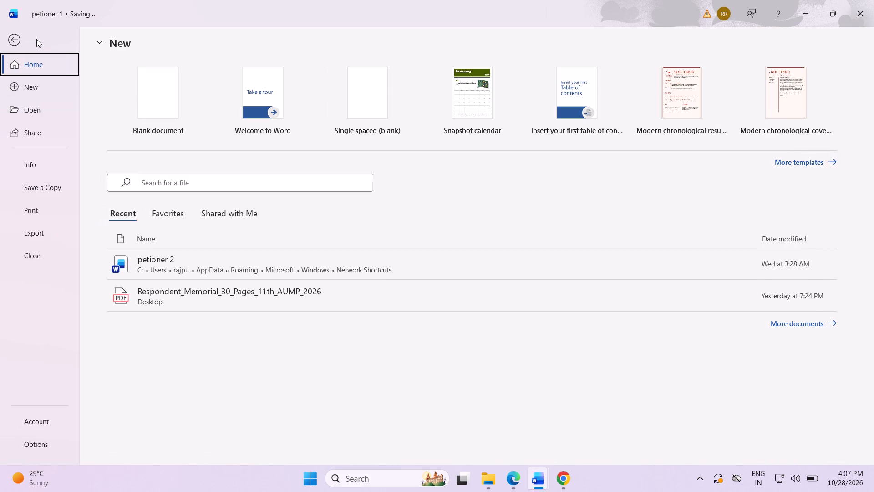
pyautogui.click(11, 36)
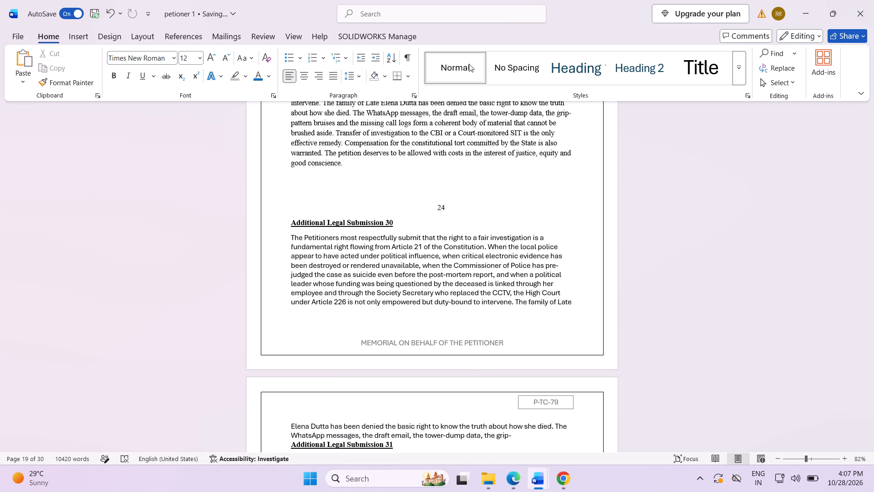
pyautogui.click(305, 32)
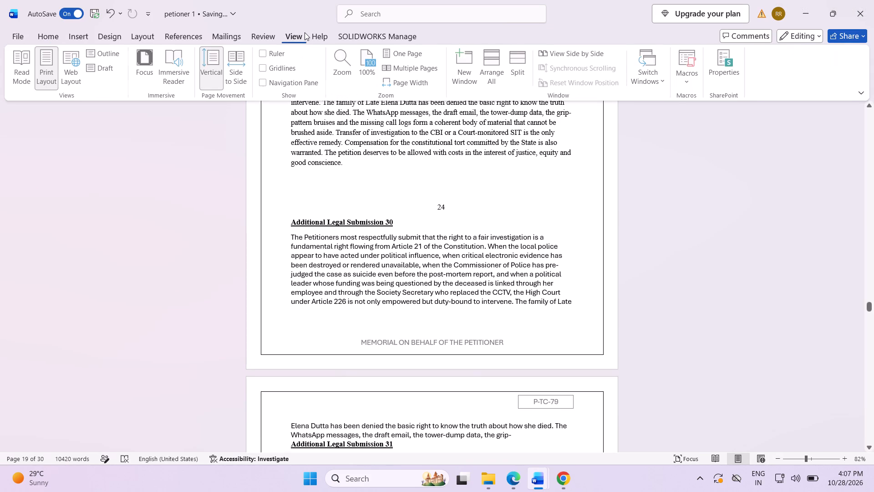
pyautogui.click(295, 31)
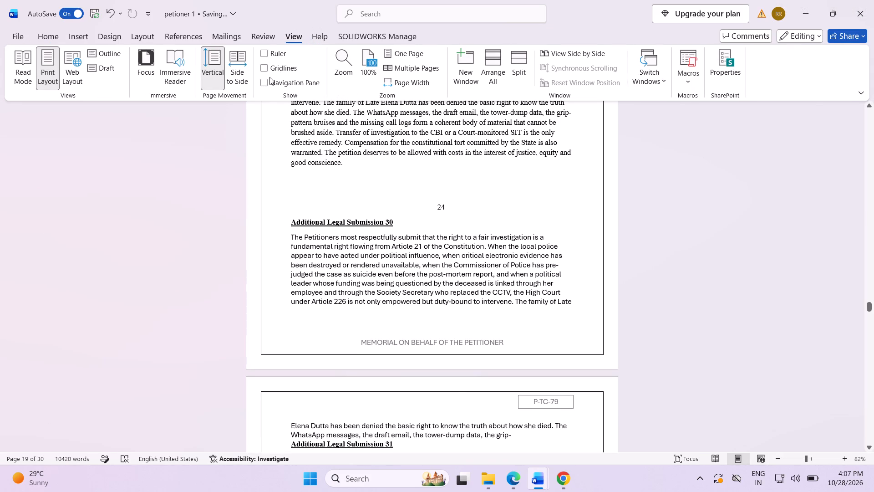
pyautogui.click(263, 83)
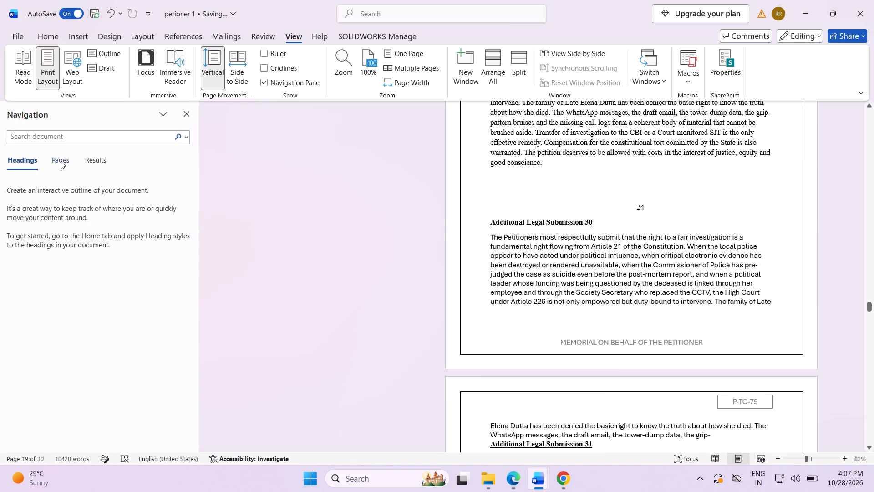
pyautogui.click(61, 161)
pyautogui.scroll(7, 320, 264)
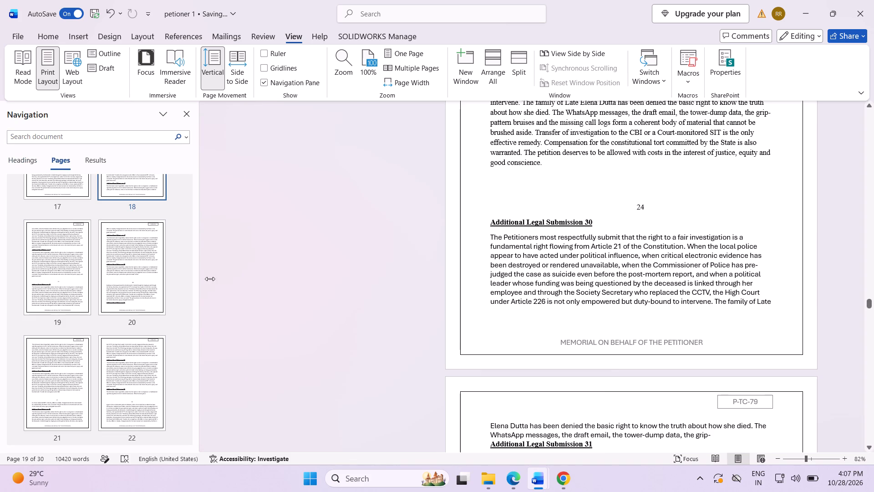
pyautogui.scroll(10, 210, 279)
pyautogui.scroll(5, 873, 266)
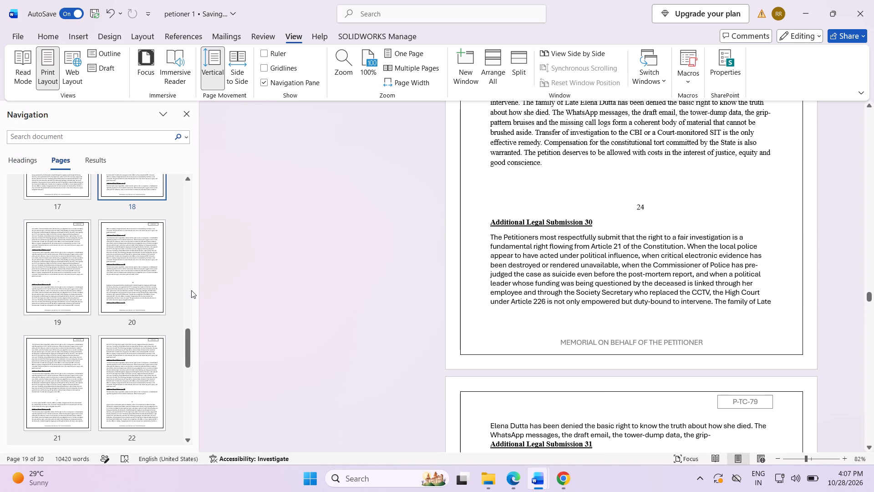
pyautogui.moveTo(191, 285); pyautogui.dragTo(191, 250)
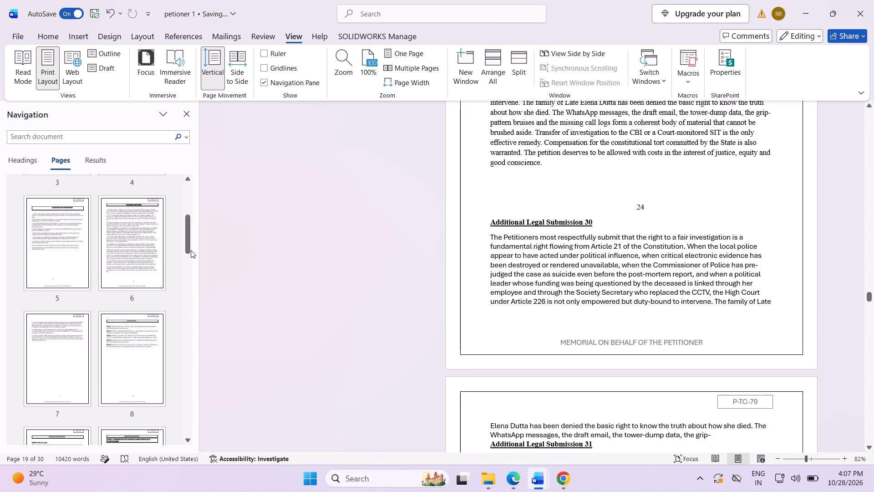
pyautogui.moveTo(191, 250); pyautogui.dragTo(189, 319)
pyautogui.click(185, 312)
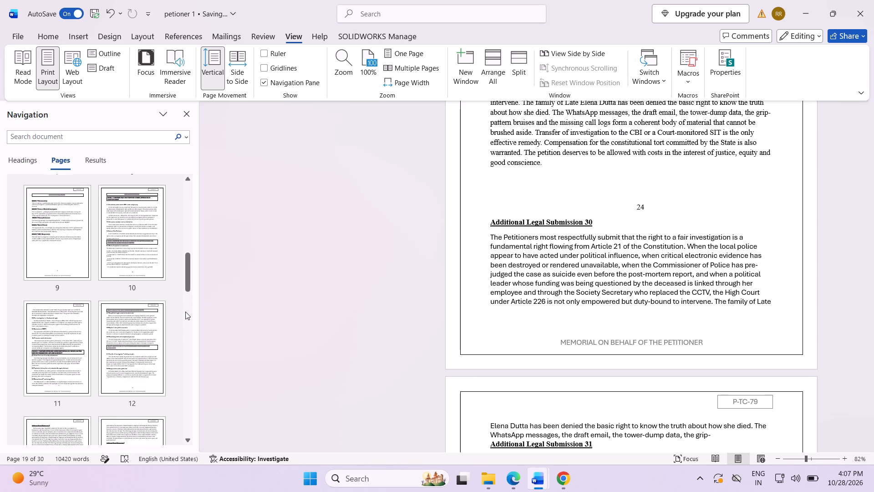
pyautogui.click(192, 305)
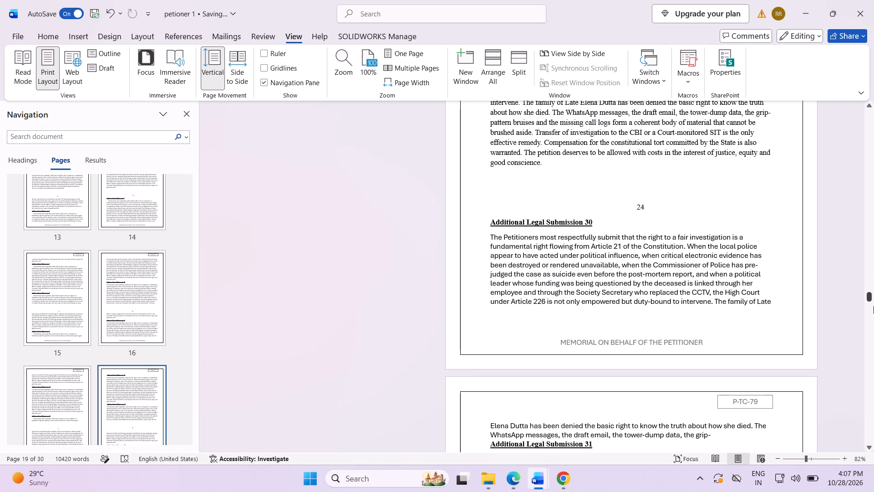
pyautogui.moveTo(867, 296); pyautogui.dragTo(866, 209)
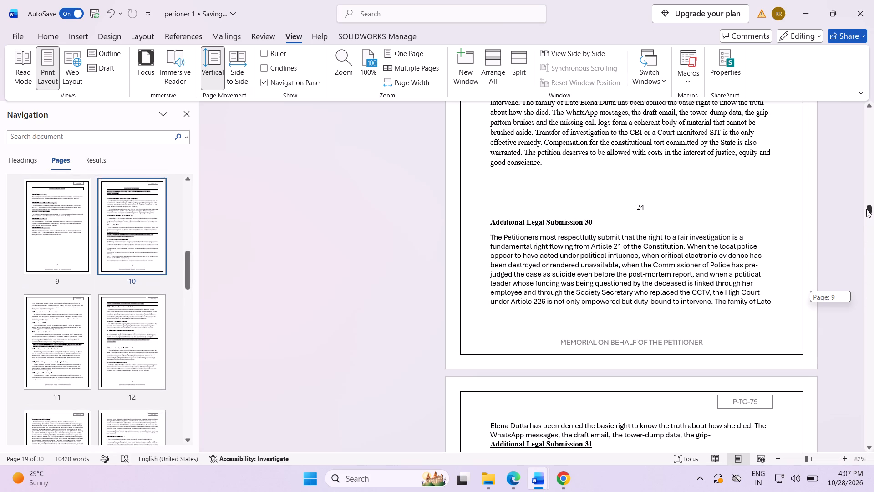
pyautogui.moveTo(866, 209); pyautogui.dragTo(864, 243)
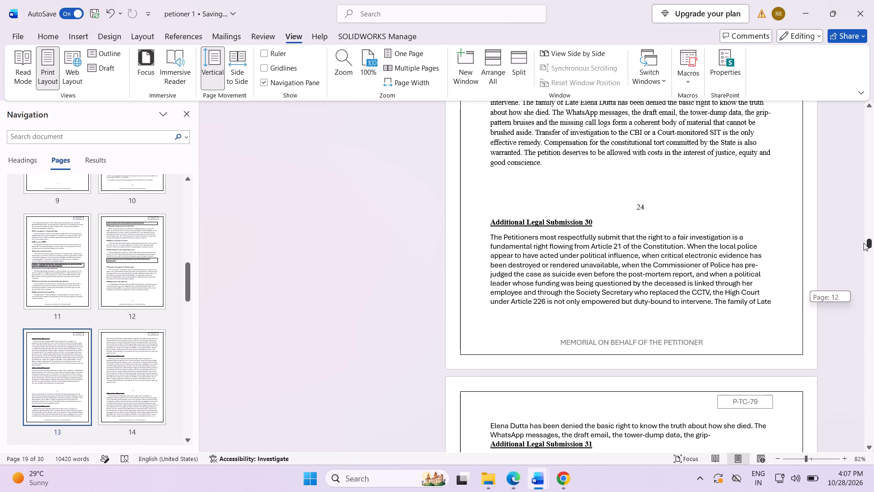
pyautogui.moveTo(864, 243); pyautogui.dragTo(863, 274)
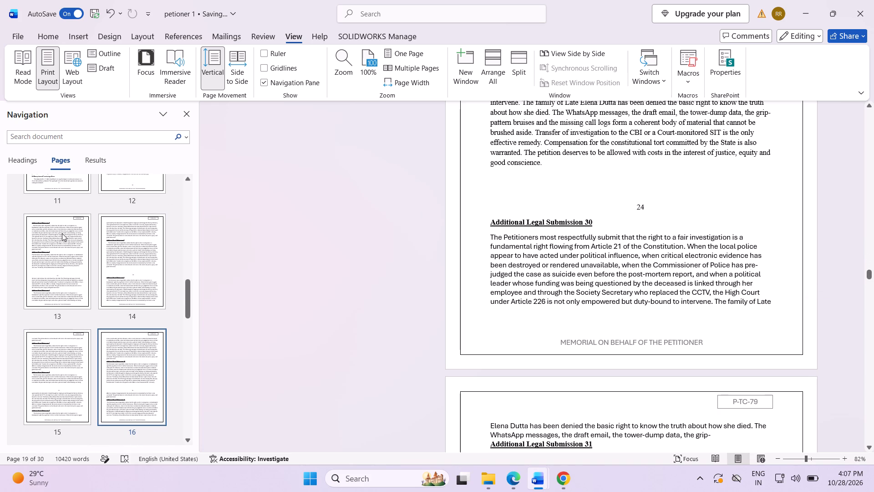
# Delete the "Additional Legal Submission 2" heading at the start of page 13, up to its first body paragraph.
pyautogui.click(70, 242)
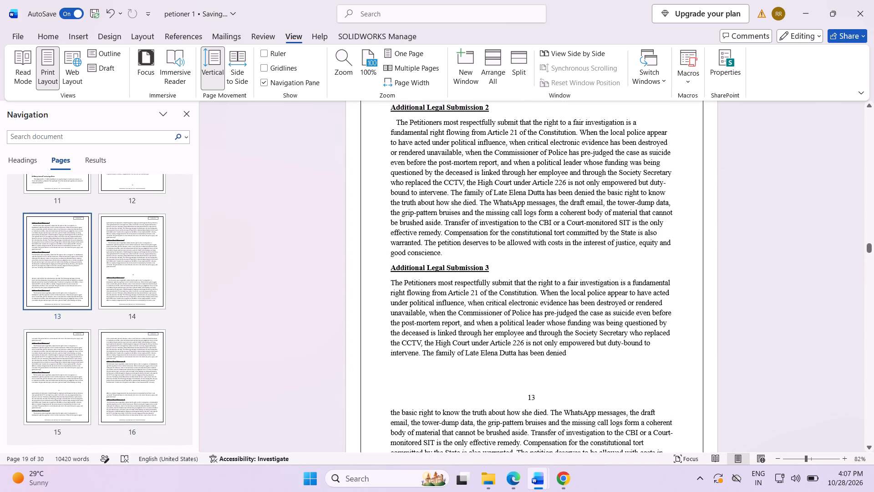
pyautogui.scroll(1, 734, 197)
pyautogui.scroll(13, 748, 232)
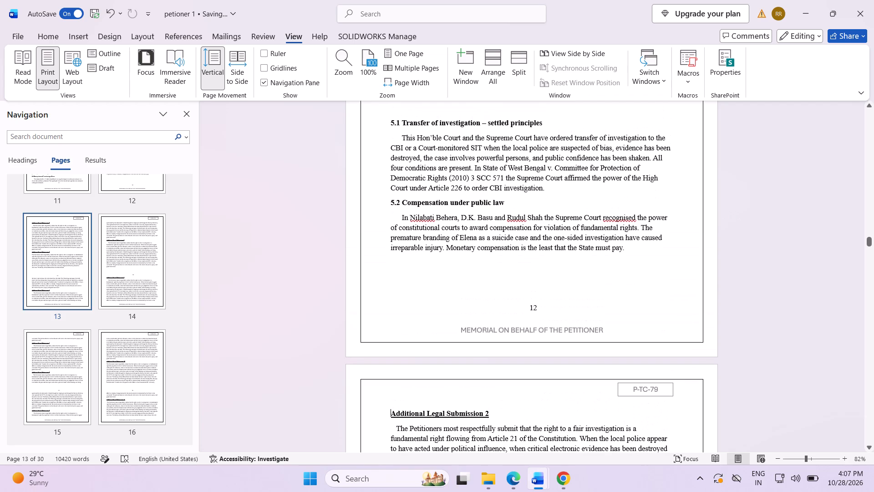
pyautogui.scroll(-12, 724, 216)
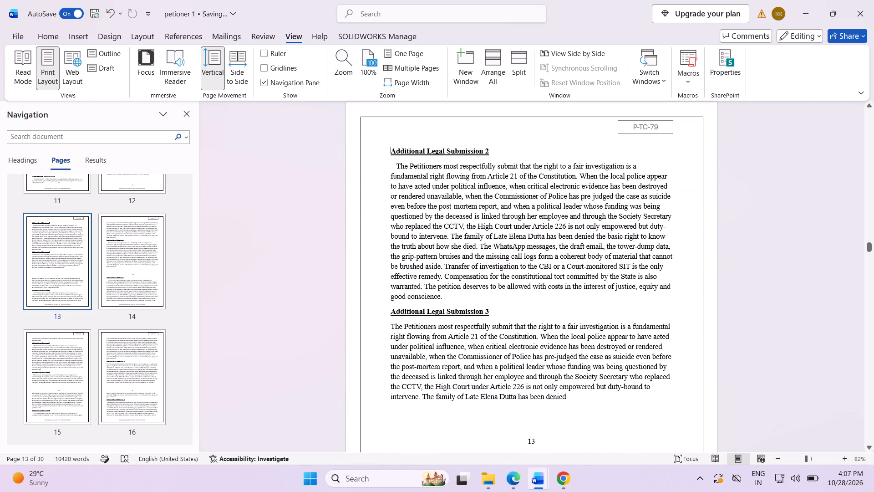
pyautogui.click(47, 255)
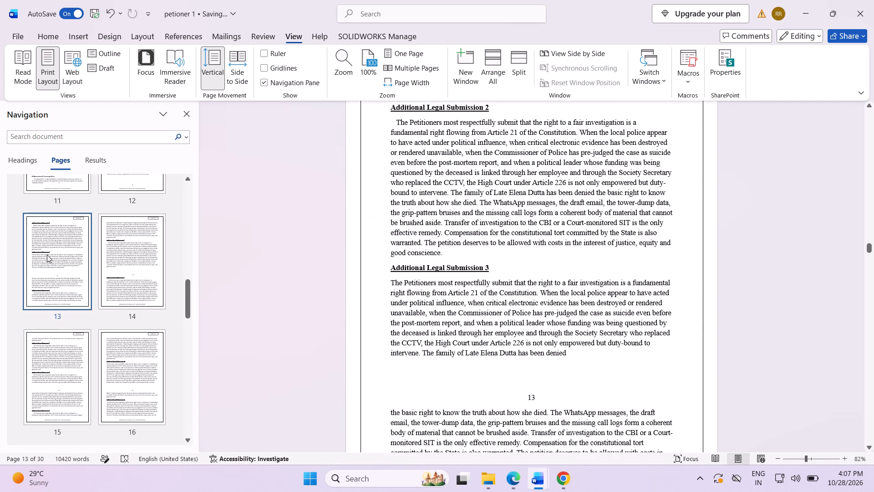
pyautogui.press('Delete')
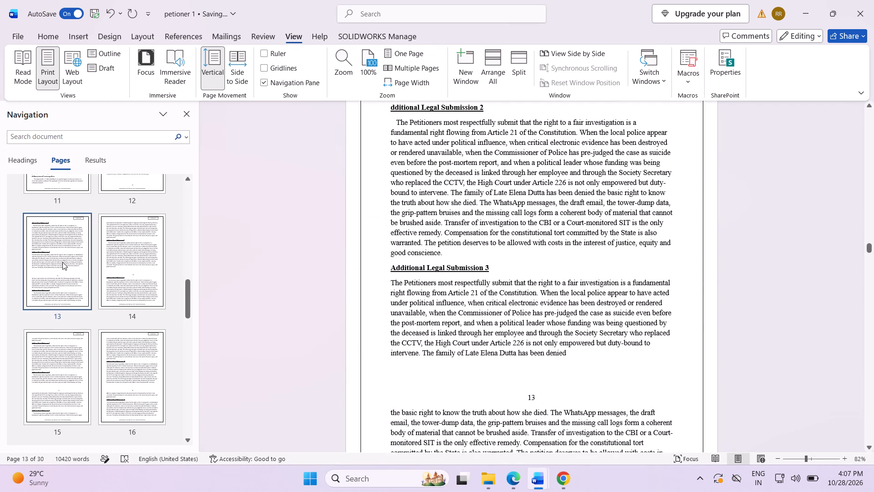
pyautogui.press('Delete')
pyautogui.press('Delete')
pyautogui.press('Delete')
pyautogui.press('Delete')
pyautogui.press('Delete')
pyautogui.press('Delete')
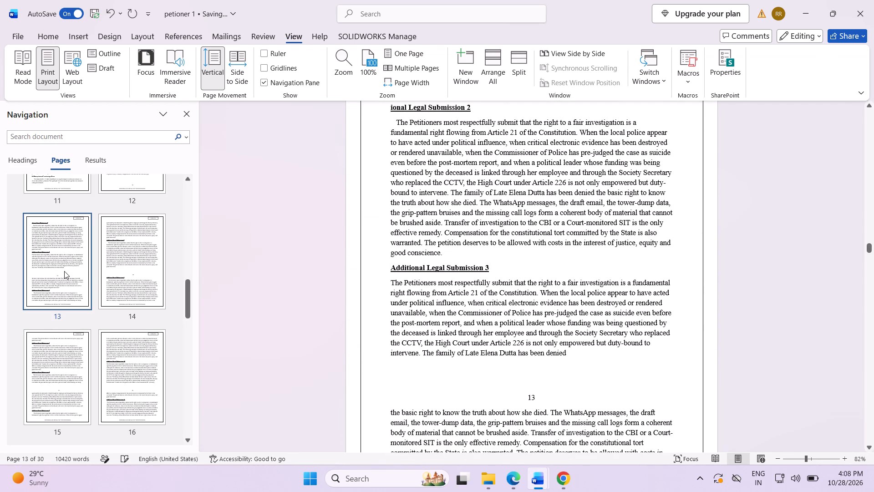
pyautogui.click(65, 272)
pyautogui.press('Delete')
pyautogui.press('Delete')
pyautogui.press('Delete')
pyautogui.press('Delete')
pyautogui.press('Delete')
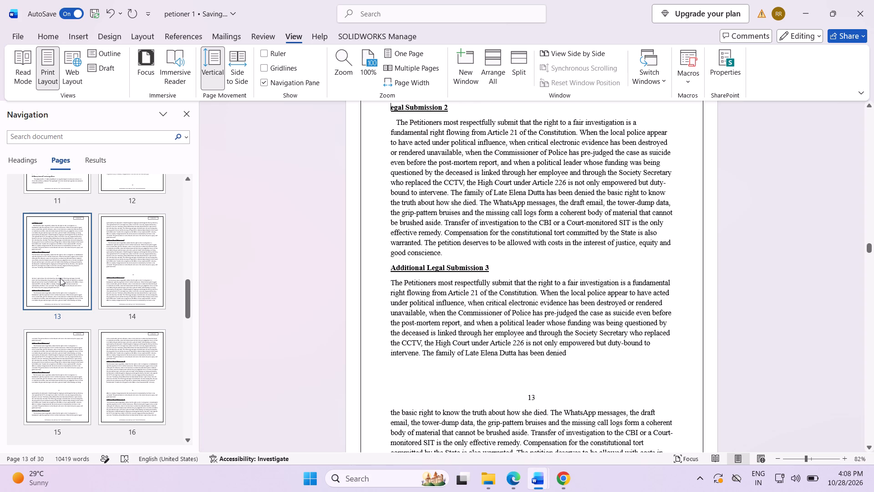
pyautogui.press('Delete')
pyautogui.doubleClick(61, 278)
pyautogui.press('Delete')
pyautogui.press('Delete')
pyautogui.press('Delete')
pyautogui.press('Delete')
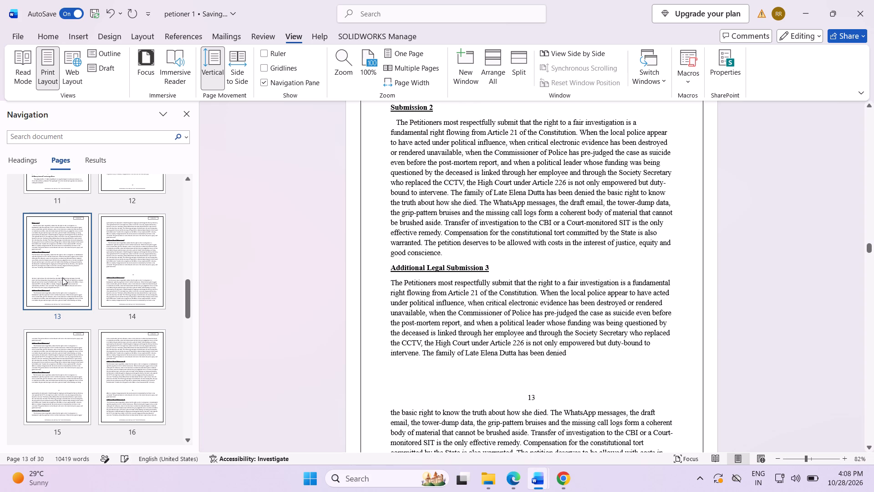
pyautogui.press('Delete')
pyautogui.press('Delete')
pyautogui.press('Delete')
pyautogui.press('Delete')
pyautogui.press('Delete')
pyautogui.press('Delete')
pyautogui.press('Delete')
pyautogui.press('Delete')
pyautogui.press('Delete')
pyautogui.press('Delete')
pyautogui.press('Delete')
pyautogui.press('Delete')
pyautogui.press('Delete')
pyautogui.press('Delete')
pyautogui.press('Delete')
pyautogui.press('Delete')
pyautogui.press('Delete')
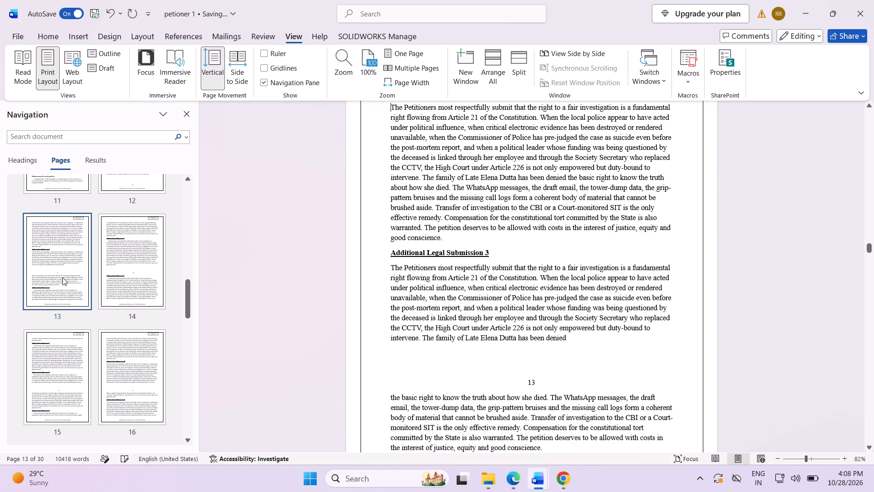
# Delete the characters before "ced the CCTV" at the start of page 14 and hide the page thumbnails.
pyautogui.click(146, 252)
pyautogui.press('Delete')
pyautogui.press('Delete')
pyautogui.press('Delete')
pyautogui.press('Delete')
pyautogui.press('Delete')
pyautogui.press('Delete')
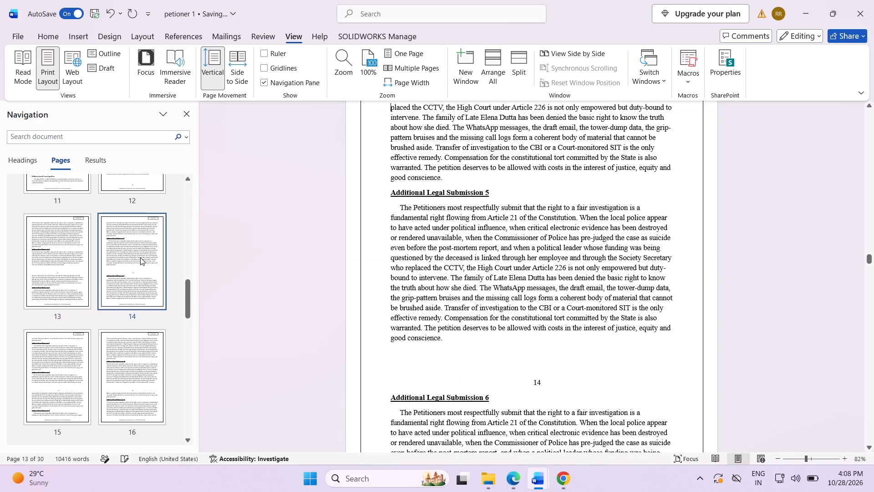
pyautogui.press('Delete')
pyautogui.press('Delete')
pyautogui.press('Delete')
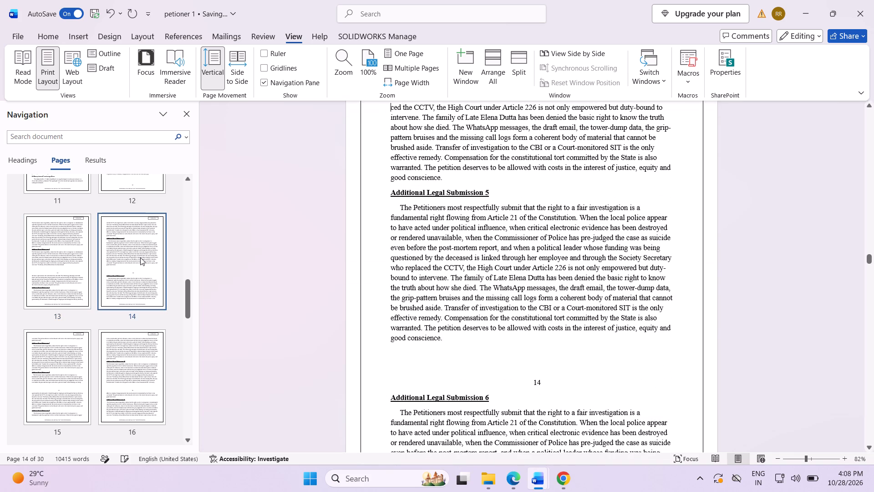
pyautogui.scroll(4, 363, 275)
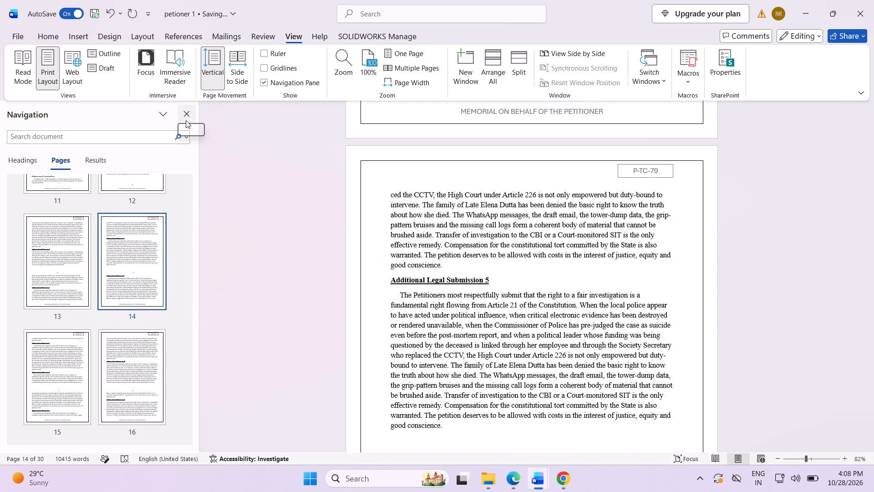
pyautogui.click(183, 118)
# Delete the repetitive submission text from the start of page 13 through Additional Legal Submission 30, stopping before the Additional Legal Submission 31 heading.
pyautogui.scroll(5, 539, 241)
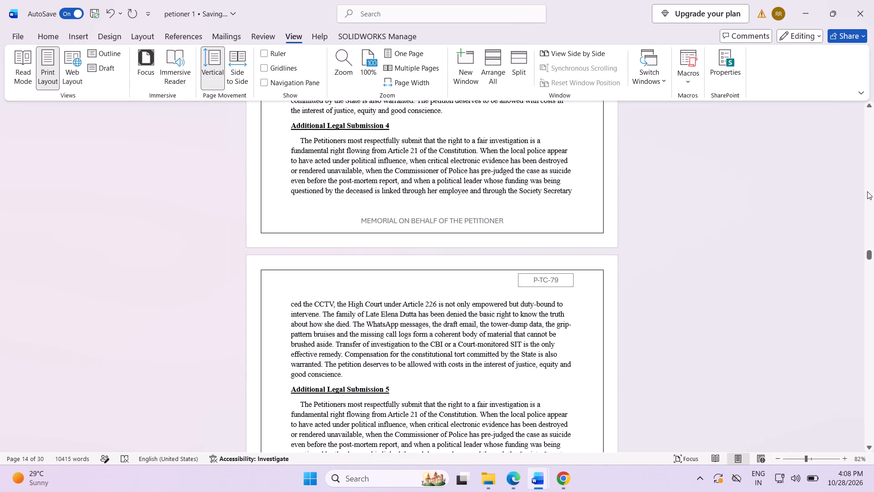
pyautogui.scroll(11, 477, 209)
pyautogui.scroll(10, 477, 209)
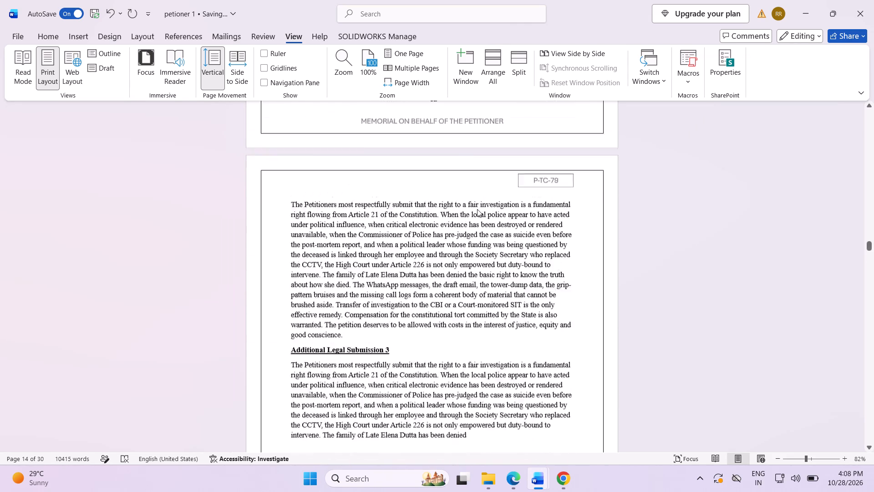
pyautogui.scroll(12, 477, 209)
pyautogui.scroll(-15, 477, 209)
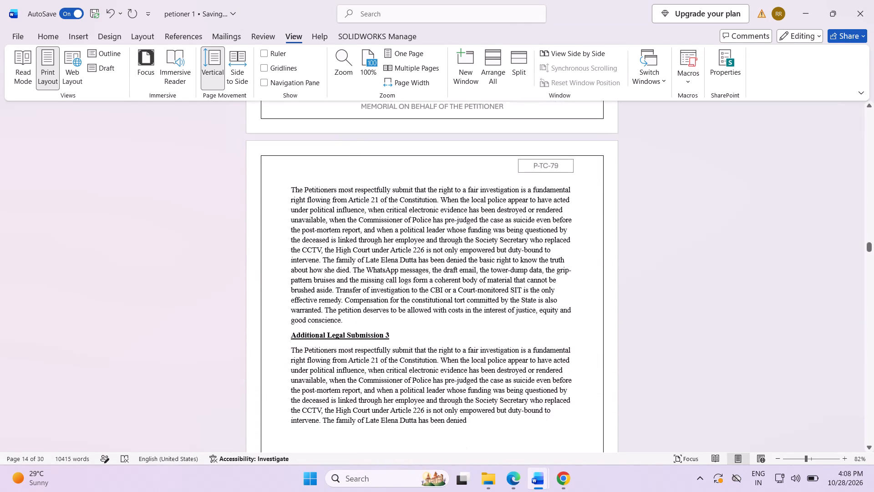
pyautogui.scroll(-2, 477, 209)
pyautogui.moveTo(283, 115); pyautogui.dragTo(643, 491)
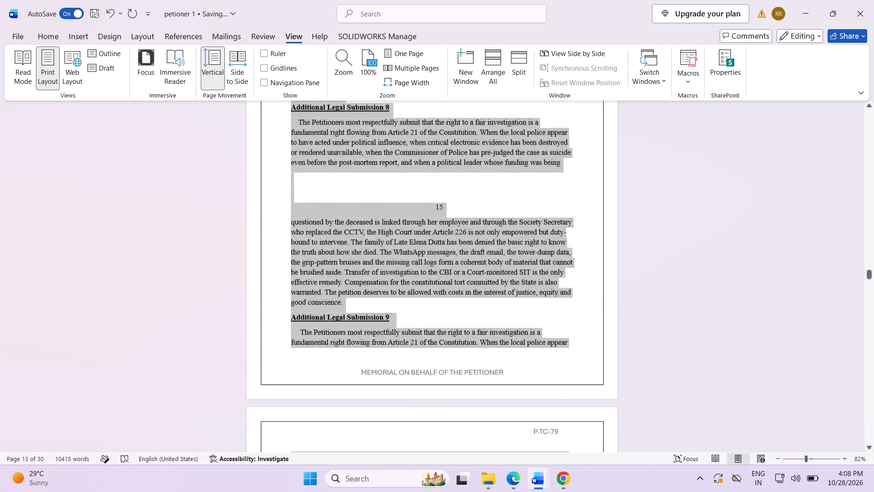
pyautogui.moveTo(643, 491); pyautogui.dragTo(645, 491)
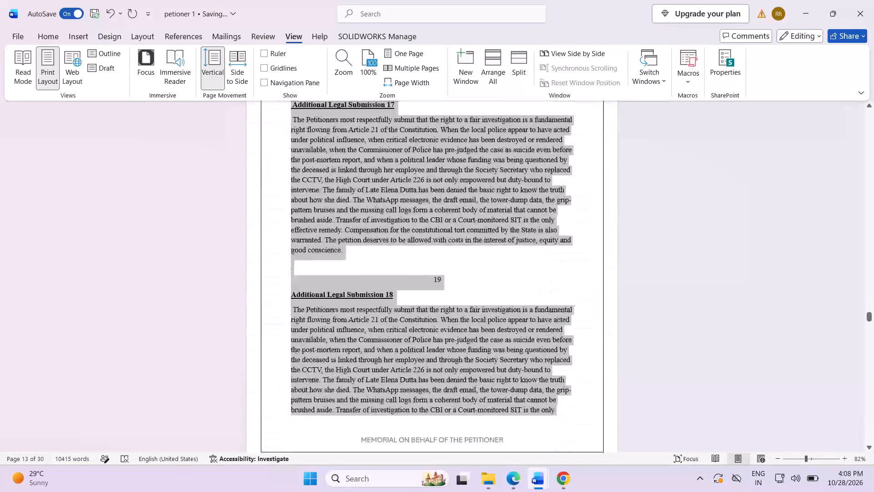
pyautogui.moveTo(645, 491); pyautogui.dragTo(714, 491)
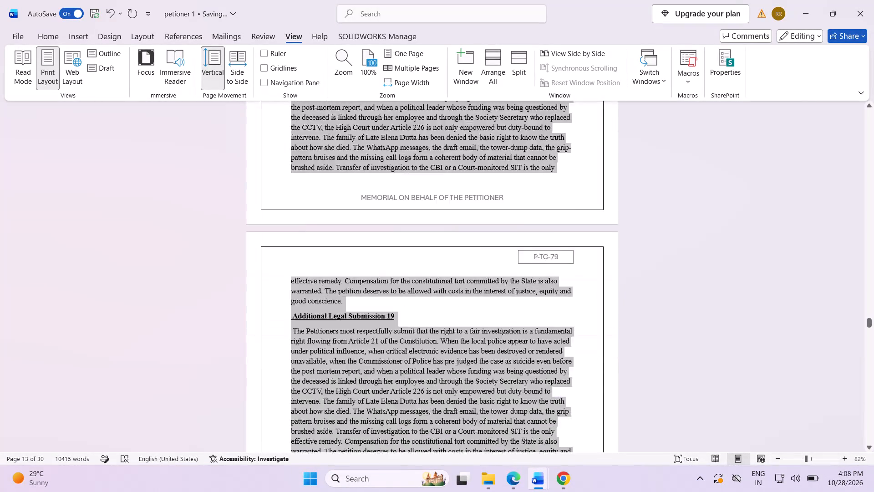
pyautogui.moveTo(714, 491); pyautogui.dragTo(677, 367)
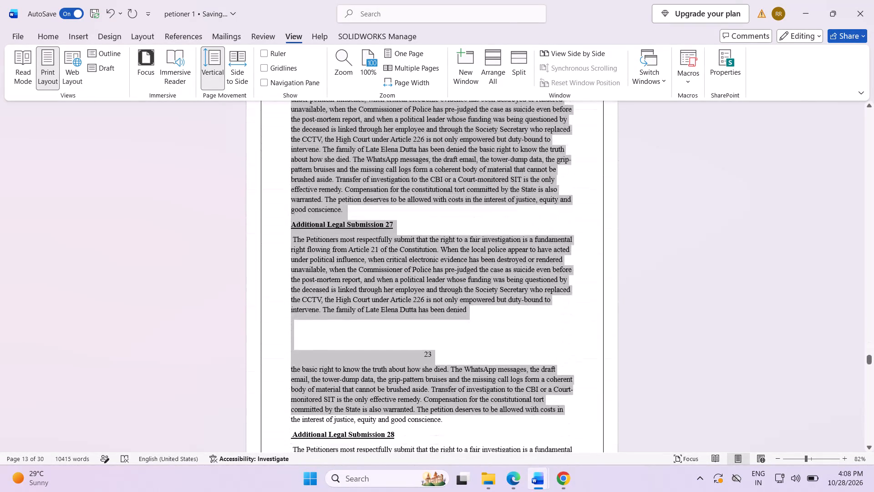
pyautogui.moveTo(677, 367); pyautogui.dragTo(731, 491)
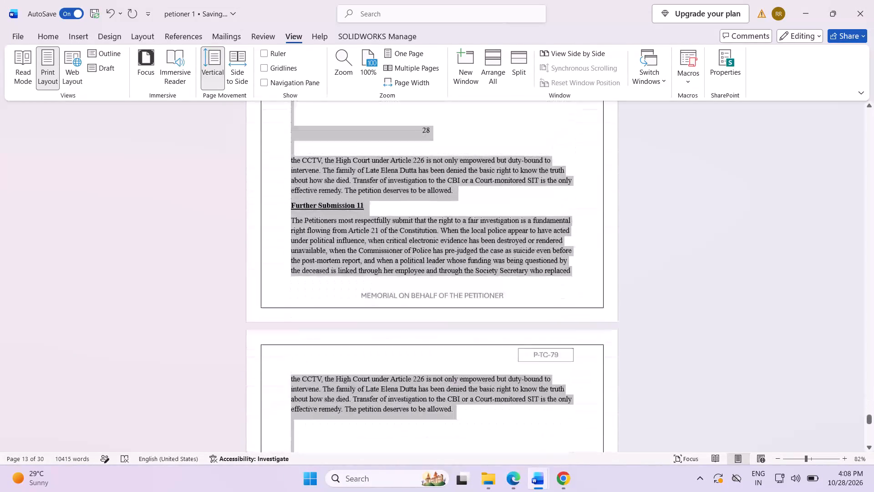
pyautogui.moveTo(731, 491); pyautogui.dragTo(650, 0)
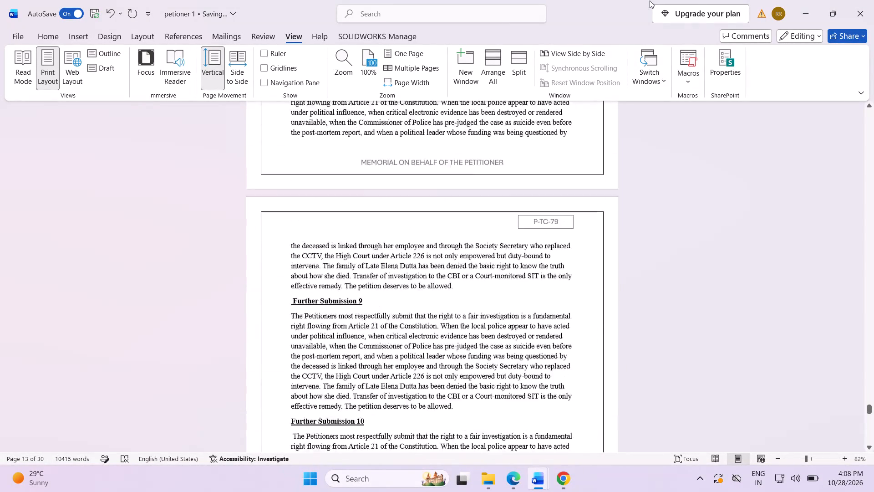
pyautogui.moveTo(650, 0); pyautogui.dragTo(569, 0)
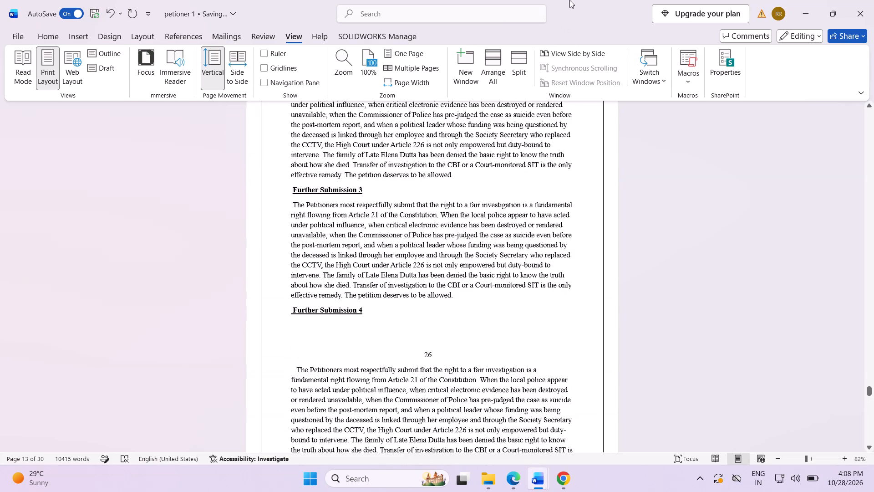
pyautogui.moveTo(569, 0); pyautogui.dragTo(548, 323)
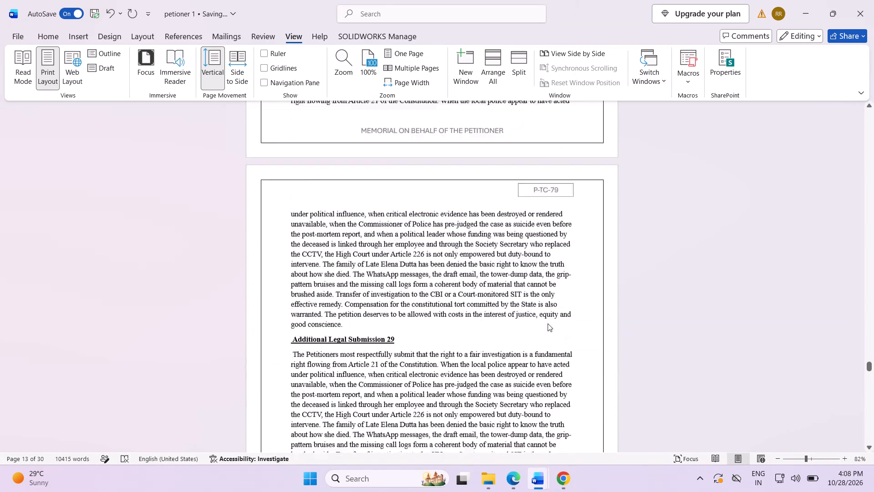
pyautogui.moveTo(548, 323); pyautogui.dragTo(577, 404)
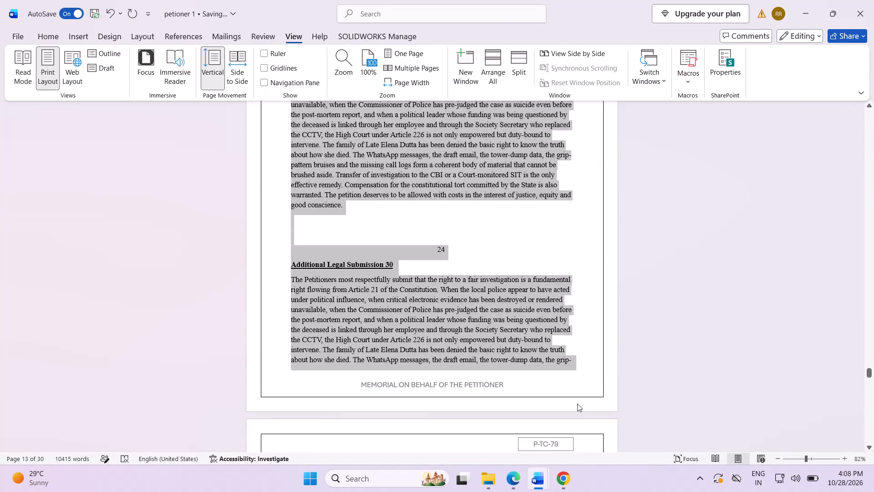
pyautogui.moveTo(577, 404); pyautogui.dragTo(598, 119)
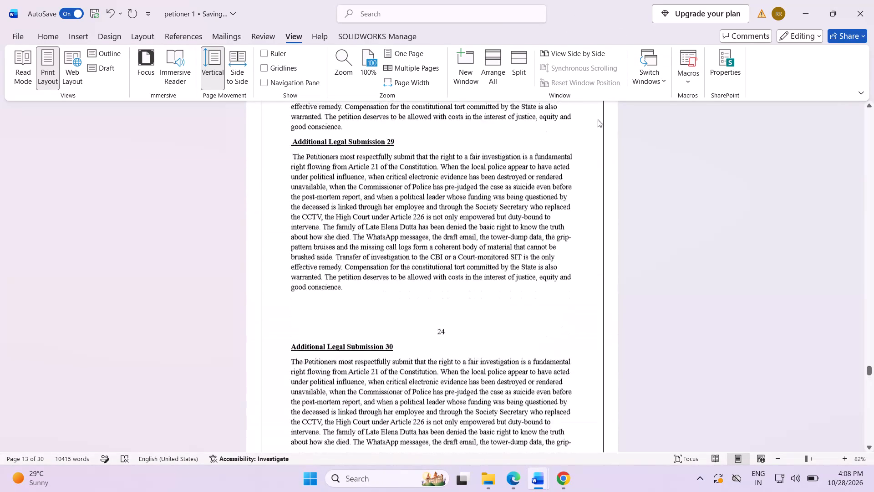
pyautogui.moveTo(598, 119); pyautogui.dragTo(600, 357)
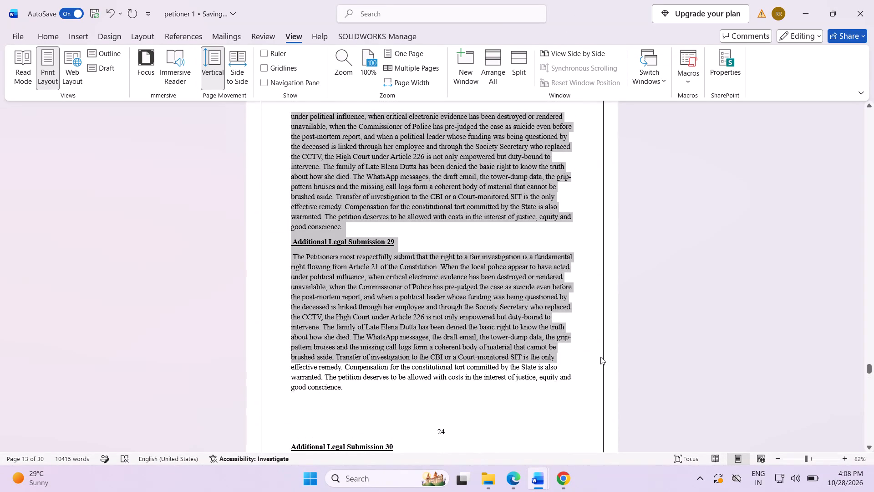
pyautogui.moveTo(600, 357); pyautogui.dragTo(632, 446)
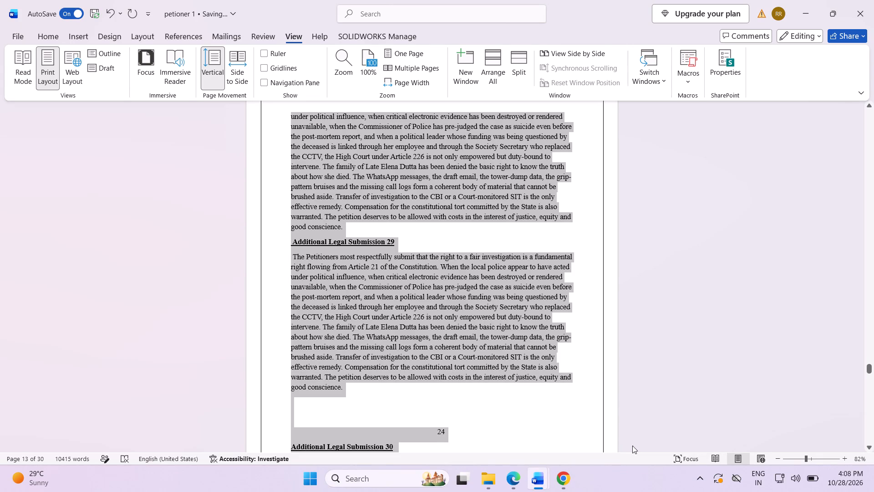
pyautogui.moveTo(632, 446); pyautogui.dragTo(606, 360)
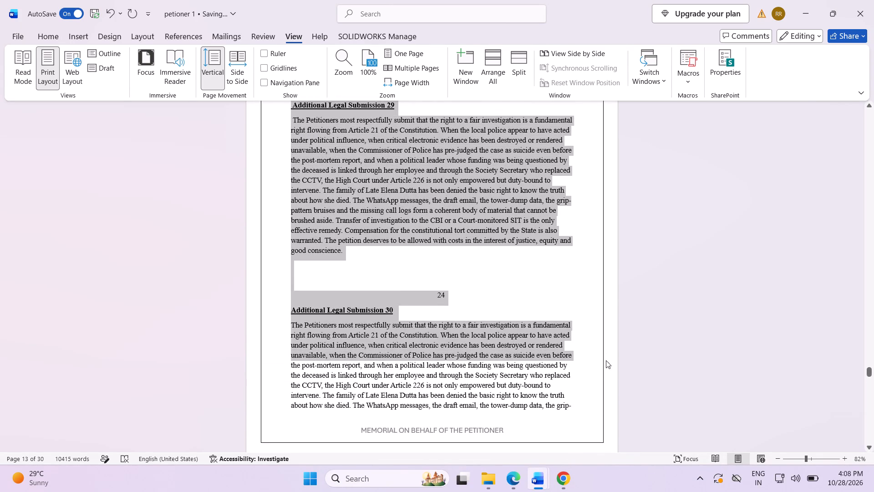
pyautogui.moveTo(606, 360); pyautogui.dragTo(617, 407)
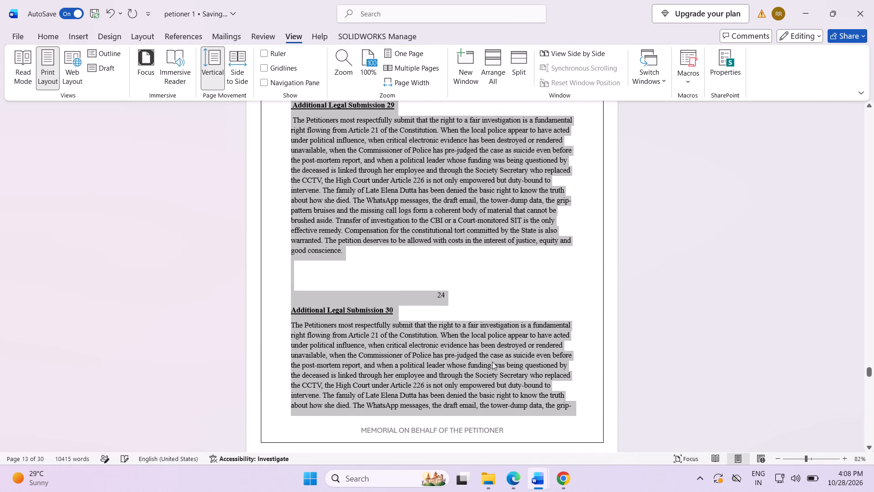
pyautogui.press('BackSpace')
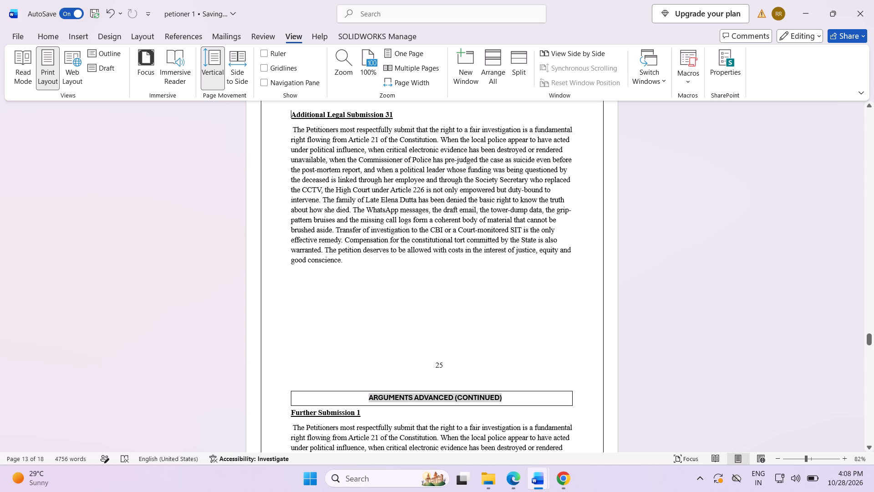
# Insert a blank page after the page number 12 line, ahead of the Additional Legal Submission 31 heading.
pyautogui.scroll(20, 479, 333)
pyautogui.scroll(4, 479, 333)
pyautogui.scroll(-15, 479, 333)
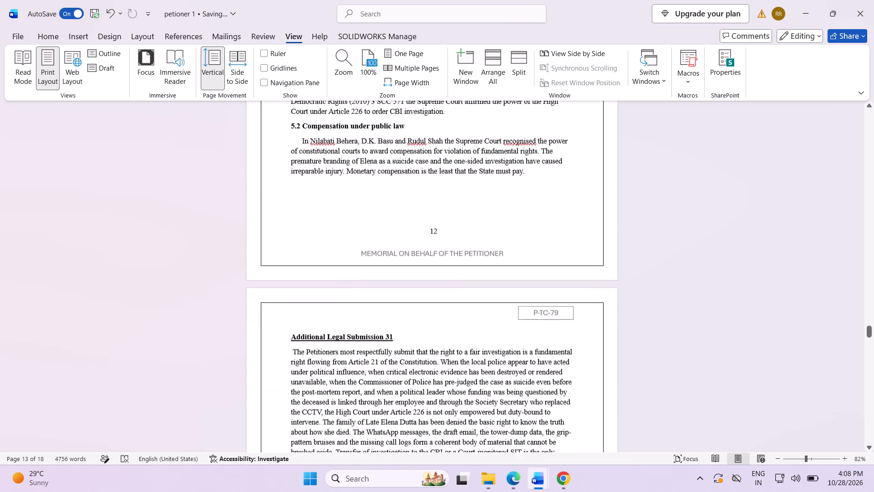
pyautogui.scroll(-3, 479, 333)
pyautogui.scroll(6, 479, 333)
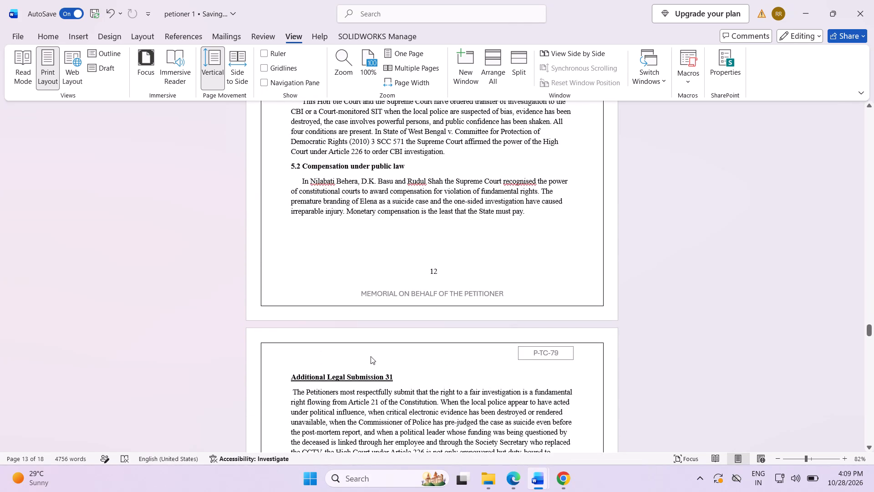
pyautogui.scroll(-4, 376, 352)
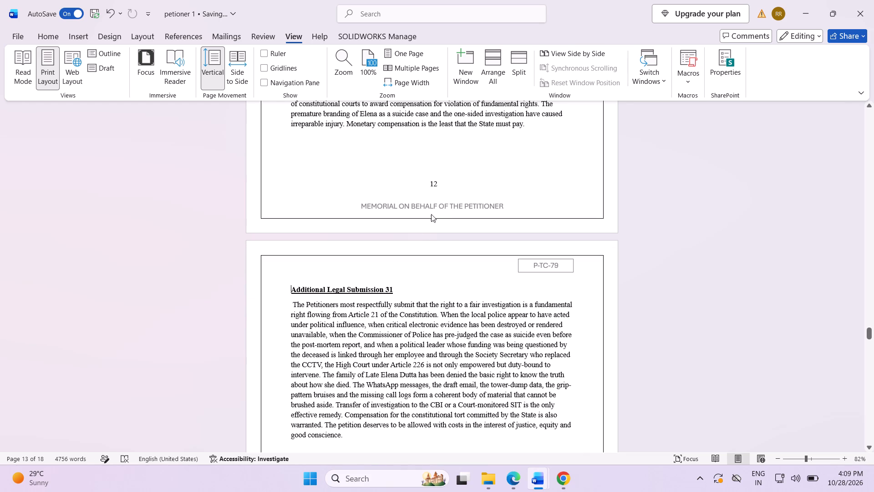
pyautogui.click(506, 183)
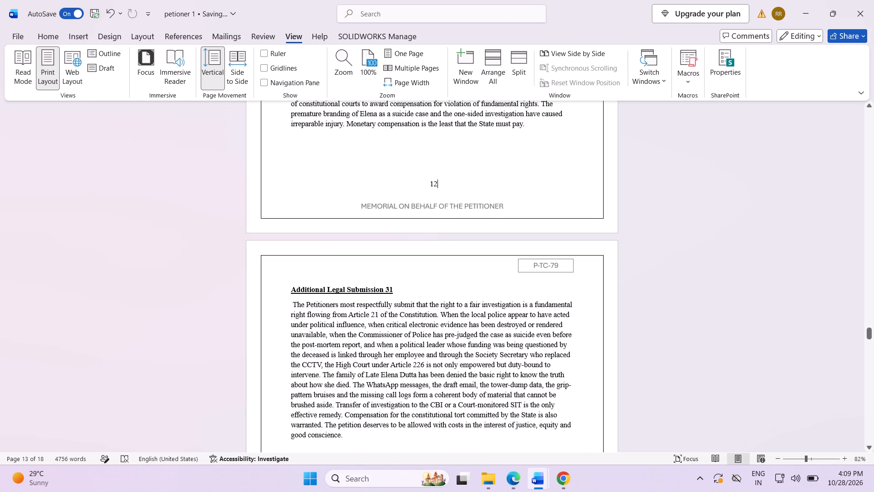
pyautogui.click(560, 183)
pyautogui.doubleClick(570, 189)
pyautogui.click(77, 33)
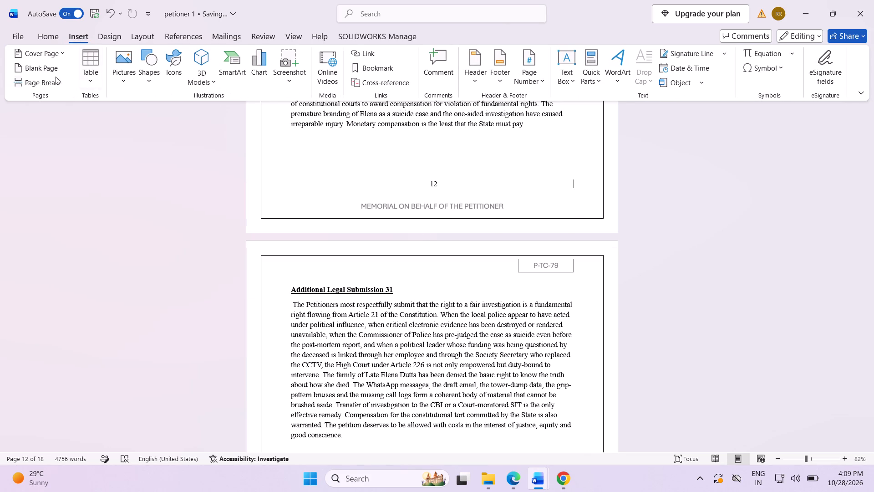
pyautogui.click(46, 71)
pyautogui.scroll(10, 410, 260)
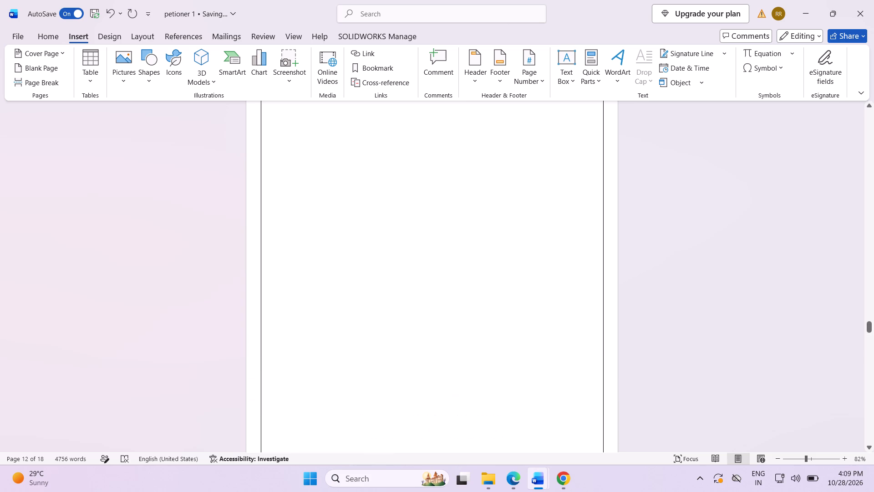
pyautogui.scroll(13, 410, 251)
pyautogui.scroll(-4, 409, 249)
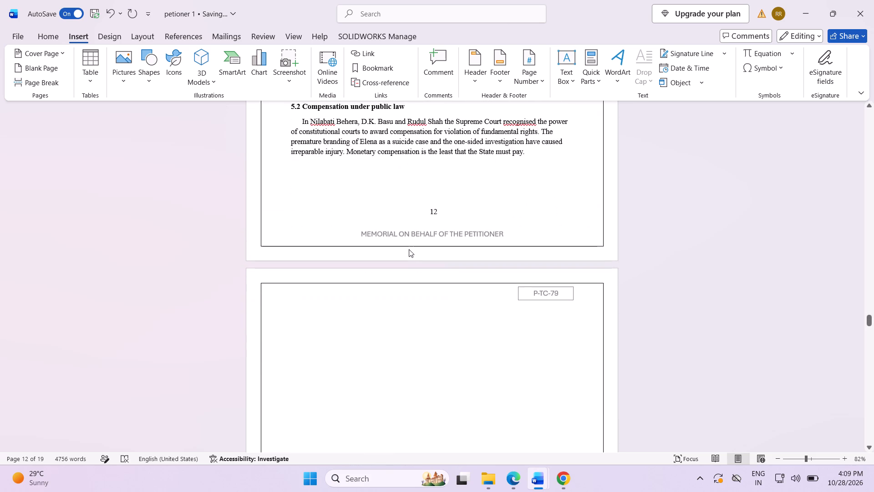
pyautogui.scroll(-20, 409, 249)
pyautogui.scroll(-13, 409, 249)
pyautogui.scroll(5, 404, 268)
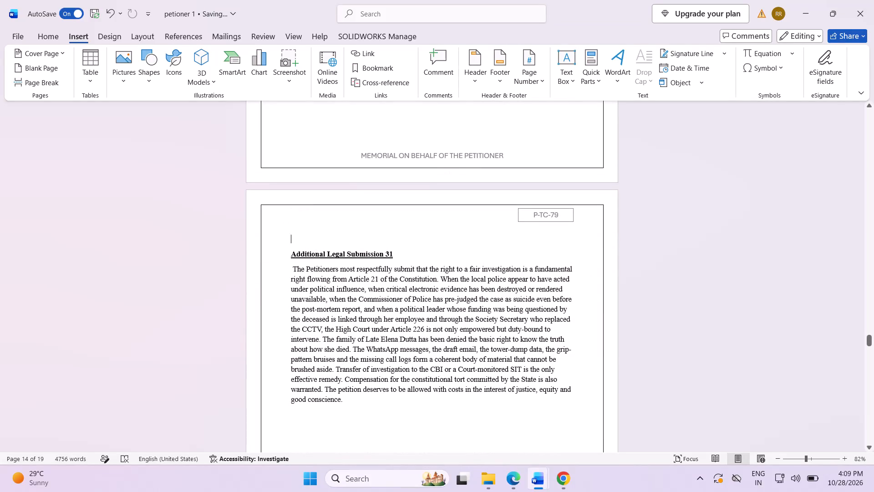
pyautogui.scroll(11, 376, 216)
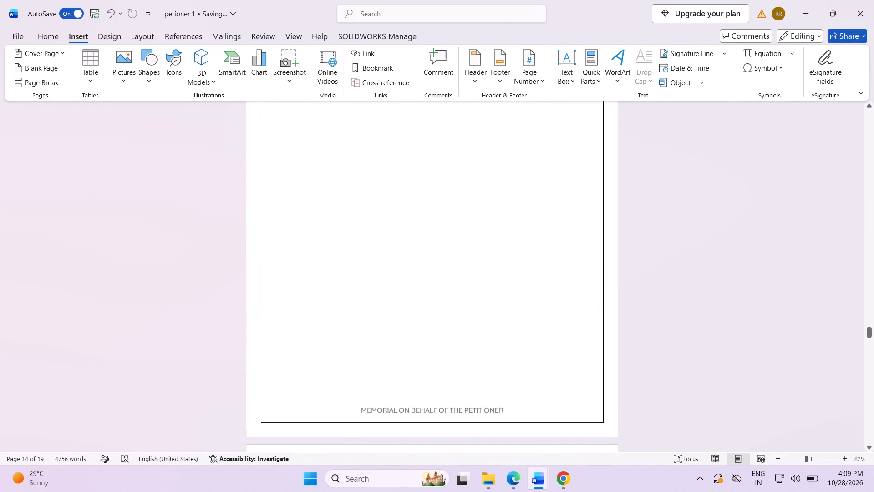
pyautogui.scroll(9, 376, 216)
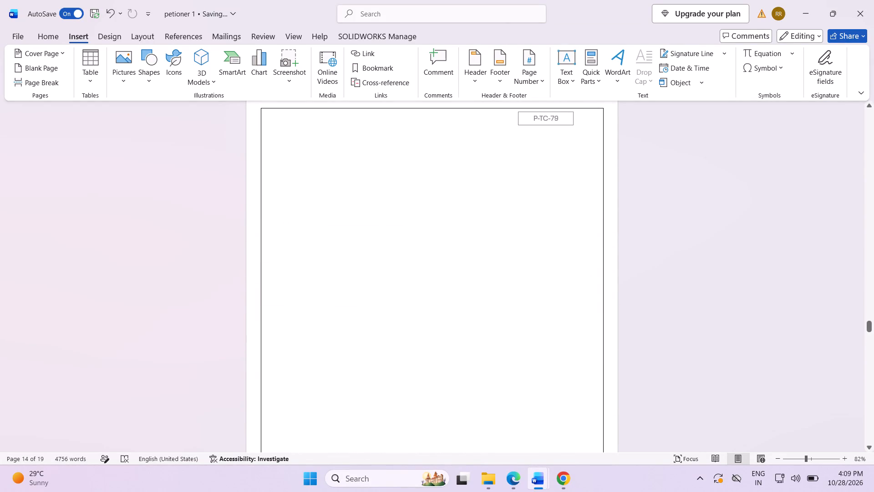
# Apply the A4 paper size from the new blank page 13.
pyautogui.click(380, 275)
pyautogui.click(118, 38)
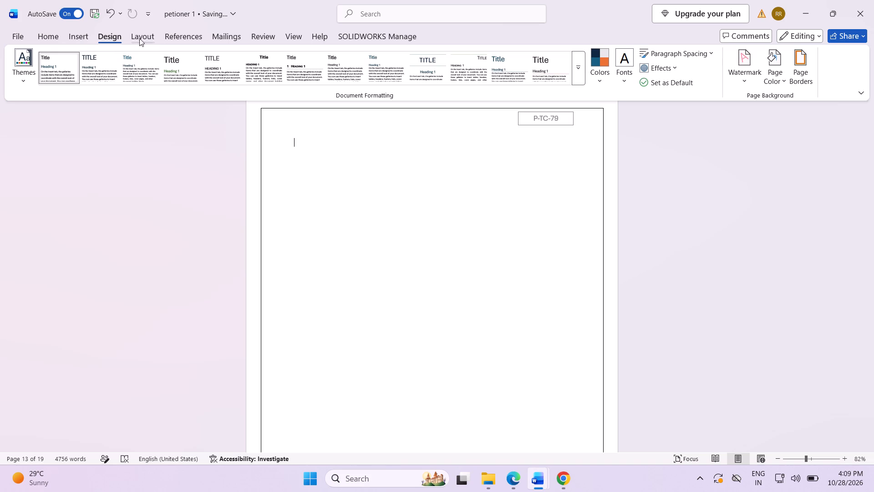
pyautogui.click(138, 37)
pyautogui.click(78, 73)
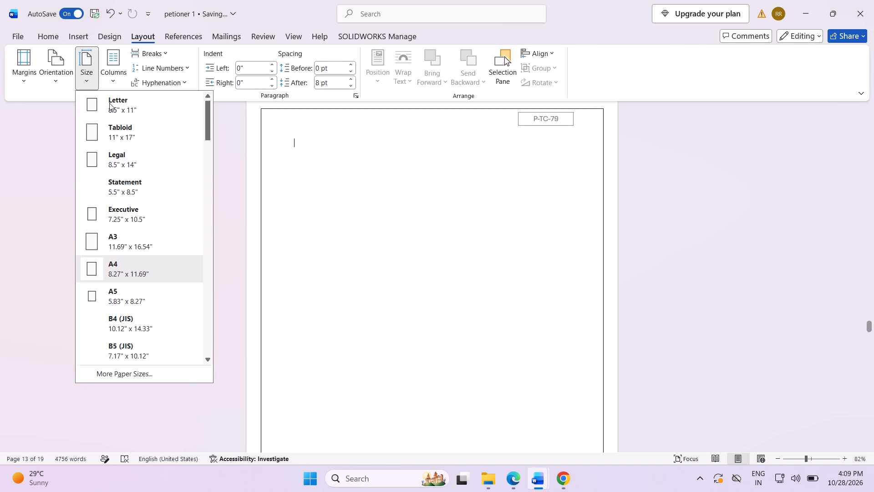
pyautogui.click(92, 269)
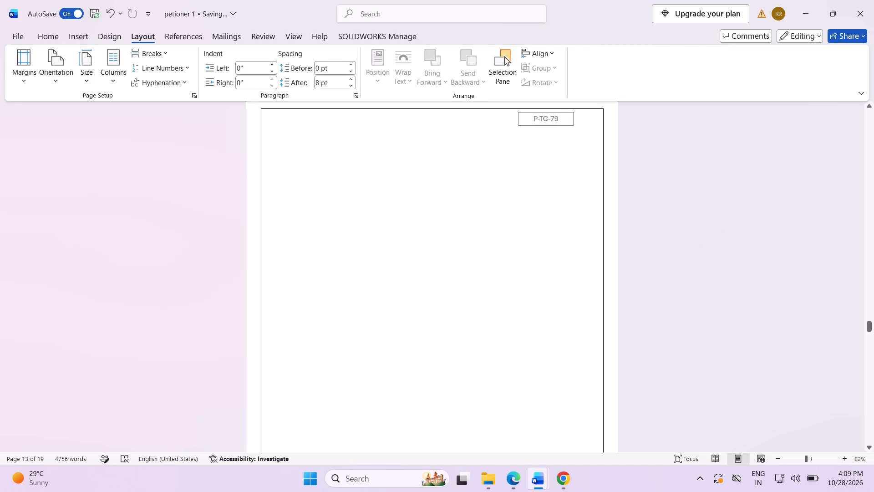
pyautogui.scroll(6, 230, 237)
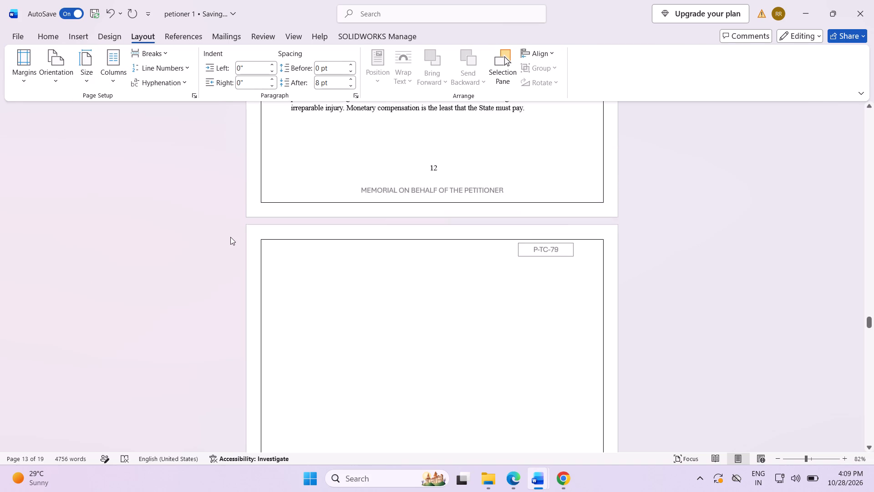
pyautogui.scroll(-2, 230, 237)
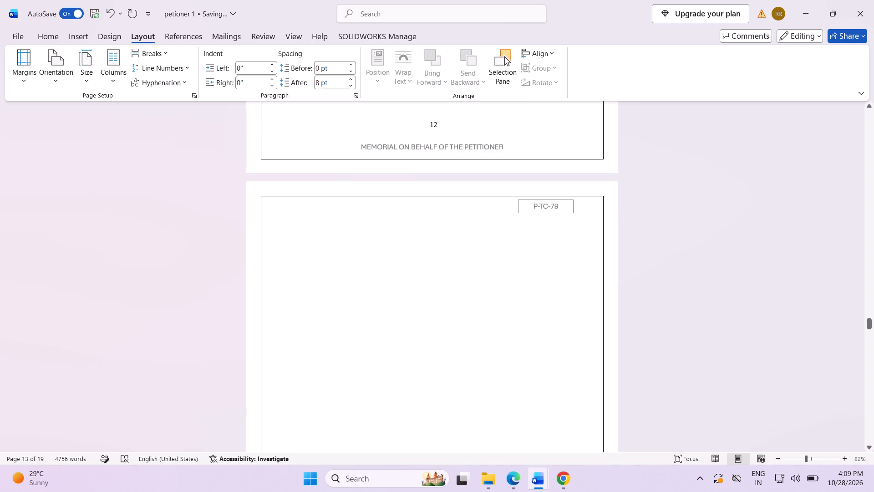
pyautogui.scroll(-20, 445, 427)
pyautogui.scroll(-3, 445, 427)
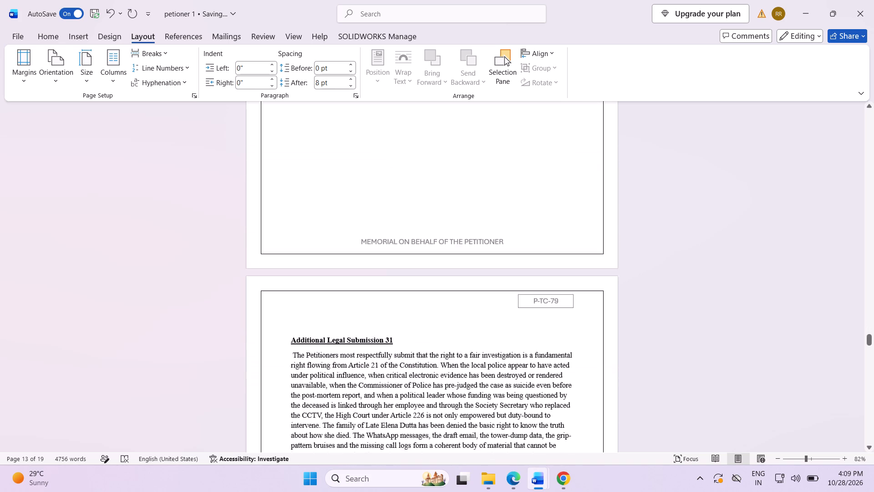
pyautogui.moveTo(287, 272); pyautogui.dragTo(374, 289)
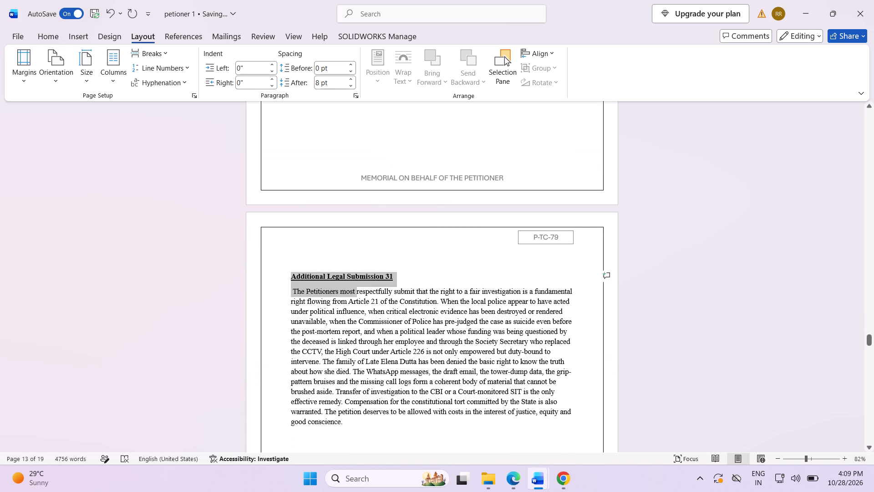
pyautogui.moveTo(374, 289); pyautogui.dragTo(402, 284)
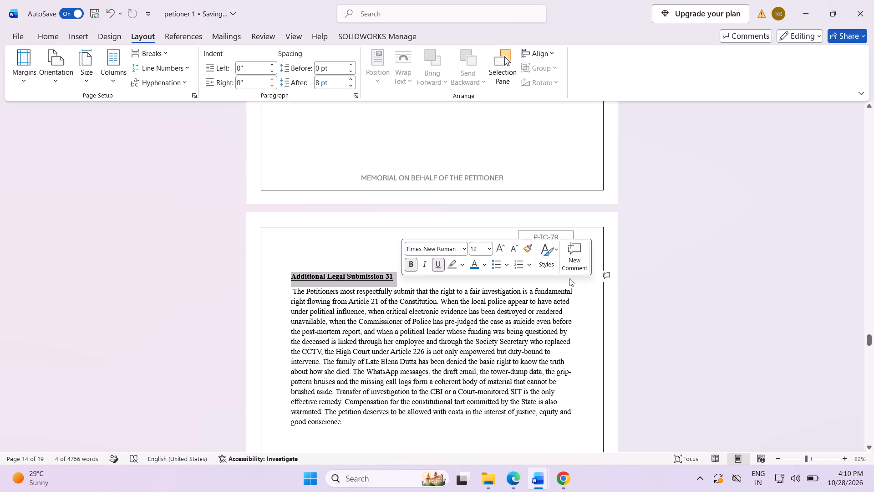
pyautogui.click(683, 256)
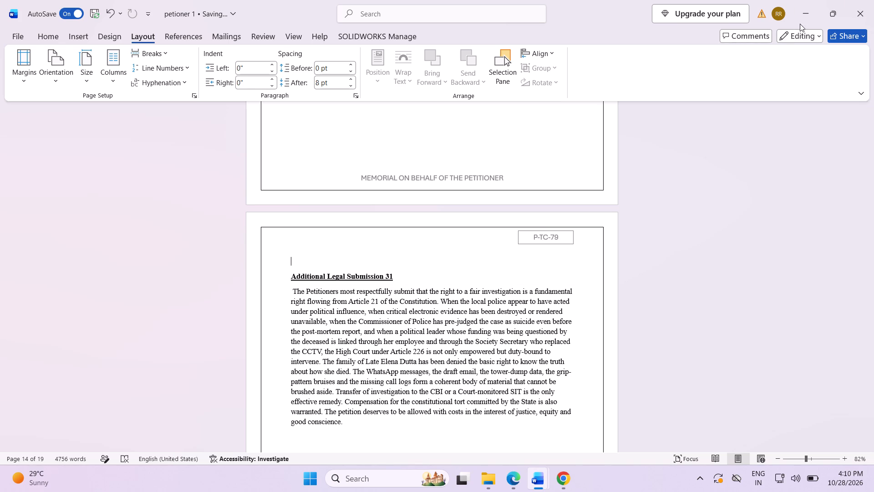
# Close the Respondent 1 document and return to the blank page before Additional Legal Submission 31 in petioner 1.
pyautogui.click(803, 17)
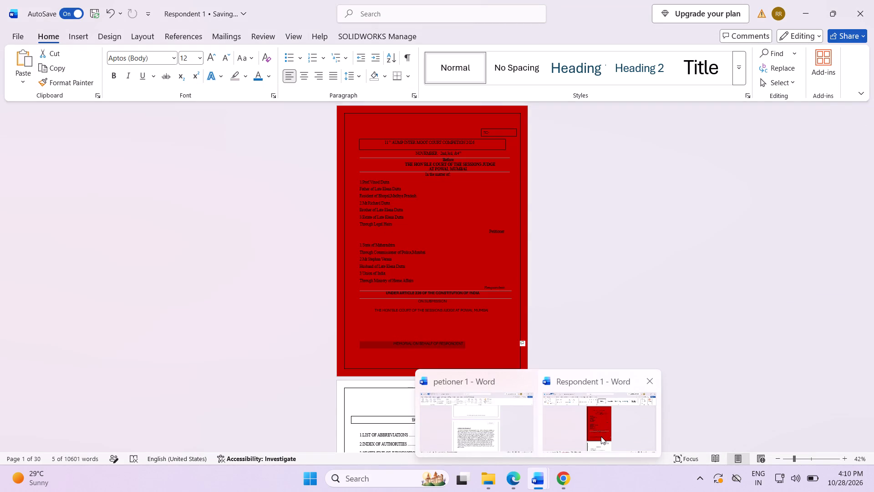
pyautogui.click(651, 377)
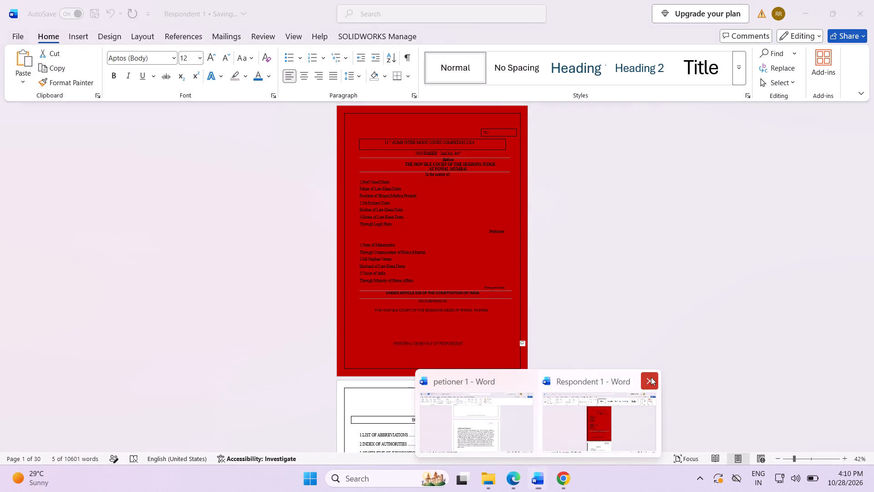
pyautogui.click(535, 422)
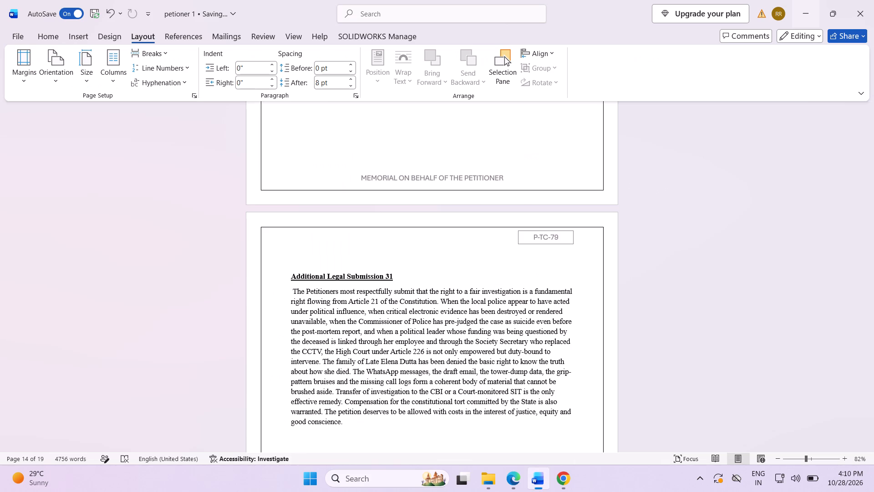
pyautogui.scroll(19, 459, 310)
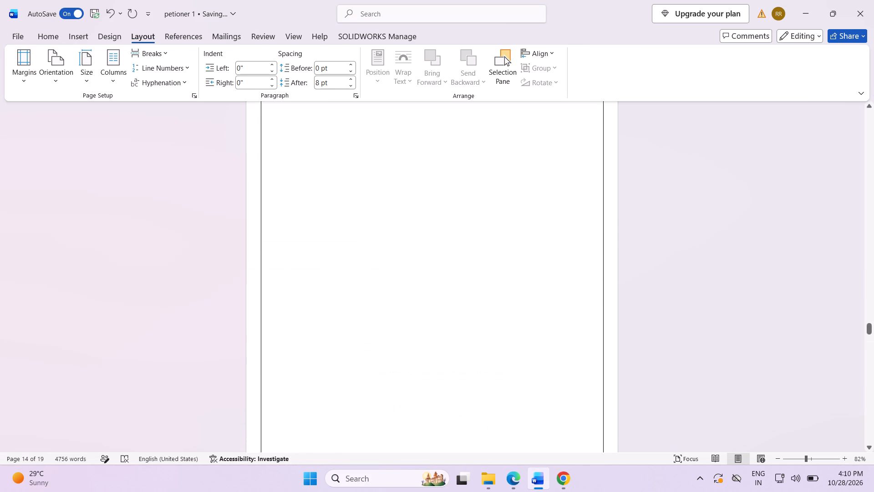
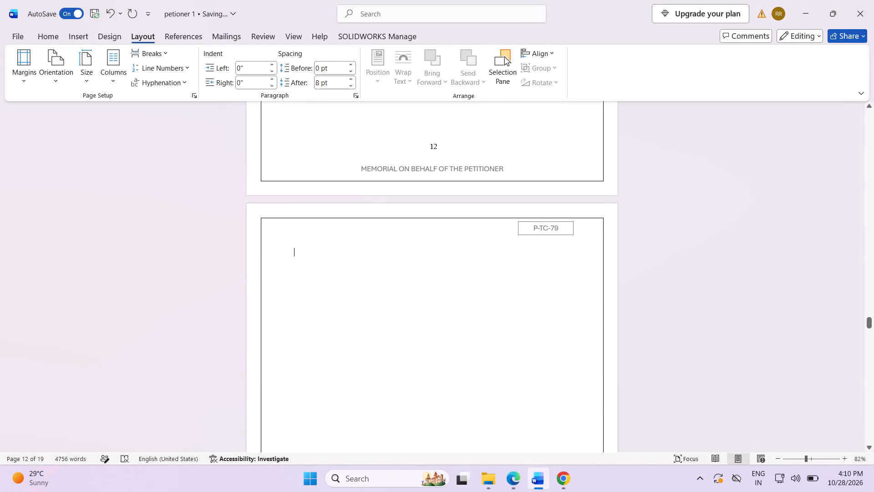
# Paste the copied heading "ADDITIONAL SUBMISSIONS ON BEHALF OF THE PETITIONER ON LAW AND FACT" above Additional Legal Submission 31.
pyautogui.hotkey('ctrl', 'c')
pyautogui.hotkey('ctrl', 'c')
pyautogui.hotkey('ctrl', 'v')
# Delete backward from the start of the pasted Additional Submissions heading to close the blank space before it.
pyautogui.scroll(-7, 356, 286)
pyautogui.scroll(1, 356, 286)
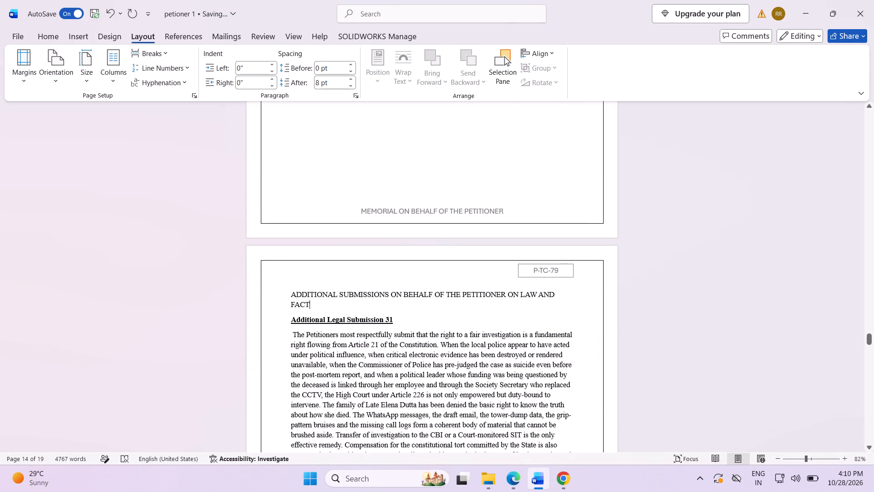
pyautogui.click(288, 294)
pyautogui.press('BackSpace')
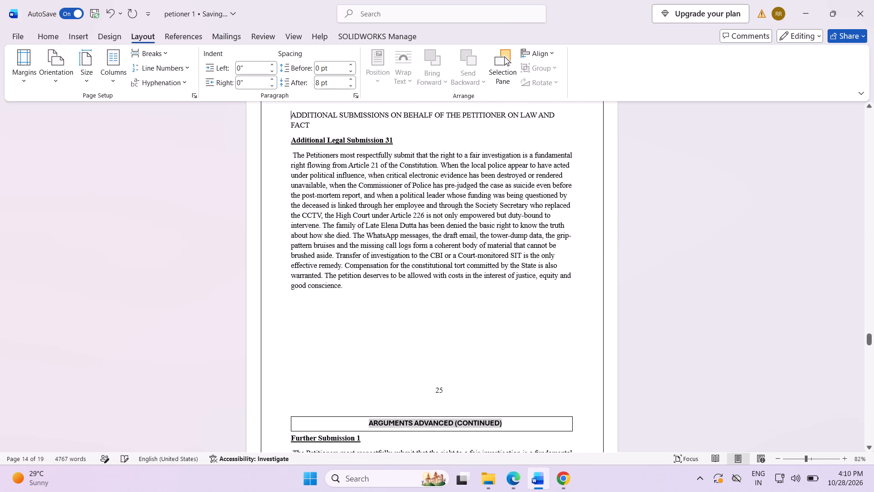
# Insert blank lines before the Additional Legal Submission 31 heading to push it and its text onto page 14.
pyautogui.scroll(-4, 288, 294)
pyautogui.scroll(18, 288, 294)
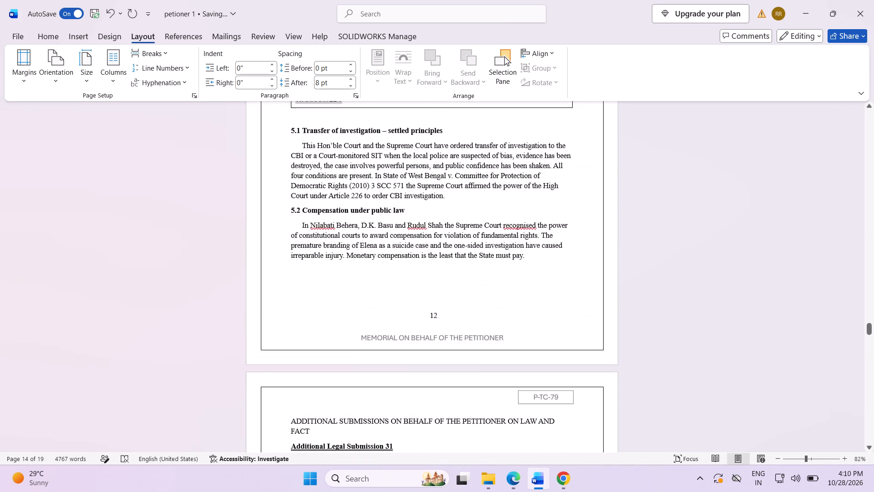
pyautogui.scroll(-4, 348, 422)
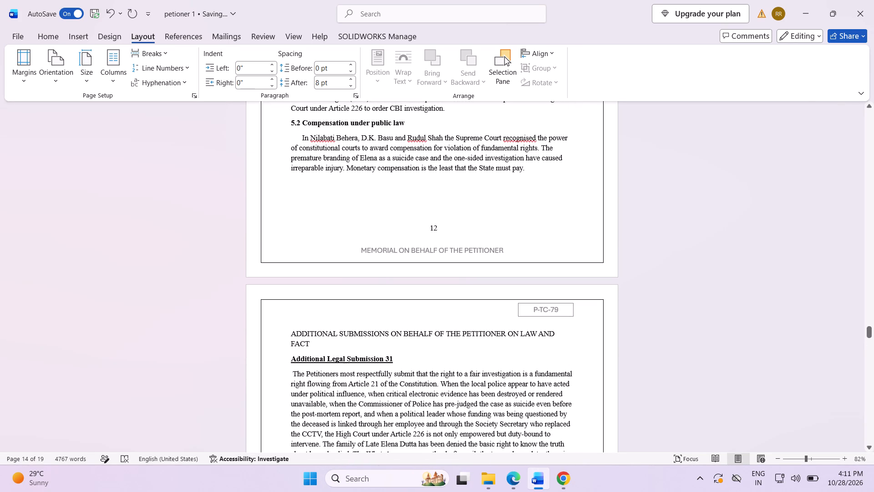
pyautogui.click(287, 358)
pyautogui.press('Return')
pyautogui.press('Return')
pyautogui.press('Return')
pyautogui.press('Return')
pyautogui.press('Return')
pyautogui.press('Return')
pyautogui.press('Return')
pyautogui.press('Return')
pyautogui.press('Return')
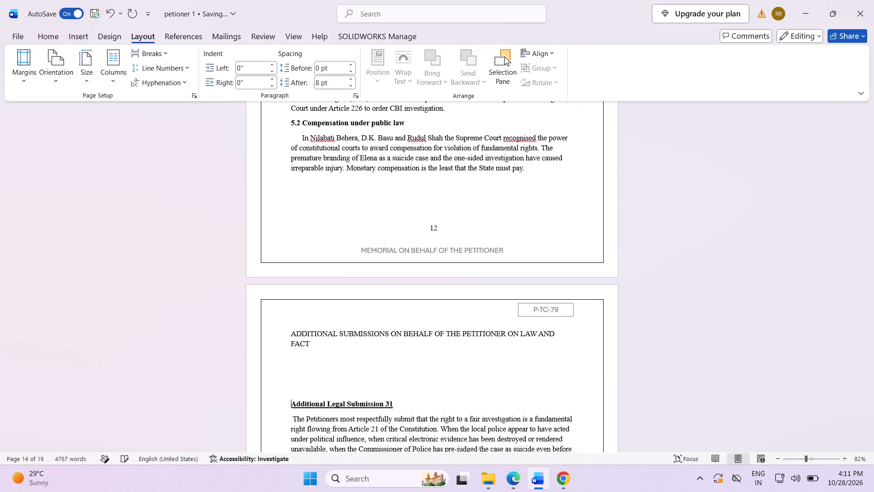
pyautogui.scroll(-6, 342, 403)
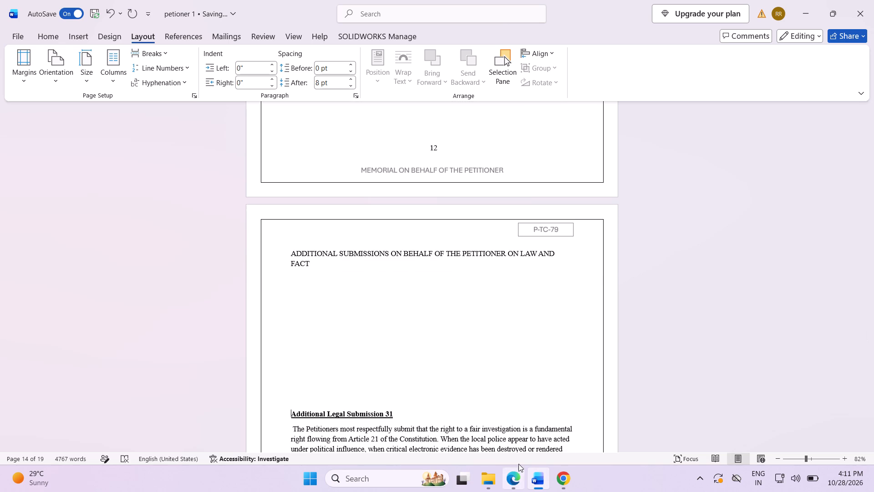
pyautogui.scroll(-3, 518, 464)
pyautogui.scroll(-14, 493, 393)
pyautogui.scroll(3, 482, 367)
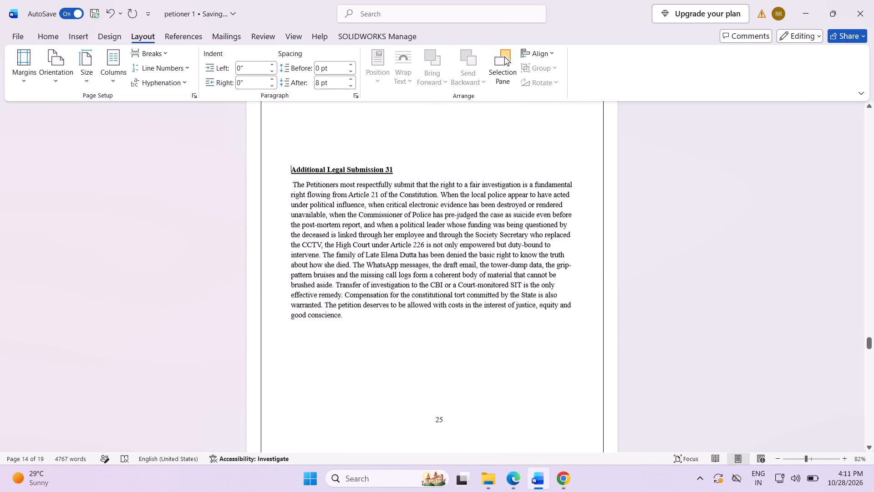
pyautogui.scroll(-1, 482, 367)
pyautogui.scroll(2, 482, 367)
pyautogui.press('Return')
pyautogui.press('Return')
pyautogui.press('Return')
pyautogui.press('Return')
pyautogui.press('Return')
pyautogui.press('Return')
pyautogui.press('Return')
pyautogui.press('Return')
pyautogui.press('Return')
pyautogui.press('Return')
pyautogui.press('Return')
pyautogui.press('Return')
pyautogui.press('Return')
pyautogui.press('Return')
pyautogui.press('Return')
pyautogui.press('Return')
pyautogui.press('Return')
pyautogui.press('Return')
pyautogui.press('Return')
pyautogui.press('Return')
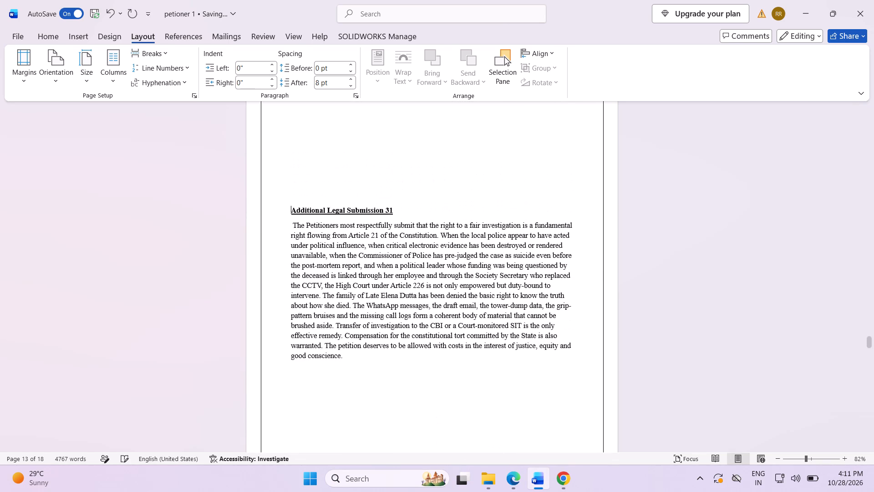
pyautogui.press('Return')
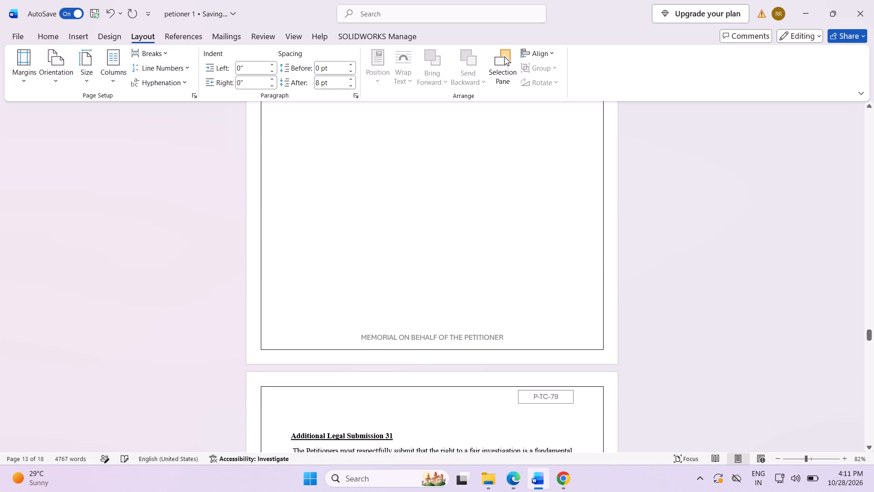
pyautogui.press('Return')
pyautogui.press('Return')
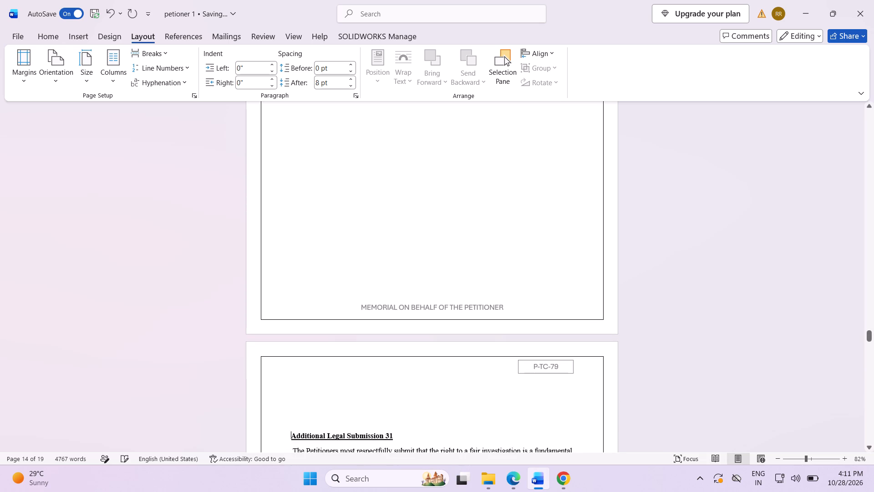
# Break the page 13 additional submissions heading before "LAW AND FACT" and indent that second line with spaces towards the page centre.
pyautogui.scroll(18, 377, 279)
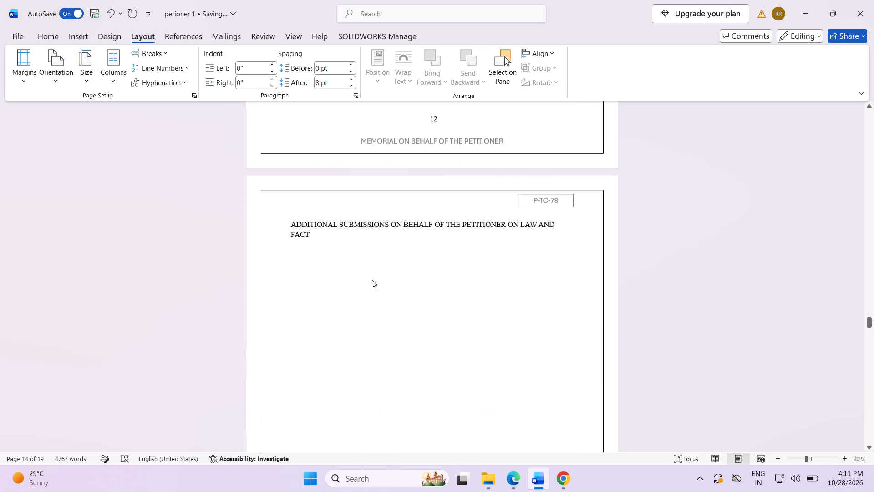
pyautogui.scroll(10, 372, 280)
pyautogui.scroll(-5, 372, 280)
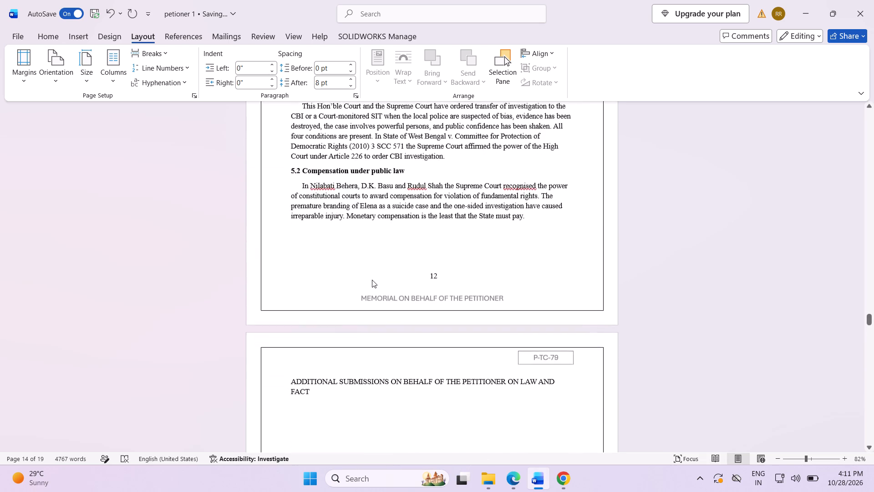
pyautogui.scroll(-2, 371, 280)
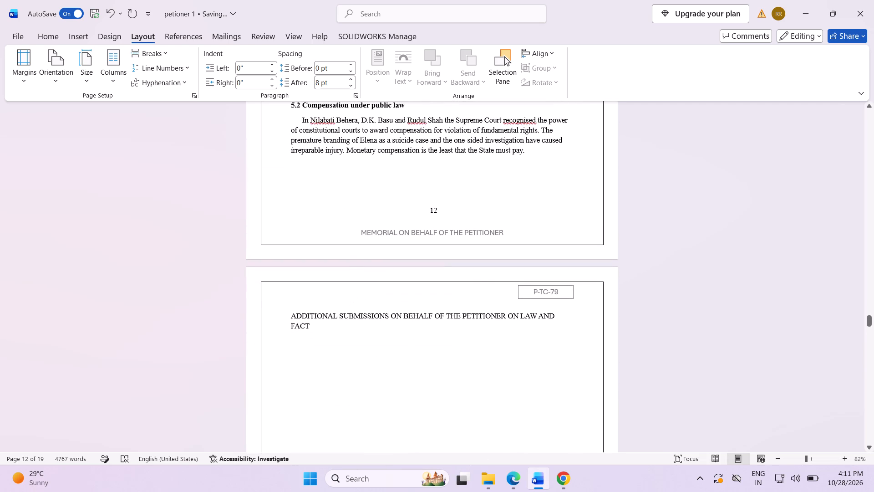
pyautogui.click(520, 315)
pyautogui.press('Return')
pyautogui.press('space')
pyautogui.press('space')
pyautogui.press('space')
pyautogui.press('space')
pyautogui.press('space')
pyautogui.press('space')
pyautogui.press('space')
pyautogui.press('space')
pyautogui.press('space')
pyautogui.press('space')
pyautogui.press('space')
pyautogui.press('space')
pyautogui.press('space')
pyautogui.press('space')
pyautogui.press('space')
pyautogui.press('space')
pyautogui.press('space')
pyautogui.press('space')
pyautogui.press('space')
pyautogui.press('space')
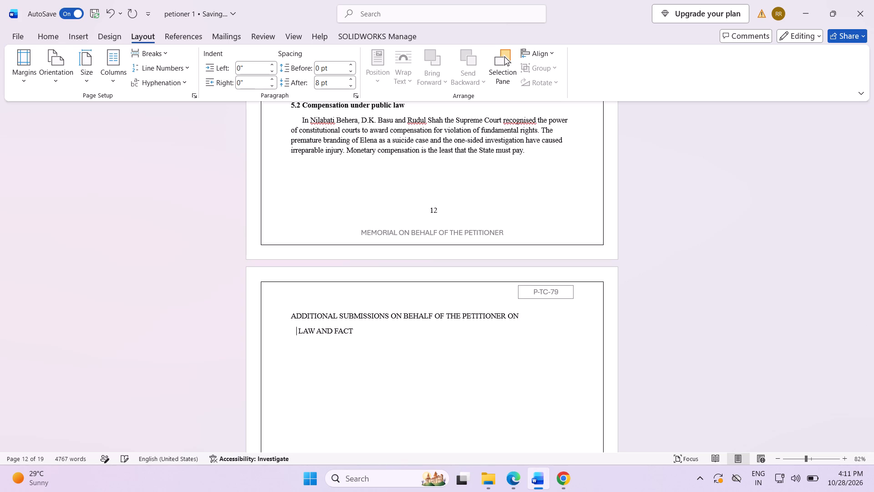
pyautogui.press('space')
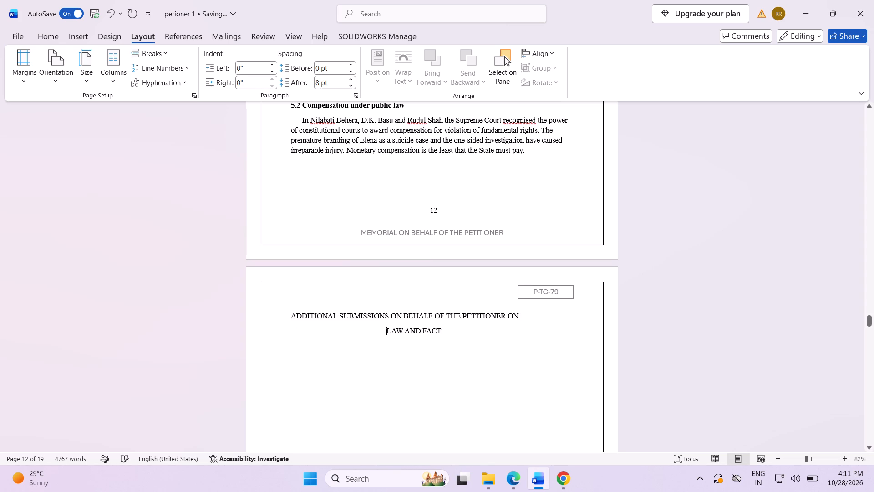
# Indent the heading's first line, "ADDITIONAL SUBMISSIONS ON BEHALF OF THE PETITIONER ON", with spaces towards the page centre.
pyautogui.click(290, 315)
pyautogui.press('space')
pyautogui.press('space')
pyautogui.press('space')
pyautogui.press('space')
pyautogui.press('space')
pyautogui.press('space')
pyautogui.press('space')
pyautogui.press('space')
pyautogui.press('space')
pyautogui.press('space')
pyautogui.press('space')
pyautogui.press('space')
pyautogui.press('space')
pyautogui.press('space')
pyautogui.press('space')
pyautogui.press('space')
pyautogui.press('space')
pyautogui.press('space')
pyautogui.press('space')
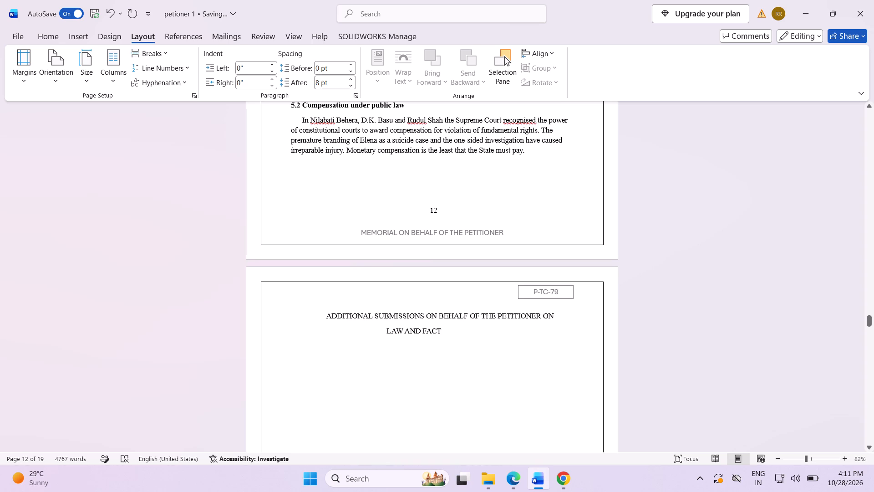
pyautogui.press('BackSpace')
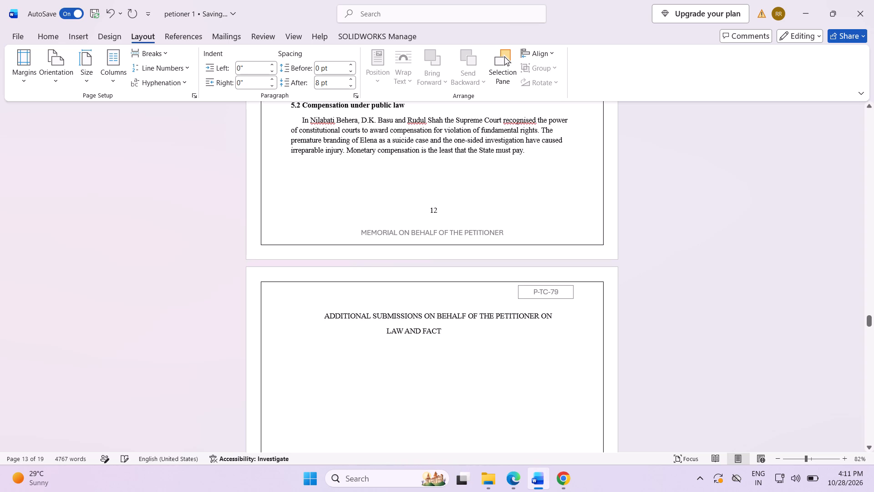
# Add more leading spaces to "LAW AND FACT" so it sits centred under the heading's first line.
pyautogui.click(382, 330)
pyautogui.press('space')
pyautogui.press('space')
pyautogui.press('space')
pyautogui.press('space')
pyautogui.press('space')
pyautogui.press('space')
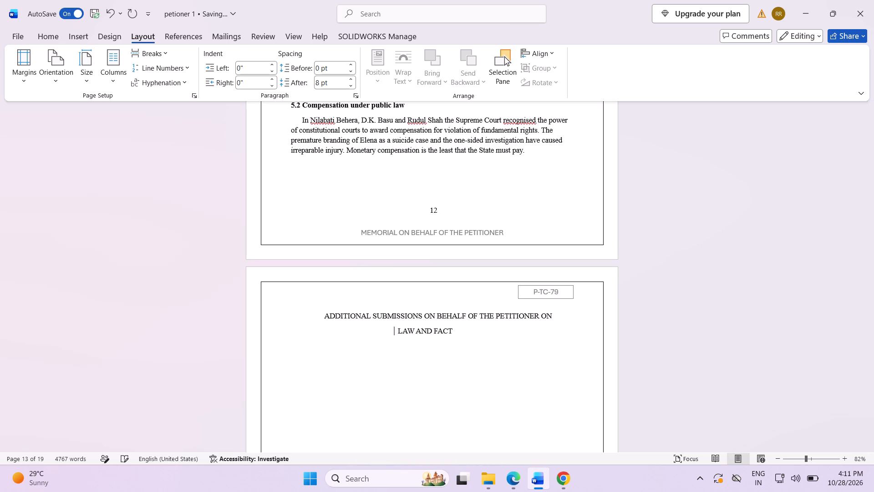
pyautogui.press('space')
pyautogui.press('space')
pyautogui.press('space')
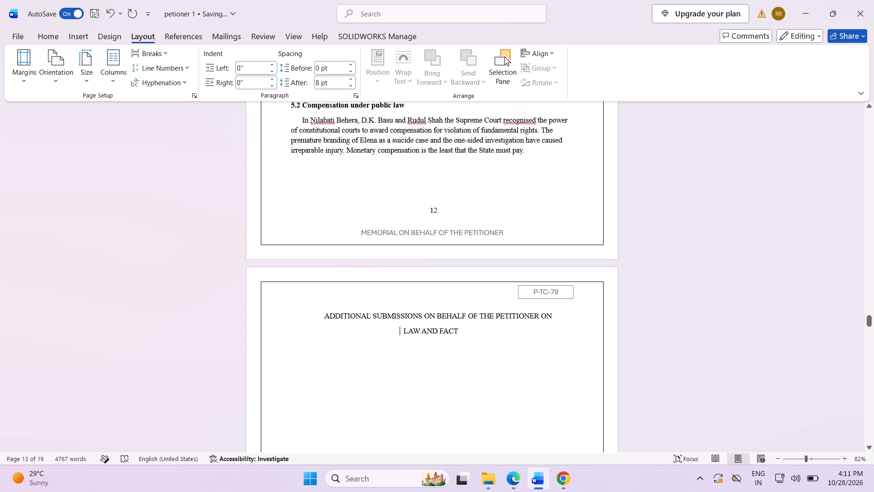
# Make both lines of the page 13 additional submissions heading bold.
pyautogui.moveTo(324, 316); pyautogui.dragTo(473, 330)
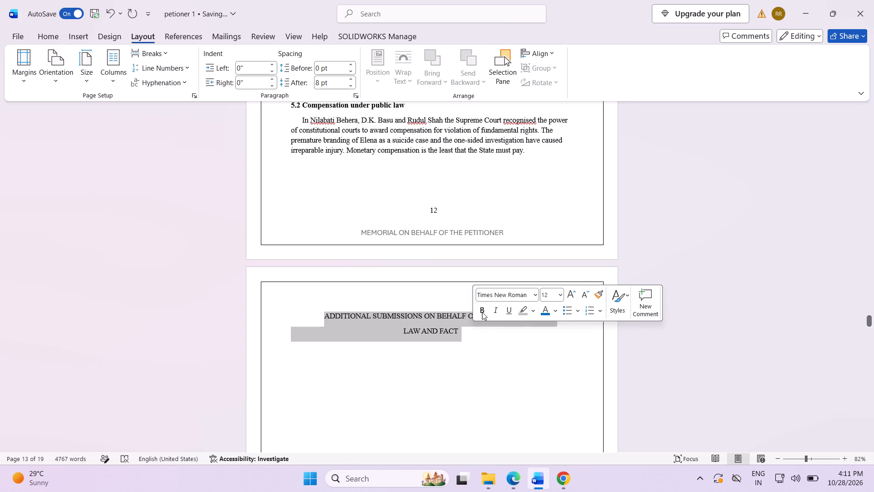
pyautogui.click(478, 309)
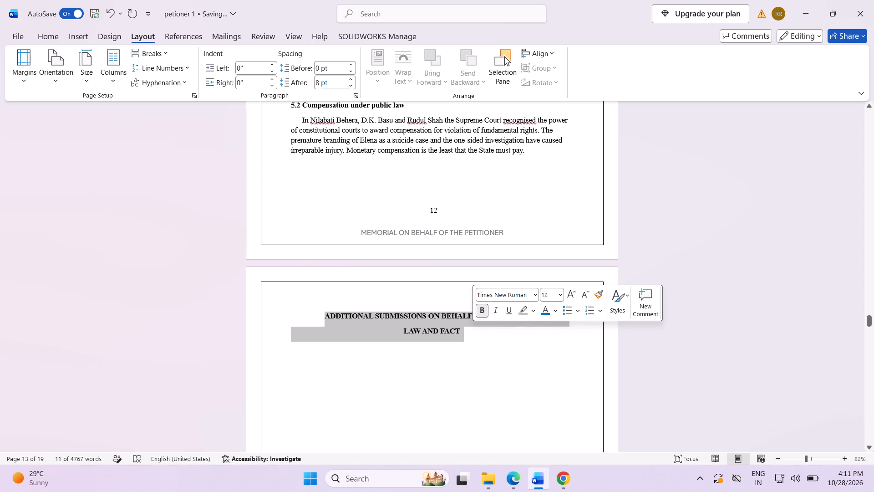
pyautogui.click(534, 296)
pyautogui.click(510, 68)
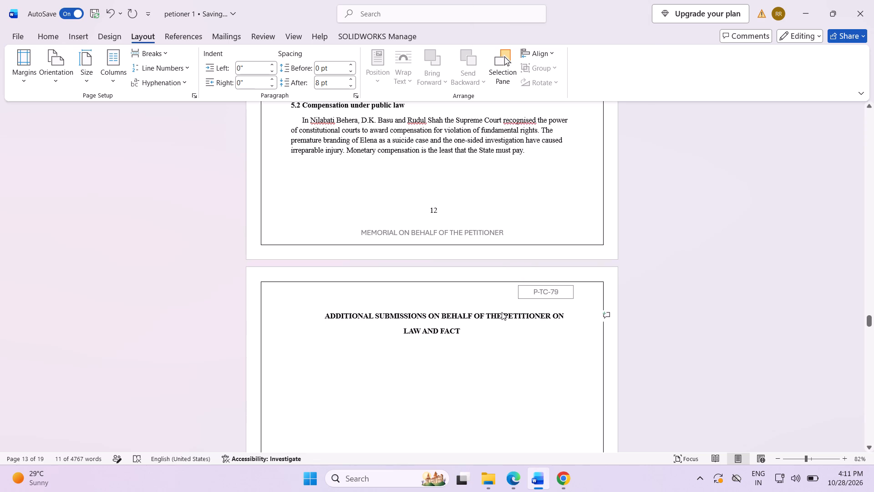
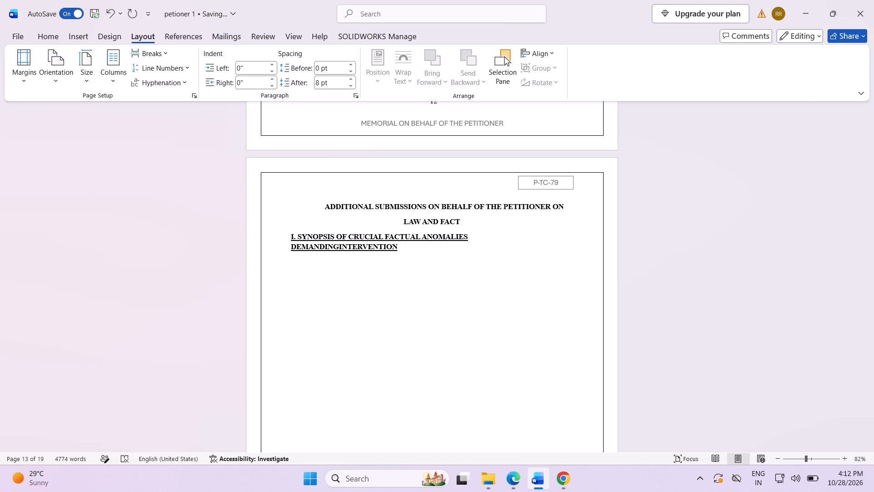
# Separate "DEMANDING" and "INTERVENTION" with spaces in the page 13 heading on the synopsis of crucial factual anomalies.
pyautogui.press('space')
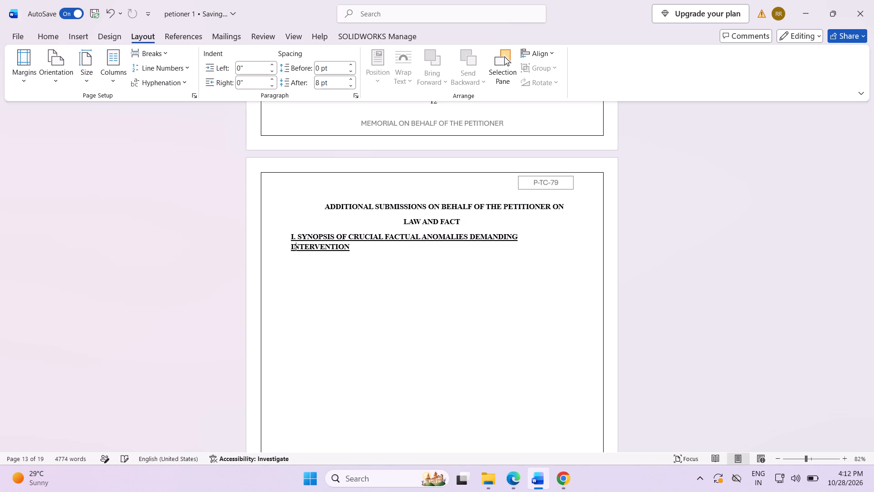
pyautogui.press('space')
pyautogui.press('space')
pyautogui.press('space')
pyautogui.press('space')
pyautogui.press('space')
# Start a new paragraph after "INTERVENTION" at the end of the synopsis heading.
pyautogui.click(358, 247)
pyautogui.press('Return')
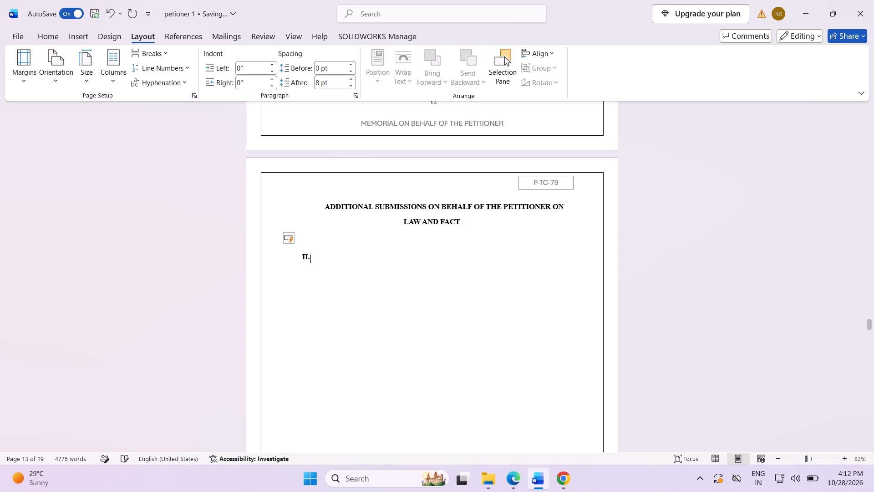
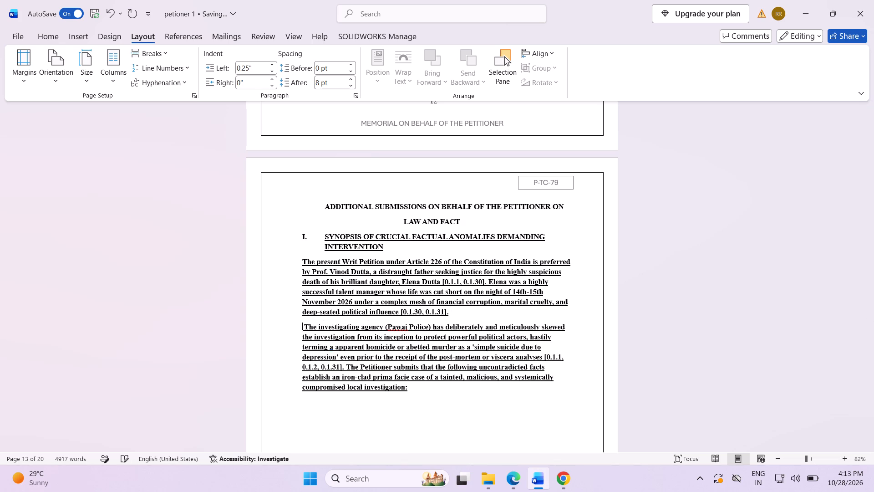
# Indent the first line of the "The investigating agency" paragraph with six spaces.
pyautogui.press('space')
pyautogui.press('space')
pyautogui.press('space')
pyautogui.press('space')
pyautogui.press('space')
pyautogui.press('space')
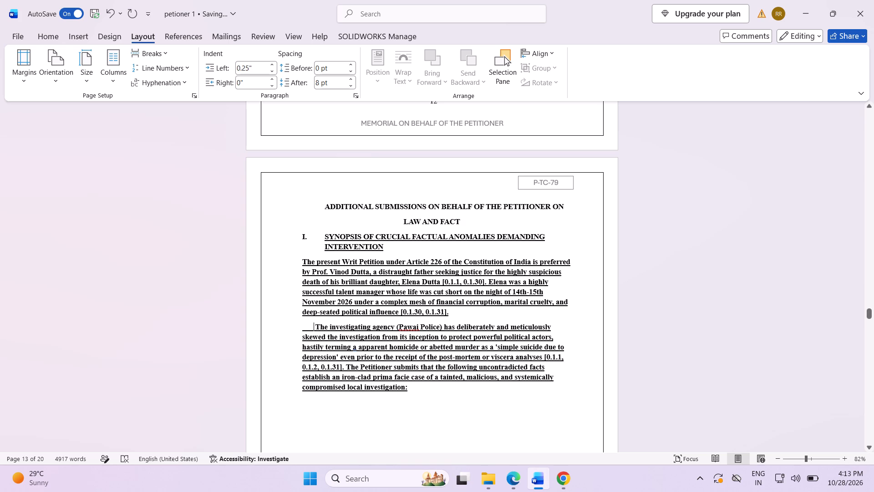
# Remove bold and underline from the two body paragraphs under the synopsis heading, from "The present Writ Petition" to "compromised local investigation:".
pyautogui.moveTo(409, 390); pyautogui.dragTo(266, 269)
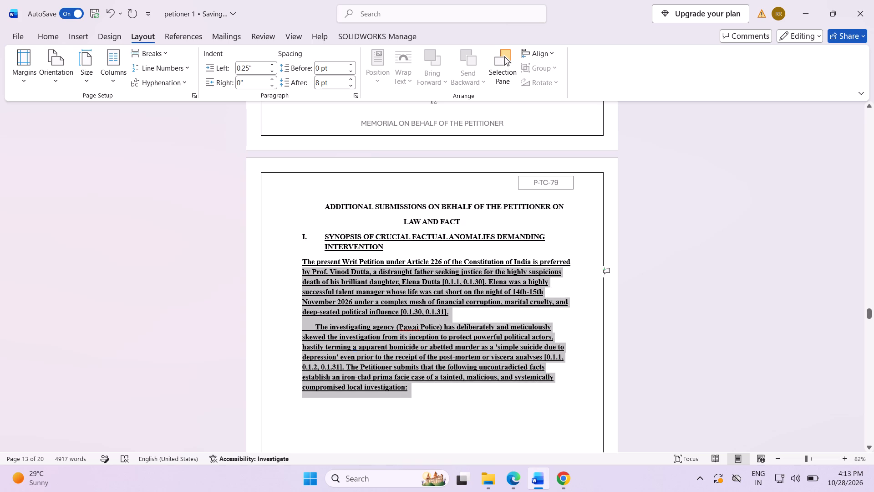
pyautogui.moveTo(266, 269); pyautogui.dragTo(261, 261)
pyautogui.rightClick(284, 257)
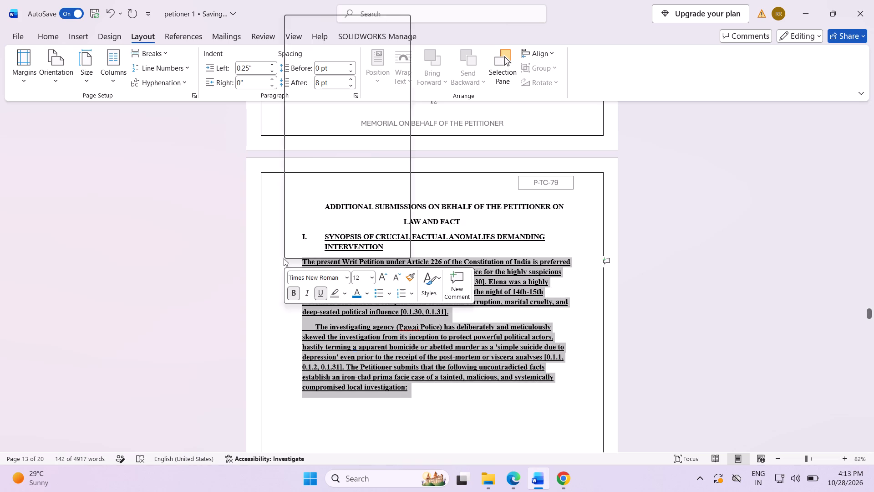
pyautogui.click(293, 294)
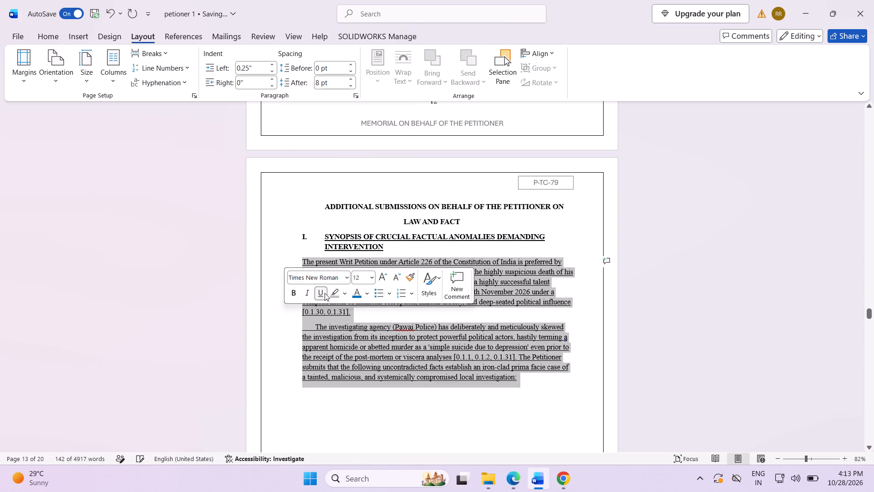
pyautogui.click(325, 293)
pyautogui.click(382, 413)
pyautogui.scroll(-2, 379, 348)
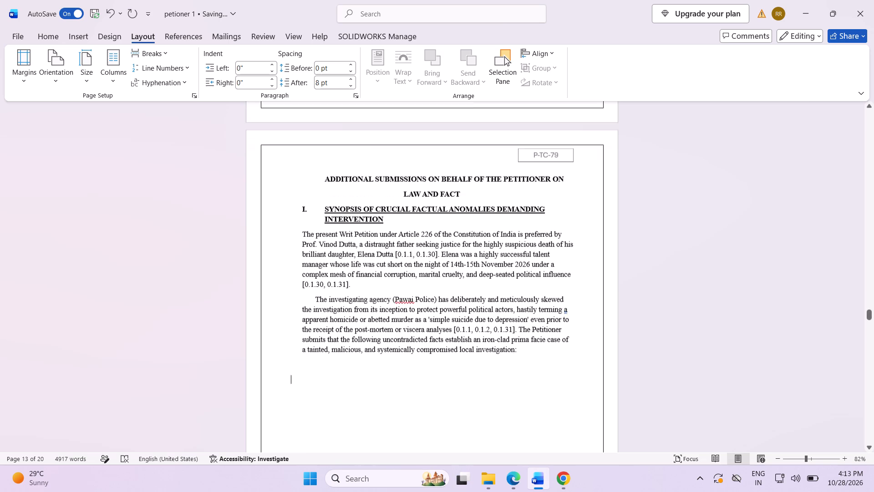
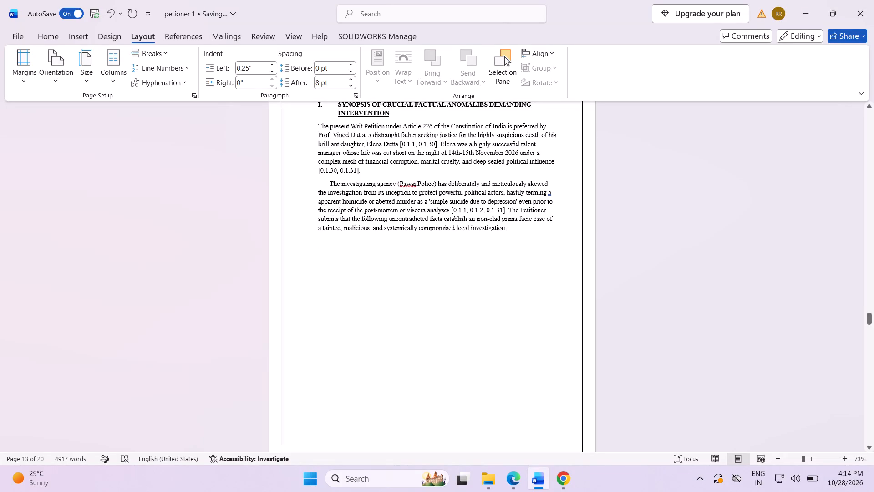
# Paste the copied bullet text below the synopsis paragraphs and start the "Coercion and Threats" and "Physical Breach and Intrusion" bullets as separate paragraphs.
pyautogui.press('BackSpace')
pyautogui.hotkey('ctrl', 'v')
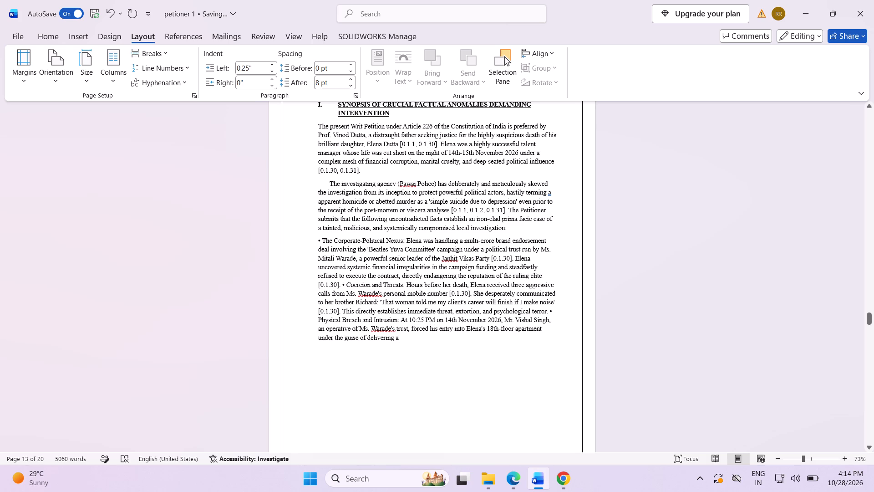
pyautogui.click(341, 283)
pyautogui.press('Return')
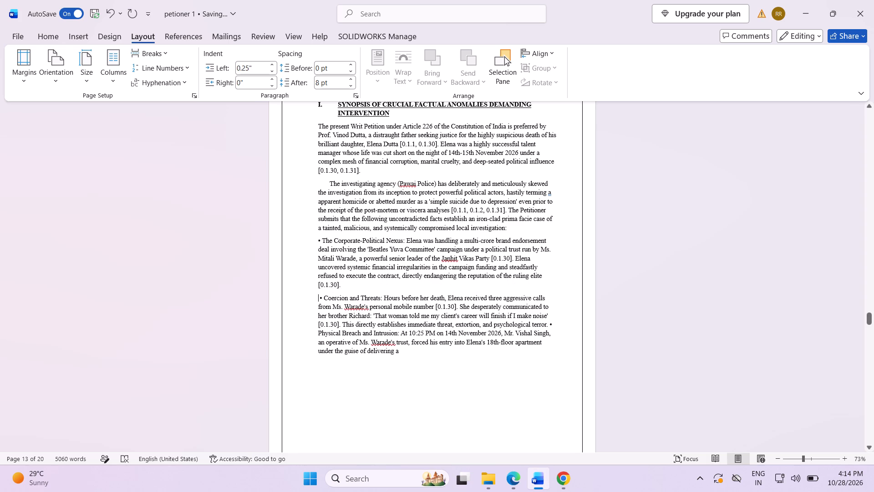
pyautogui.click(549, 324)
pyautogui.press('Return')
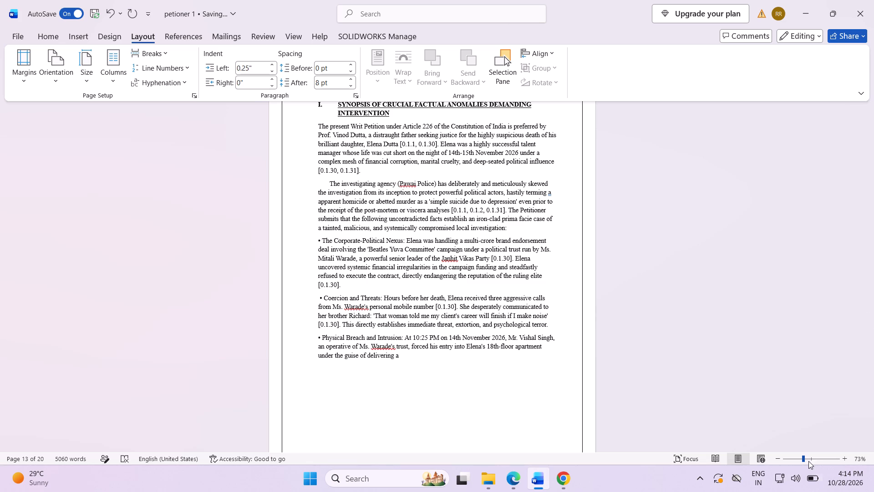
# Make the bullet label "The Corporate-Political Nexus:" bold and underlined.
pyautogui.click(811, 458)
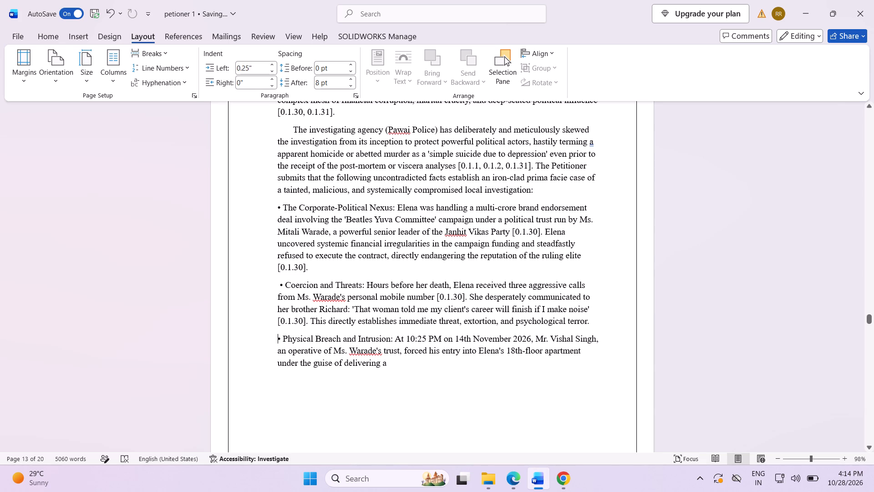
pyautogui.scroll(-6, 419, 372)
pyautogui.scroll(7, 419, 372)
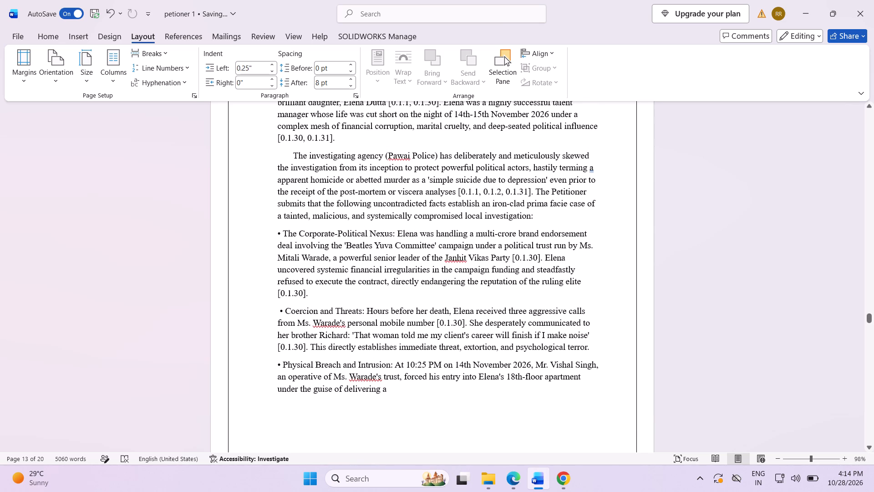
pyautogui.scroll(-2, 419, 372)
pyautogui.scroll(1, 419, 372)
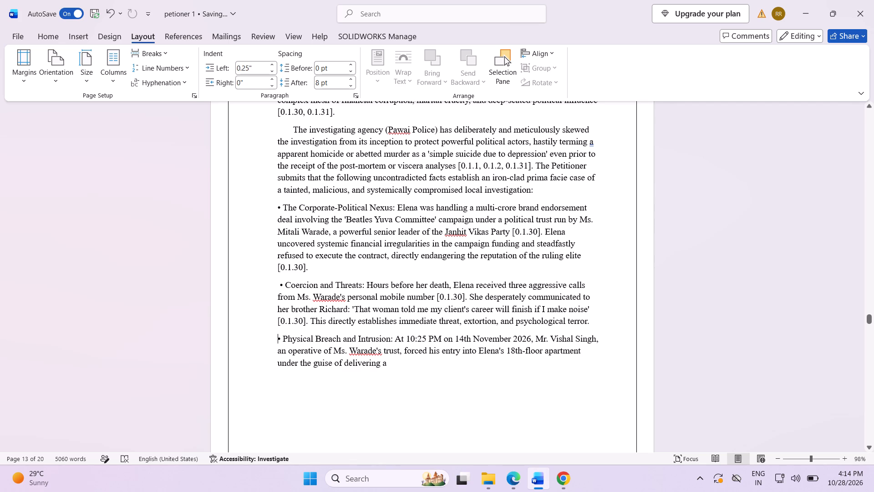
pyautogui.moveTo(396, 208); pyautogui.dragTo(279, 205)
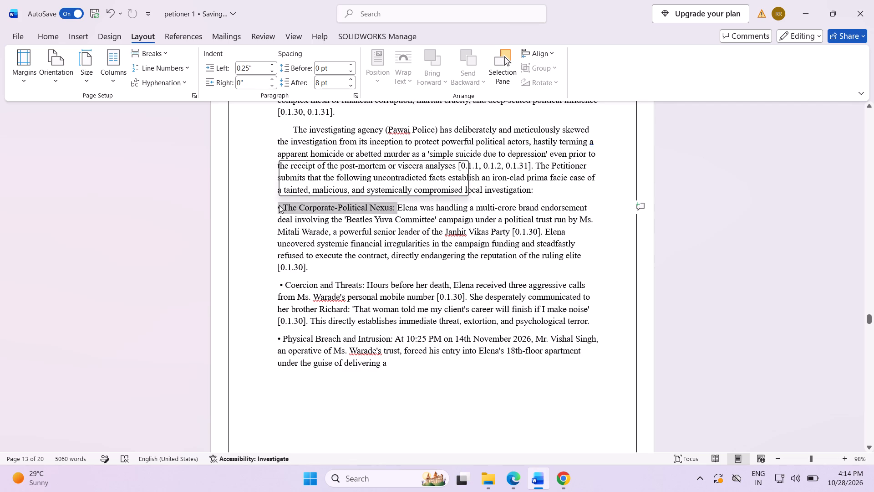
pyautogui.click(285, 190)
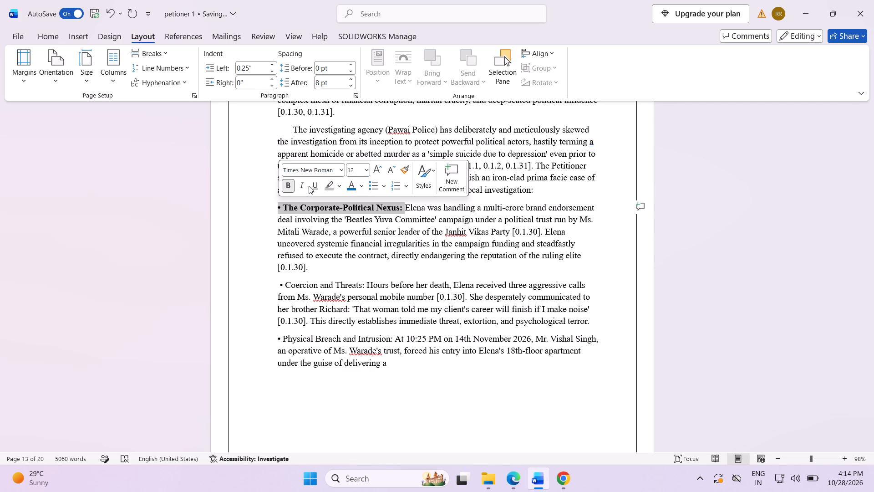
pyautogui.click(313, 185)
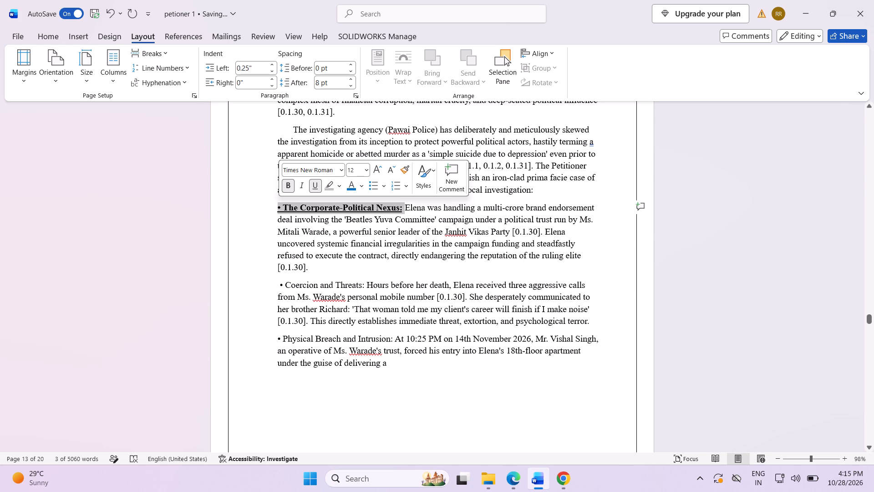
# Make the bullet label "Coercion and Threats:" bold.
pyautogui.moveTo(363, 287); pyautogui.dragTo(280, 284)
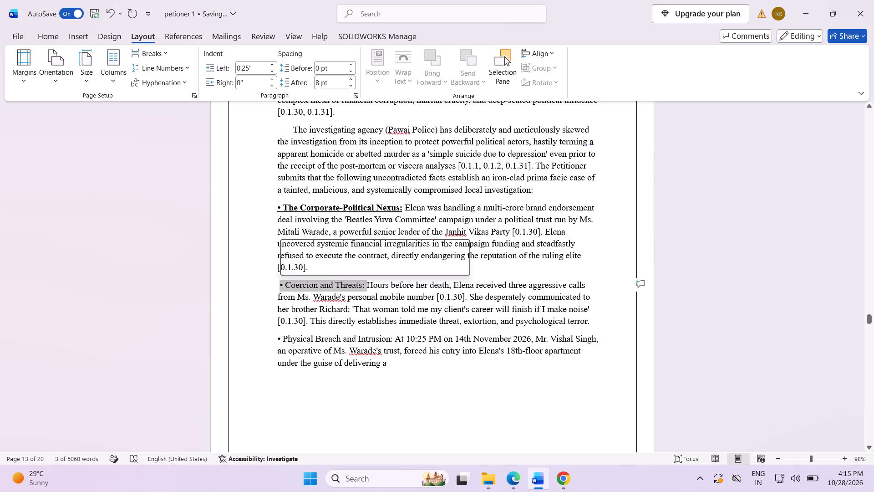
pyautogui.click(292, 265)
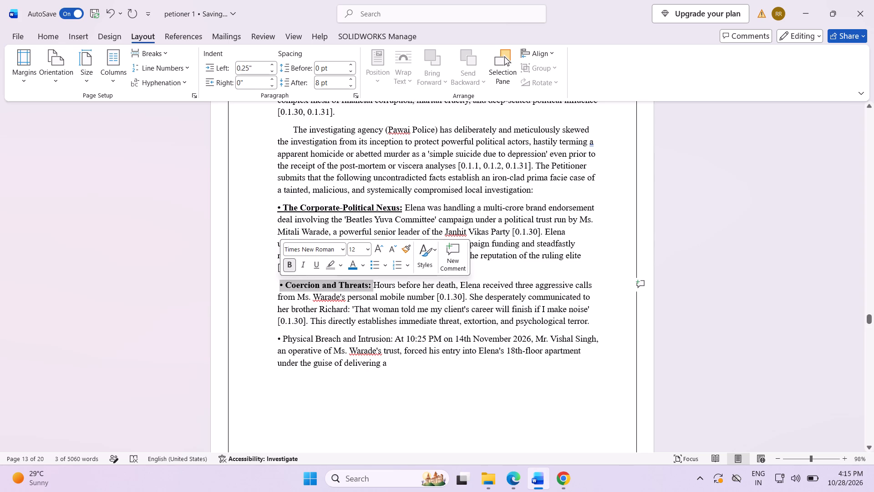
# Remove the underline from the label "The Corporate-Political Nexus:", including its colon.
pyautogui.moveTo(401, 208); pyautogui.dragTo(303, 216)
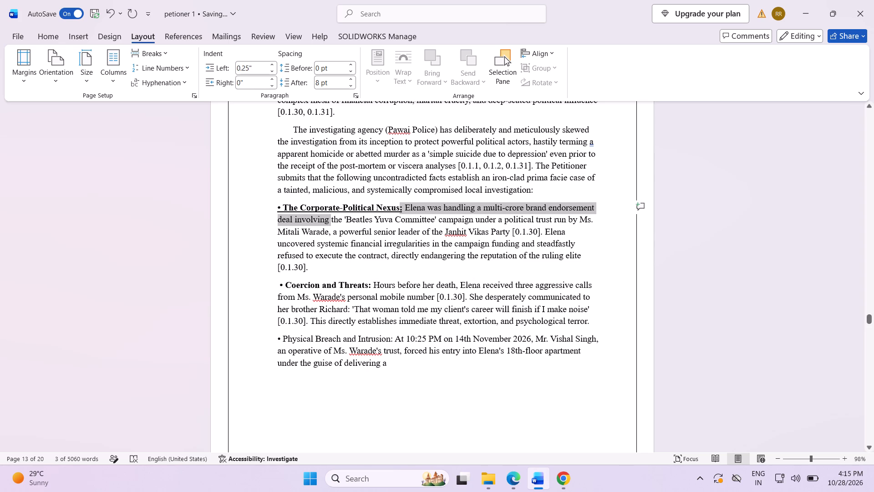
pyautogui.moveTo(303, 216); pyautogui.dragTo(292, 199)
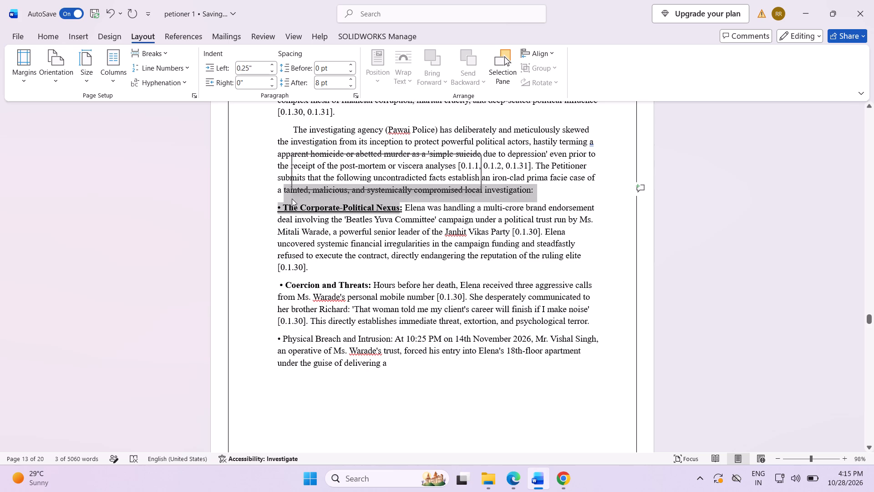
pyautogui.click(324, 183)
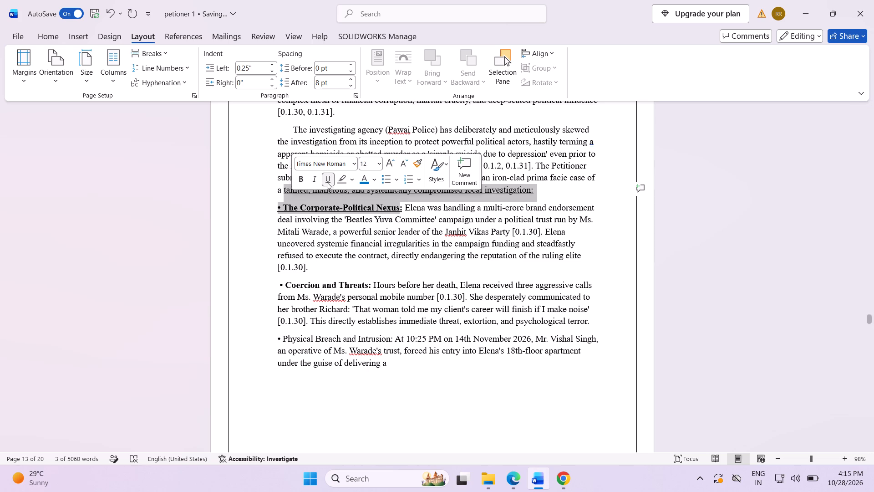
pyautogui.click(326, 181)
pyautogui.click(402, 207)
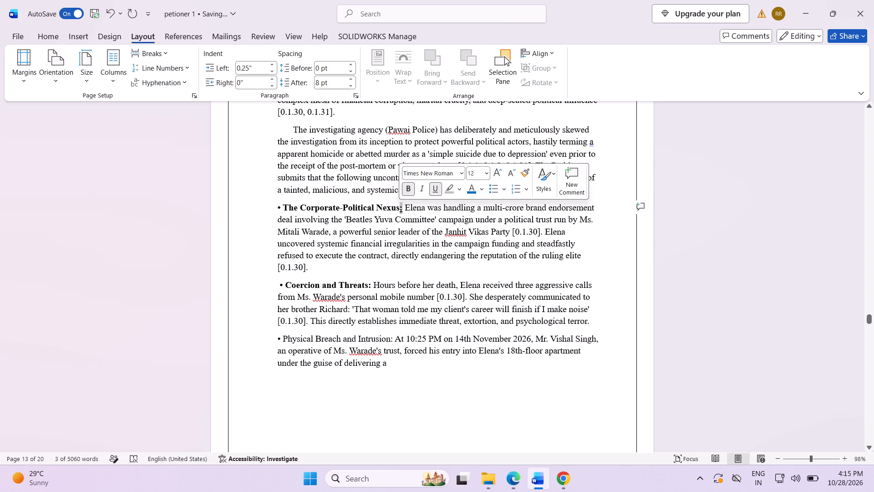
pyautogui.click(434, 193)
pyautogui.click(433, 374)
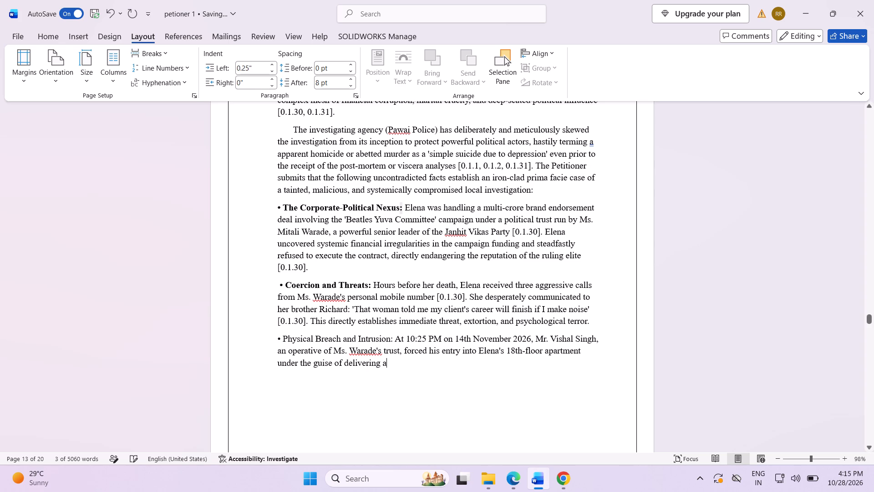
# Make the bullet label "Physical Breach and Intrusion:" bold.
pyautogui.moveTo(393, 337); pyautogui.dragTo(294, 330)
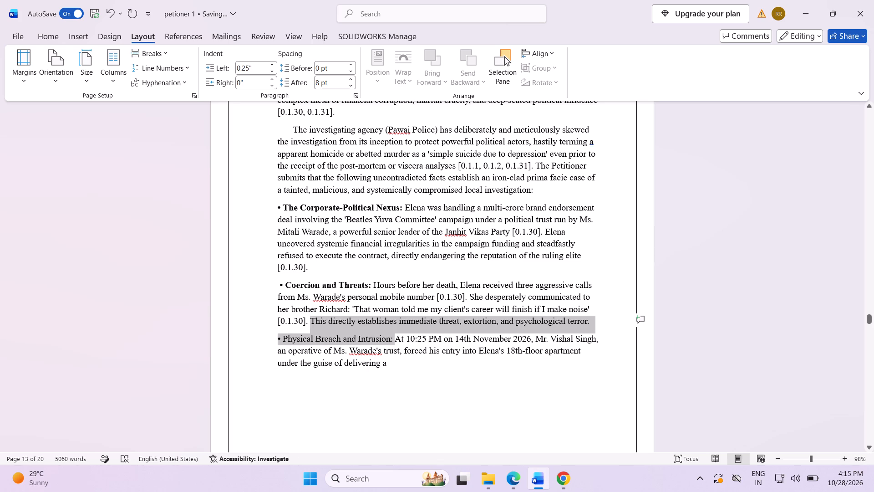
pyautogui.moveTo(294, 330); pyautogui.dragTo(270, 342)
pyautogui.click(279, 324)
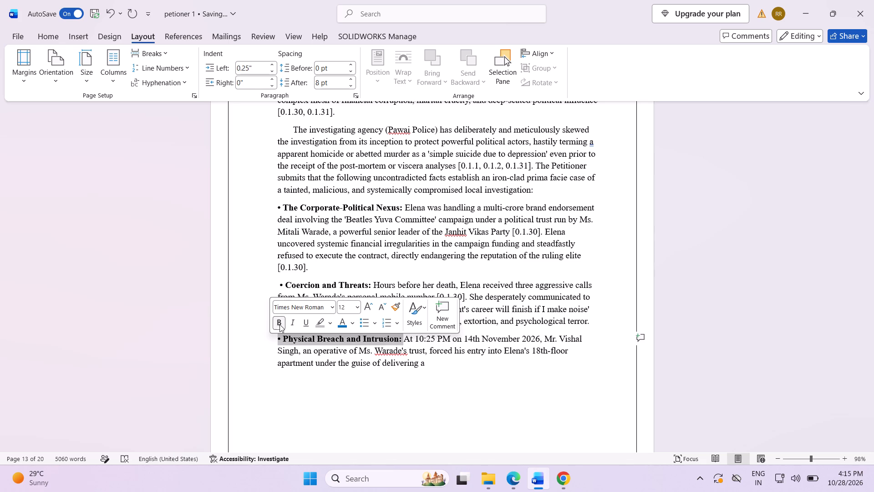
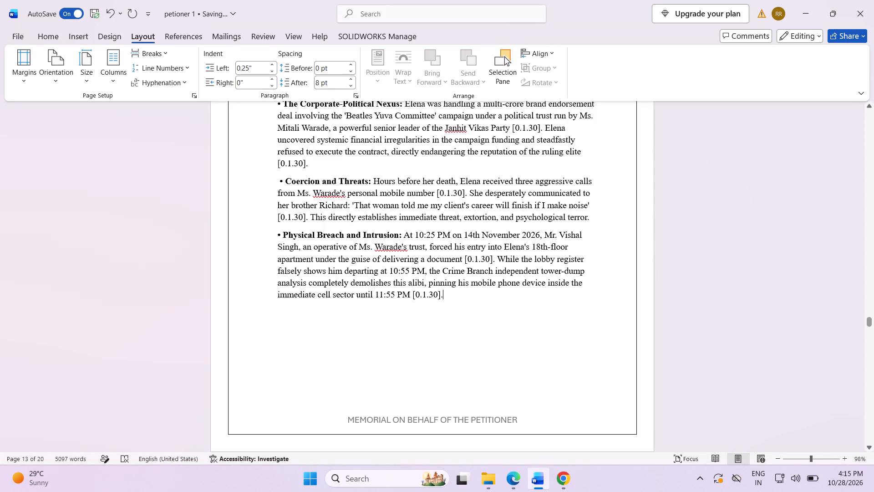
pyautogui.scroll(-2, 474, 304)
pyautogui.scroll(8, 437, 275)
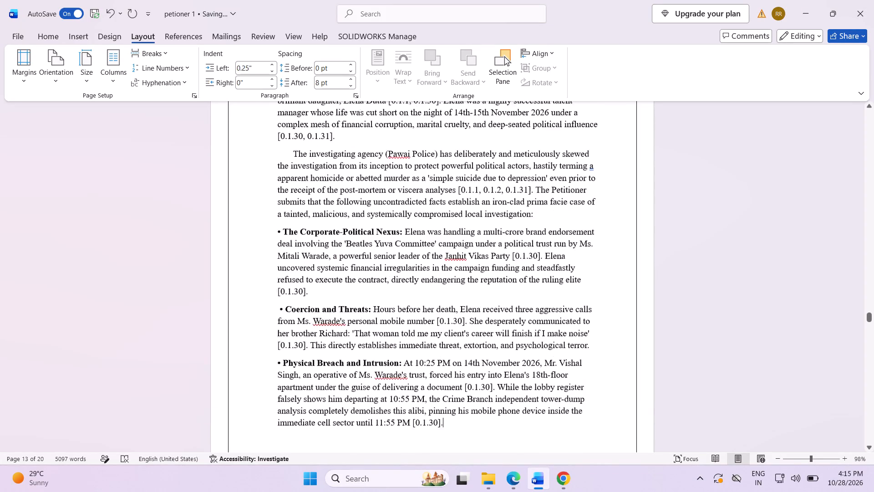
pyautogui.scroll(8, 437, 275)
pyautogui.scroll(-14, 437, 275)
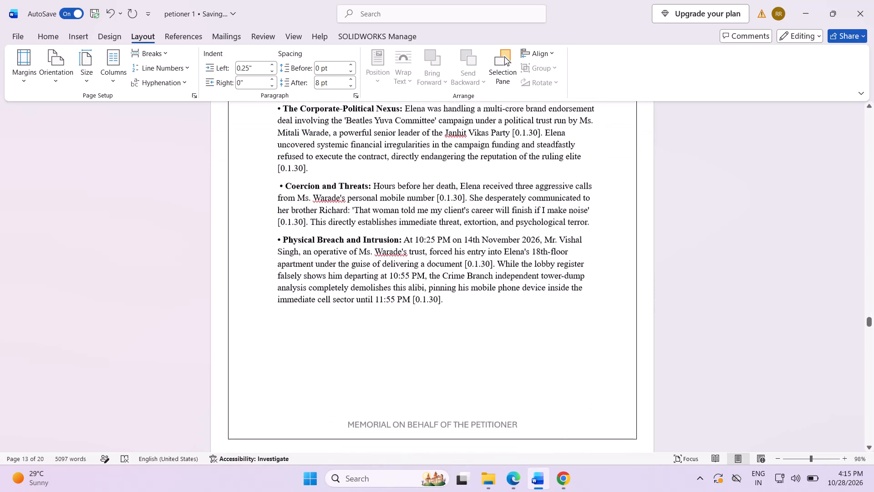
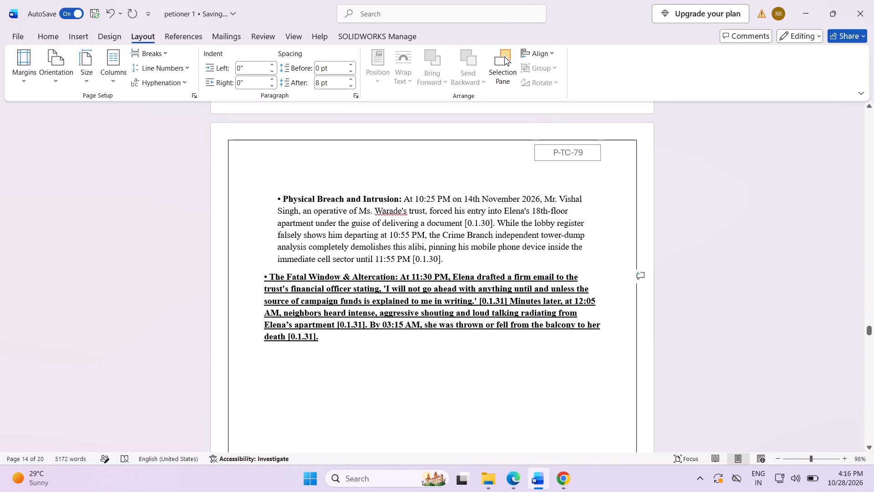
# Remove the underline and bold from the whole Fatal Window & Altercation paragraph.
pyautogui.moveTo(276, 293); pyautogui.dragTo(325, 350)
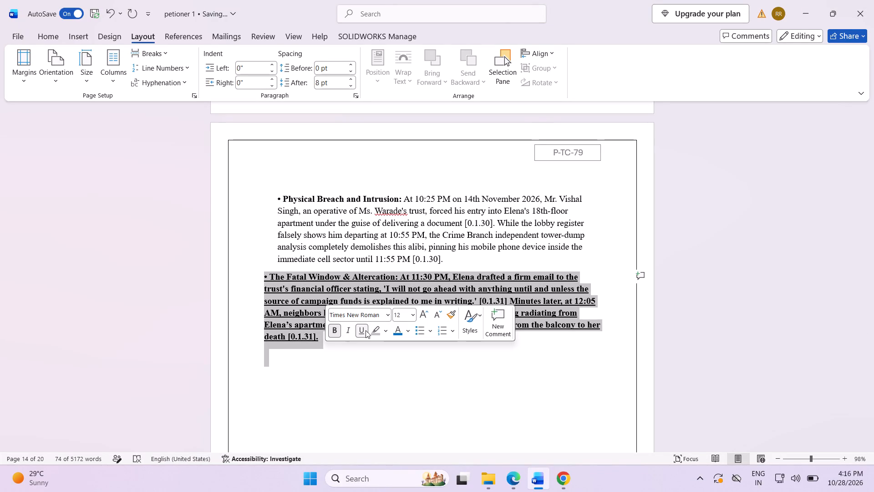
pyautogui.click(366, 330)
pyautogui.click(330, 333)
pyautogui.click(334, 354)
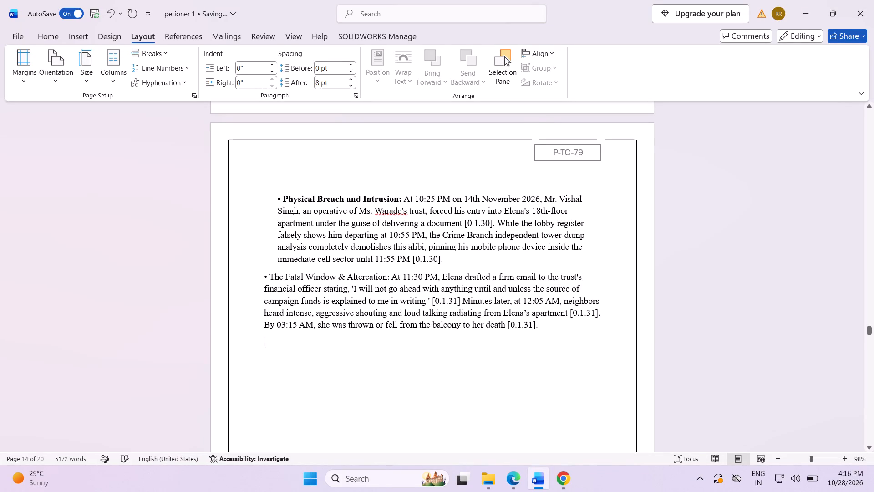
# Bold only the bullet label "The Fatal Window & Altercation:", leaving the rest of the paragraph plain.
pyautogui.moveTo(389, 276); pyautogui.dragTo(329, 286)
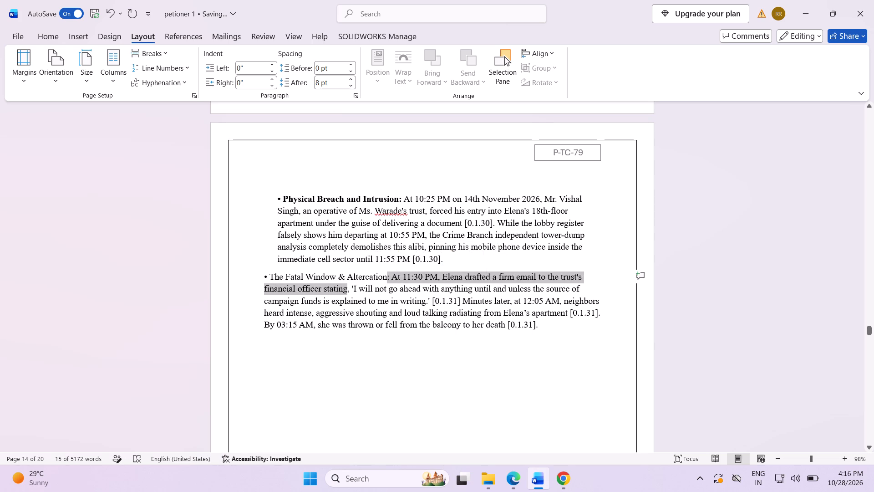
pyautogui.moveTo(385, 416); pyautogui.dragTo(378, 395)
pyautogui.moveTo(388, 276); pyautogui.dragTo(260, 277)
pyautogui.moveTo(371, 375); pyautogui.dragTo(371, 369)
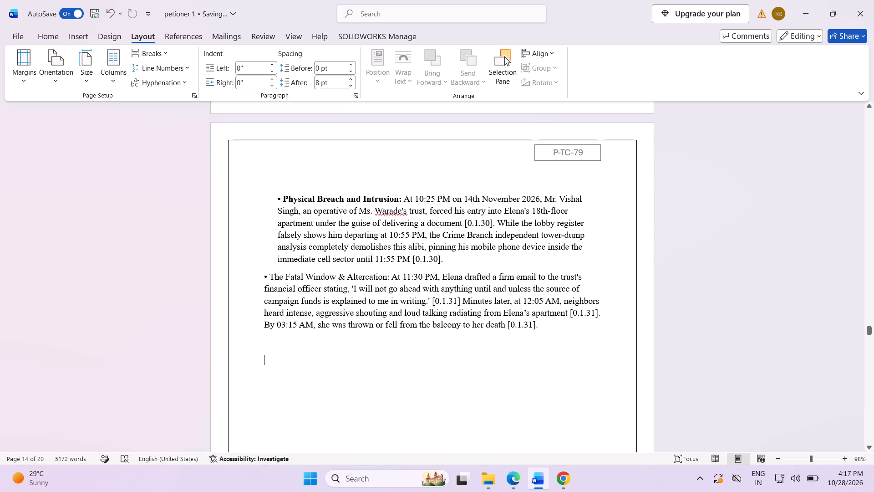
pyautogui.moveTo(390, 277); pyautogui.dragTo(265, 282)
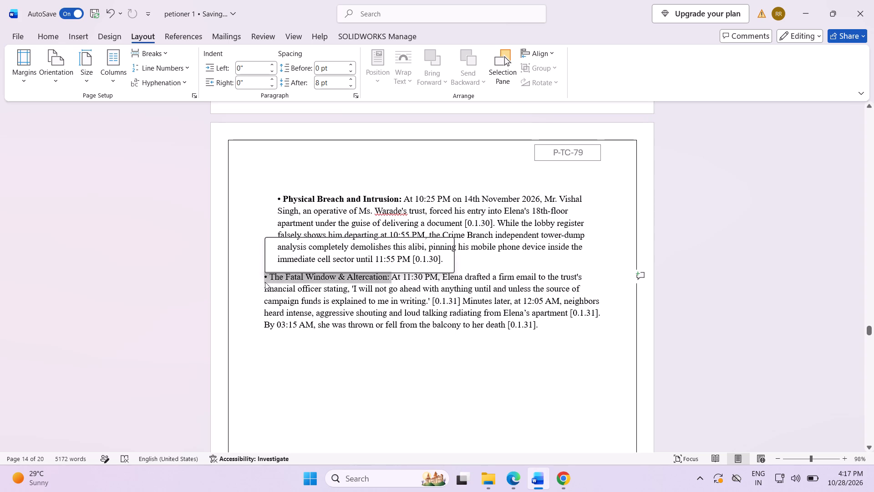
pyautogui.click(273, 267)
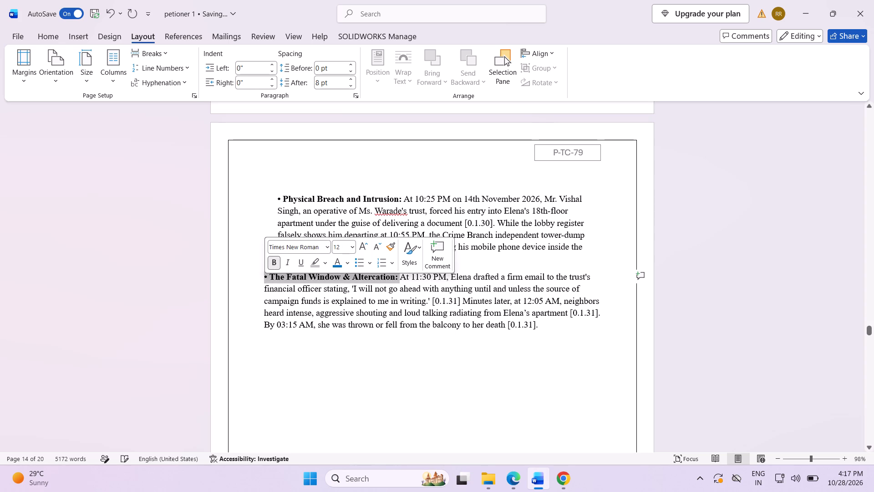
pyautogui.click(356, 391)
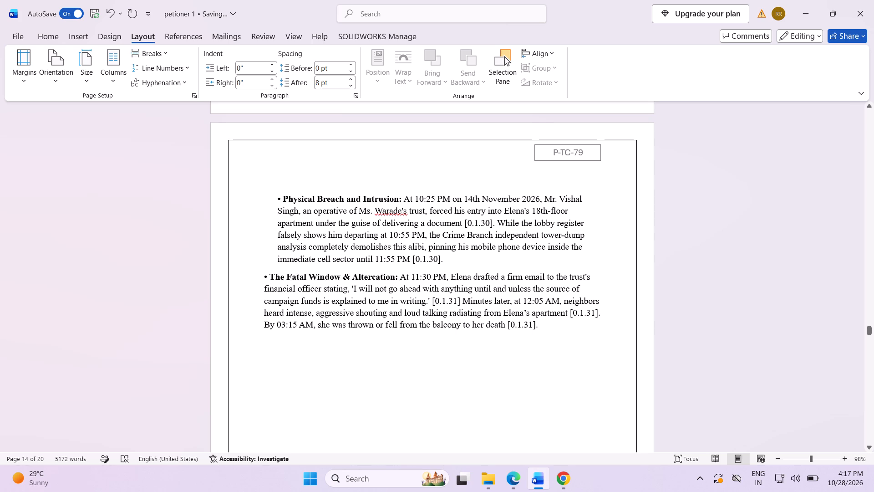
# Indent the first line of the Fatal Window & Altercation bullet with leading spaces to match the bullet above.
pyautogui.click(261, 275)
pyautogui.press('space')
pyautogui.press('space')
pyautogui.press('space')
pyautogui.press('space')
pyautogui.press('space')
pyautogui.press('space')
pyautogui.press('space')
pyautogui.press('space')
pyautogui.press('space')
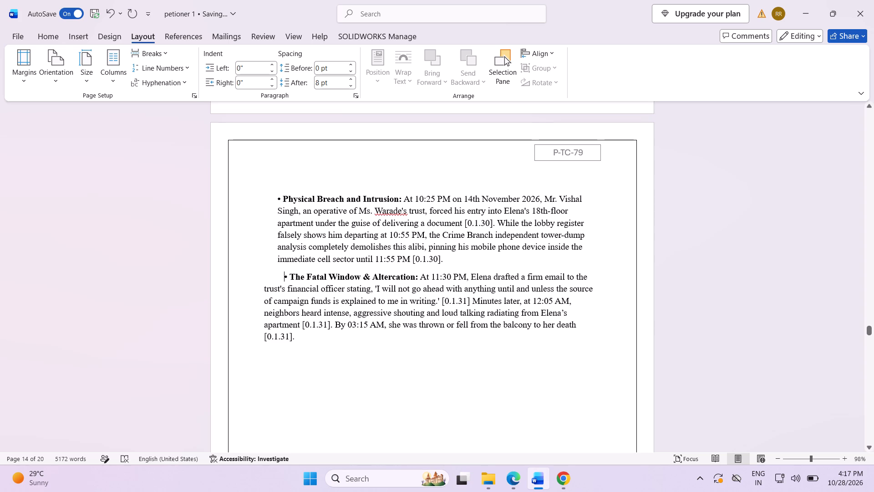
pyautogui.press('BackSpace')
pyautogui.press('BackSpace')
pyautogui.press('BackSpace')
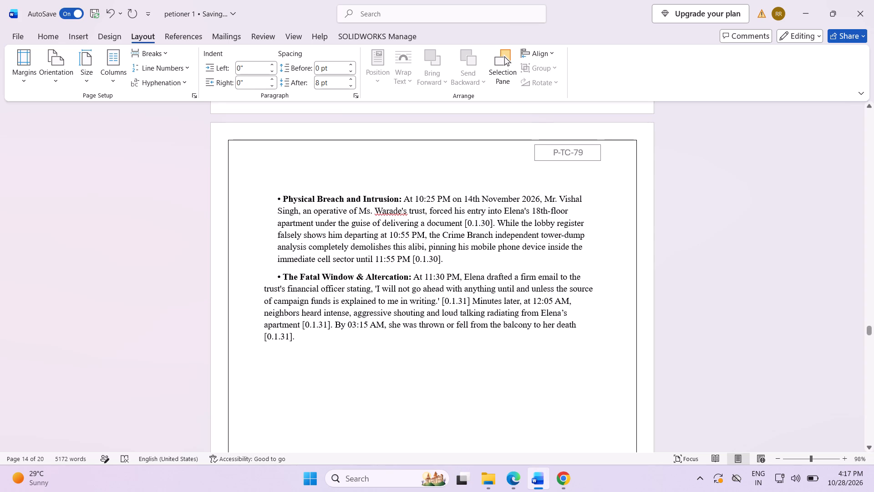
# Remove the left indent from the Physical Breach and Intrusion paragraph, setting it to 0".
pyautogui.click(274, 194)
pyautogui.press('BackSpace')
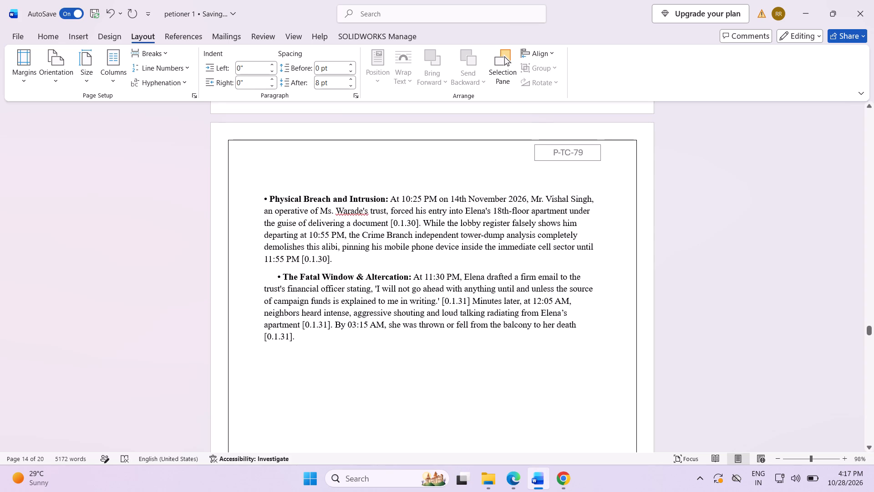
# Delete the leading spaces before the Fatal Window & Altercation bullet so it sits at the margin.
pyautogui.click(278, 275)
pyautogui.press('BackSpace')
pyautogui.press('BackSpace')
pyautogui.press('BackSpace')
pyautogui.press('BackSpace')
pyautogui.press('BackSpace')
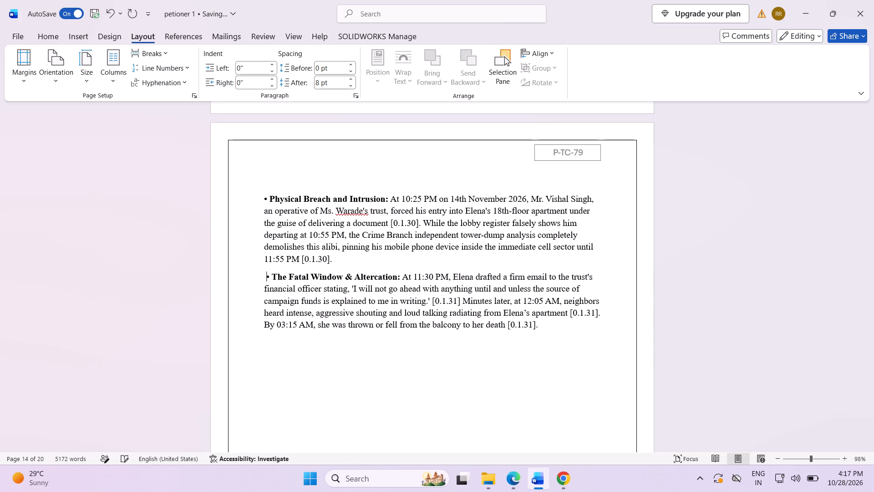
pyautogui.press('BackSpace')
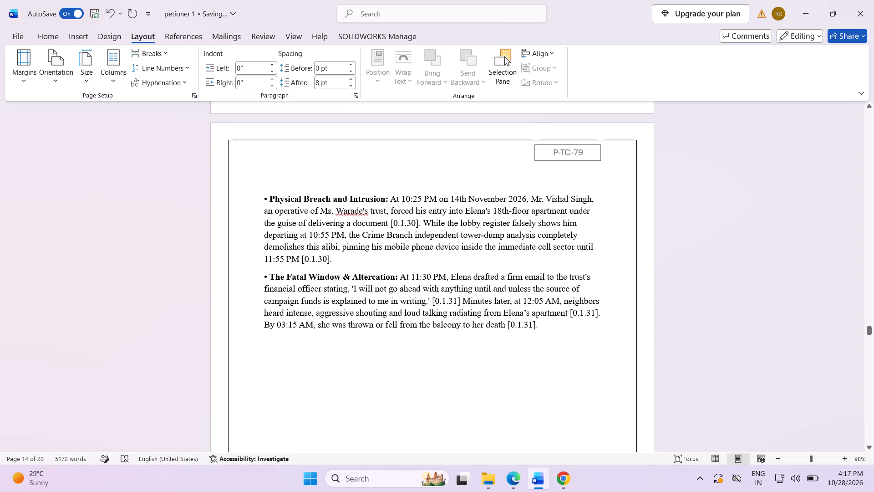
# Enter the page number 14 just above page 14's footer and move it inward with leading spaces.
pyautogui.scroll(6, 102, 319)
pyautogui.scroll(-20, 102, 319)
pyautogui.scroll(-4, 102, 319)
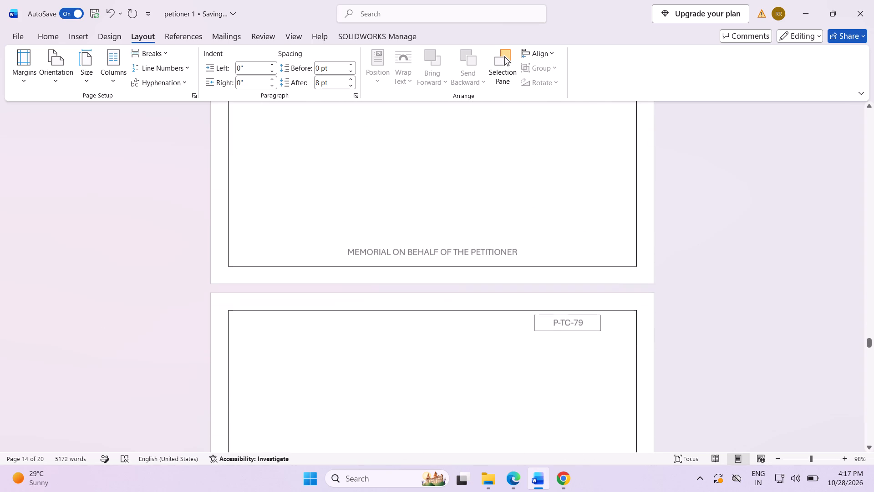
pyautogui.click(409, 231)
pyautogui.write('14')
pyautogui.press('Left')
pyautogui.press('Left')
pyautogui.press('space')
pyautogui.press('space')
pyautogui.press('space')
pyautogui.press('space')
pyautogui.press('space')
pyautogui.press('space')
pyautogui.press('space')
pyautogui.press('space')
pyautogui.press('space')
pyautogui.press('space')
pyautogui.press('space')
pyautogui.press('space')
pyautogui.press('space')
pyautogui.press('space')
pyautogui.press('space')
pyautogui.press('space')
pyautogui.press('space')
pyautogui.press('space')
pyautogui.press('space')
pyautogui.press('space')
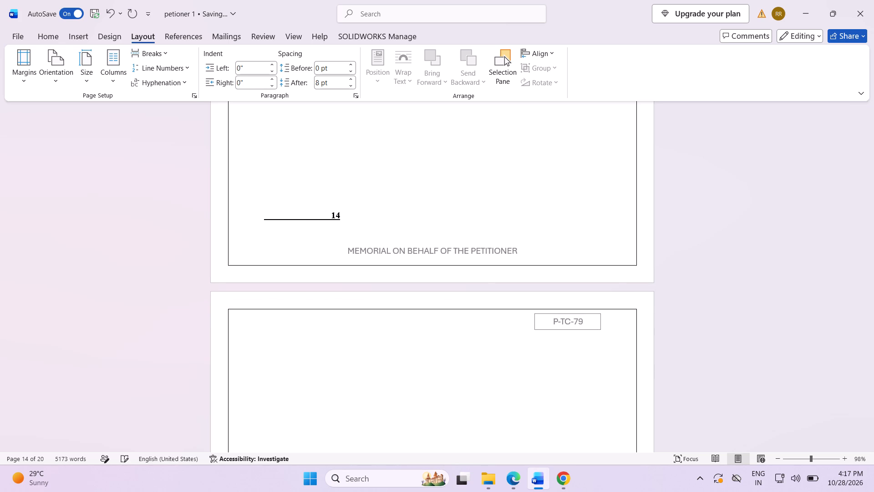
# Remove the bold and underline from the page number 14.
pyautogui.moveTo(339, 217); pyautogui.dragTo(325, 212)
pyautogui.click(358, 193)
pyautogui.click(331, 191)
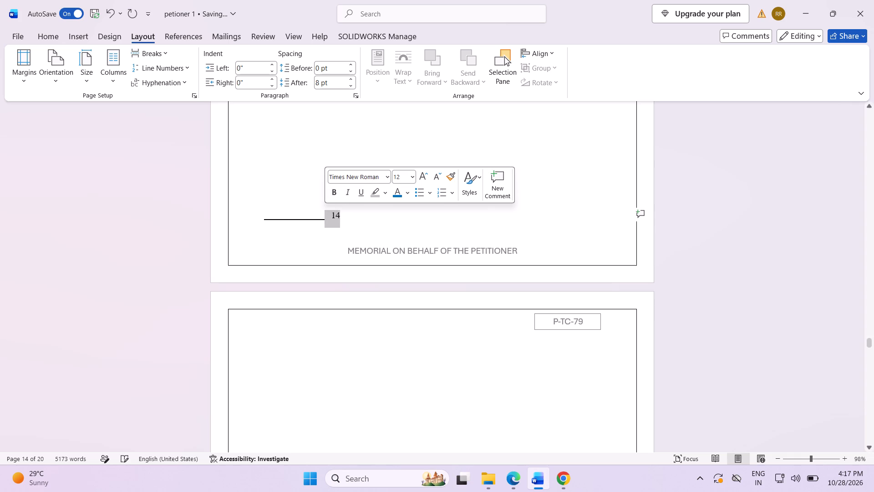
# Delete the underlined spacing before the page number 14 and add new leading spaces to roughly centre it above the footer.
pyautogui.click(325, 217)
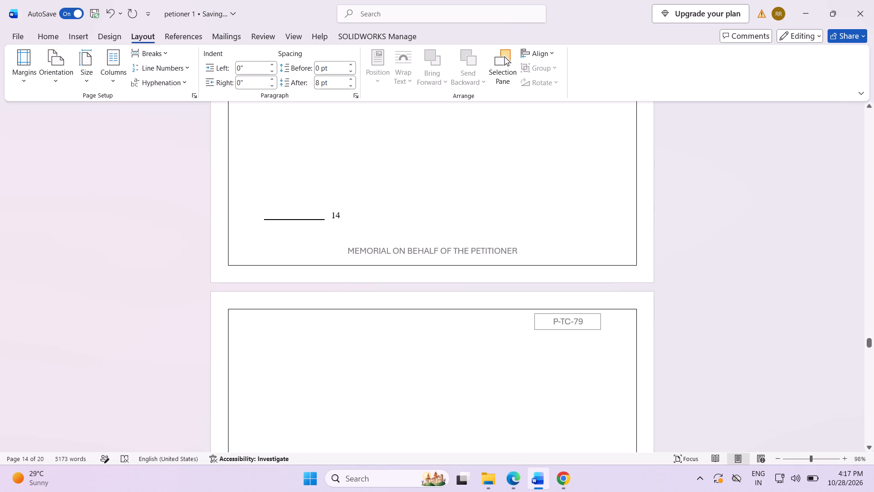
pyautogui.moveTo(330, 217); pyautogui.dragTo(250, 221)
pyautogui.press('BackSpace')
pyautogui.press('space')
pyautogui.press('space')
pyautogui.press('space')
pyautogui.press('space')
pyautogui.press('space')
pyautogui.press('space')
pyautogui.press('space')
pyautogui.press('space')
pyautogui.press('space')
pyautogui.press('space')
pyautogui.press('space')
pyautogui.press('space')
pyautogui.press('space')
pyautogui.press('space')
pyautogui.press('space')
pyautogui.press('space')
pyautogui.press('space')
pyautogui.press('space')
pyautogui.press('space')
pyautogui.press('space')
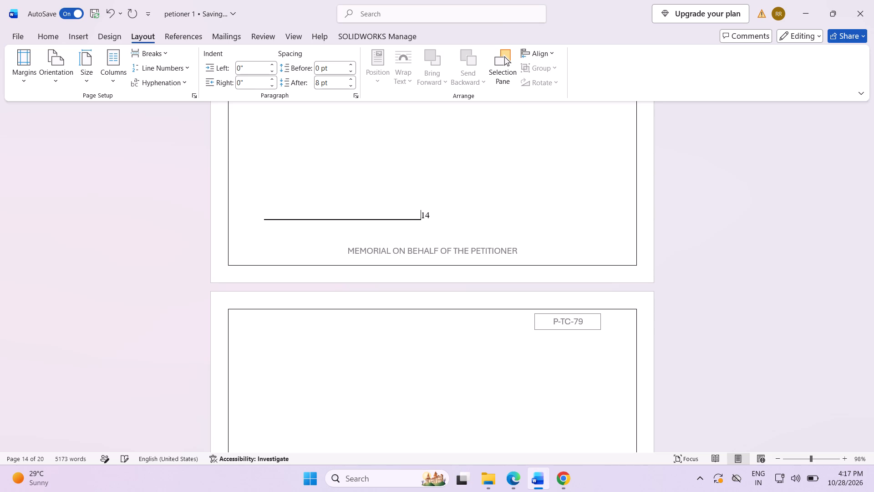
# Remove the underline from the blank spacing before the page number 14.
pyautogui.moveTo(420, 218); pyautogui.dragTo(405, 220)
pyautogui.moveTo(405, 220); pyautogui.dragTo(232, 237)
pyautogui.click(264, 219)
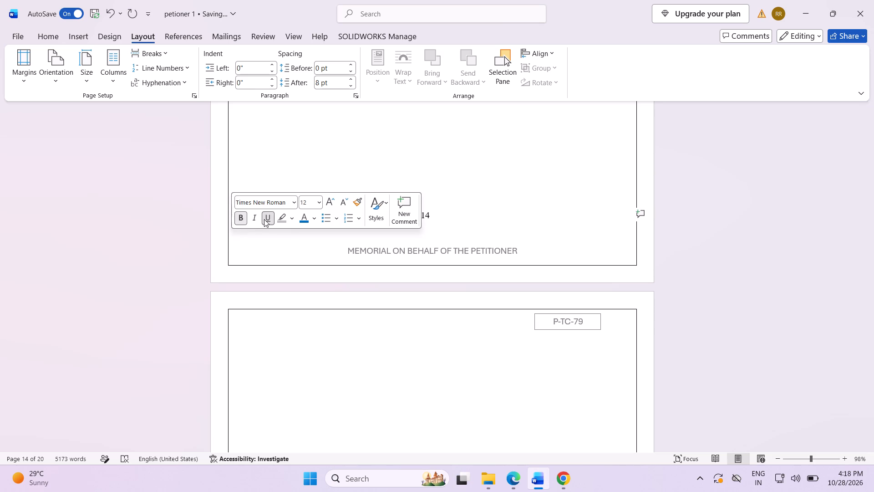
pyautogui.click(354, 174)
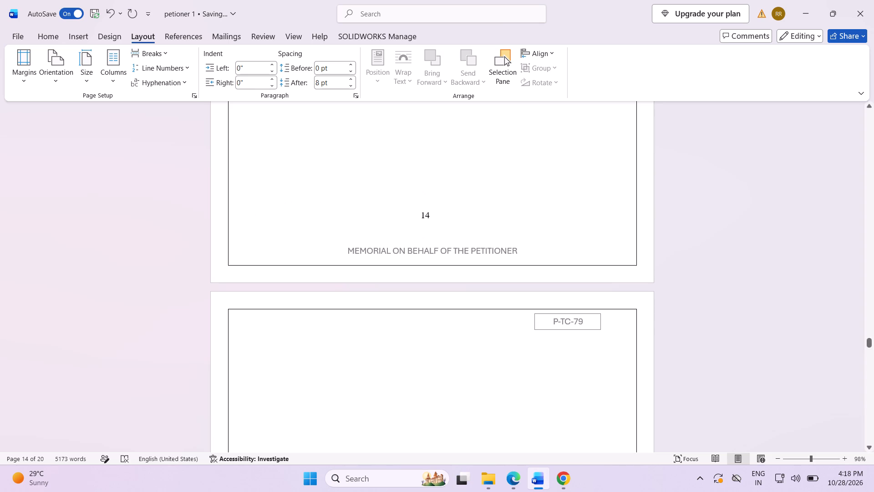
# Insert a blank page after the page number line on page 14, before Additional Legal Submission 31.
pyautogui.scroll(-10, 424, 226)
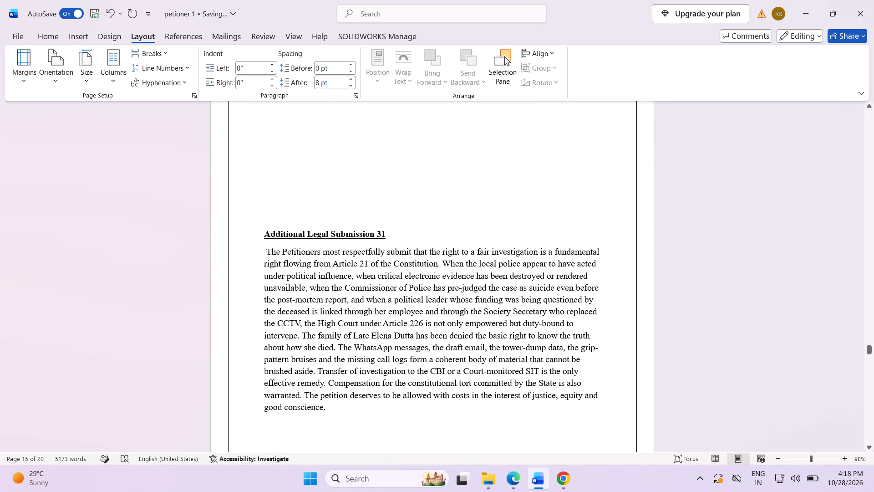
pyautogui.scroll(6, 344, 205)
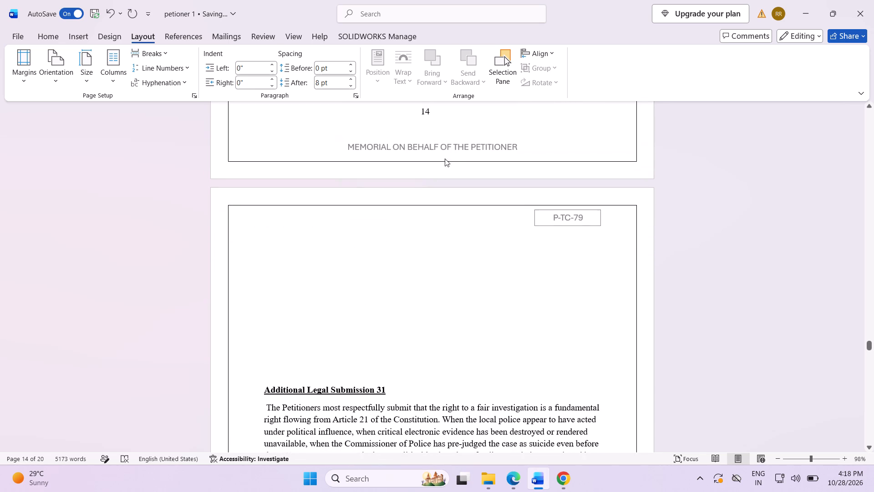
pyautogui.scroll(3, 454, 154)
pyautogui.doubleClick(561, 196)
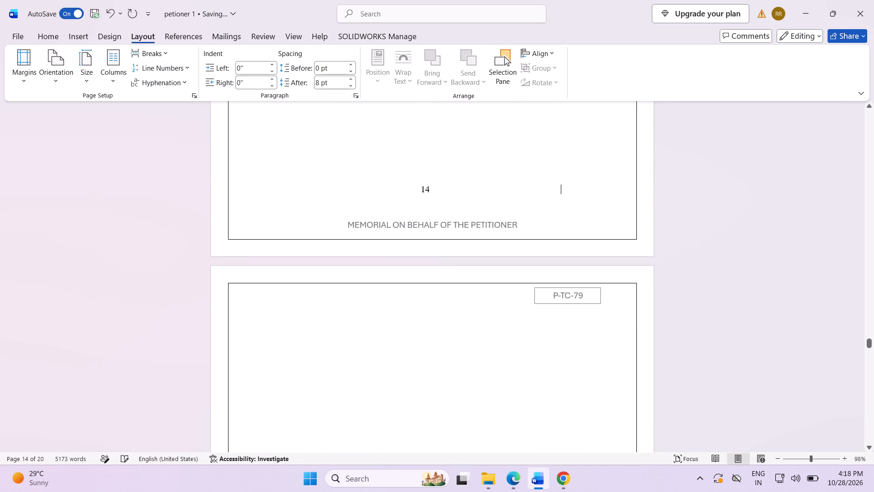
pyautogui.press('space')
pyautogui.press('space')
pyautogui.press('space')
pyautogui.click(76, 35)
pyautogui.click(97, 68)
pyautogui.click(51, 65)
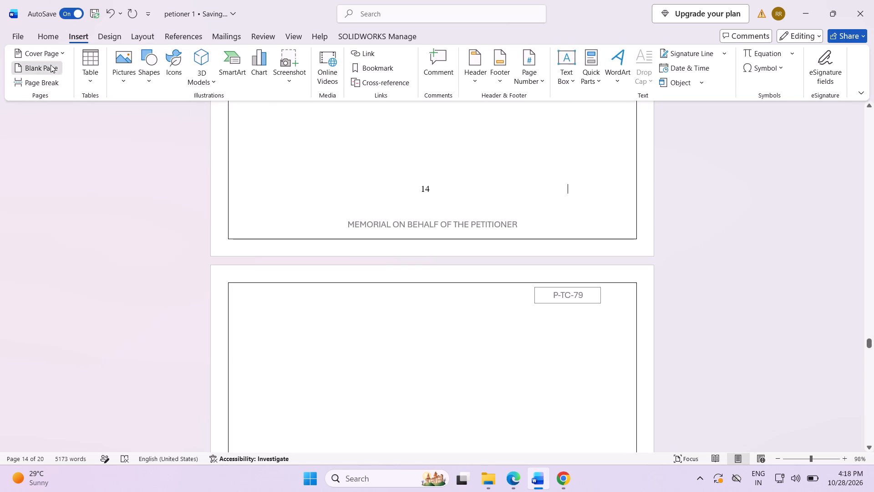
pyautogui.scroll(17, 249, 180)
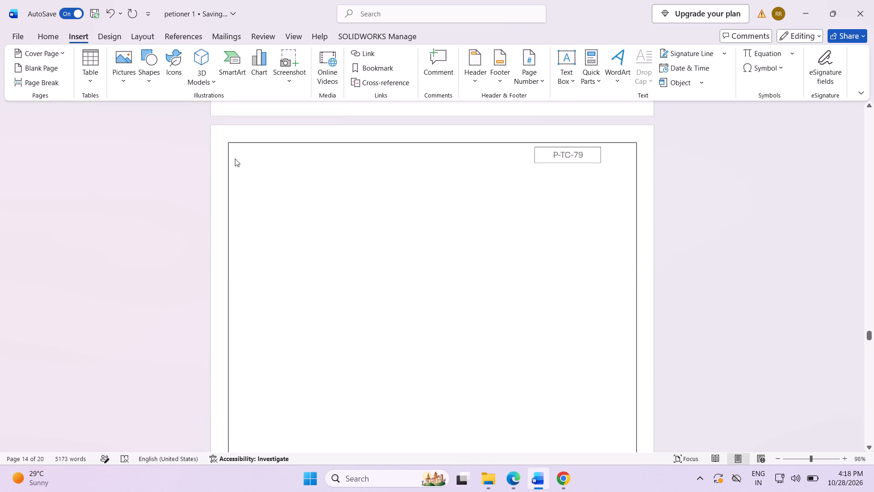
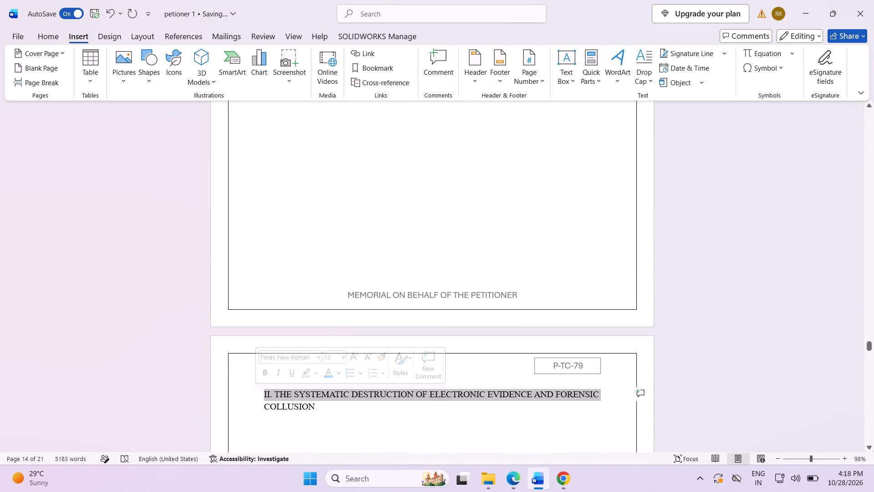
# Delete the extra blank page before the heading II. THE SYSTEMATIC DESTRUCTION OF ELECTRONIC EVIDENCE AND FORENSIC COLLUSION.
pyautogui.click(280, 424)
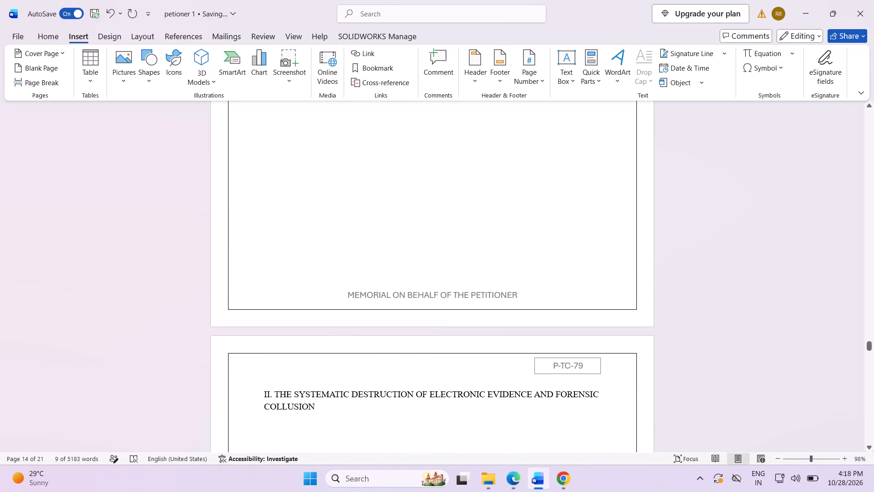
pyautogui.click(260, 395)
pyautogui.press('BackSpace')
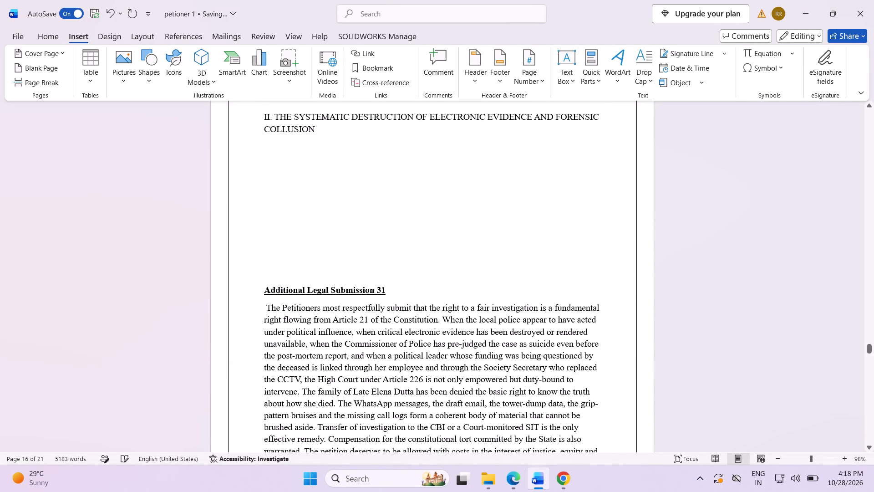
# Add blank lines before Additional Legal Submission 31 until it moves onto the page after heading II.
pyautogui.scroll(3, 146, 387)
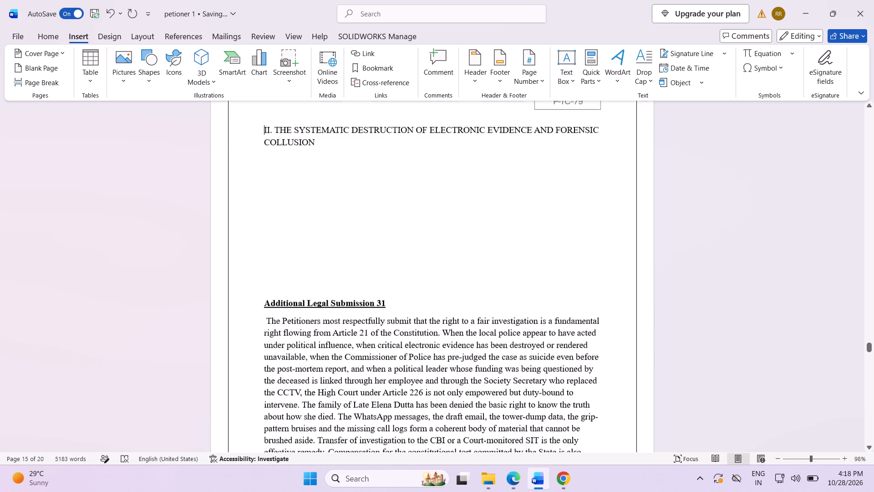
pyautogui.scroll(20, 146, 387)
pyautogui.scroll(1, 146, 387)
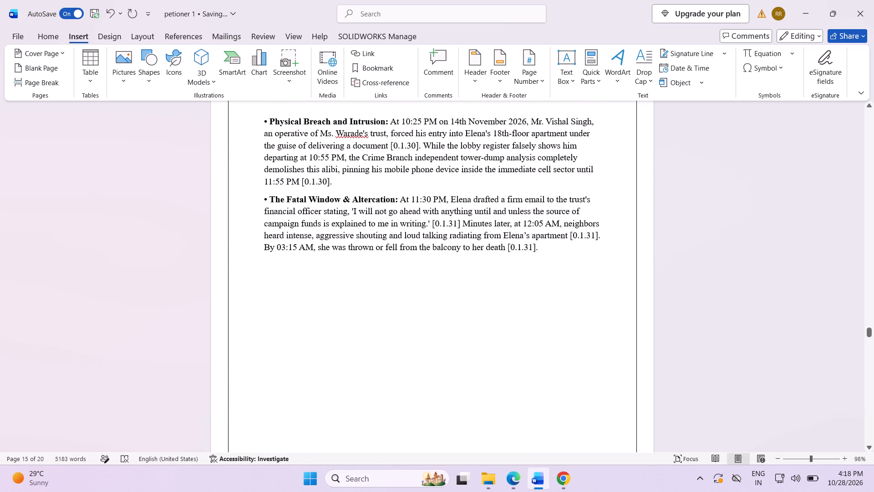
pyautogui.scroll(-20, 146, 387)
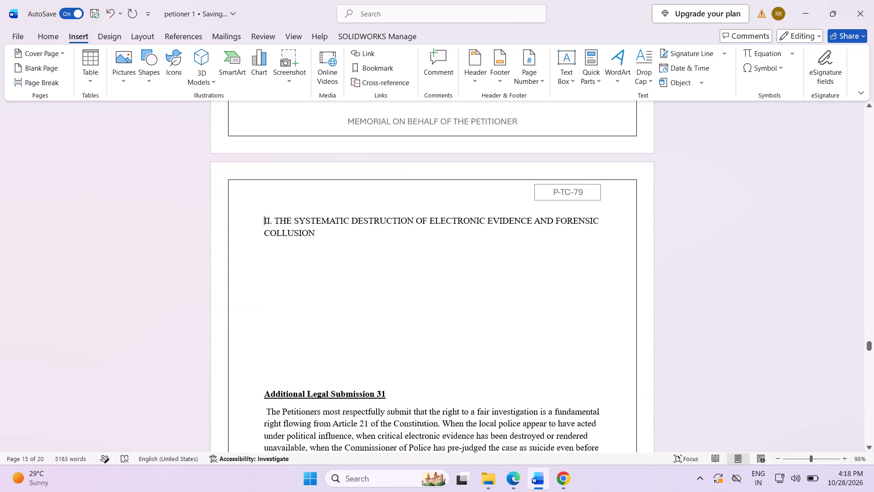
pyautogui.click(259, 394)
pyautogui.press('Return')
pyautogui.press('Return')
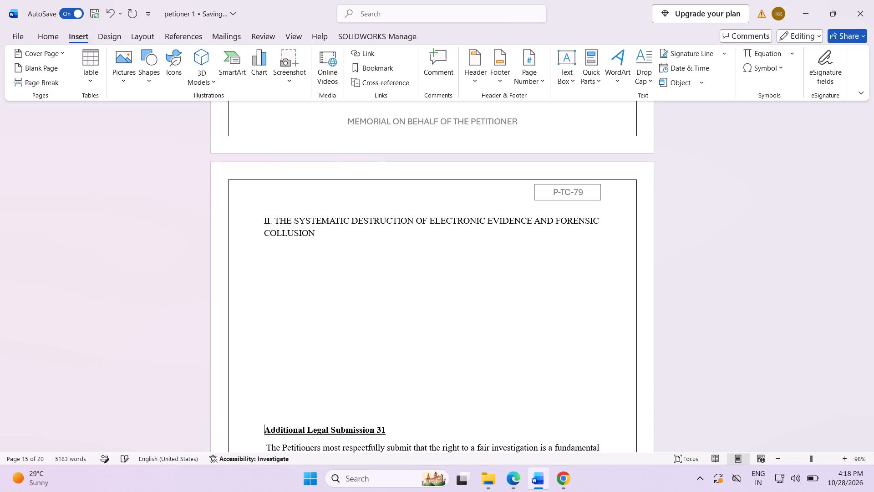
pyautogui.scroll(-9, 495, 451)
pyautogui.press('Return')
pyautogui.press('Return')
pyautogui.press('Return')
pyautogui.press('Return')
pyautogui.press('Return')
pyautogui.press('Return')
pyautogui.press('Return')
pyautogui.press('Return')
pyautogui.press('Return')
pyautogui.press('Return')
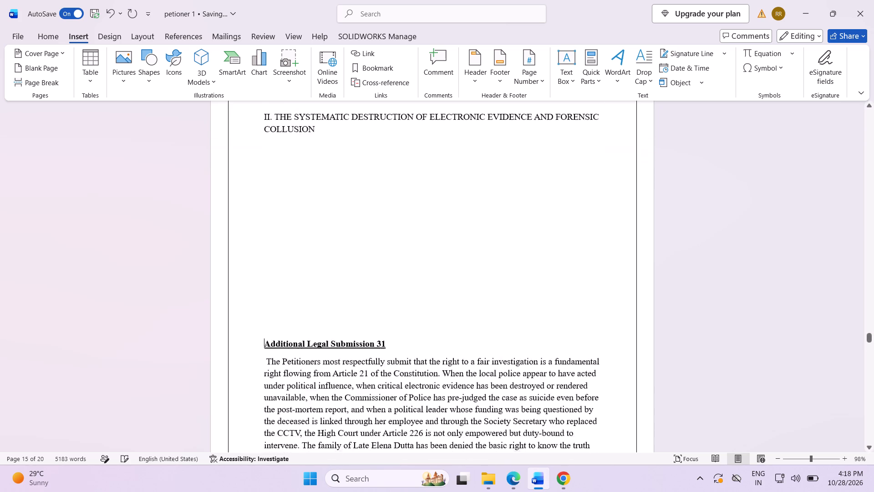
pyautogui.scroll(-2, 495, 451)
pyautogui.press('Return')
pyautogui.press('Return')
pyautogui.press('Return')
pyautogui.press('Return')
pyautogui.press('Return')
pyautogui.press('Return')
pyautogui.press('Return')
pyautogui.press('Return')
pyautogui.press('Return')
pyautogui.press('Return')
pyautogui.press('Return')
pyautogui.press('Return')
pyautogui.press('Return')
pyautogui.press('Return')
pyautogui.press('Return')
pyautogui.press('Return')
pyautogui.press('Return')
pyautogui.press('Return')
pyautogui.press('Return')
# Make the heading II. THE SYSTEMATIC DESTRUCTION OF ELECTRONIC EVIDENCE AND FORENSIC COLLUSION bold.
pyautogui.scroll(-13, 495, 451)
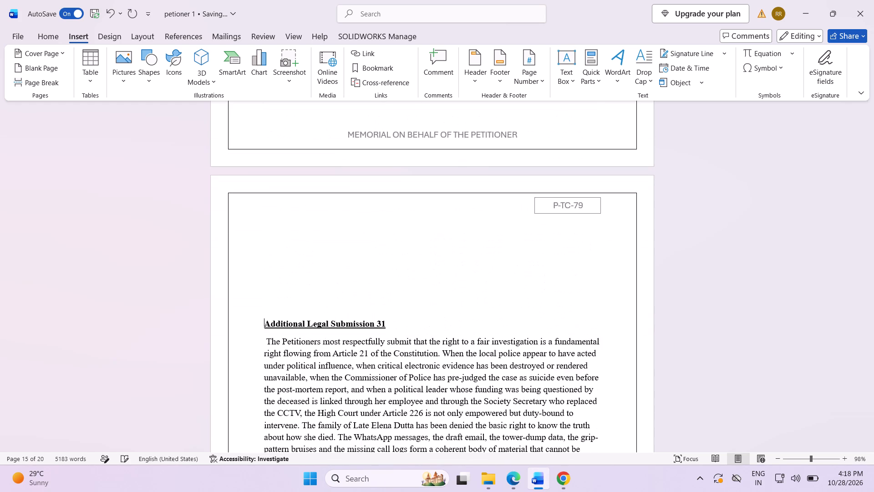
pyautogui.scroll(20, 495, 451)
pyautogui.scroll(14, 495, 451)
pyautogui.scroll(-6, 489, 474)
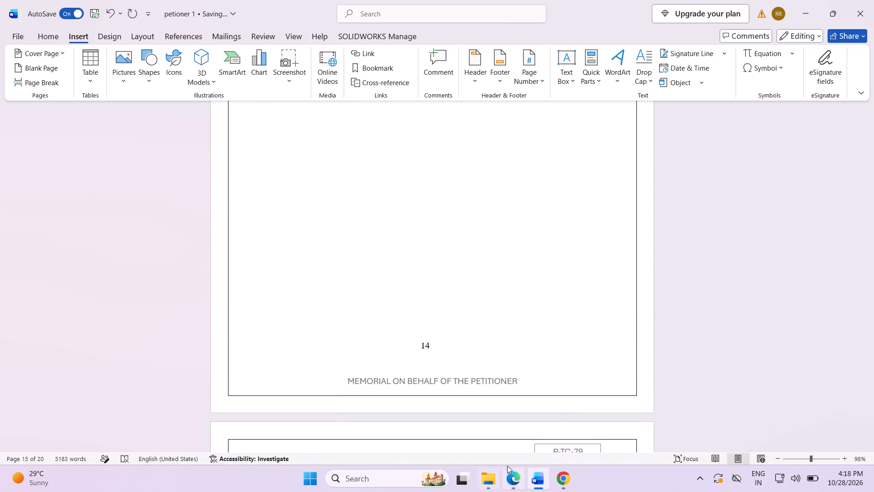
pyautogui.scroll(-7, 511, 474)
pyautogui.scroll(-5, 426, 377)
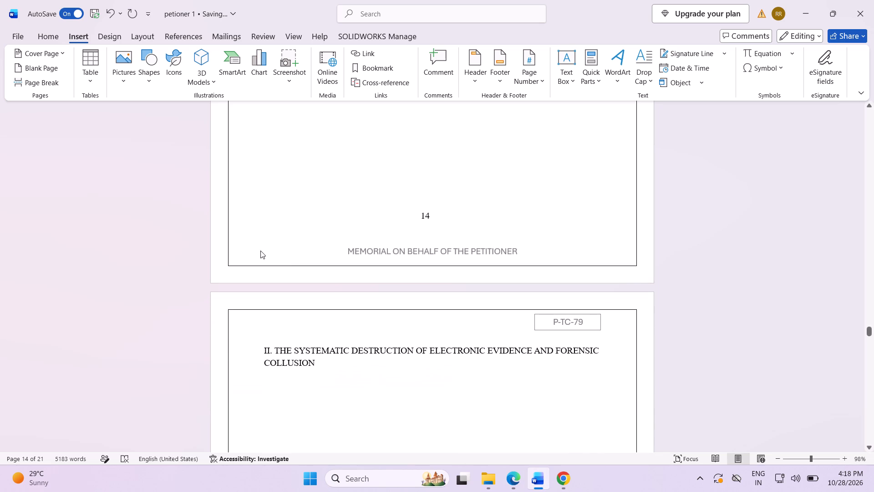
pyautogui.moveTo(313, 359); pyautogui.dragTo(279, 343)
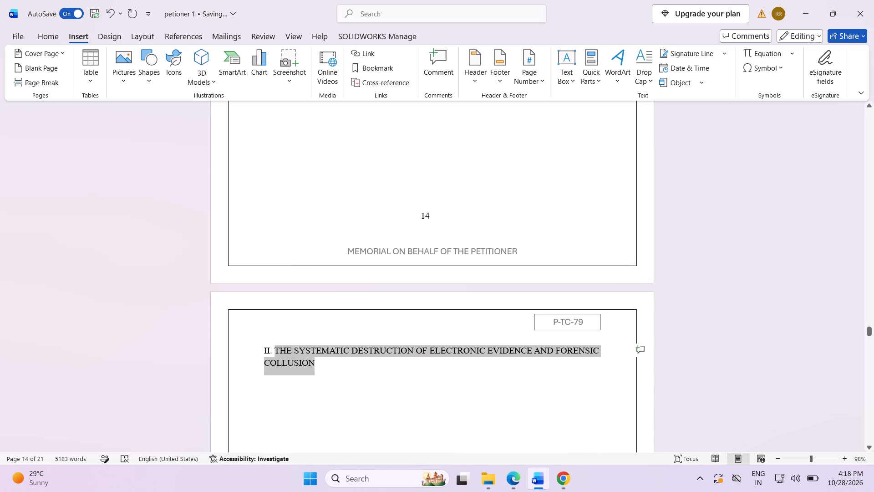
pyautogui.moveTo(279, 343); pyautogui.dragTo(260, 345)
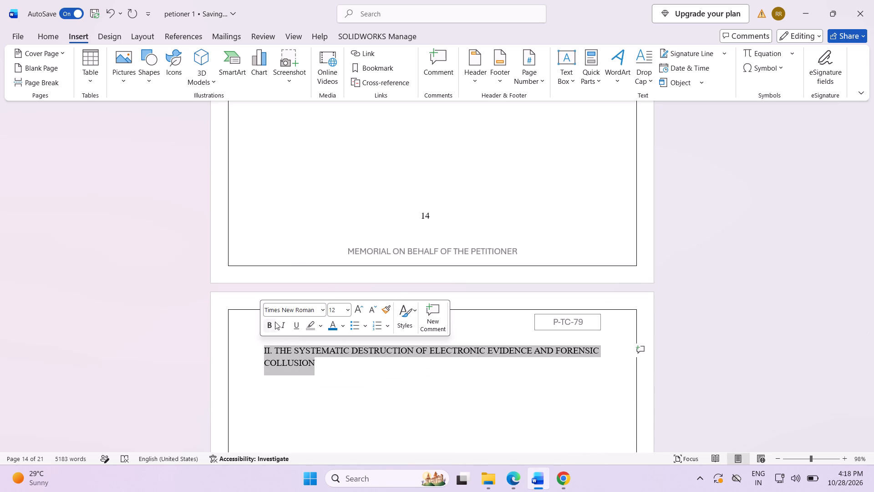
pyautogui.click(268, 322)
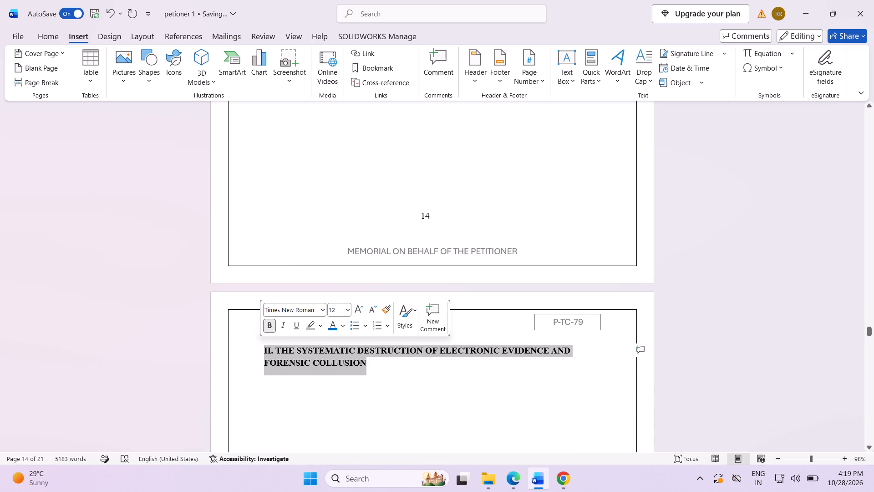
# Try to indent the heading's second line by adding spaces before FORENSIC COLLUSION.
pyautogui.click(385, 368)
pyautogui.moveTo(264, 361); pyautogui.dragTo(264, 366)
pyautogui.press('space')
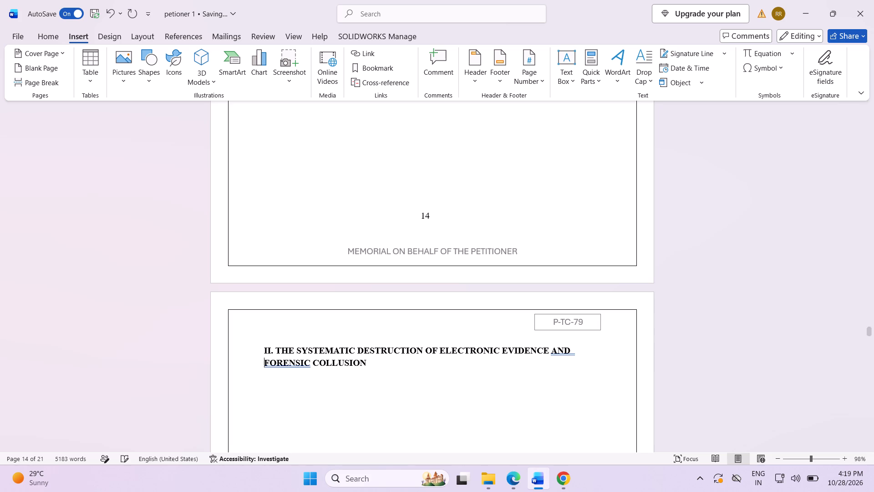
pyautogui.press('space')
pyautogui.press('space')
pyautogui.press('space')
pyautogui.press('space')
pyautogui.press('space')
pyautogui.press('space')
pyautogui.press('space')
pyautogui.press('space')
pyautogui.scroll(-7, 311, 372)
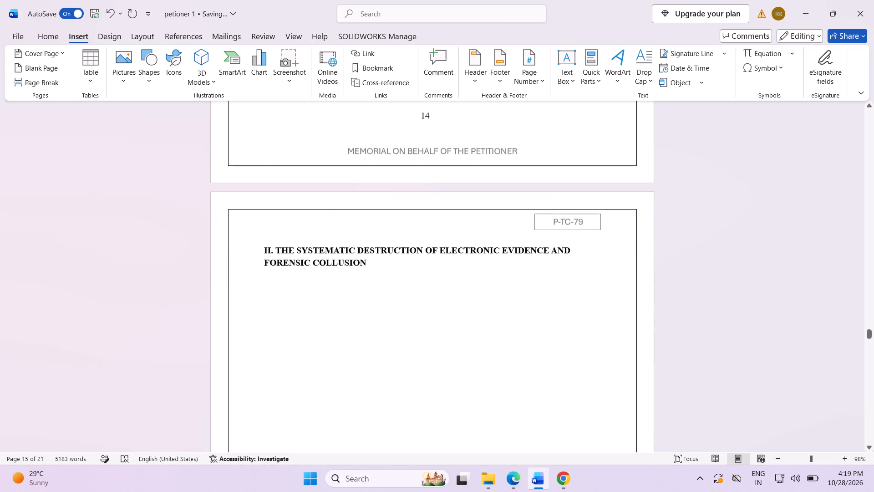
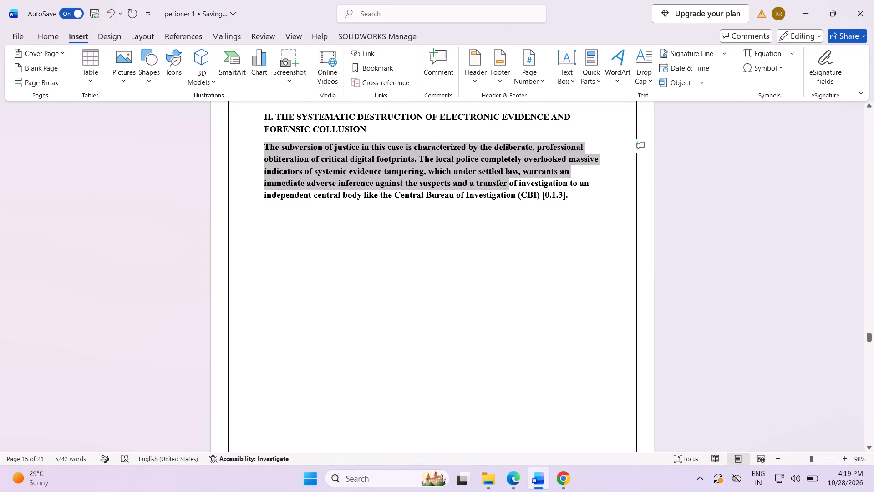
# Remove the bold formatting from the whole paragraph under heading II that begins The subversion of justice.
pyautogui.moveTo(518, 195); pyautogui.dragTo(583, 201)
pyautogui.click(595, 182)
pyautogui.click(563, 262)
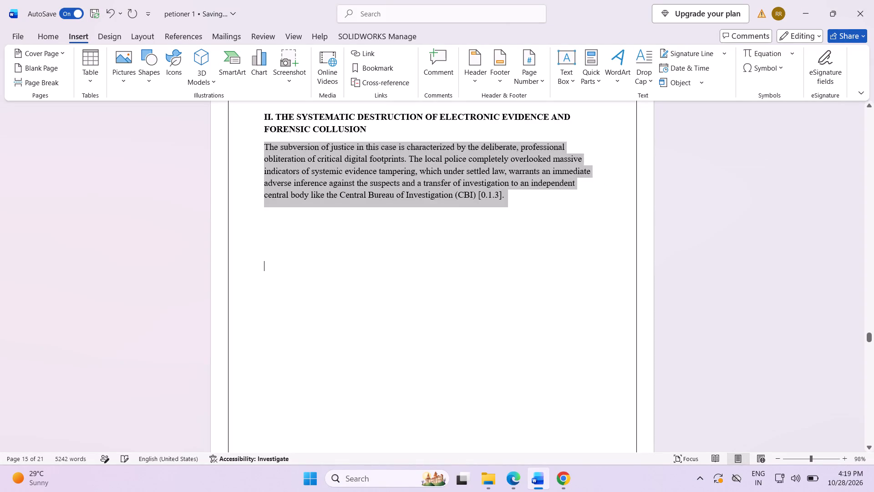
pyautogui.click(512, 197)
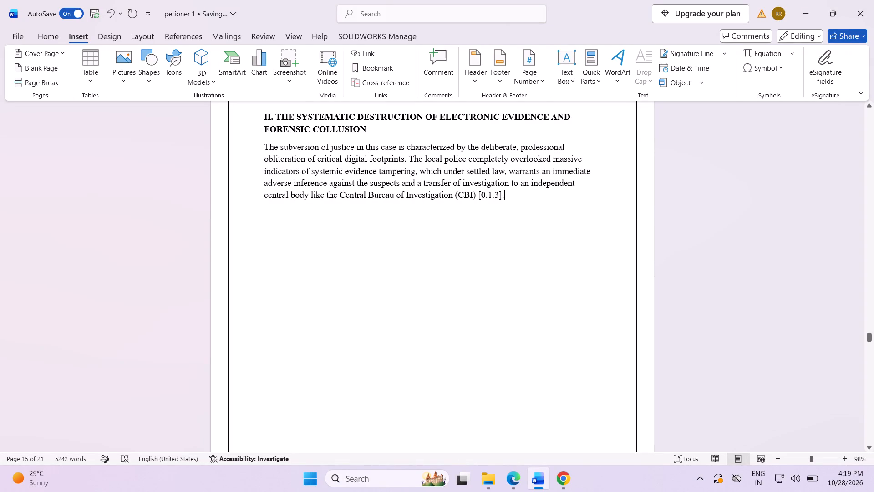
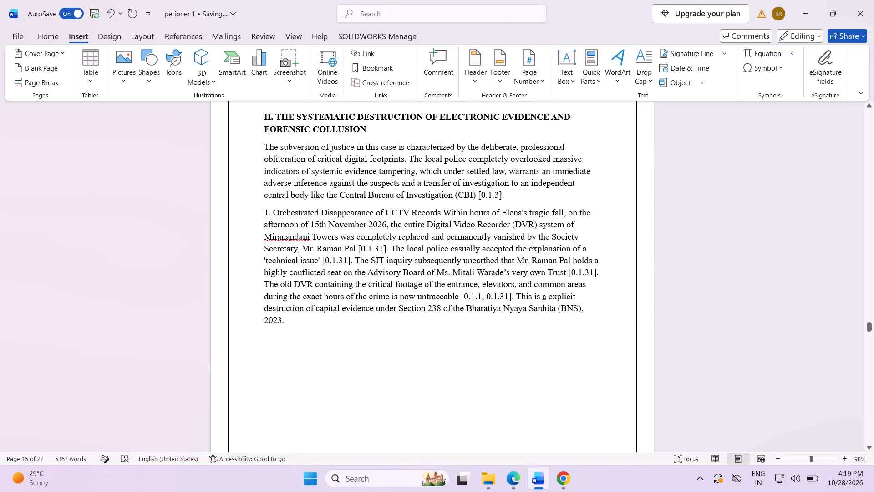
# Add a colon after Orchestrated Disappearance of CCTV Records and move the text that follows onto its own unnumbered line.
pyautogui.hotkey('shift', ':')
pyautogui.press('Return')
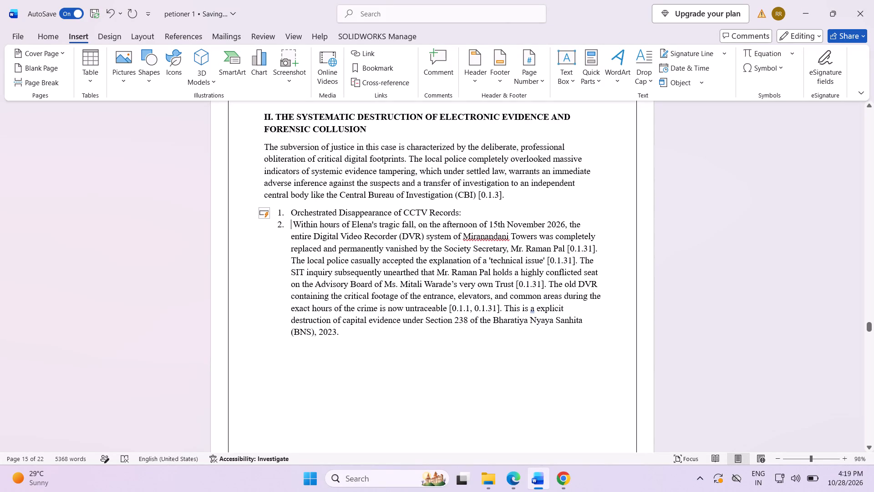
pyautogui.press('BackSpace')
# Make the Orchestrated Disappearance of CCTV Records subheading bold.
pyautogui.moveTo(269, 210); pyautogui.dragTo(425, 207)
pyautogui.moveTo(462, 212); pyautogui.dragTo(415, 218)
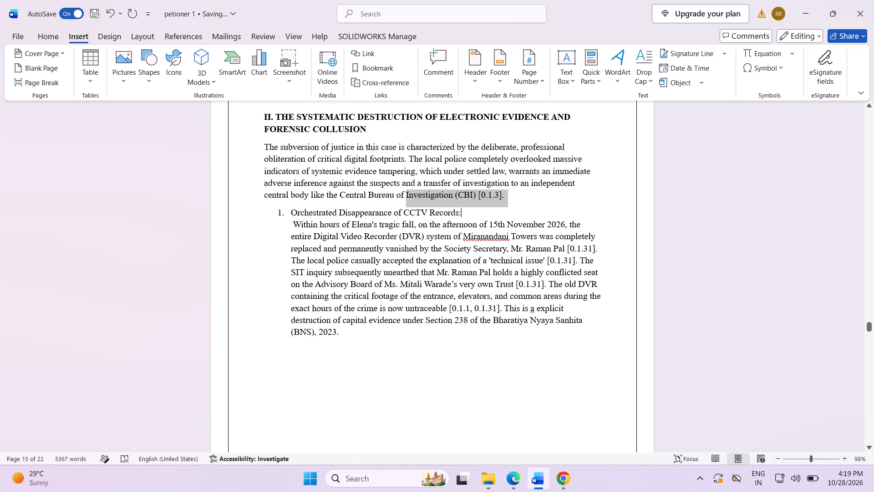
pyautogui.moveTo(415, 218); pyautogui.dragTo(271, 215)
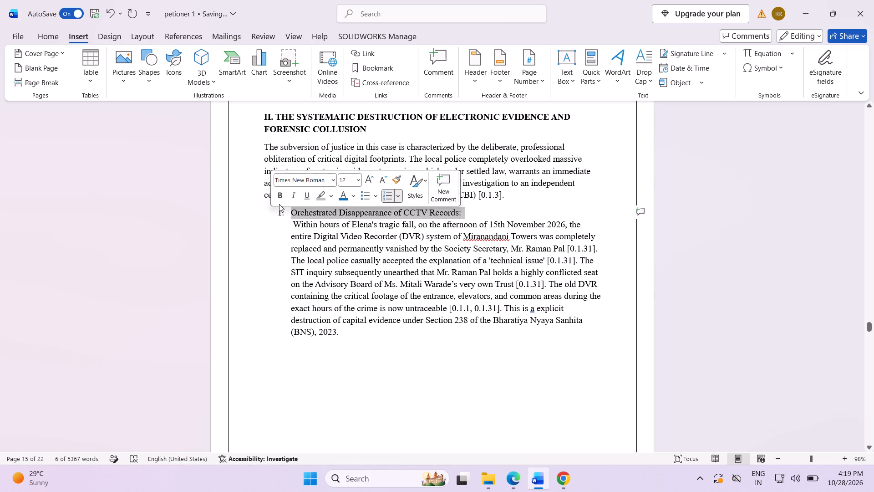
pyautogui.click(280, 200)
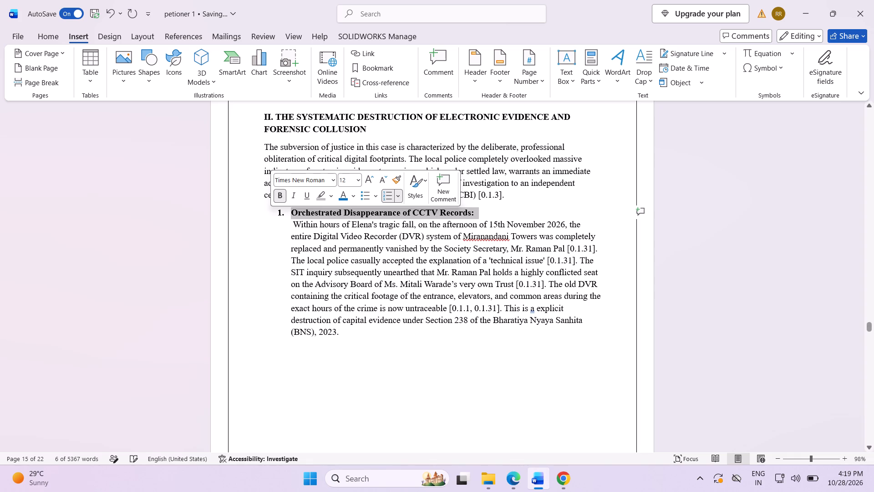
# Examine the layout of the preceding pages' text and page numbers against the section II page.
pyautogui.scroll(20, 264, 248)
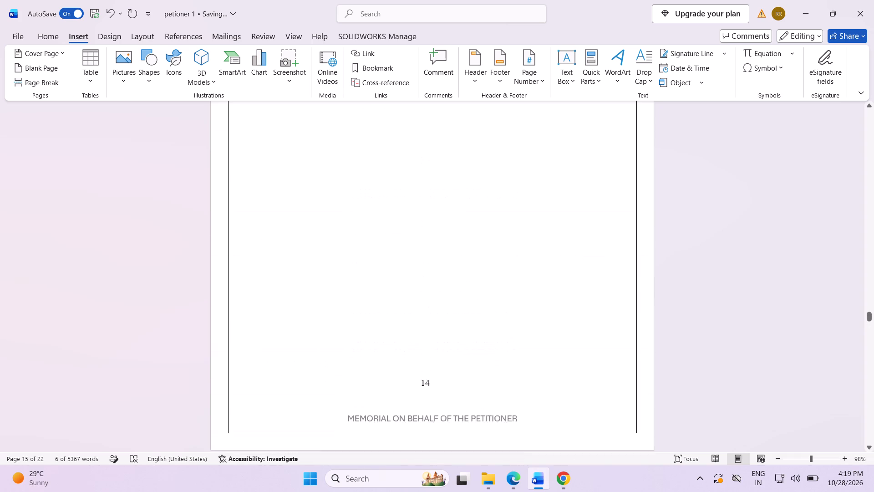
pyautogui.scroll(15, 269, 221)
pyautogui.middleClick(270, 221)
pyautogui.scroll(-2, 270, 221)
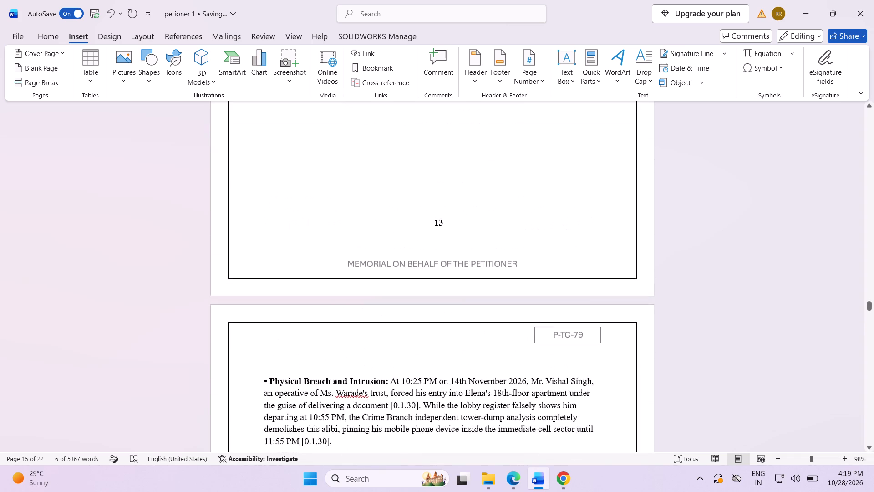
pyautogui.scroll(-20, 270, 221)
pyautogui.scroll(-10, 270, 221)
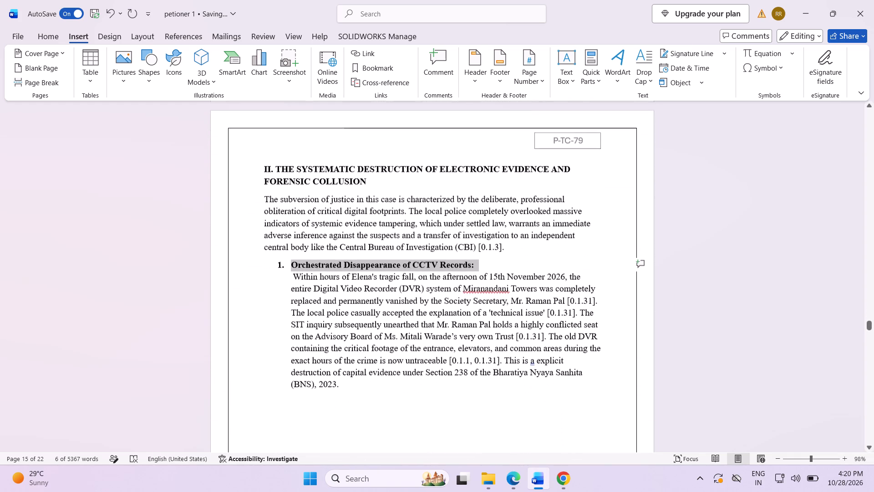
pyautogui.scroll(-1, 270, 221)
pyautogui.click(282, 263)
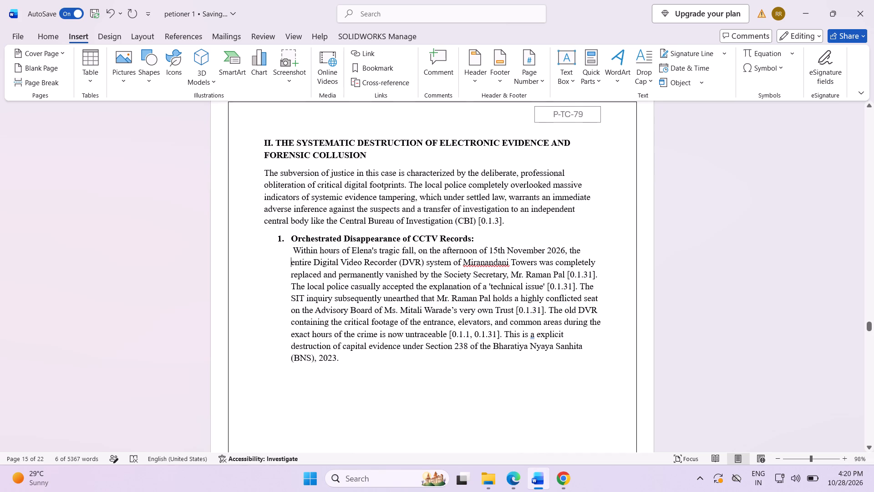
pyautogui.scroll(20, 275, 263)
pyautogui.scroll(9, 275, 263)
pyautogui.middleClick(284, 254)
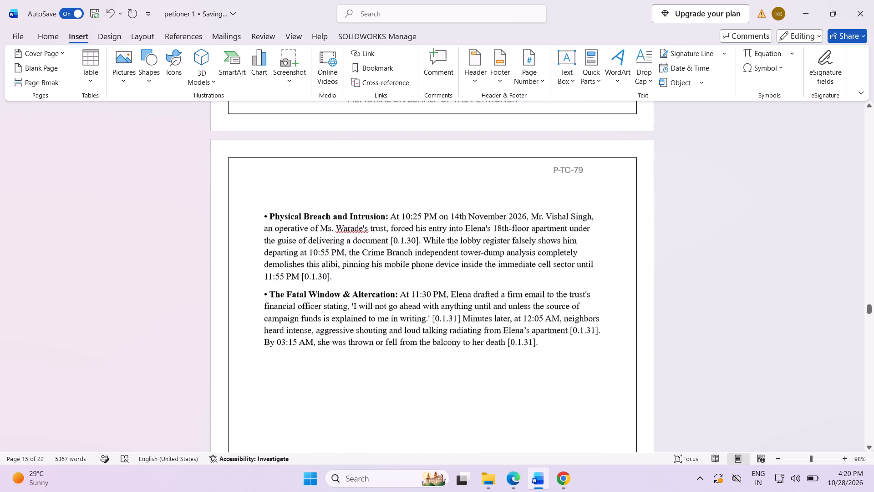
pyautogui.scroll(14, 284, 251)
pyautogui.scroll(-12, 284, 251)
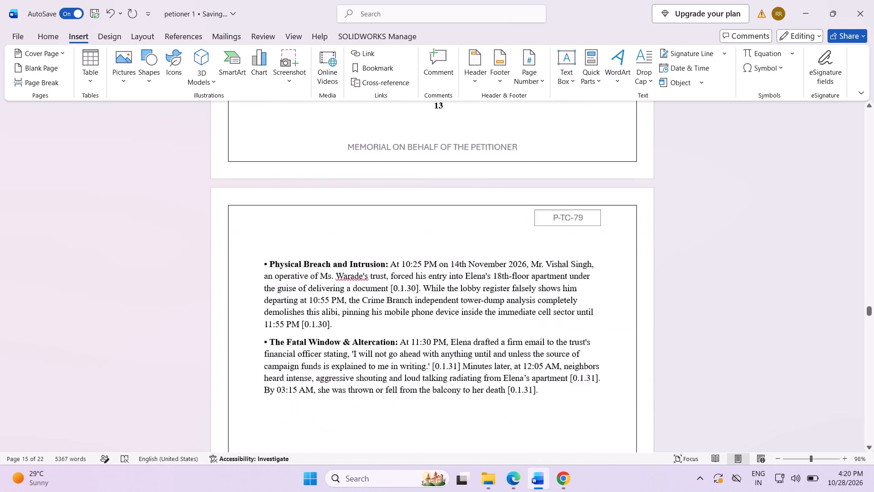
pyautogui.scroll(-20, 284, 255)
pyautogui.scroll(-10, 284, 255)
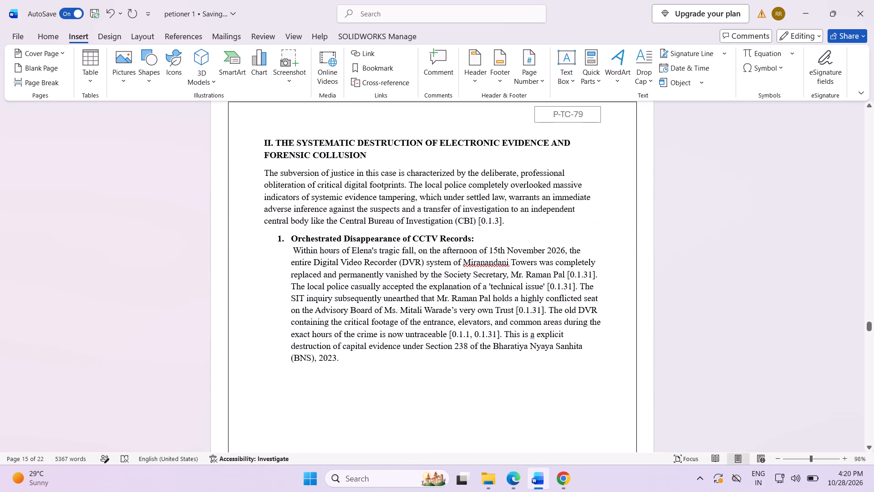
# Remove the automatic numbering from the CCTV Records subheading and align both it and its body paragraph with the text margin.
pyautogui.click(290, 248)
pyautogui.click(277, 240)
pyautogui.press('Left')
pyautogui.press('Left')
pyautogui.press('Left')
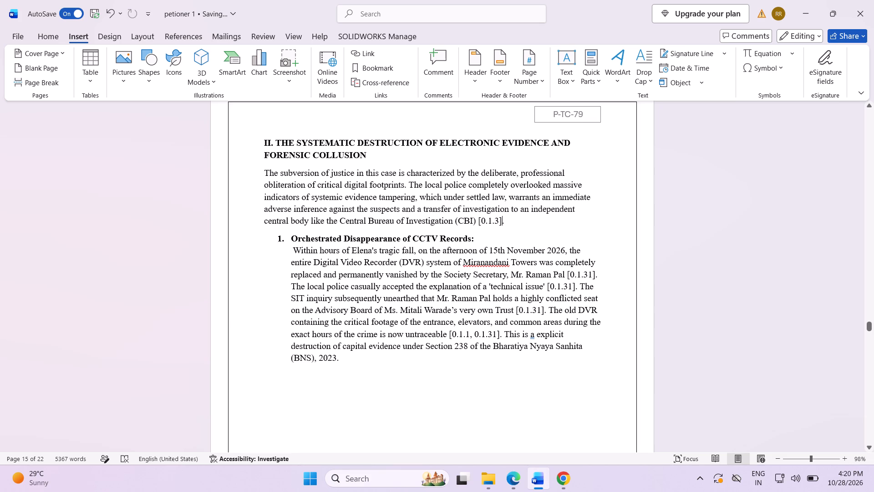
pyautogui.doubleClick(276, 239)
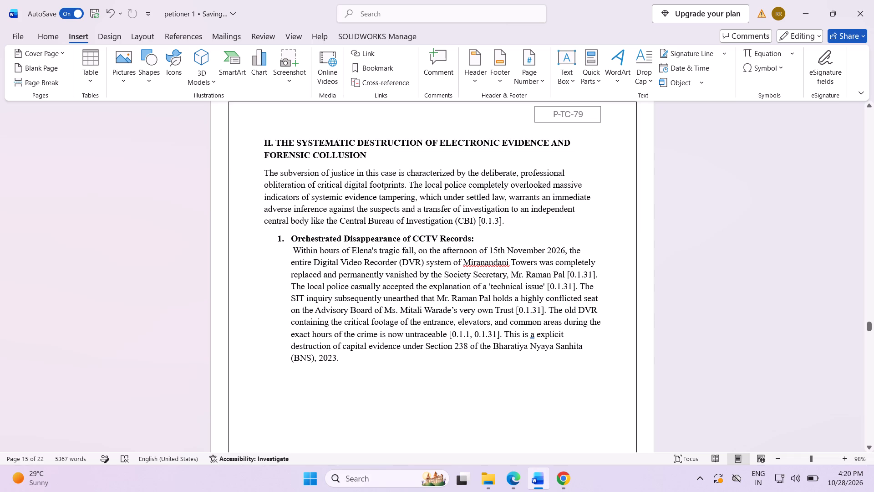
pyautogui.doubleClick(276, 239)
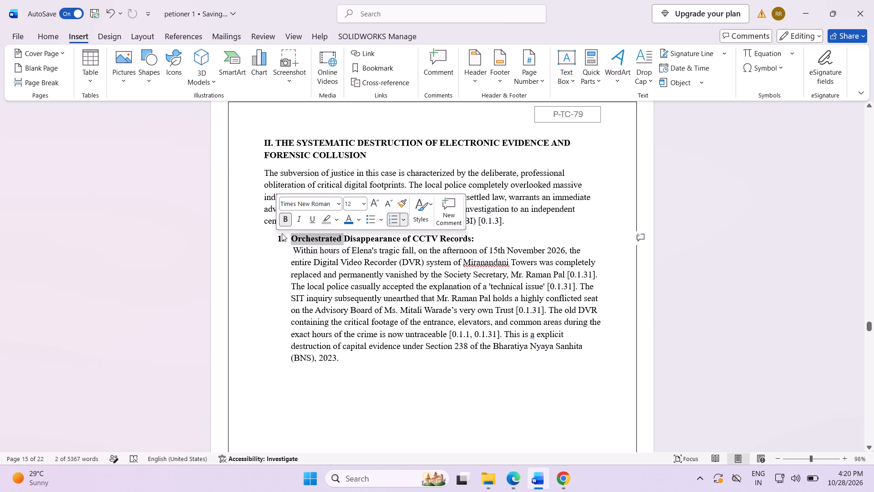
pyautogui.click(282, 233)
pyautogui.click(278, 262)
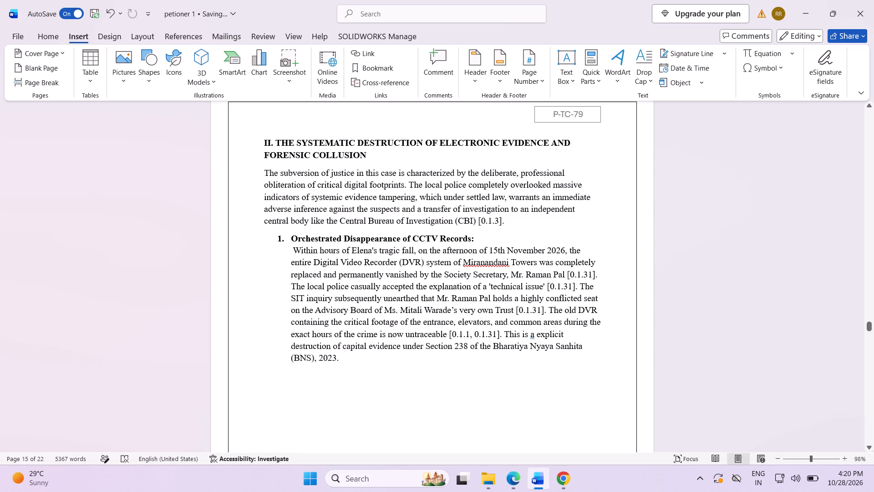
pyautogui.click(290, 238)
pyautogui.press('Left')
pyautogui.press('Right')
pyautogui.press('BackSpace')
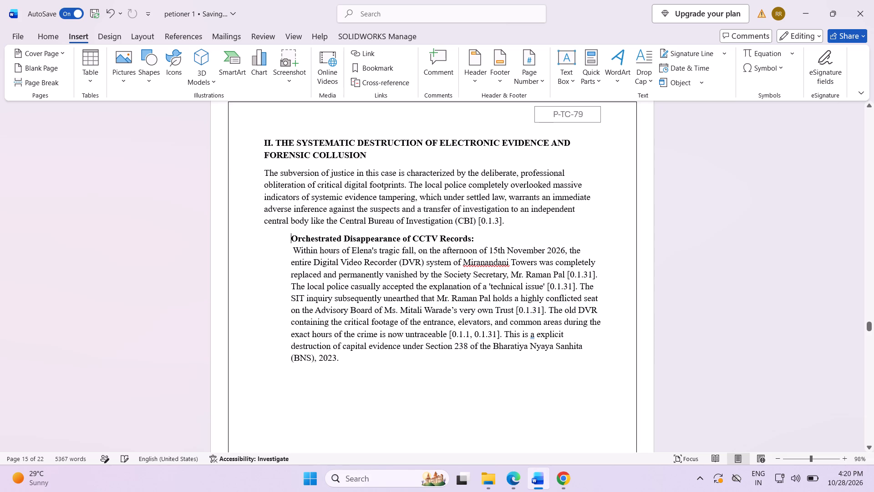
pyautogui.press('BackSpace')
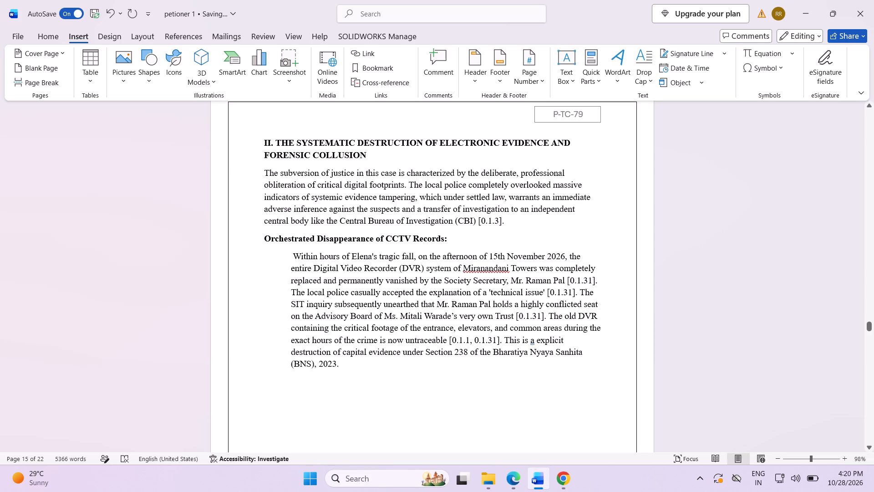
pyautogui.click(291, 255)
pyautogui.press('BackSpace')
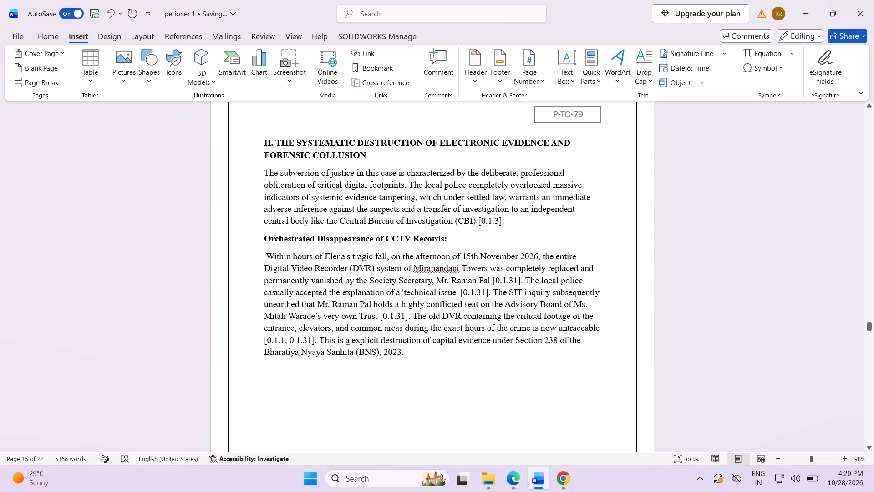
# Number the CCTV Records subheading manually by adding 1. in front of it.
pyautogui.click(262, 238)
pyautogui.press('1')
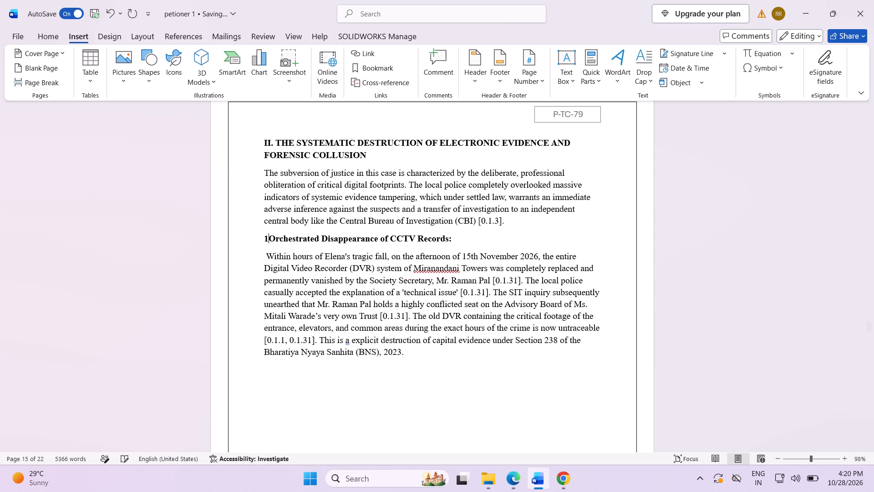
pyautogui.press('.')
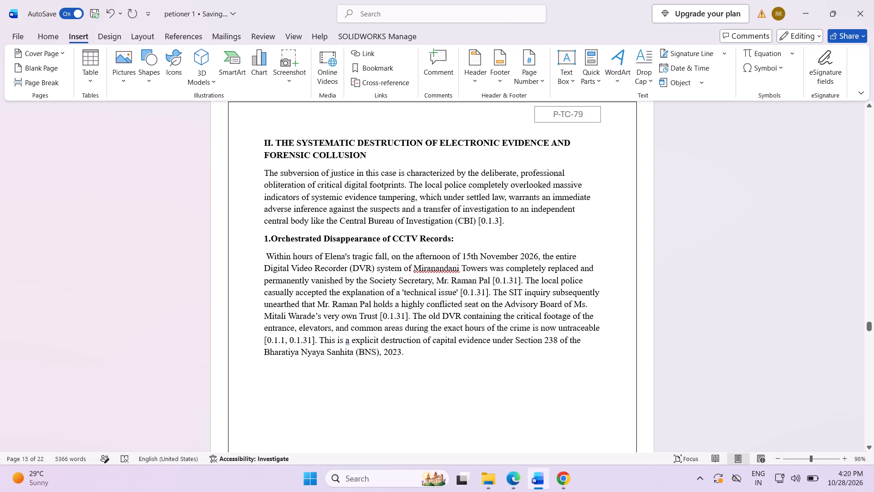
# Delete the stray space at the start of the paragraph beginning Within hours of Elena's tragic fall.
pyautogui.click(265, 256)
pyautogui.press('BackSpace')
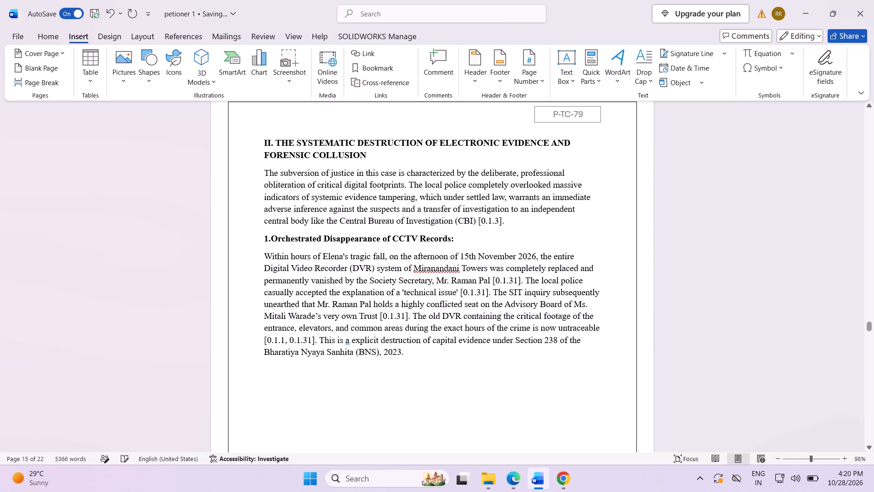
# Start a new paragraph after the CCTV Records text ending in Bharatiya Nyaya Sanhita (BNS), 2023.
pyautogui.scroll(-2, 295, 308)
pyautogui.click(407, 299)
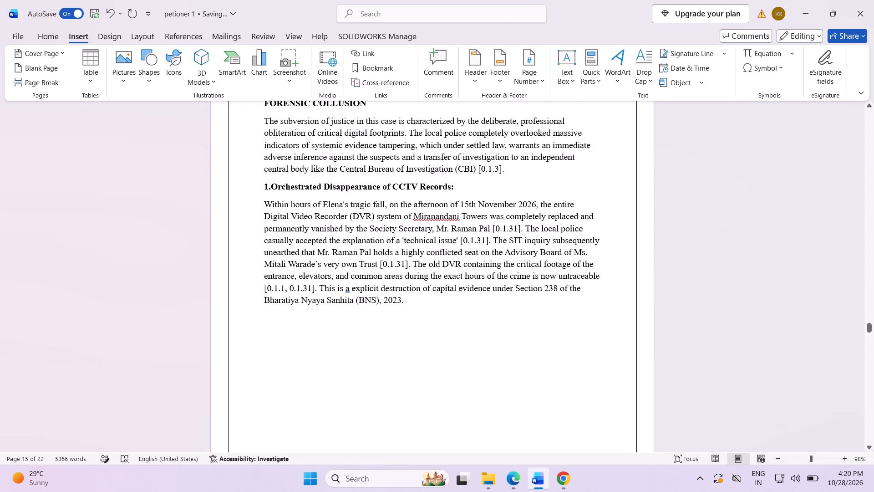
pyautogui.press('Return')
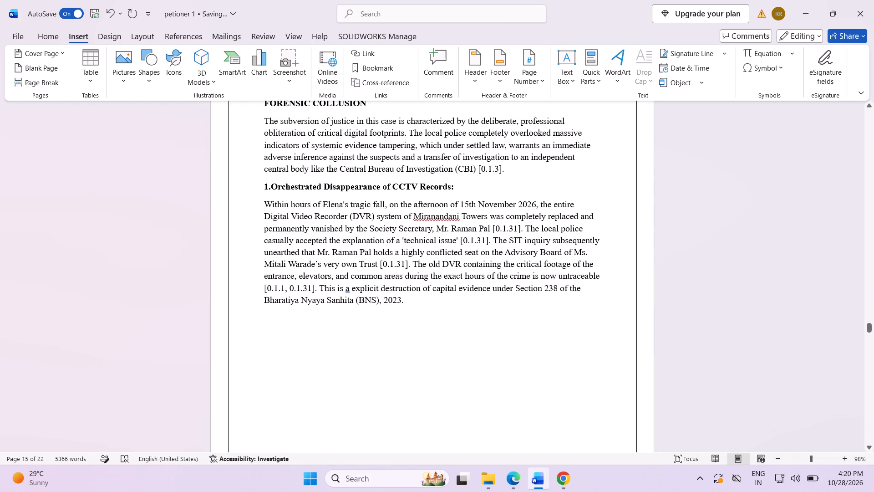
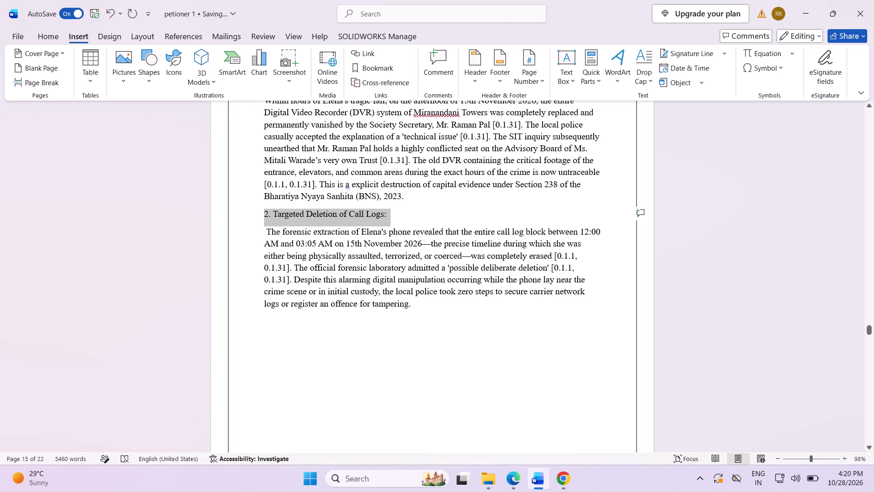
# Make the heading "2. Targeted Deletion of Call Logs:" bold.
pyautogui.moveTo(391, 223); pyautogui.dragTo(391, 223)
pyautogui.click(395, 200)
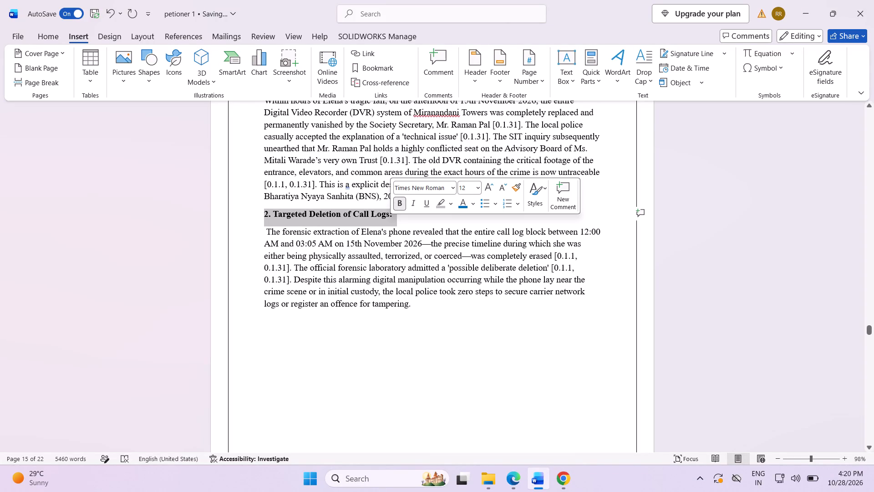
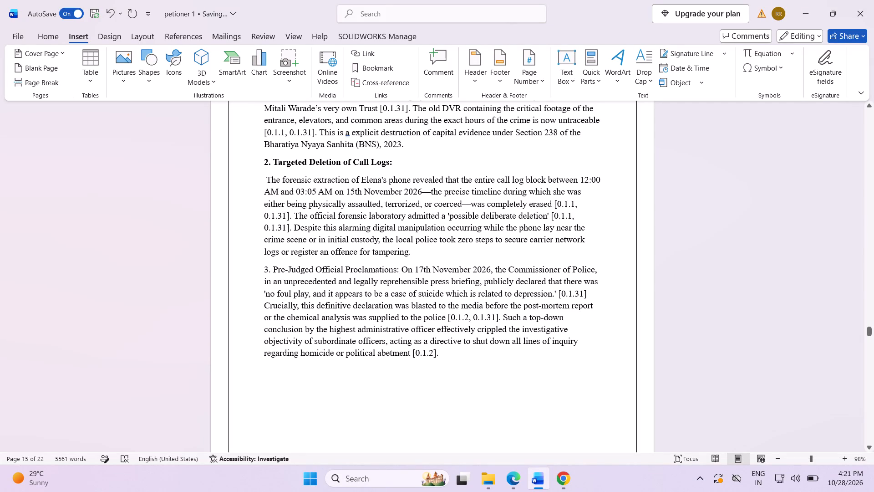
# Split "3. Pre-Judged Official Proclamations:" from its body text onto its own line and make that heading bold.
pyautogui.press('Return')
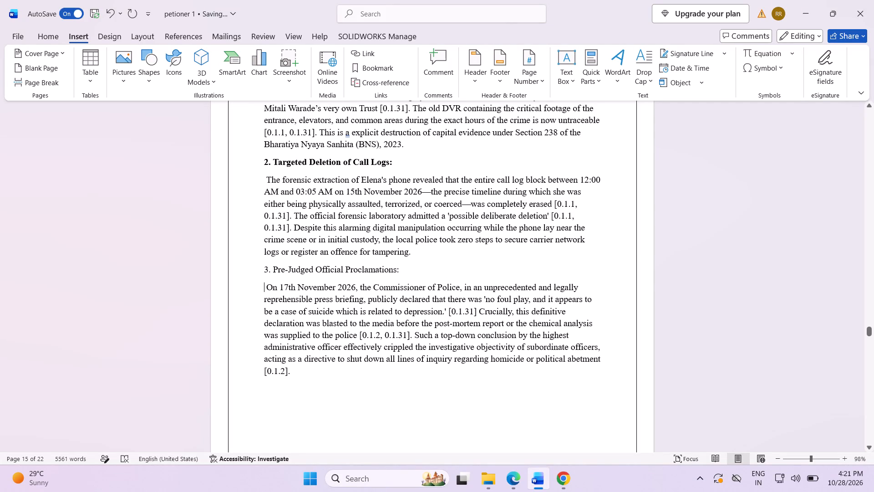
pyautogui.moveTo(259, 269); pyautogui.dragTo(402, 273)
pyautogui.click(408, 255)
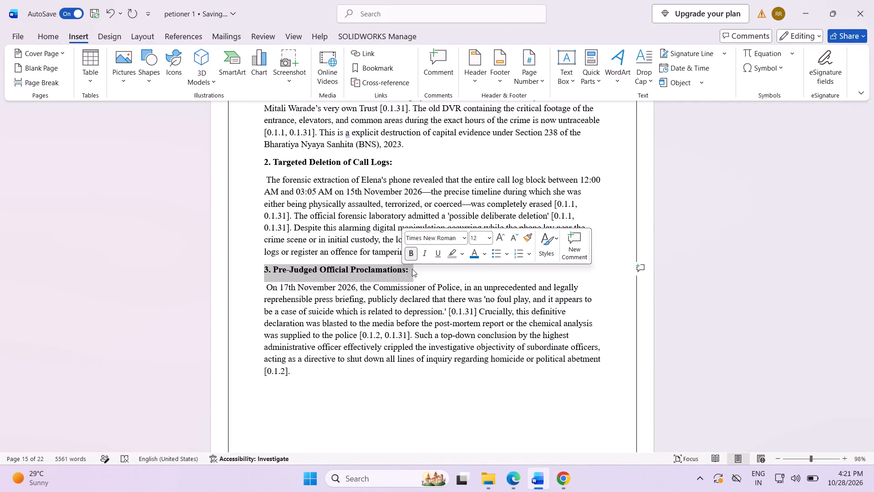
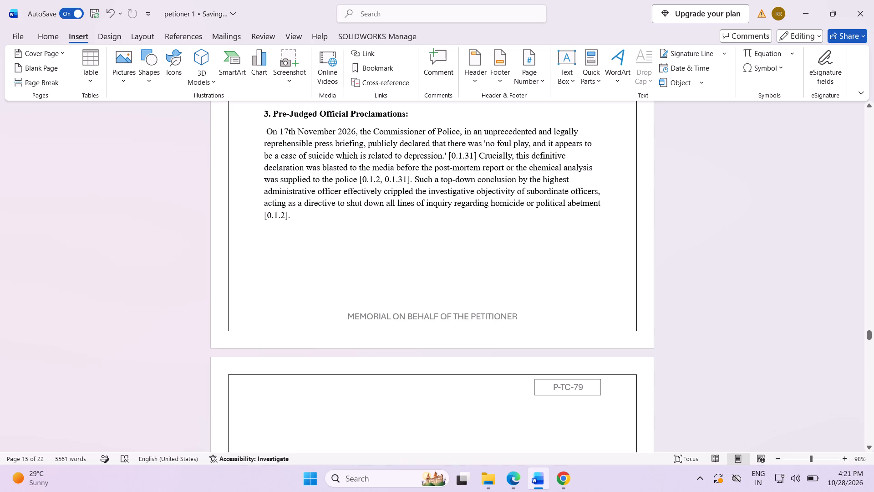
# Enter the page number 15 on the last line of page 15's body and remove its bold and underline formatting.
pyautogui.click(617, 291)
pyautogui.write('15')
pyautogui.moveTo(273, 287); pyautogui.dragTo(263, 287)
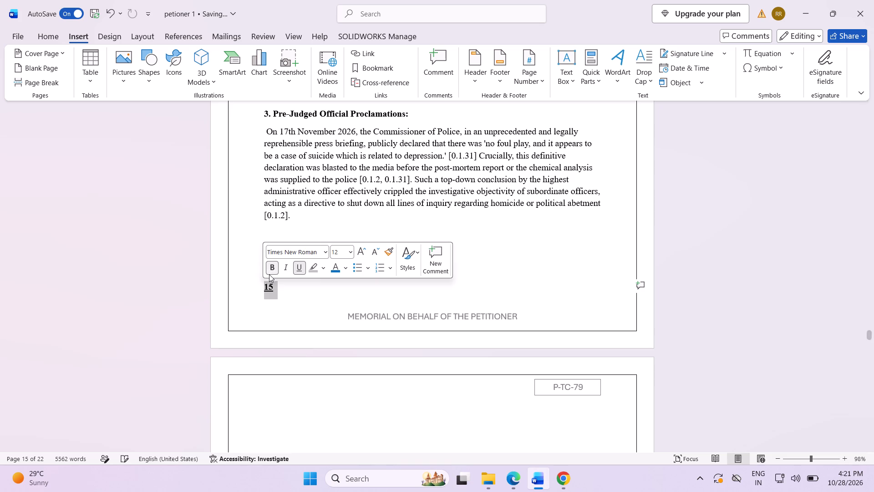
pyautogui.click(269, 273)
pyautogui.click(300, 269)
# Indent the number 15 with leading spaces until it sits centred above the "MEMORIAL ON BEHALF OF THE PETITIONER" footer.
pyautogui.click(261, 287)
pyautogui.press('space')
pyautogui.press('space')
pyautogui.press('space')
pyautogui.press('space')
pyautogui.press('space')
pyautogui.press('space')
pyautogui.press('space')
pyautogui.press('space')
pyautogui.press('space')
pyautogui.press('space')
pyautogui.press('space')
pyautogui.press('space')
pyautogui.press('space')
pyautogui.press('space')
pyautogui.press('space')
pyautogui.press('space')
pyautogui.press('space')
pyautogui.press('space')
pyautogui.press('space')
pyautogui.press('space')
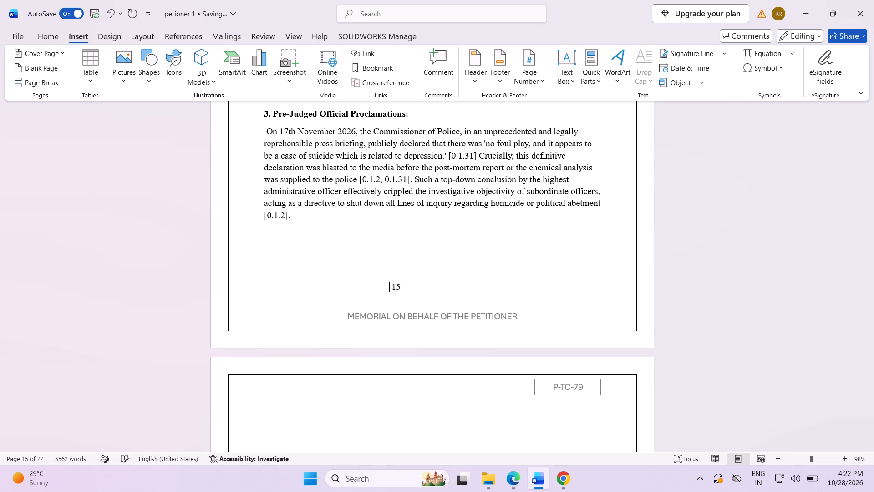
pyautogui.press('space')
pyautogui.press('Right')
pyautogui.press('Right')
pyautogui.press('Right')
pyautogui.press('Right')
pyautogui.press('Right')
pyautogui.press('Right')
pyautogui.press('Right')
pyautogui.press('Right')
pyautogui.press('Right')
pyautogui.press('Right')
pyautogui.press('Right')
pyautogui.press('Right')
pyautogui.press('Right')
pyautogui.press('Right')
pyautogui.press('Right')
pyautogui.press('Right')
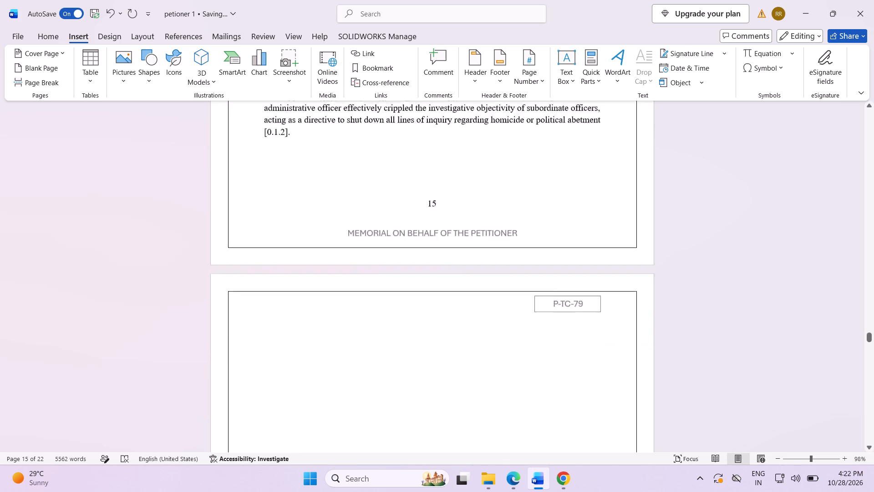
# Push the "Additional Legal Submission 31" heading from the bottom of page 16 onto the following page.
pyautogui.scroll(-6, 483, 115)
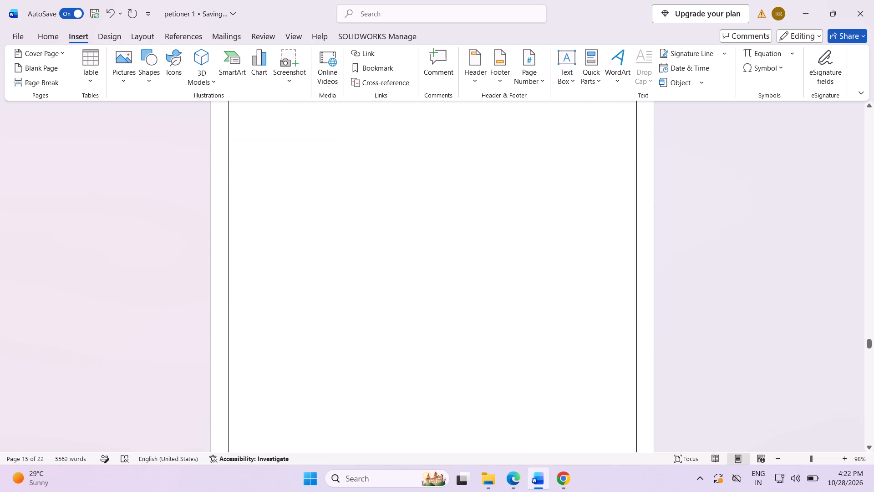
pyautogui.scroll(-8, 483, 115)
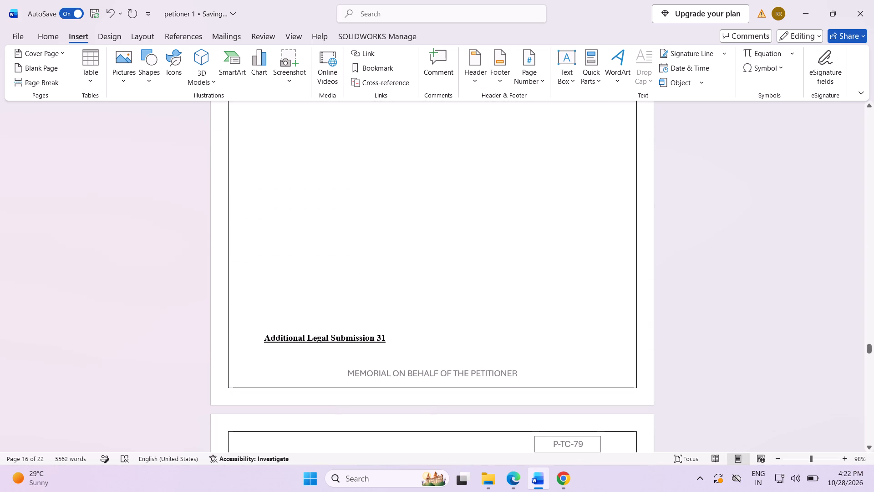
pyautogui.click(259, 332)
pyautogui.press('Return')
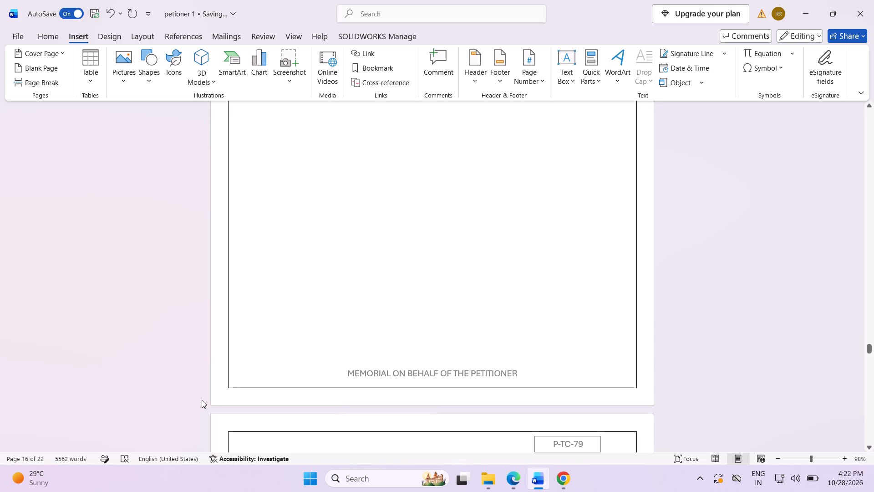
# Place the insertion point in the blank area at the top of page 16.
pyautogui.scroll(20, 202, 400)
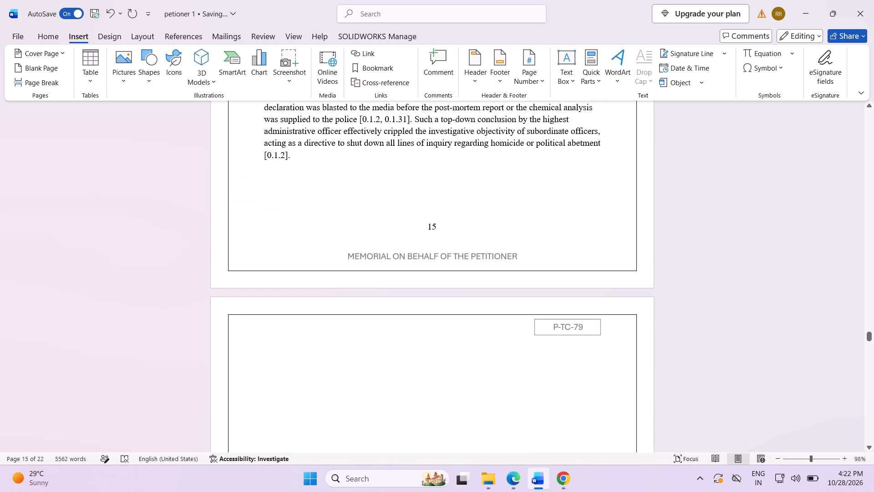
pyautogui.click(302, 366)
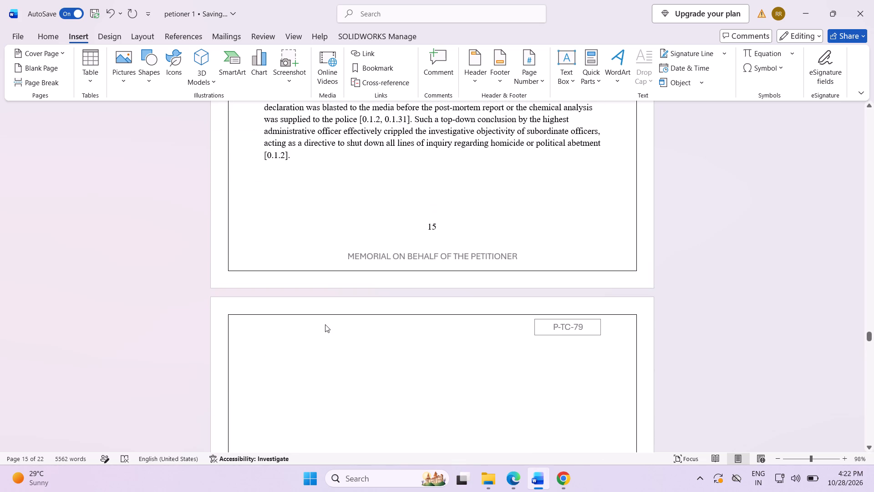
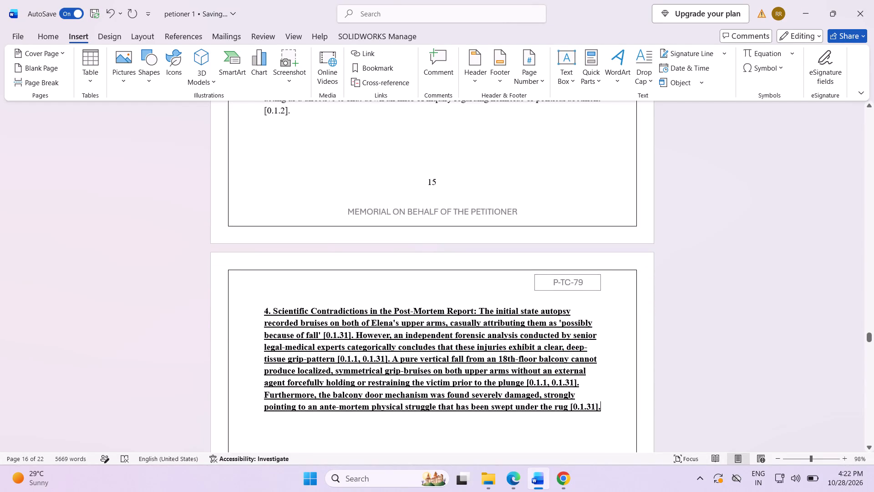
# Remove the bold and underline formatting from the whole "4. Scientific Contradictions in the Post-Mortem Report" paragraph on page 16.
pyautogui.moveTo(261, 313); pyautogui.dragTo(602, 411)
pyautogui.click(611, 397)
pyautogui.click(642, 393)
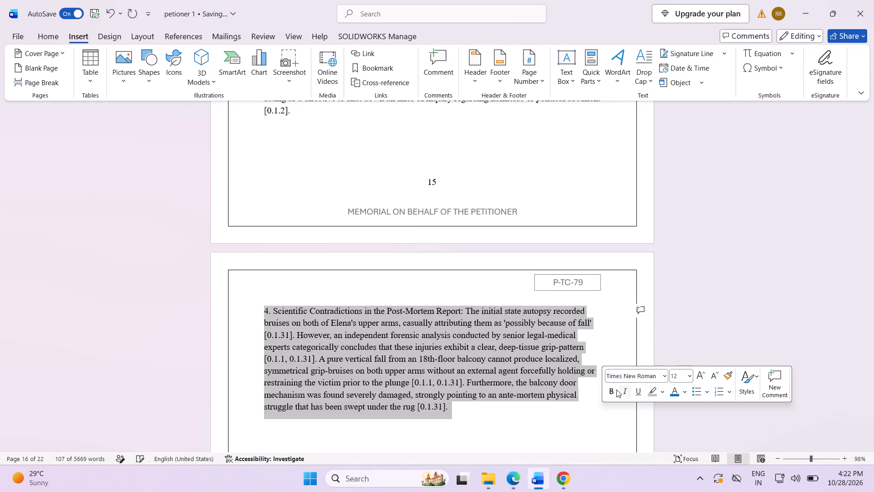
# Put the heading "4. Scientific Contradictions in the Post-Mortem Report:" on its own line above its paragraph and make it bold.
pyautogui.click(463, 311)
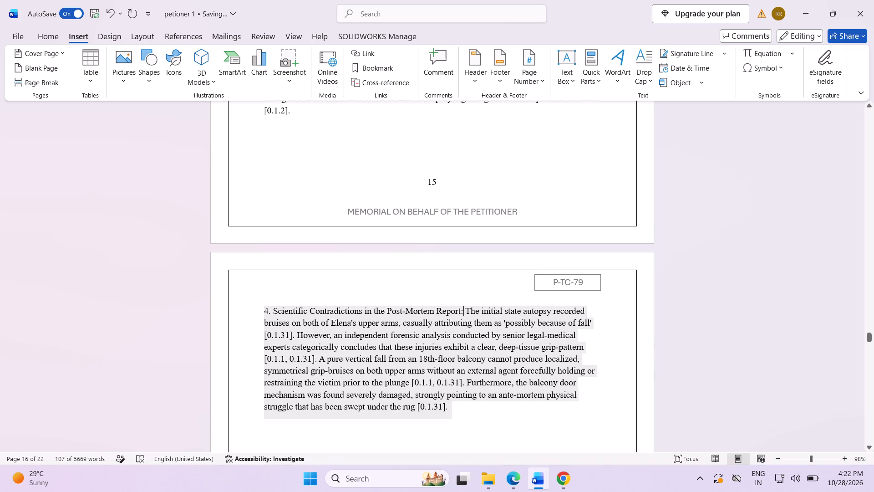
pyautogui.press('Return')
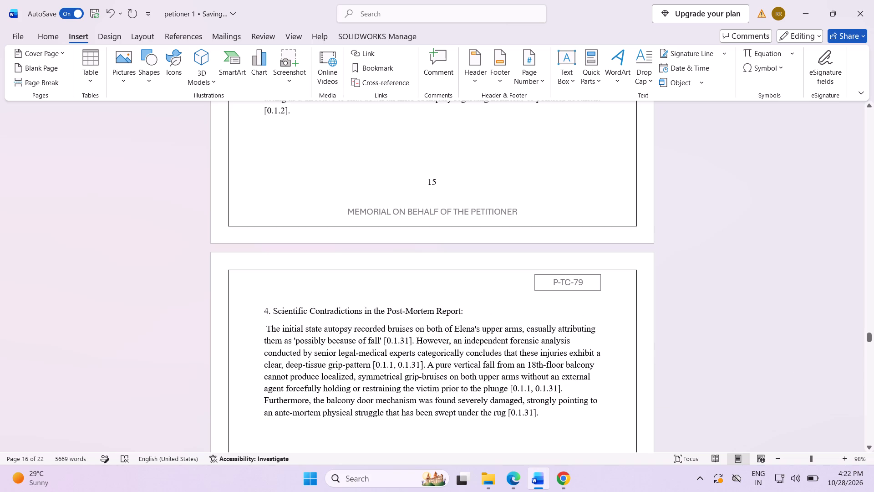
pyautogui.moveTo(462, 310); pyautogui.dragTo(231, 296)
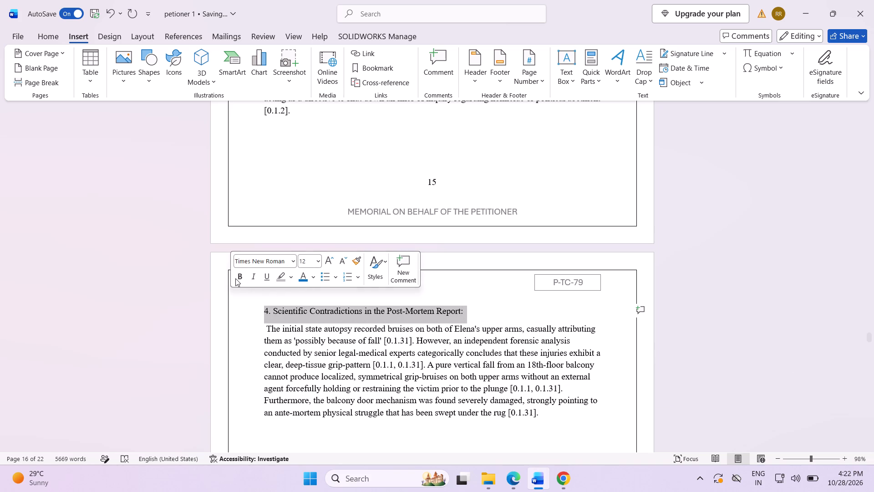
pyautogui.click(240, 277)
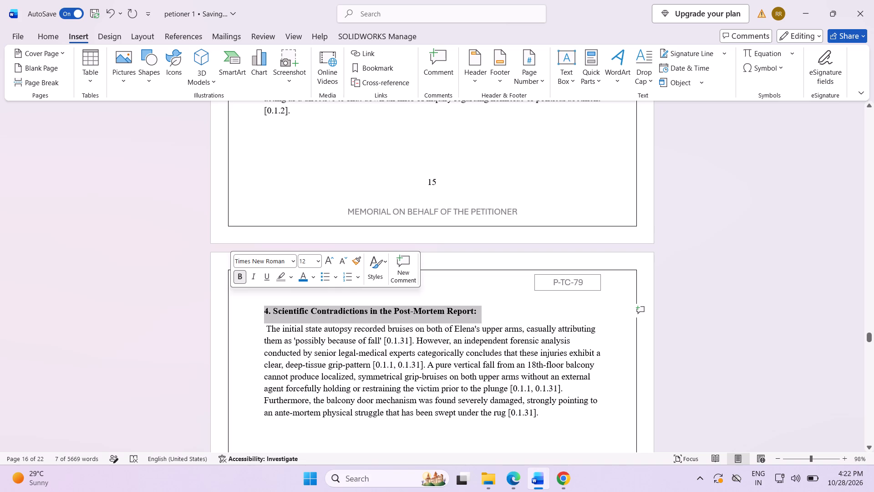
pyautogui.click(259, 369)
pyautogui.scroll(-4, 351, 428)
pyautogui.scroll(1, 351, 429)
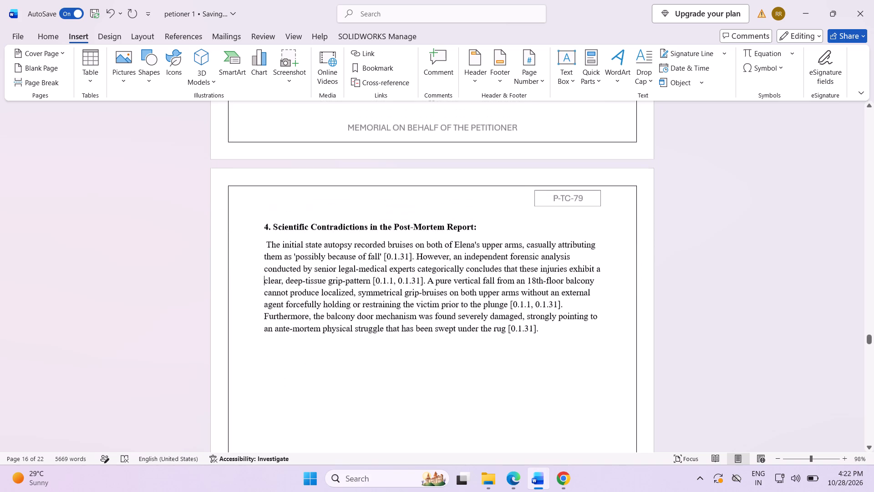
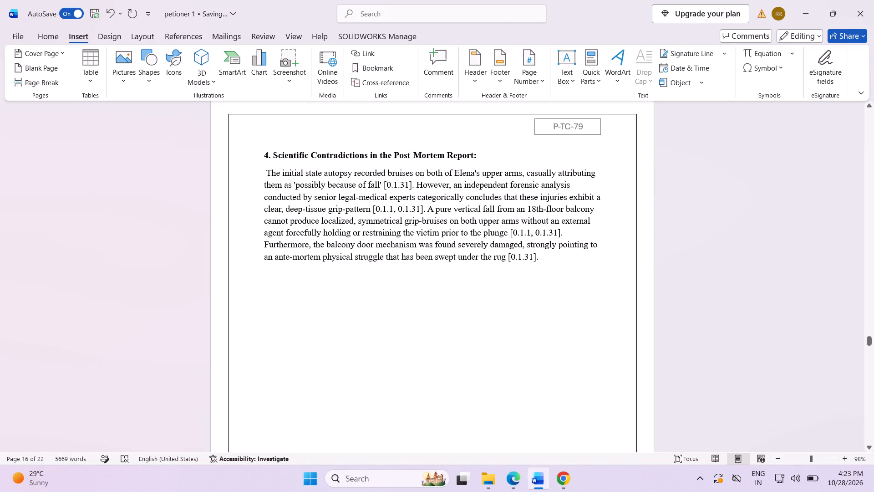
# Paste the heading "III. CONCURRENT CRIMINAL LIABILITY FOR MATRIMONIAL CRUELTY AND DOWRY EXTORTION" below the post-mortem report paragraph on page 16.
pyautogui.hotkey('ctrl', 'v')
pyautogui.moveTo(259, 274); pyautogui.dragTo(359, 294)
pyautogui.click(367, 270)
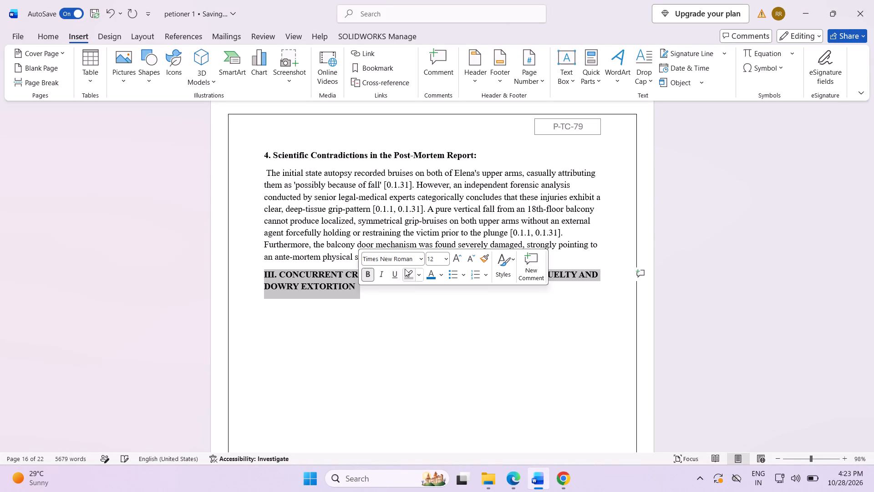
pyautogui.click(408, 308)
pyautogui.click(363, 286)
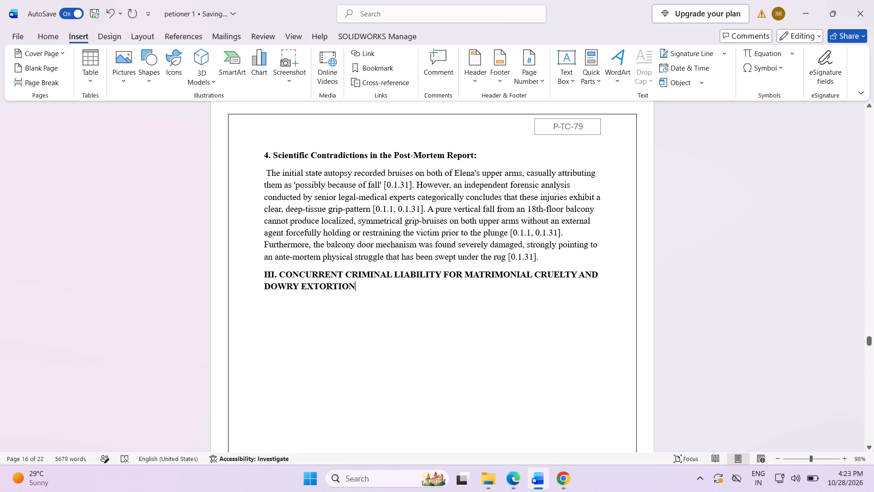
# Start a new line below the "III. CONCURRENT CRIMINAL LIABILITY" heading and undo the automatic list numbering, keeping the heading as plain text.
pyautogui.press('Return')
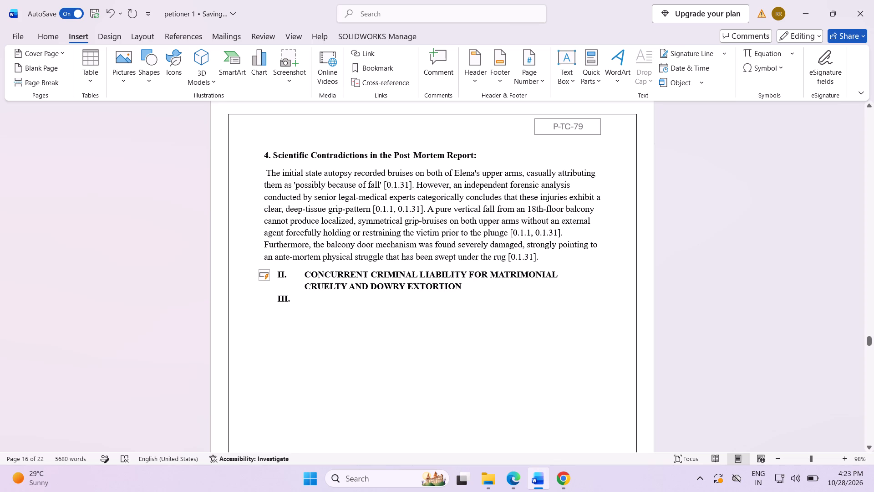
pyautogui.press('BackSpace')
pyautogui.press('BackSpace')
pyautogui.press('BackSpace')
pyautogui.hotkey('ctrl', 'z')
pyautogui.hotkey('ctrl', 'z')
pyautogui.hotkey('ctrl', 'z')
pyautogui.hotkey('ctrl', 'z')
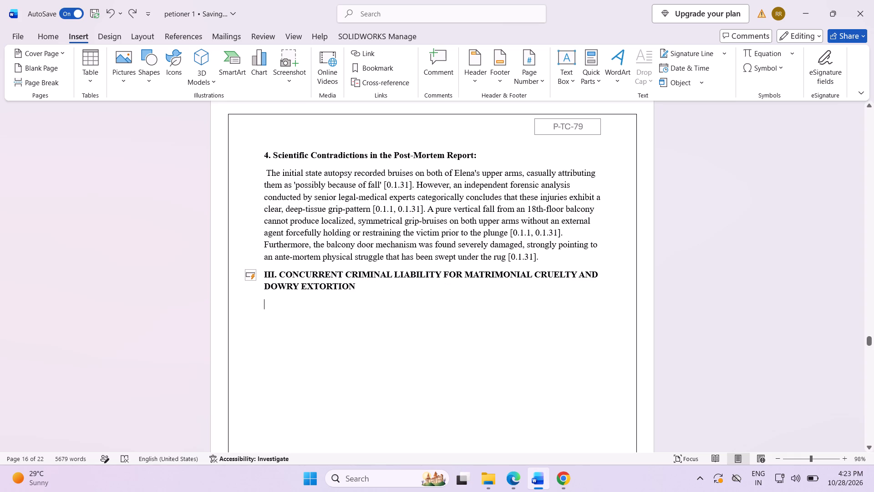
pyautogui.click(254, 313)
pyautogui.doubleClick(423, 339)
pyautogui.click(367, 289)
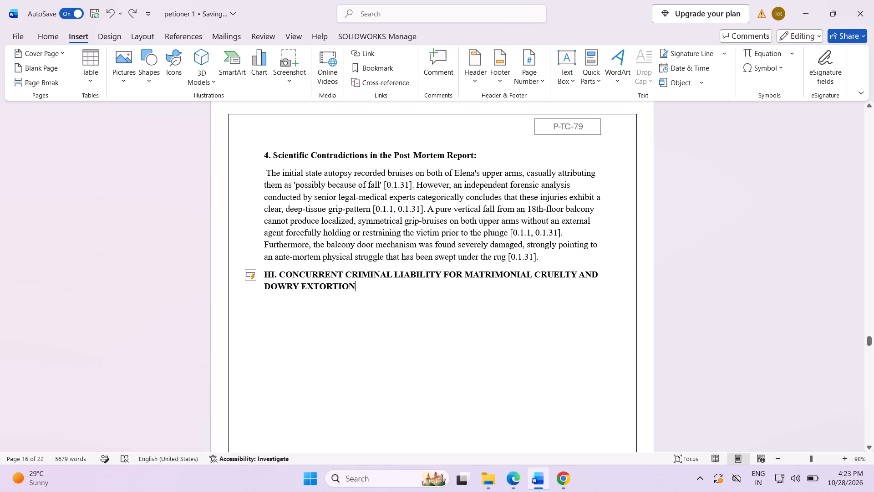
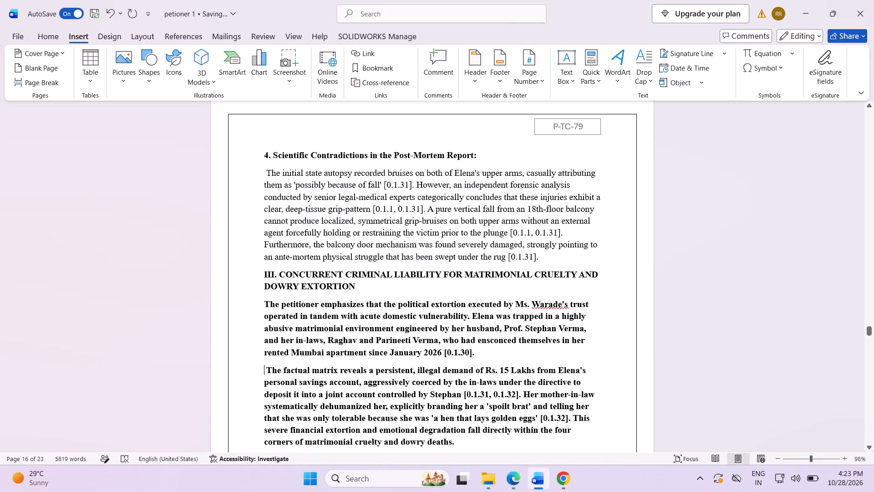
# Remove the bold formatting from the two body paragraphs below the "III. CONCURRENT CRIMINAL LIABILITY" heading.
pyautogui.scroll(-2, 259, 302)
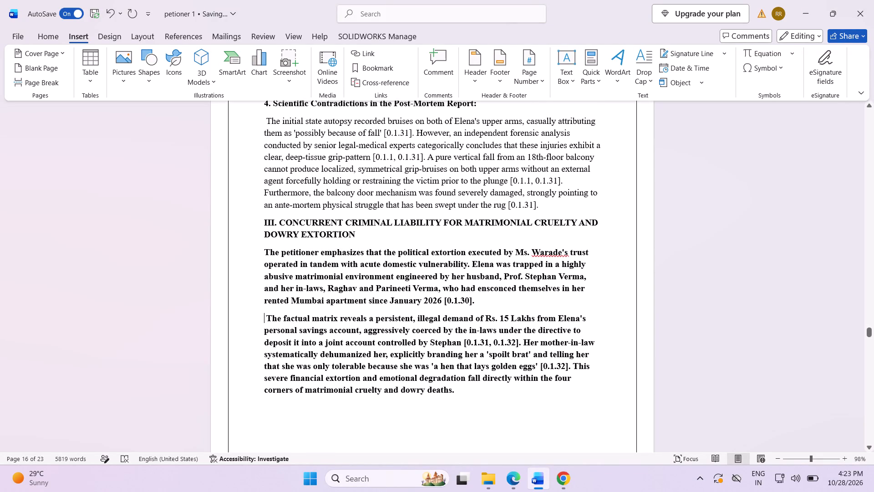
pyautogui.moveTo(258, 250); pyautogui.dragTo(481, 389)
pyautogui.click(494, 369)
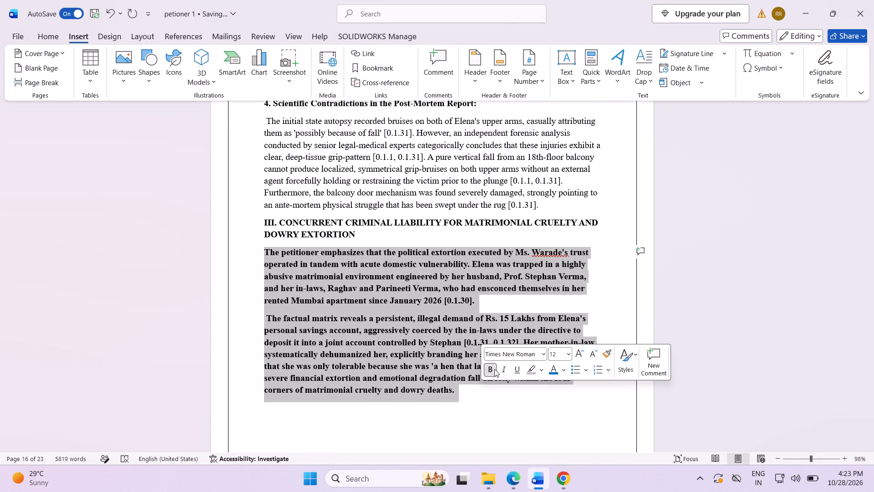
pyautogui.scroll(-1, 467, 399)
pyautogui.click(450, 391)
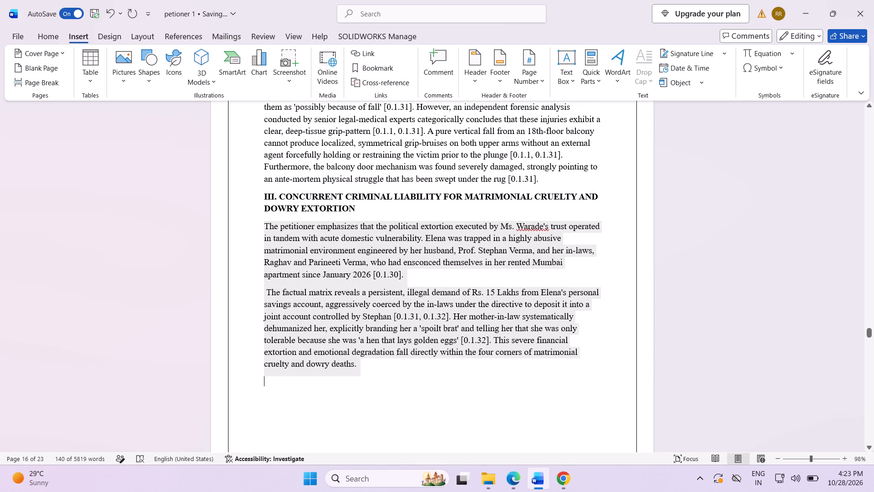
pyautogui.scroll(-6, 450, 391)
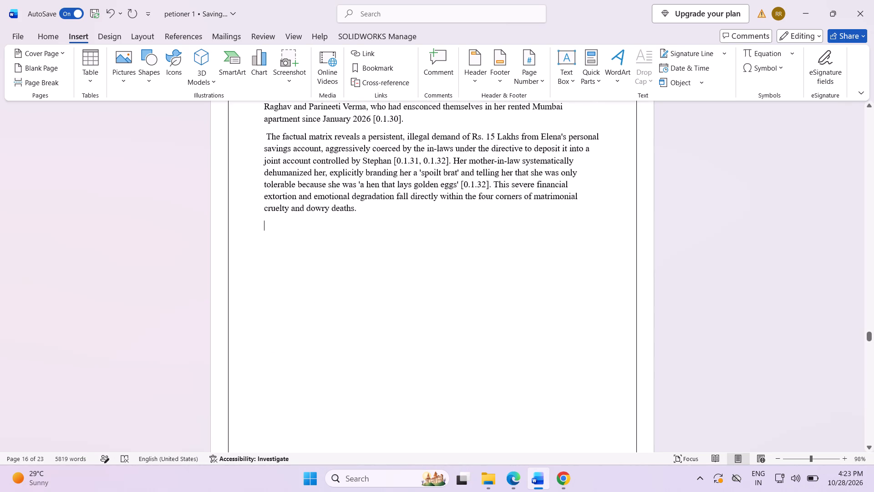
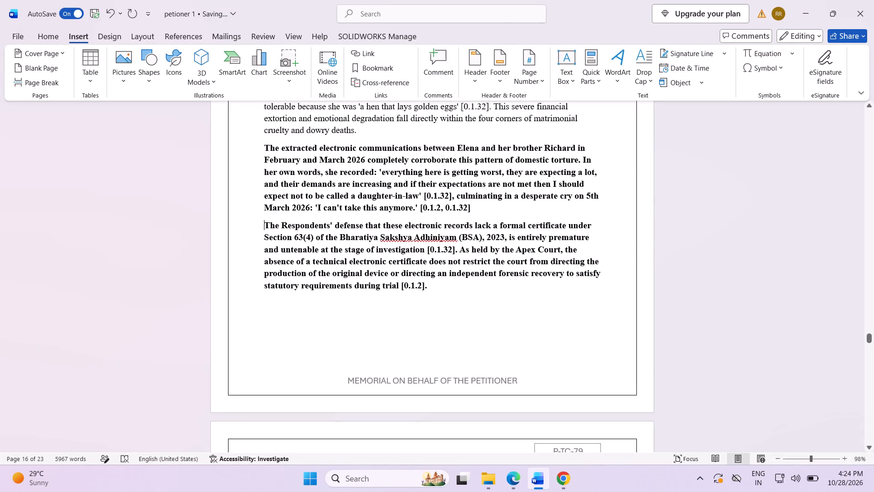
# Remove the bold formatting from the last two paragraphs of section III, covering Elena's electronic communications and the Respondents' defense.
pyautogui.moveTo(258, 141); pyautogui.dragTo(436, 299)
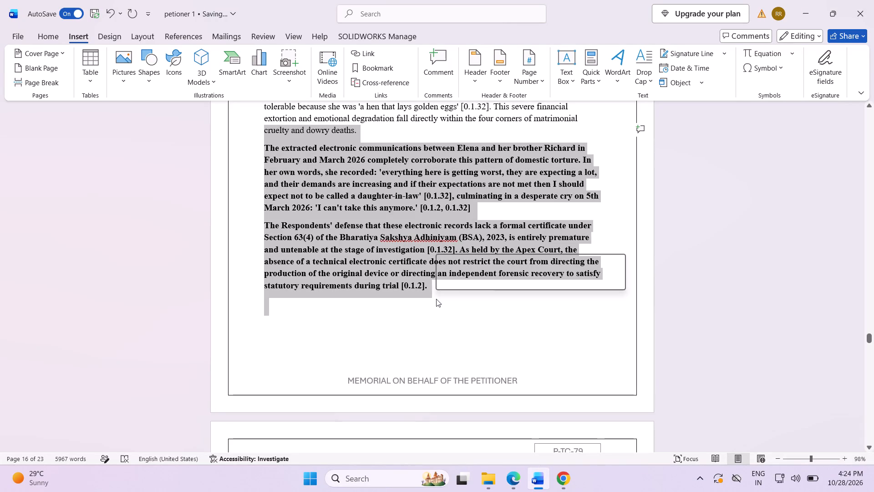
pyautogui.click(385, 133)
pyautogui.moveTo(261, 144); pyautogui.dragTo(483, 311)
pyautogui.click(488, 292)
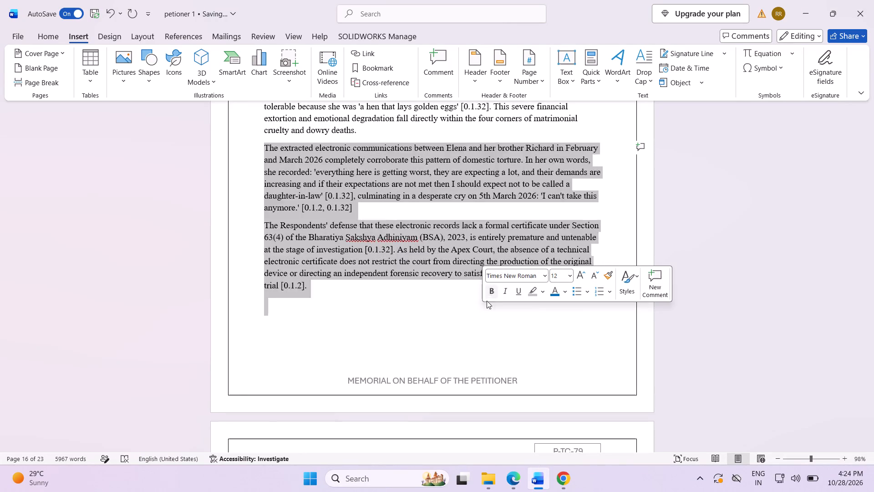
pyautogui.click(442, 333)
# Insert eleven blank lines before the "Additional Legal Submission 31" heading to push it onto the following page.
pyautogui.scroll(12, 373, 329)
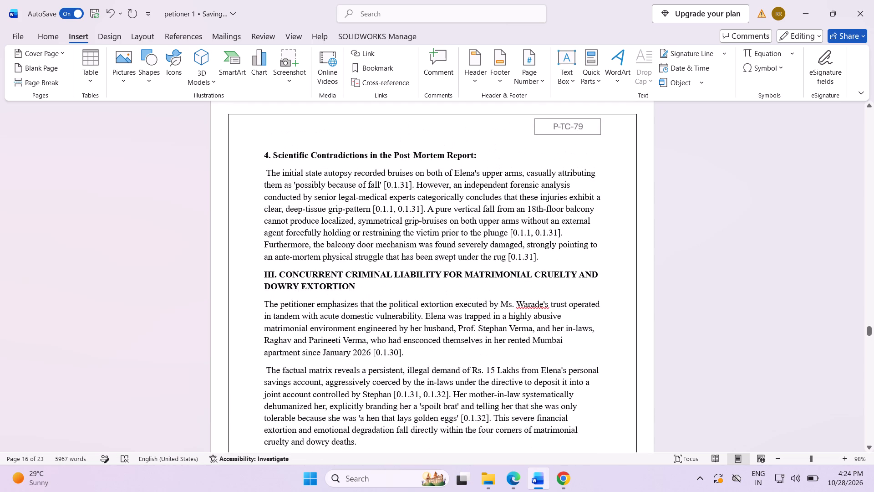
pyautogui.scroll(-17, 371, 324)
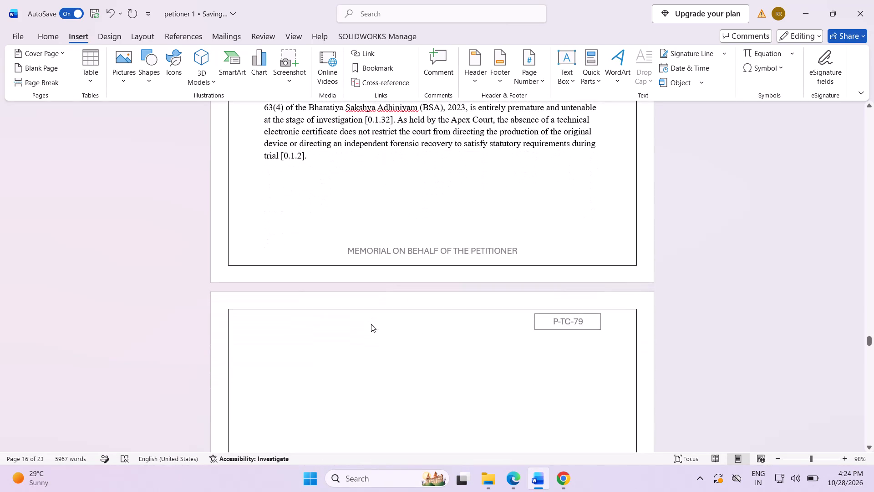
pyautogui.click(354, 335)
pyautogui.scroll(-15, 330, 364)
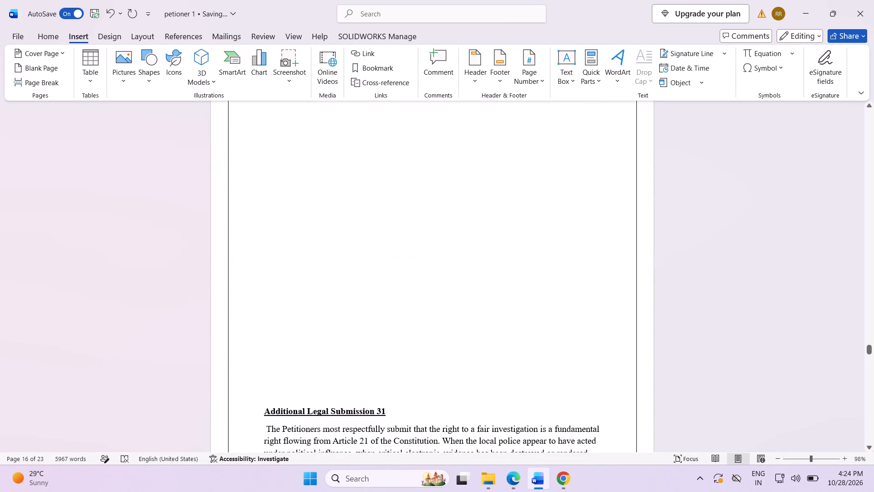
pyautogui.click(267, 405)
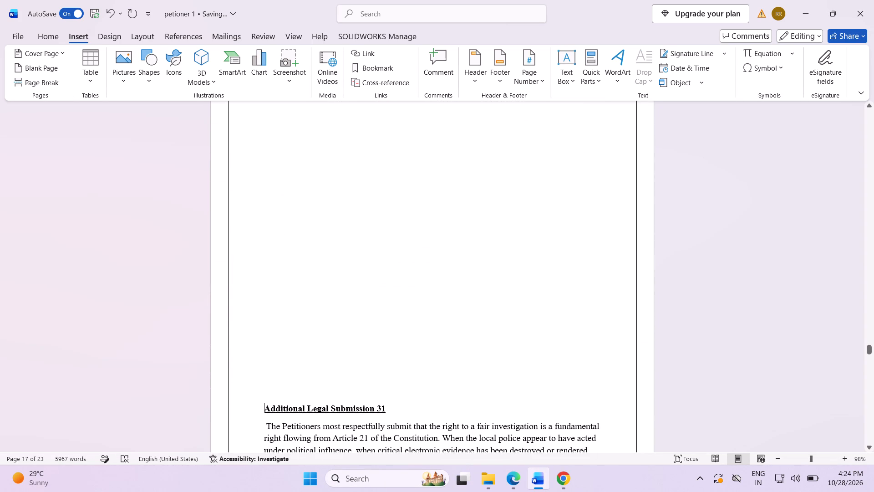
pyautogui.press('Return')
pyautogui.press('Return')
pyautogui.press('Return')
pyautogui.press('Return')
pyautogui.press('Return')
pyautogui.press('Return')
pyautogui.press('Return')
pyautogui.press('Return')
pyautogui.press('Return')
pyautogui.press('Return')
pyautogui.press('Return')
pyautogui.scroll(-7, 271, 417)
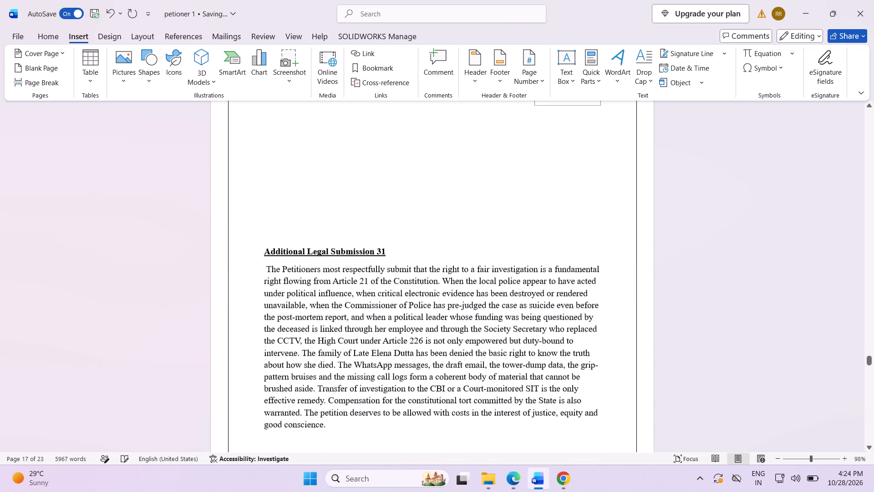
# Review the layout and page numbers back through the additional submissions, the cover page and the table of contents.
pyautogui.scroll(20, 268, 414)
pyautogui.scroll(7, 268, 414)
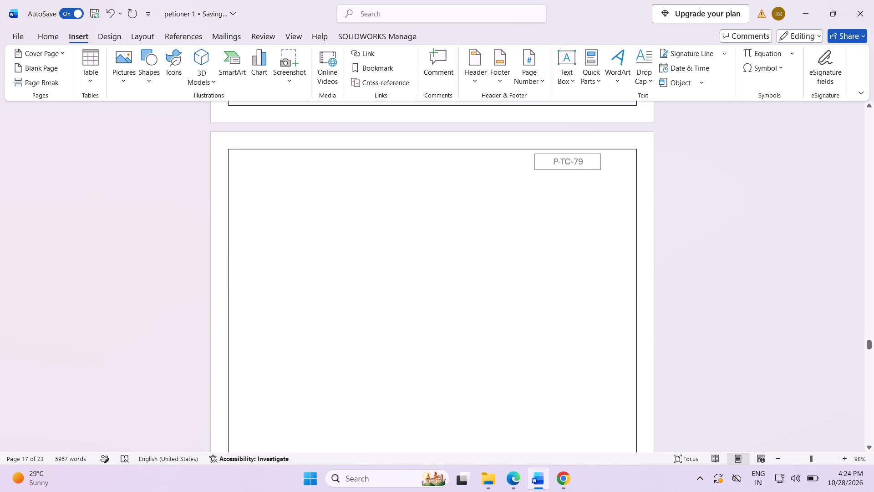
pyautogui.scroll(-1, 213, 247)
pyautogui.scroll(6, 213, 246)
pyautogui.scroll(20, 284, 250)
pyautogui.scroll(1, 284, 250)
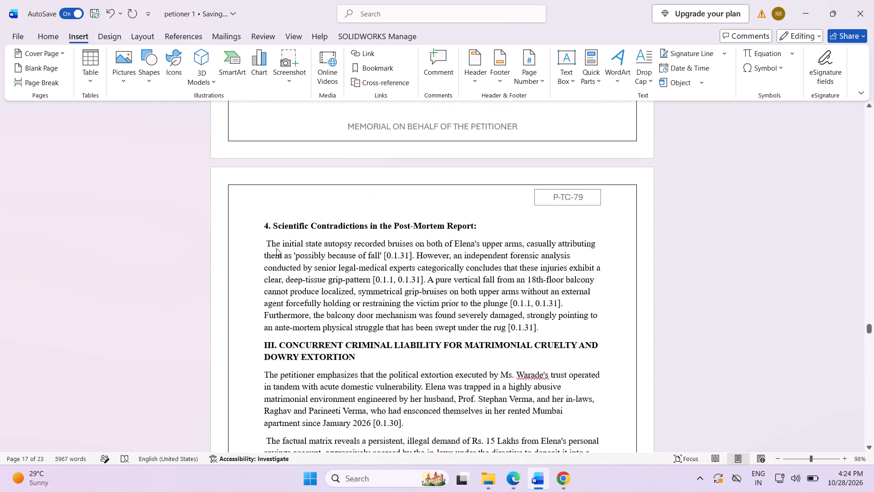
pyautogui.scroll(4, 276, 248)
pyautogui.scroll(-10, 276, 248)
pyautogui.scroll(20, 274, 250)
pyautogui.scroll(1, 274, 250)
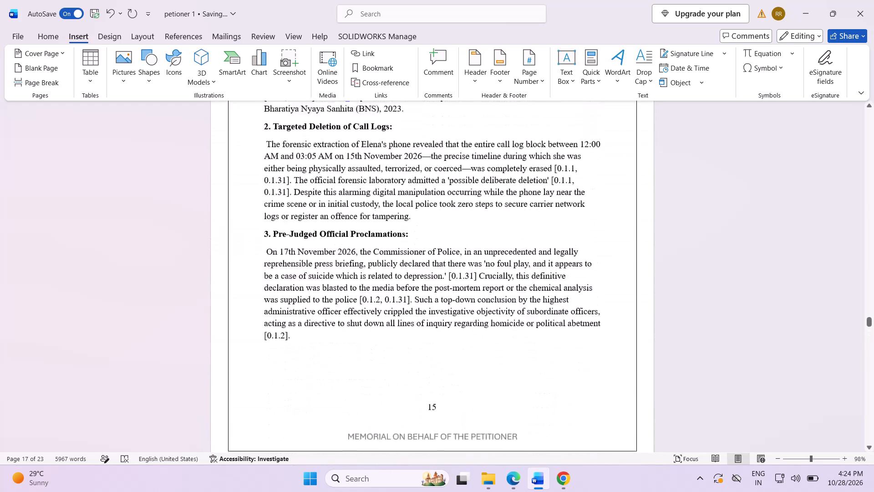
pyautogui.scroll(10, 274, 250)
pyautogui.scroll(20, 274, 250)
pyautogui.scroll(9, 274, 250)
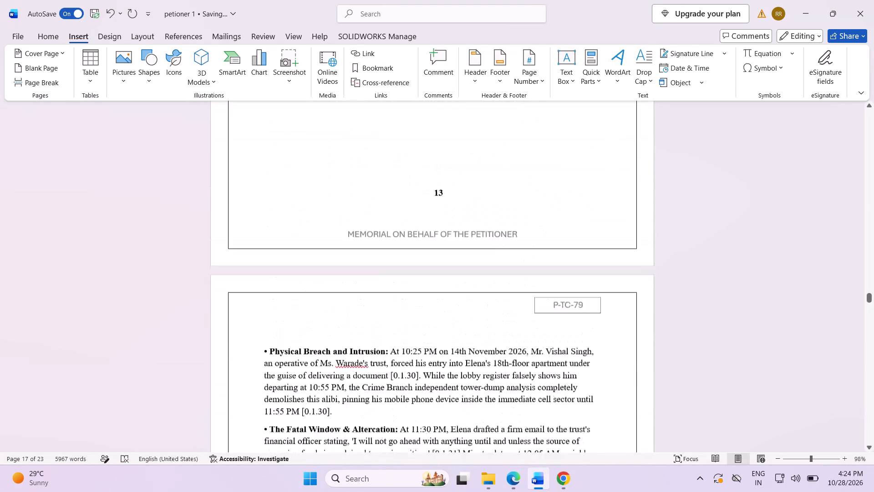
pyautogui.scroll(20, 274, 250)
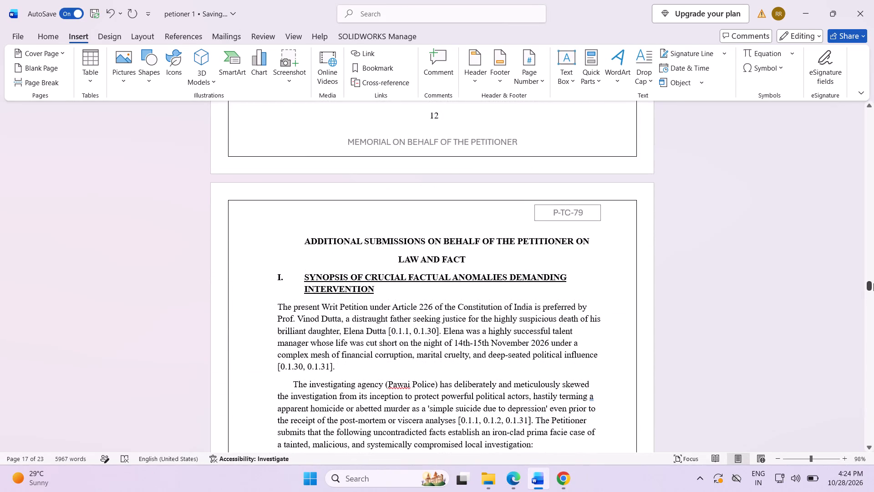
pyautogui.moveTo(867, 285); pyautogui.dragTo(833, 56)
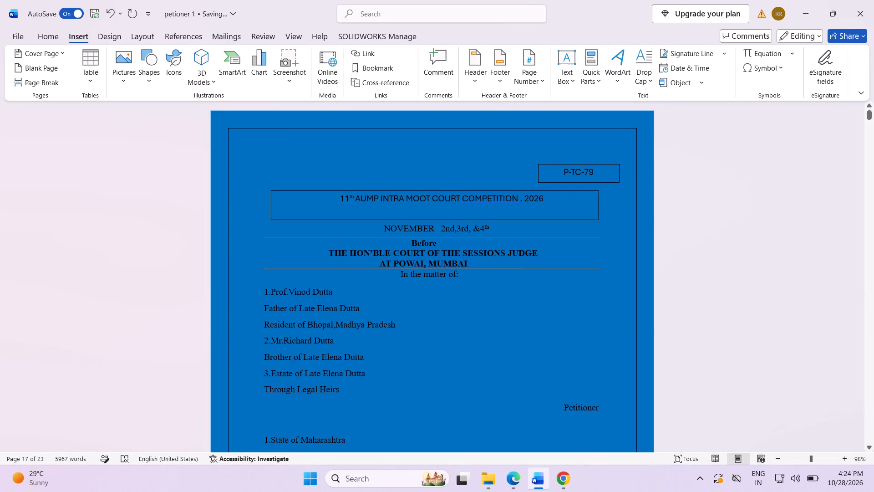
pyautogui.scroll(-17, 746, 333)
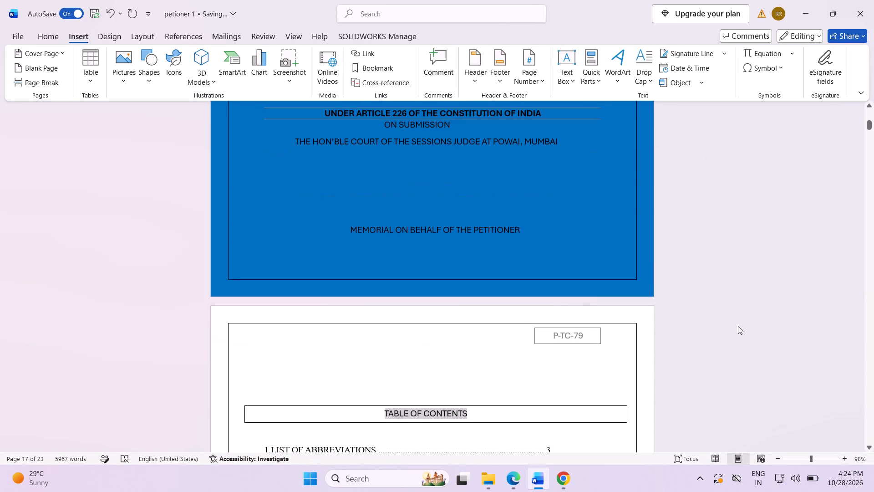
pyautogui.scroll(-18, 738, 326)
pyautogui.scroll(-8, 737, 328)
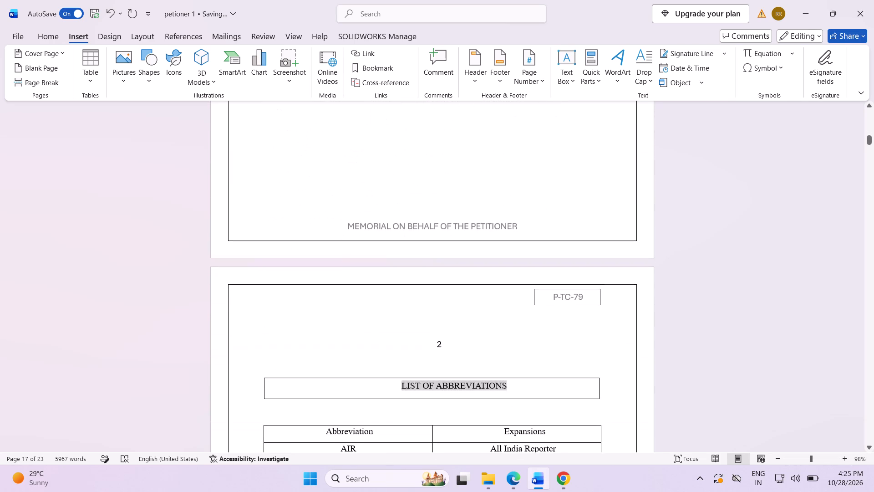
pyautogui.scroll(8, 737, 329)
pyautogui.scroll(13, 737, 329)
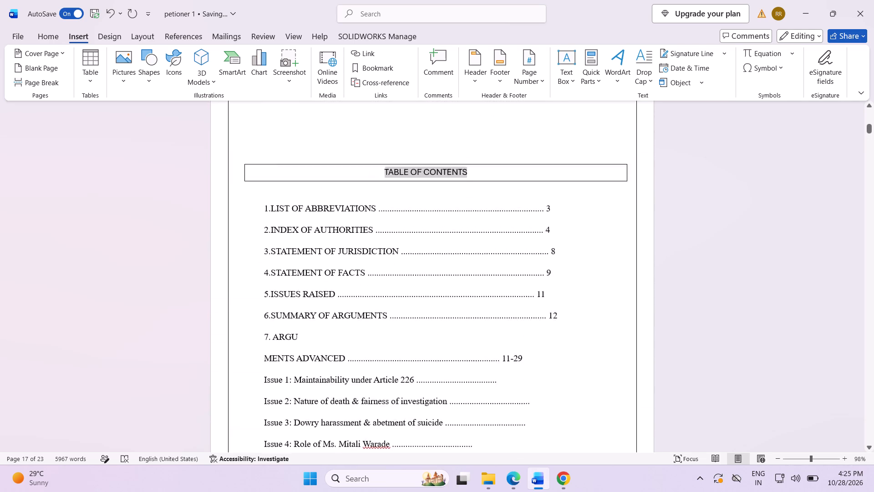
pyautogui.scroll(18, 737, 329)
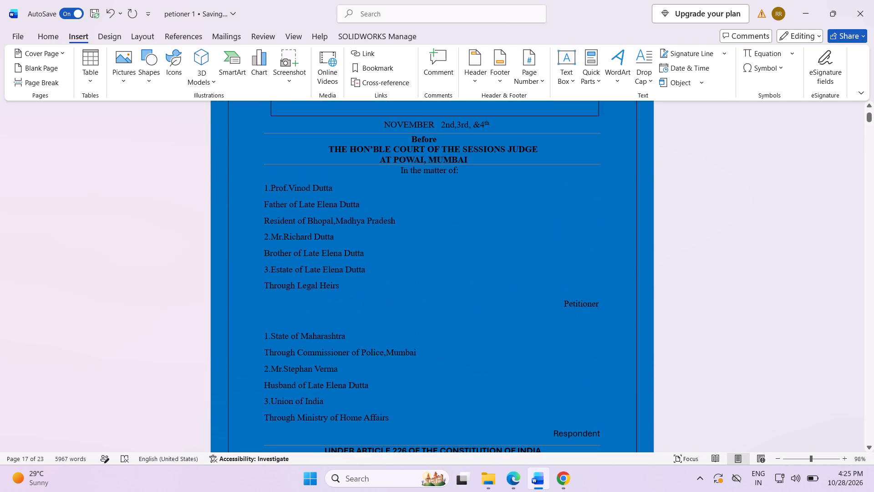
# Move page number 2 from above the List of Abbreviations to the bottom of the Table of Contents page and space it towards the centre.
pyautogui.scroll(-18, 737, 329)
pyautogui.scroll(-13, 737, 332)
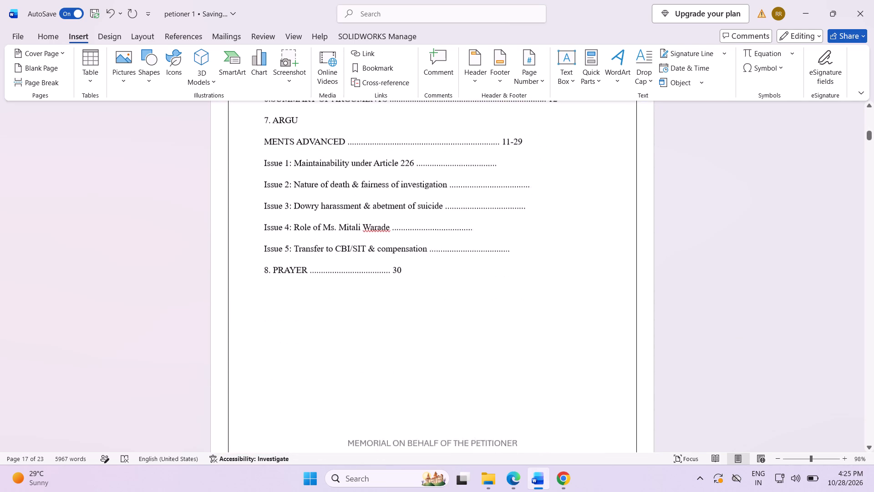
pyautogui.scroll(-11, 738, 337)
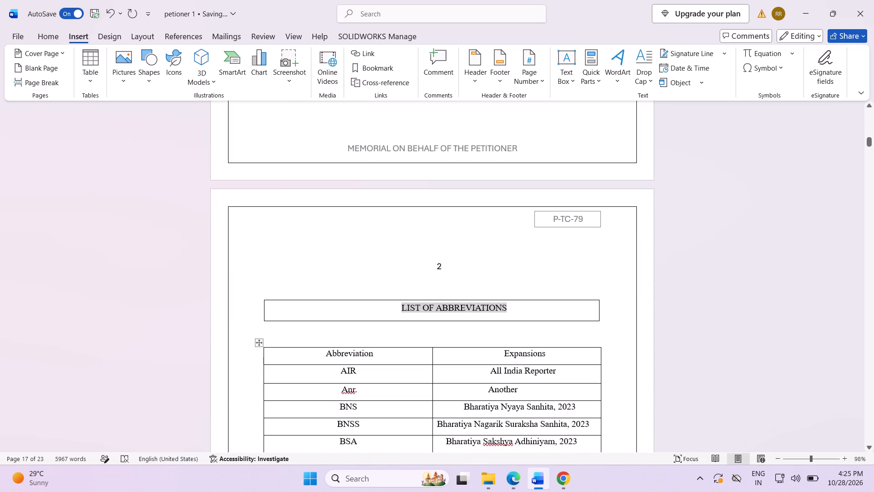
pyautogui.click(432, 265)
pyautogui.press('BackSpace')
pyautogui.press('BackSpace')
pyautogui.press('BackSpace')
pyautogui.press('BackSpace')
pyautogui.press('BackSpace')
pyautogui.press('BackSpace')
pyautogui.press('BackSpace')
pyautogui.press('BackSpace')
pyautogui.press('BackSpace')
pyautogui.press('BackSpace')
pyautogui.press('BackSpace')
pyautogui.press('BackSpace')
pyautogui.press('BackSpace')
pyautogui.press('BackSpace')
pyautogui.press('BackSpace')
pyautogui.press('BackSpace')
pyautogui.press('BackSpace')
pyautogui.press('BackSpace')
pyautogui.press('BackSpace')
pyautogui.press('BackSpace')
pyautogui.press('BackSpace')
pyautogui.press('BackSpace')
pyautogui.press('BackSpace')
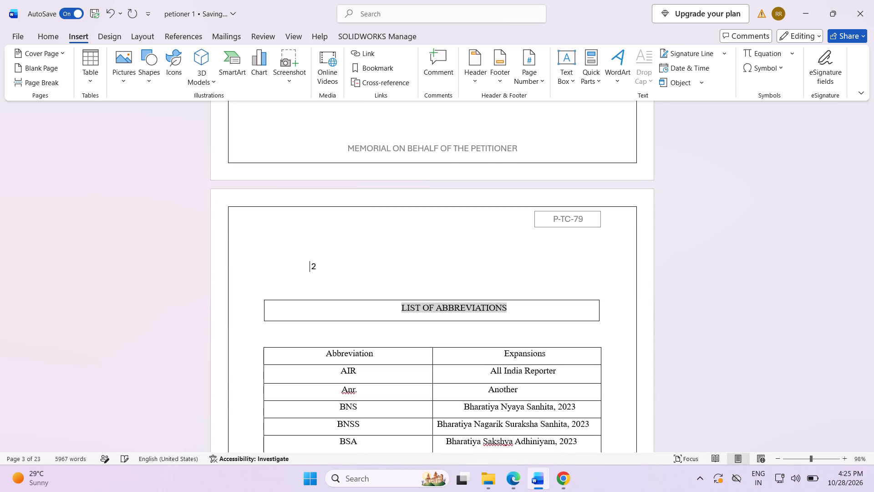
pyautogui.press('BackSpace')
pyautogui.press('BackSpace')
pyautogui.press('BackSpace')
pyautogui.press('BackSpace')
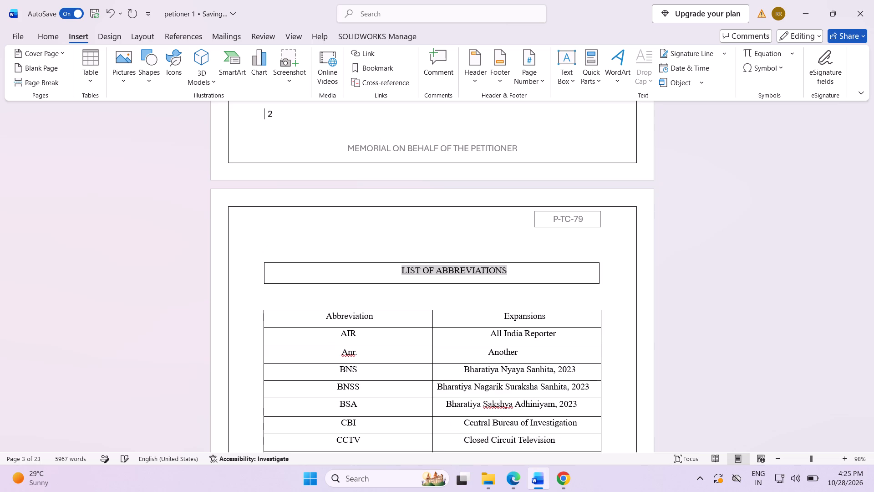
pyautogui.press('space')
pyautogui.press('space')
pyautogui.press('space')
pyautogui.press('space')
pyautogui.press('space')
pyautogui.press('space')
pyautogui.press('space')
pyautogui.press('space')
pyautogui.press('space')
pyautogui.press('space')
pyautogui.press('space')
pyautogui.press('space')
pyautogui.press('space')
pyautogui.press('space')
pyautogui.press('space')
pyautogui.press('space')
pyautogui.press('space')
pyautogui.press('space')
pyautogui.press('space')
pyautogui.press('space')
# Move page number 3 one line further below the abbreviations table and space it back towards the centre.
pyautogui.scroll(-5, 492, 371)
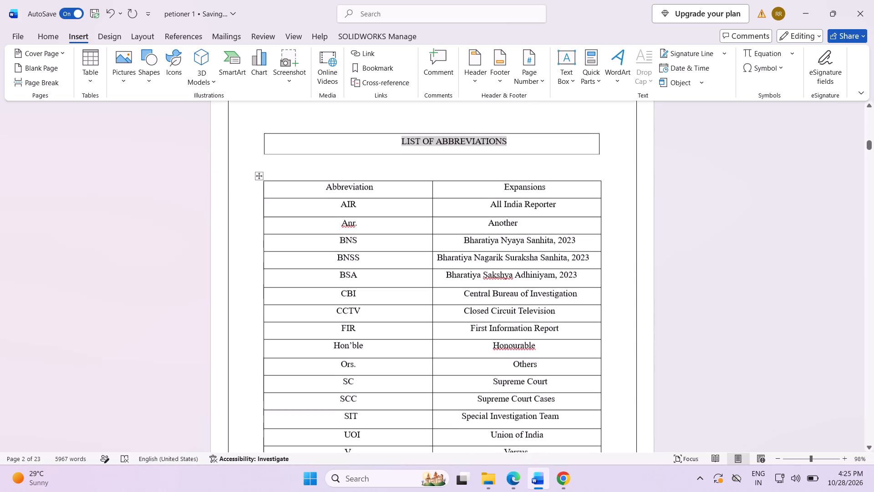
pyautogui.scroll(-14, 514, 334)
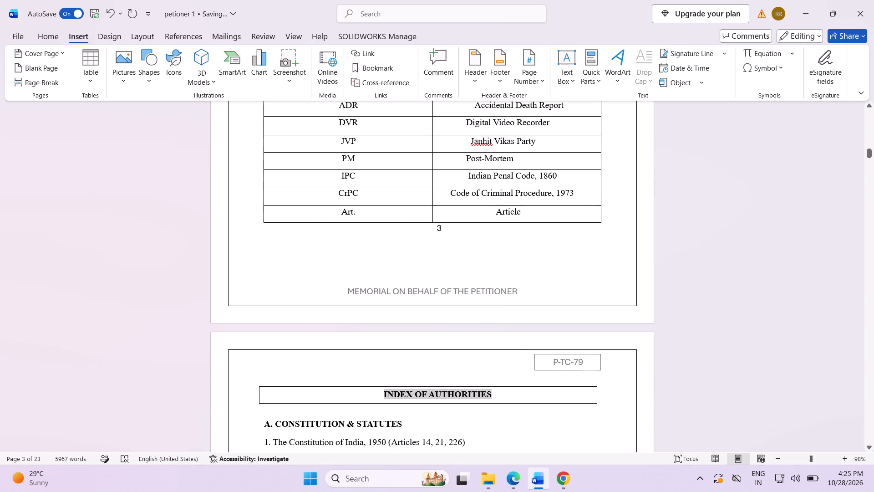
pyautogui.click(432, 224)
pyautogui.press('Return')
pyautogui.press('space')
pyautogui.press('space')
pyautogui.press('space')
pyautogui.press('space')
pyautogui.press('space')
pyautogui.press('space')
pyautogui.press('space')
pyautogui.press('space')
pyautogui.press('space')
pyautogui.press('space')
pyautogui.press('space')
pyautogui.press('space')
pyautogui.press('space')
pyautogui.press('space')
pyautogui.press('space')
pyautogui.press('space')
pyautogui.press('space')
pyautogui.press('space')
pyautogui.press('space')
pyautogui.press('space')
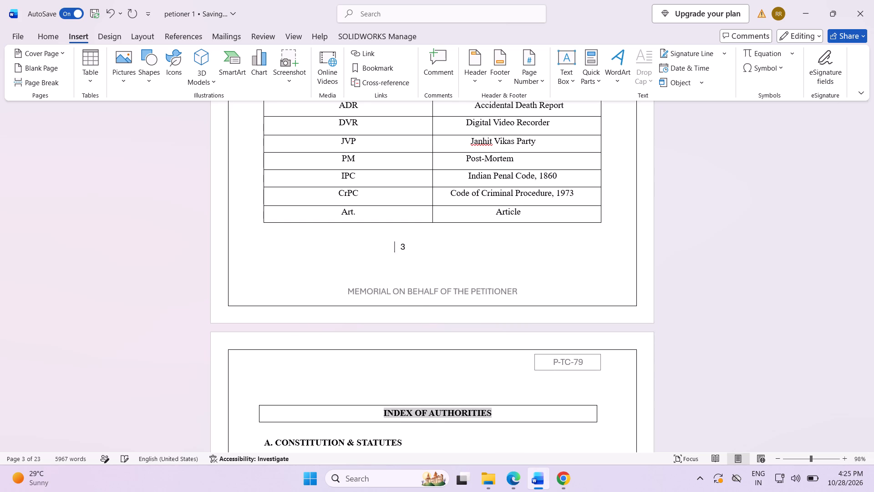
# Review the layout and page numbers from the Index of Authorities through to the end of the dowry extortion section on page 16.
pyautogui.scroll(-7, 423, 334)
pyautogui.scroll(-10, 322, 268)
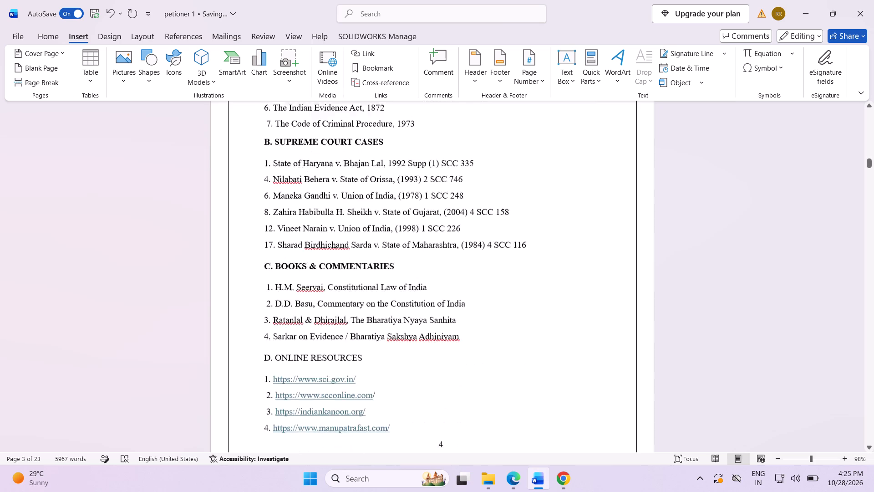
pyautogui.scroll(-18, 343, 286)
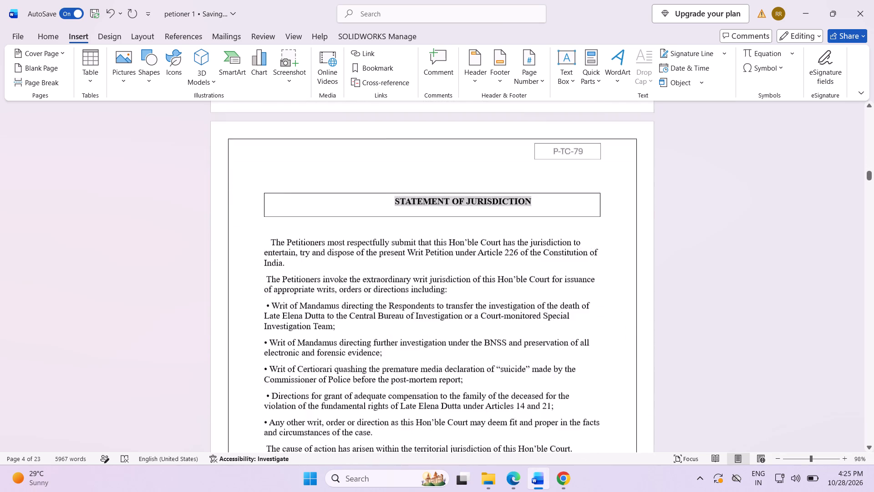
pyautogui.scroll(-15, 346, 305)
pyautogui.scroll(-9, 348, 303)
pyautogui.scroll(-14, 351, 312)
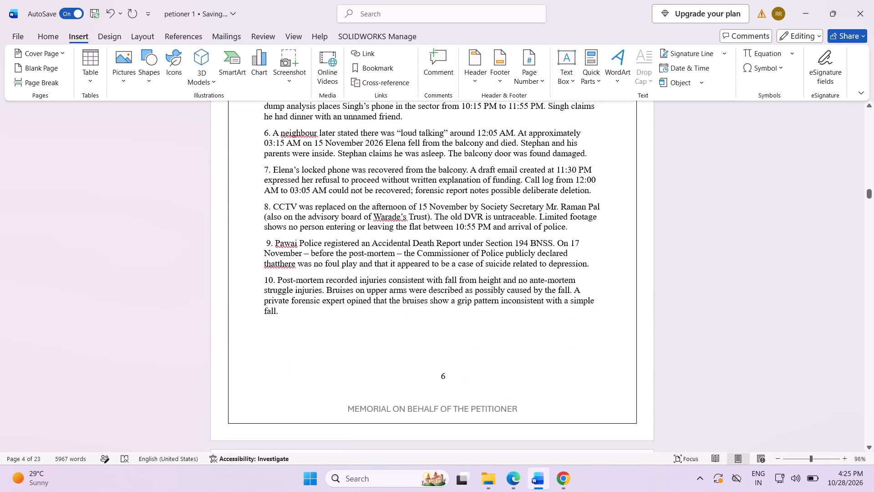
pyautogui.scroll(-17, 351, 312)
pyautogui.scroll(-17, 354, 316)
pyautogui.scroll(-17, 356, 317)
pyautogui.scroll(-9, 356, 316)
pyautogui.scroll(-16, 356, 323)
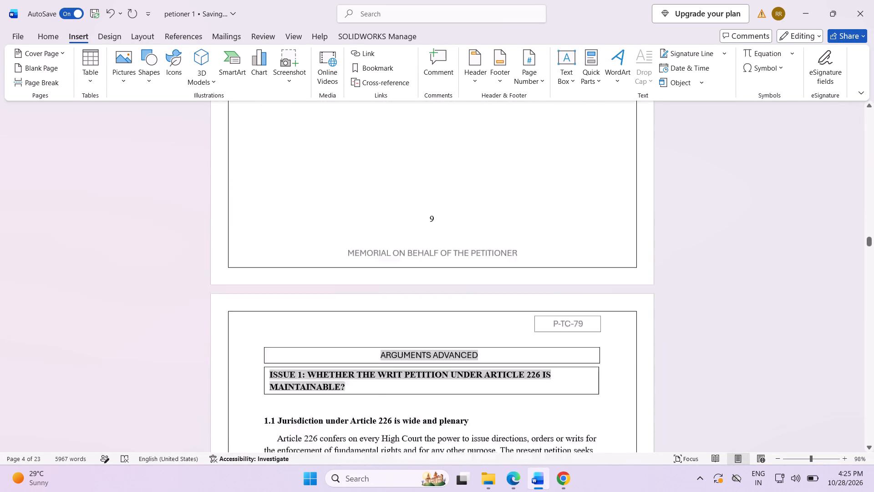
pyautogui.scroll(-20, 357, 327)
pyautogui.scroll(-4, 357, 327)
pyautogui.scroll(-20, 357, 328)
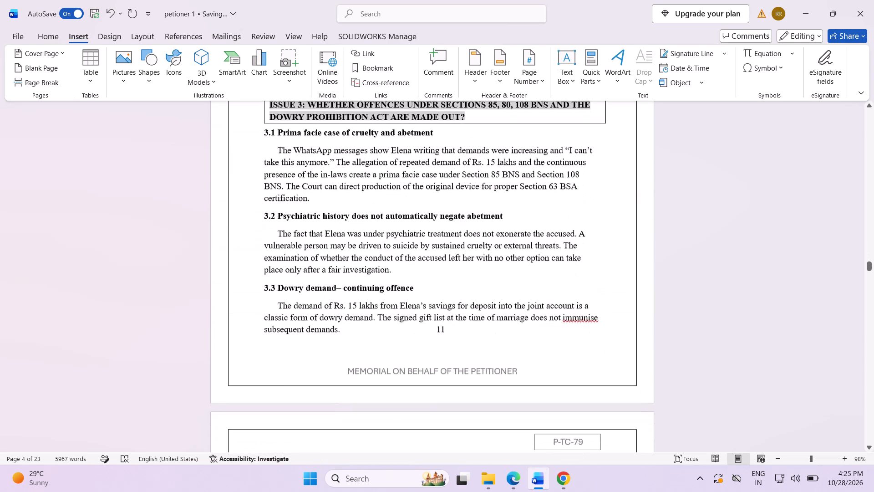
pyautogui.scroll(-18, 359, 335)
pyautogui.scroll(-19, 358, 336)
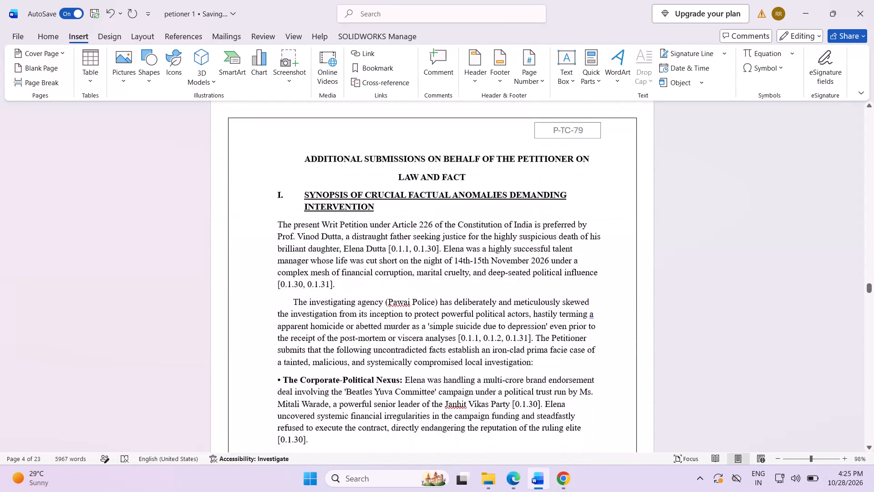
pyautogui.scroll(-10, 358, 337)
pyautogui.scroll(-20, 357, 343)
pyautogui.scroll(-10, 357, 338)
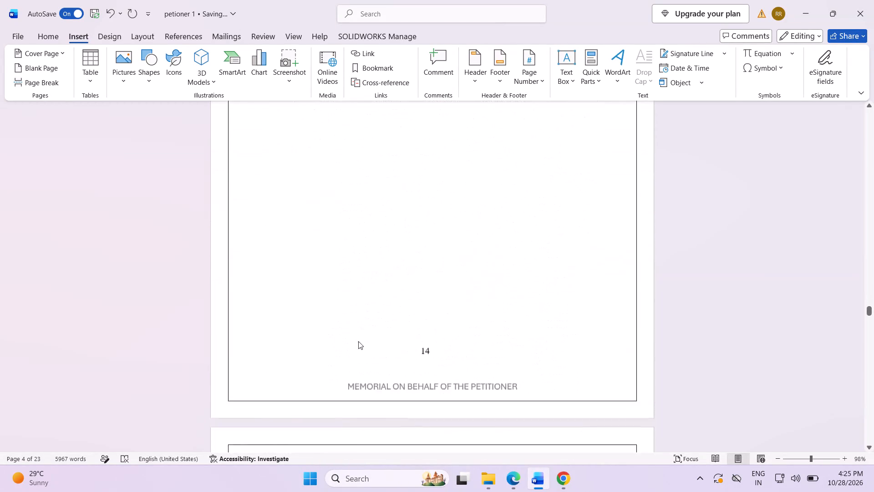
pyautogui.scroll(-18, 358, 341)
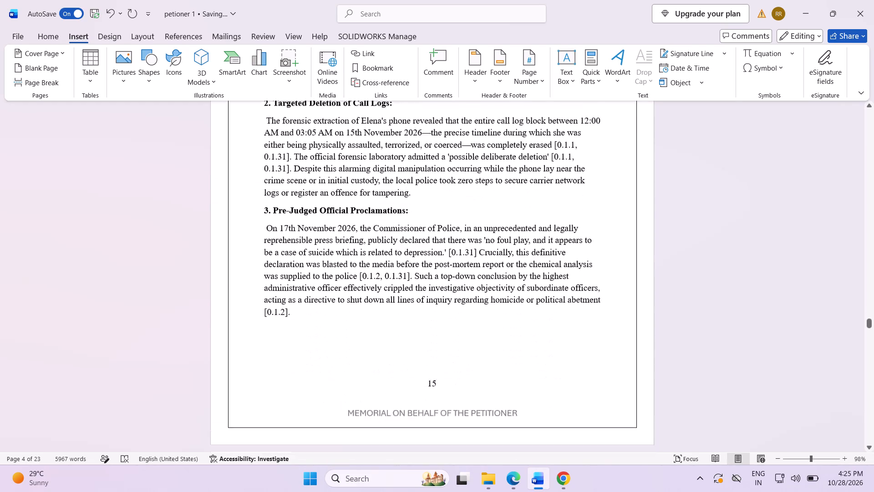
pyautogui.scroll(-14, 358, 338)
pyautogui.scroll(-8, 358, 339)
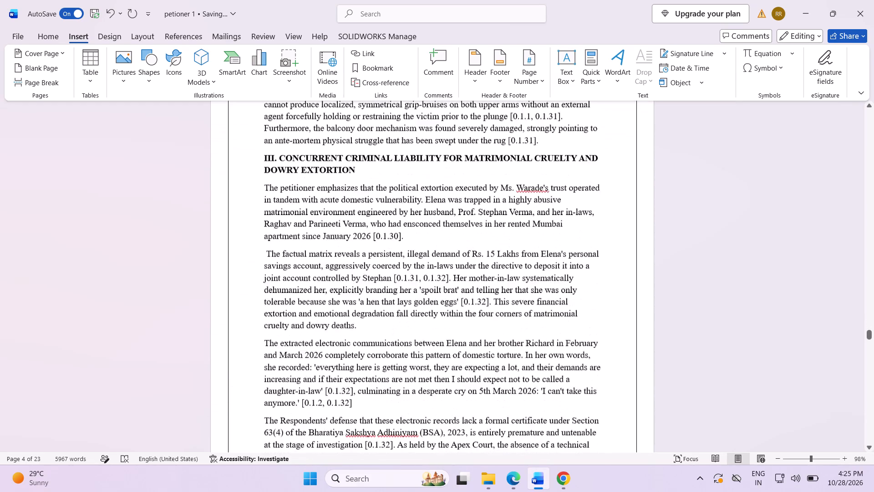
pyautogui.scroll(-6, 358, 339)
pyautogui.scroll(15, 358, 339)
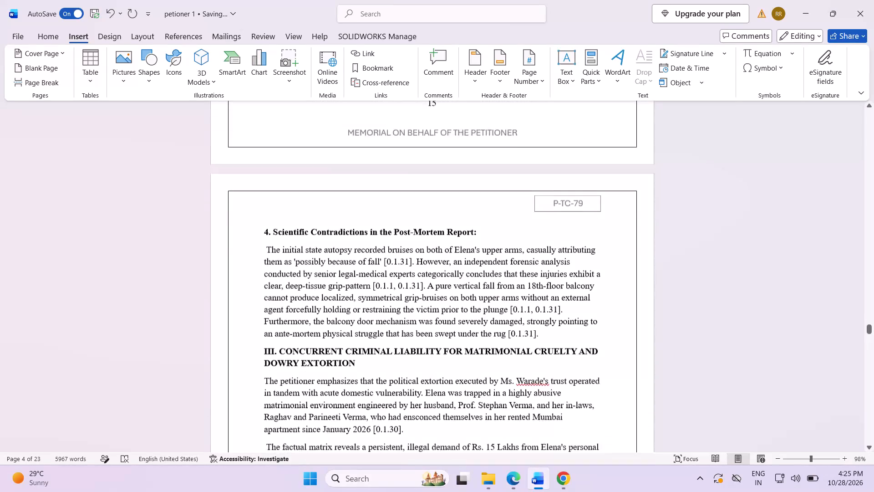
pyautogui.scroll(7, 358, 339)
pyautogui.scroll(-15, 358, 339)
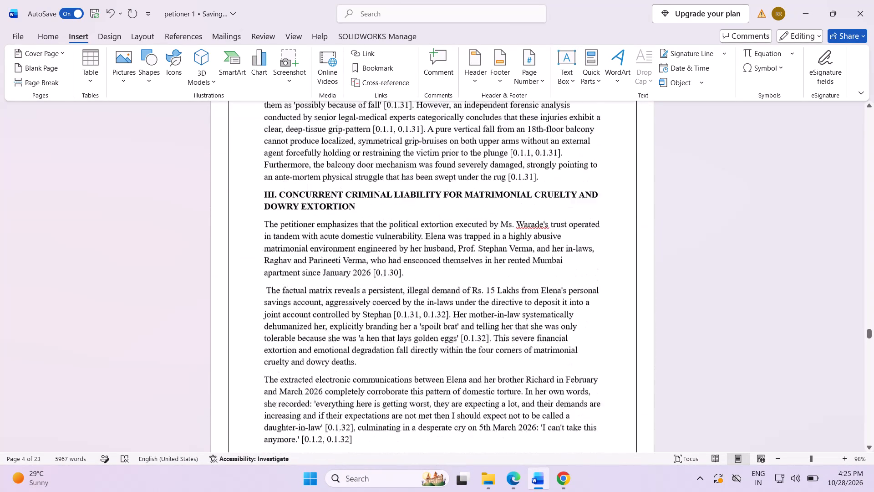
pyautogui.scroll(-10, 358, 339)
# Start a page number line below the last paragraph of page 16 with a run of leading spaces and the digit 1.
pyautogui.click(425, 261)
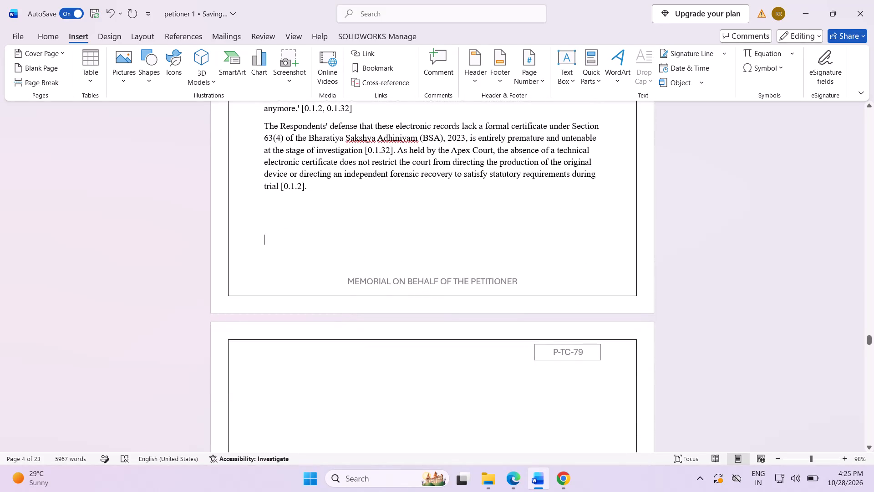
pyautogui.press('Return')
pyautogui.press('BackSpace')
pyautogui.press('space')
pyautogui.press('space')
pyautogui.press('space')
pyautogui.press('space')
pyautogui.press('space')
pyautogui.press('space')
pyautogui.press('space')
pyautogui.press('space')
pyautogui.press('space')
pyautogui.press('space')
pyautogui.press('space')
pyautogui.press('space')
pyautogui.press('space')
pyautogui.press('space')
pyautogui.press('space')
pyautogui.press('space')
pyautogui.press('space')
pyautogui.press('space')
pyautogui.press('space')
pyautogui.press('space')
pyautogui.press('1')
pyautogui.press('F5')
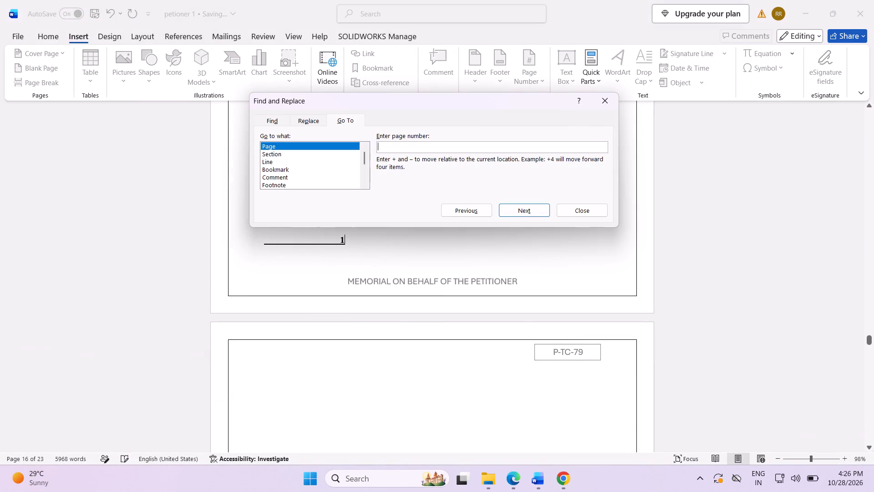
pyautogui.press('BackSpace')
pyautogui.click(603, 97)
# Remove the underline and bold formatting from the new page number line on page 16.
pyautogui.moveTo(345, 244); pyautogui.dragTo(262, 245)
pyautogui.click(294, 227)
pyautogui.click(268, 226)
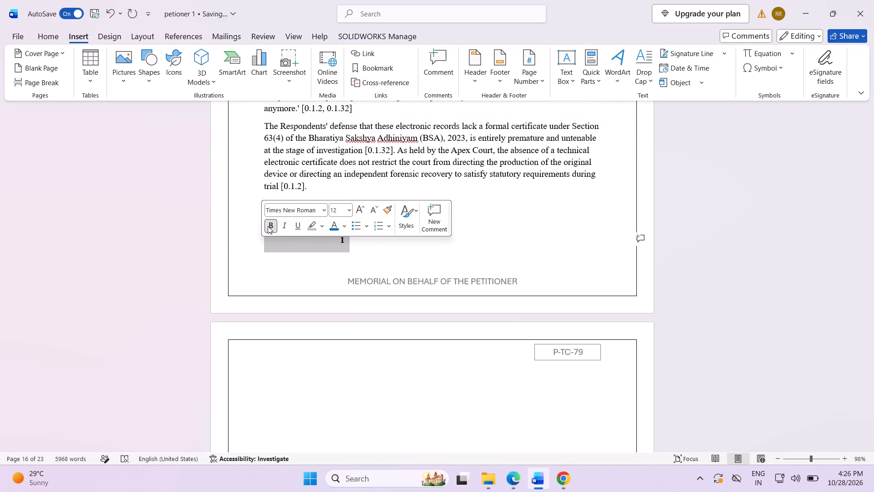
# Change the page number to 16 and add leading spaces to bring it to the centre of the page.
pyautogui.click(347, 237)
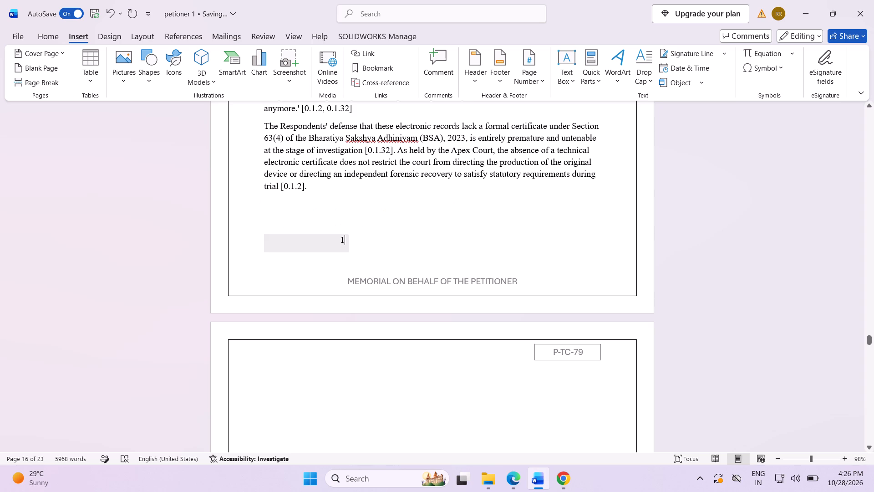
pyautogui.press('BackSpace')
pyautogui.write('16')
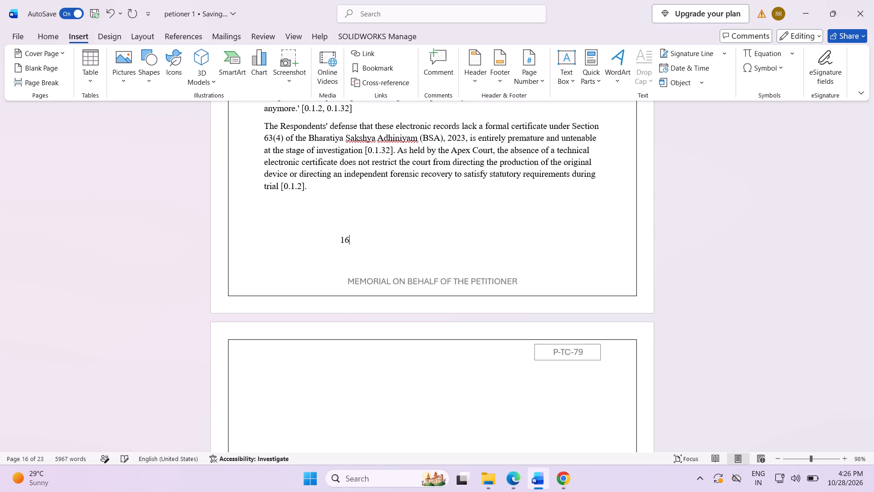
pyautogui.press('Left')
pyautogui.press('Left')
pyautogui.press('space')
pyautogui.press('space')
pyautogui.press('space')
pyautogui.press('space')
pyautogui.press('space')
pyautogui.press('space')
pyautogui.press('space')
pyautogui.press('space')
pyautogui.press('space')
pyautogui.press('space')
pyautogui.press('space')
pyautogui.press('space')
pyautogui.press('space')
pyautogui.press('space')
pyautogui.press('space')
pyautogui.press('space')
pyautogui.press('space')
pyautogui.press('space')
pyautogui.press('space')
pyautogui.press('space')
# Select the empty paragraph at the top of the blank page following page 16.
pyautogui.scroll(-12, 666, 246)
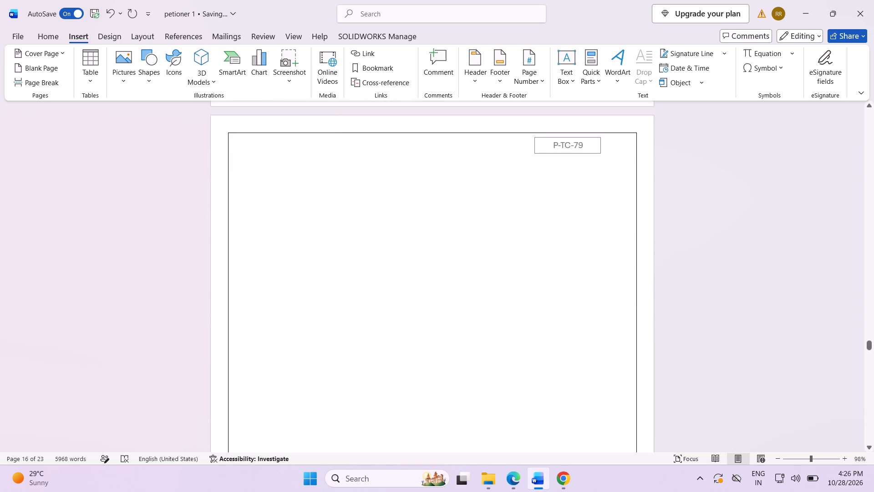
pyautogui.scroll(-12, 624, 277)
pyautogui.scroll(16, 588, 323)
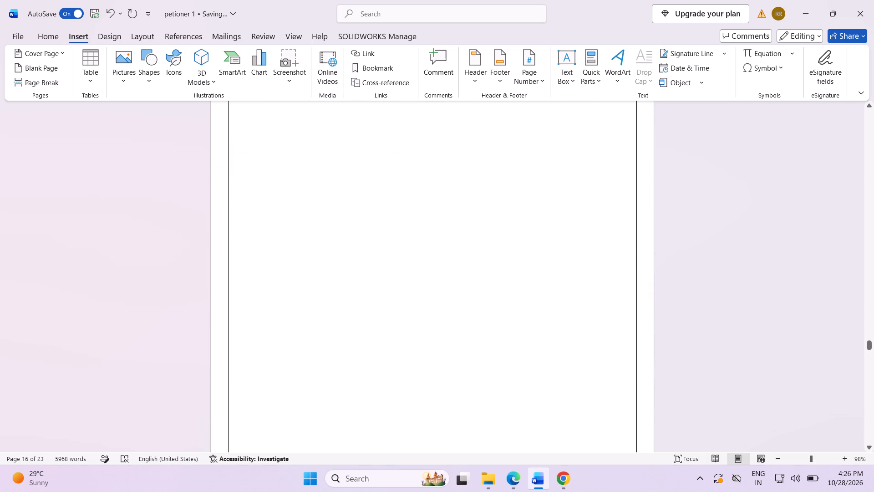
pyautogui.scroll(8, 581, 310)
pyautogui.scroll(-7, 581, 310)
pyautogui.scroll(8, 580, 310)
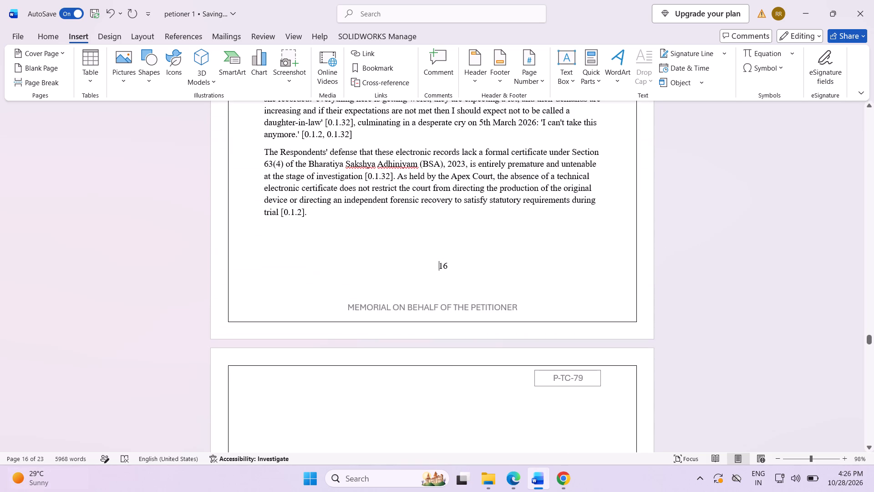
pyautogui.click(249, 392)
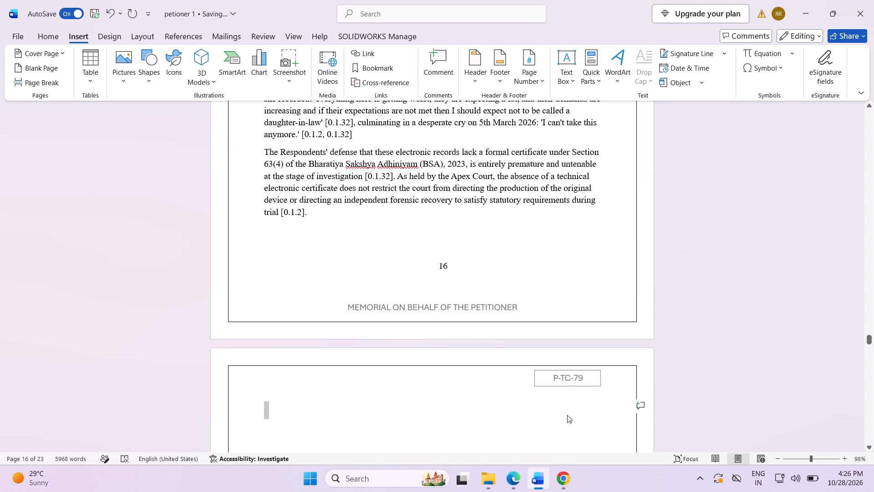
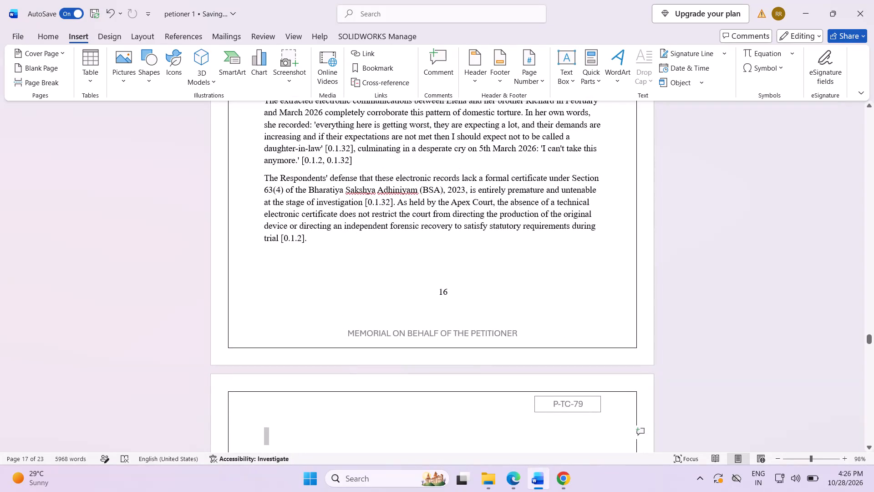
# Paste the copied "Psychiatric History Does Not Absolve Cruelty" text at the top of page 17.
pyautogui.scroll(-2, 275, 449)
pyautogui.click(280, 379)
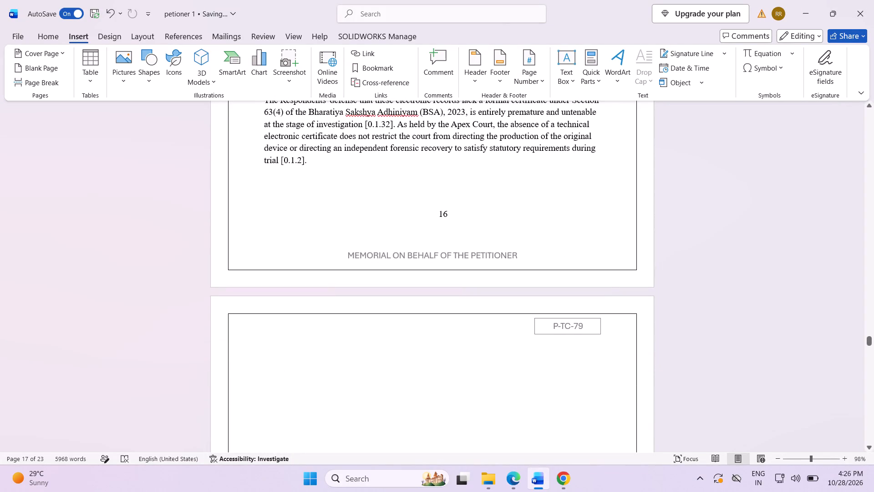
pyautogui.hotkey('ctrl', 'v')
pyautogui.scroll(3, 277, 375)
pyautogui.scroll(-3, 277, 375)
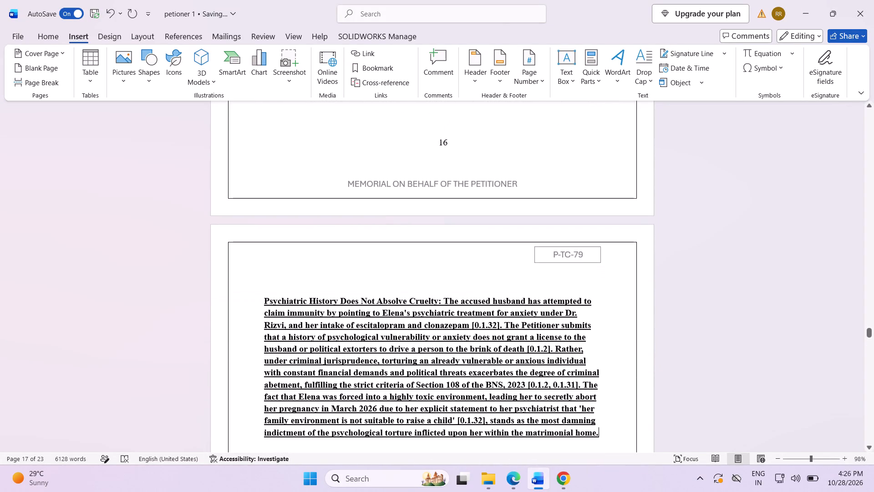
# Split the pasted text after "Psychiatric History Does Not Absolve Cruelty:" so the heading sits on its own line.
pyautogui.click(444, 302)
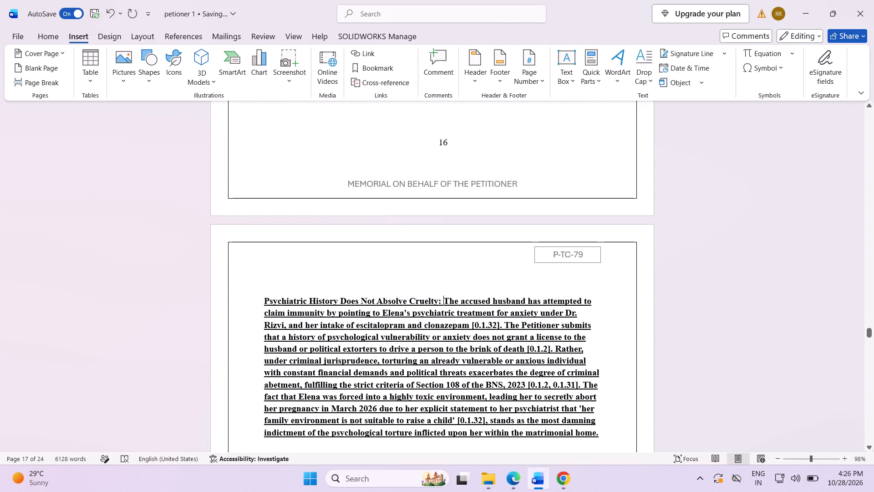
pyautogui.press('Return')
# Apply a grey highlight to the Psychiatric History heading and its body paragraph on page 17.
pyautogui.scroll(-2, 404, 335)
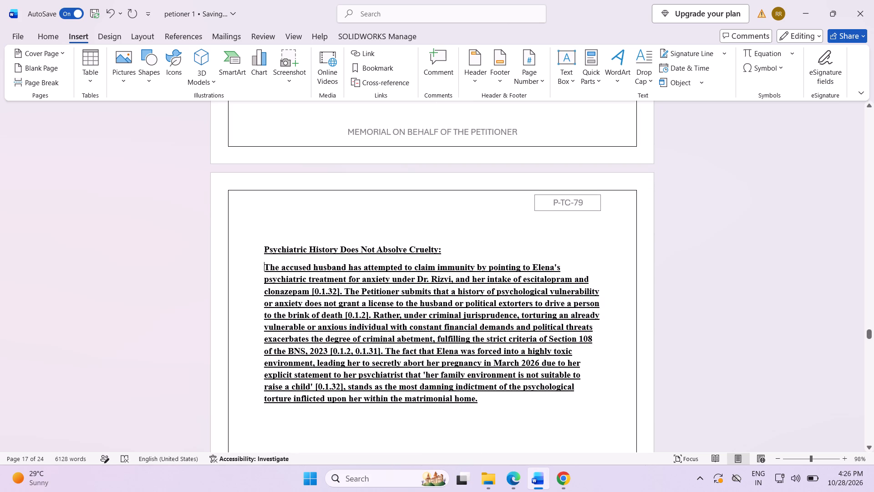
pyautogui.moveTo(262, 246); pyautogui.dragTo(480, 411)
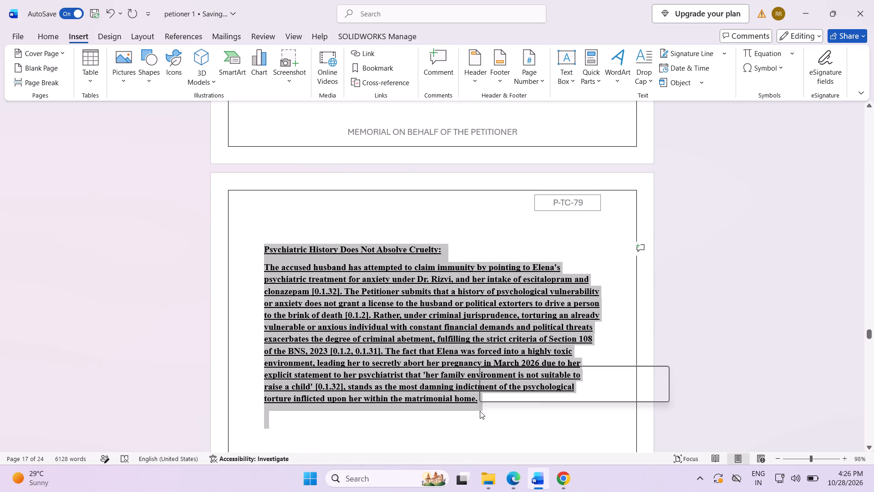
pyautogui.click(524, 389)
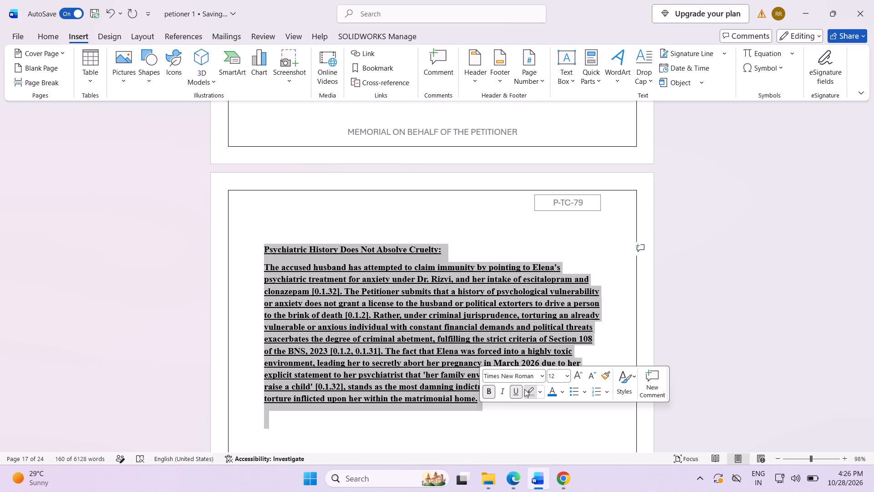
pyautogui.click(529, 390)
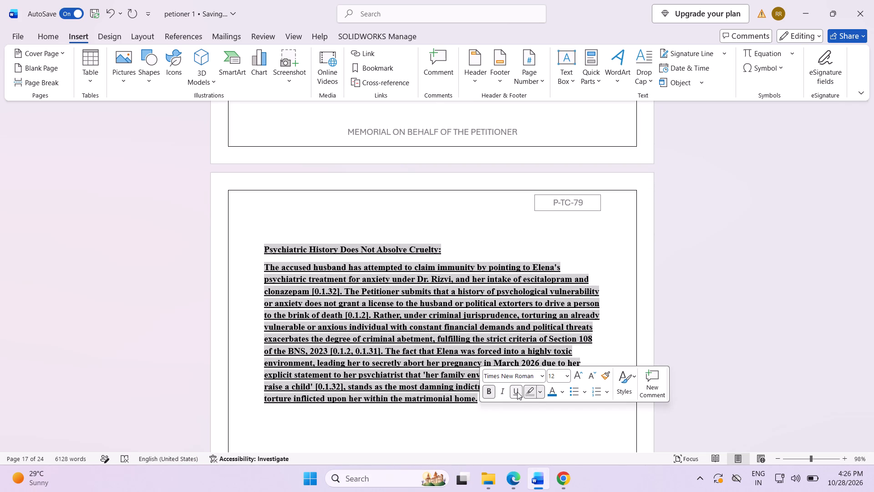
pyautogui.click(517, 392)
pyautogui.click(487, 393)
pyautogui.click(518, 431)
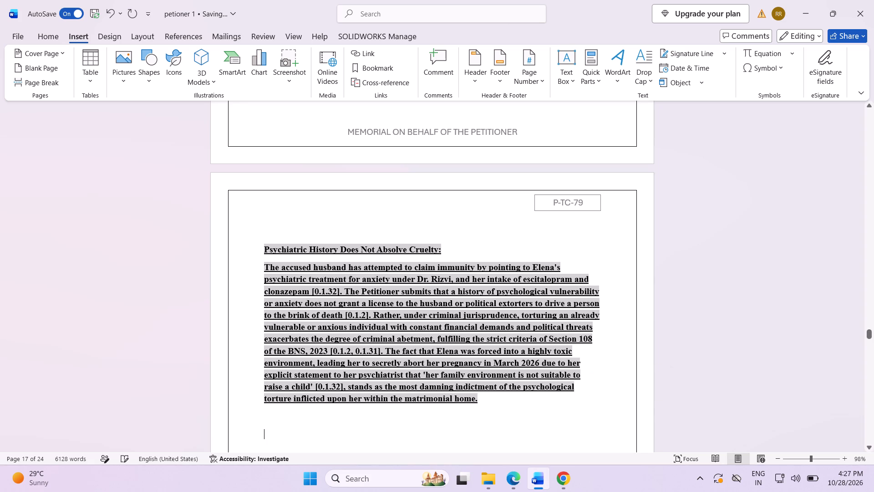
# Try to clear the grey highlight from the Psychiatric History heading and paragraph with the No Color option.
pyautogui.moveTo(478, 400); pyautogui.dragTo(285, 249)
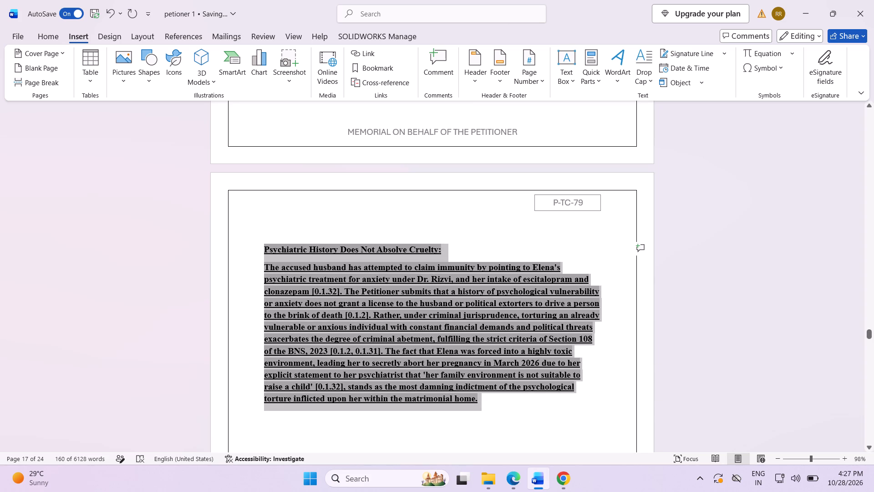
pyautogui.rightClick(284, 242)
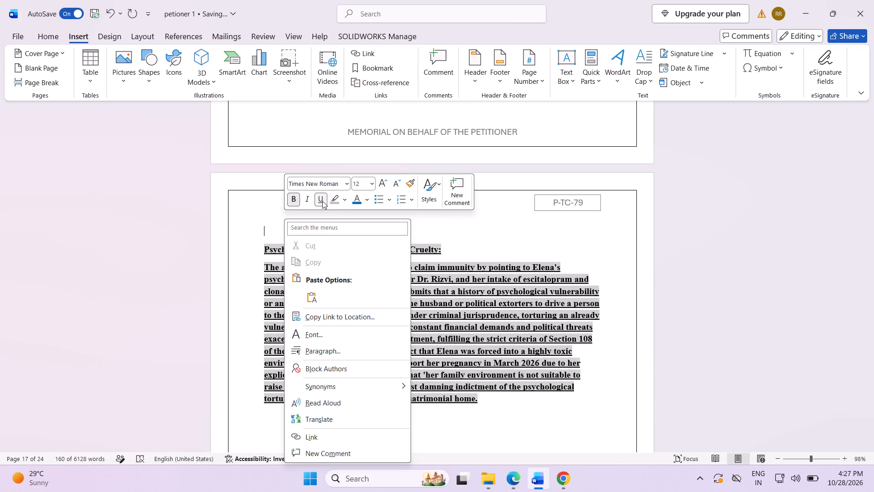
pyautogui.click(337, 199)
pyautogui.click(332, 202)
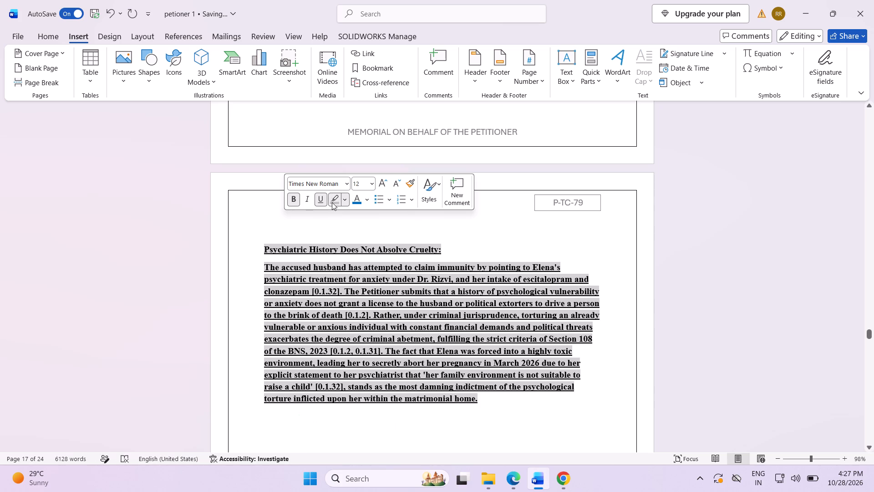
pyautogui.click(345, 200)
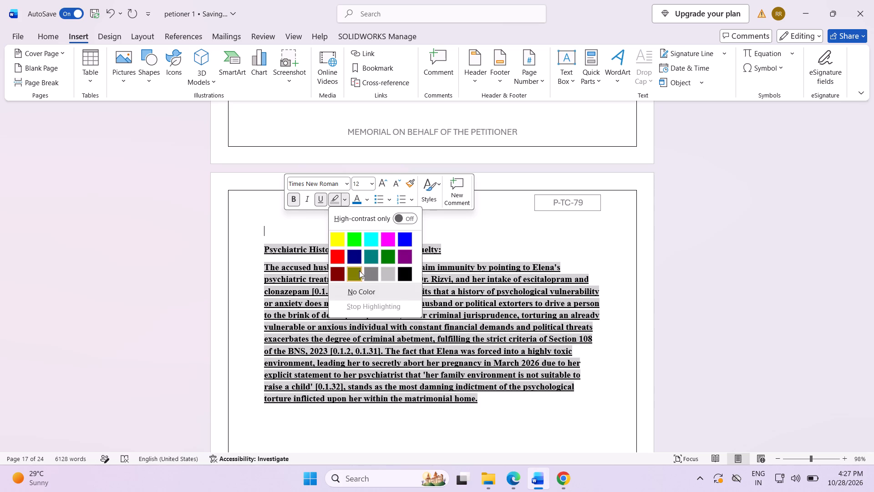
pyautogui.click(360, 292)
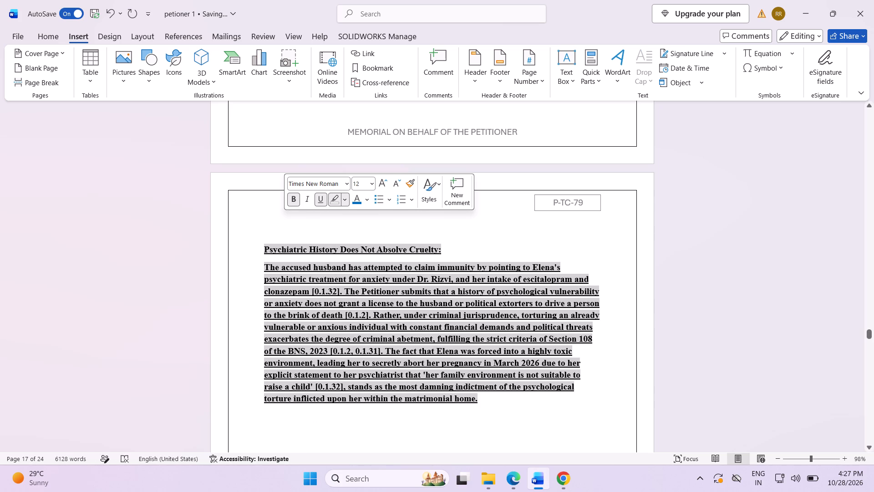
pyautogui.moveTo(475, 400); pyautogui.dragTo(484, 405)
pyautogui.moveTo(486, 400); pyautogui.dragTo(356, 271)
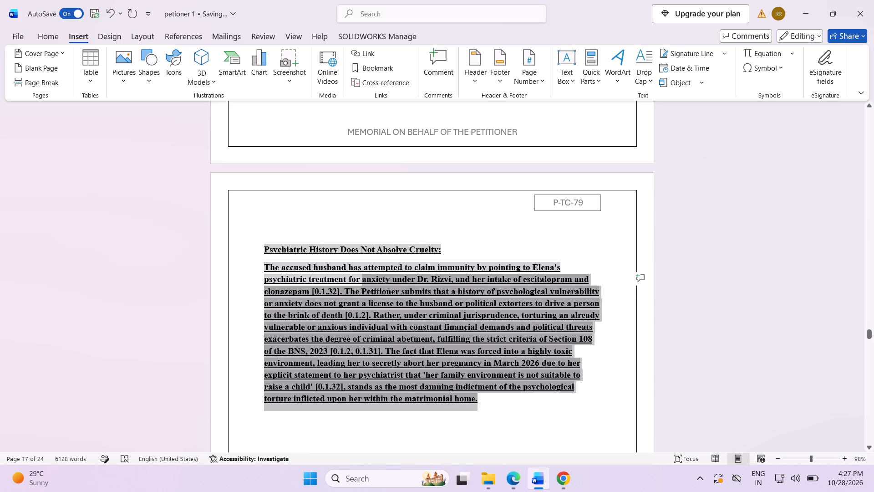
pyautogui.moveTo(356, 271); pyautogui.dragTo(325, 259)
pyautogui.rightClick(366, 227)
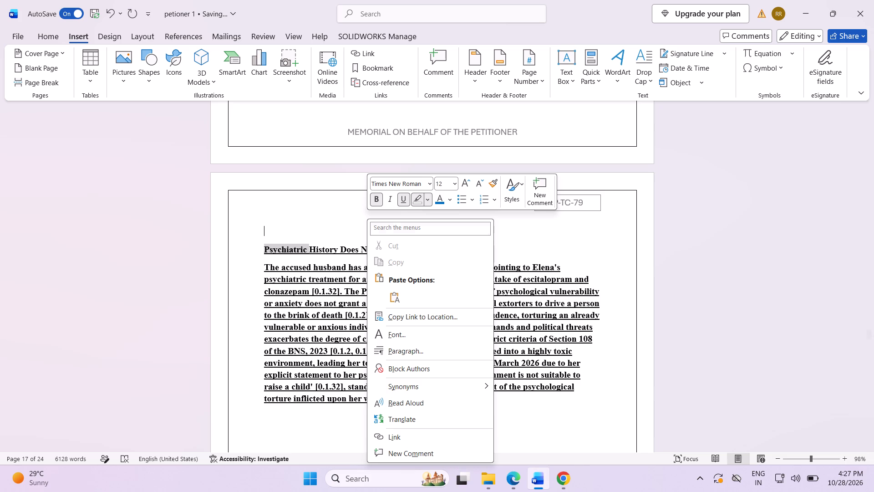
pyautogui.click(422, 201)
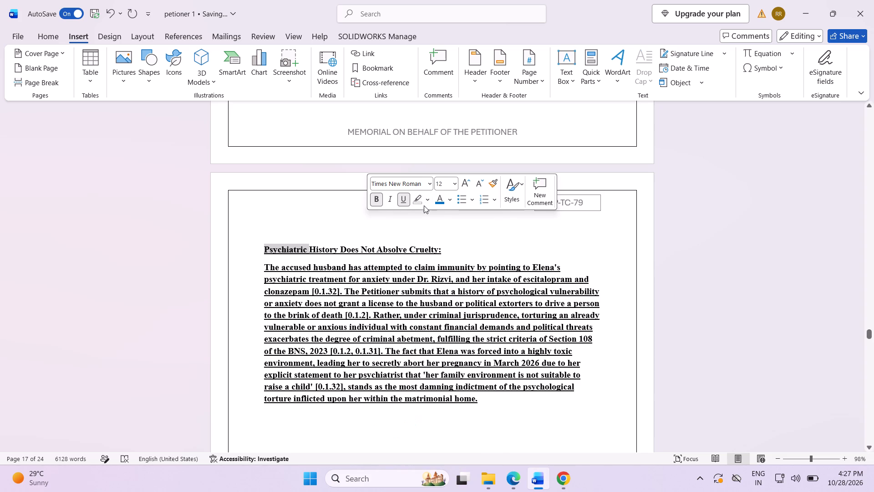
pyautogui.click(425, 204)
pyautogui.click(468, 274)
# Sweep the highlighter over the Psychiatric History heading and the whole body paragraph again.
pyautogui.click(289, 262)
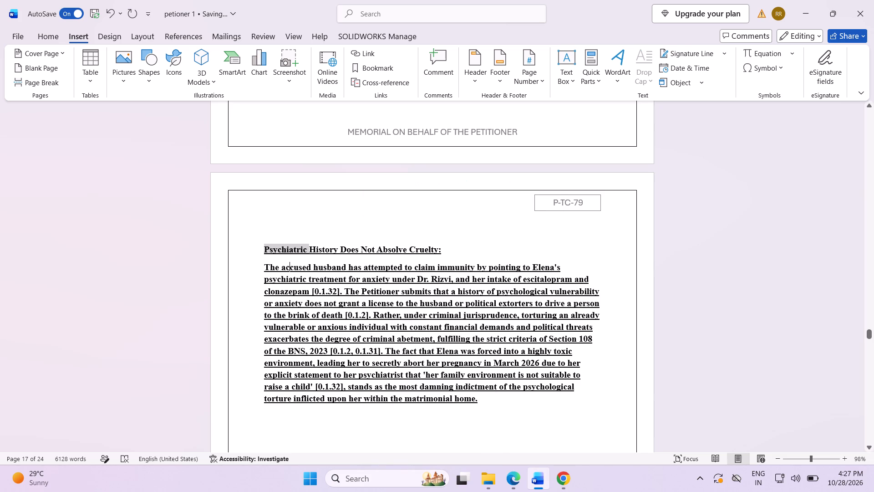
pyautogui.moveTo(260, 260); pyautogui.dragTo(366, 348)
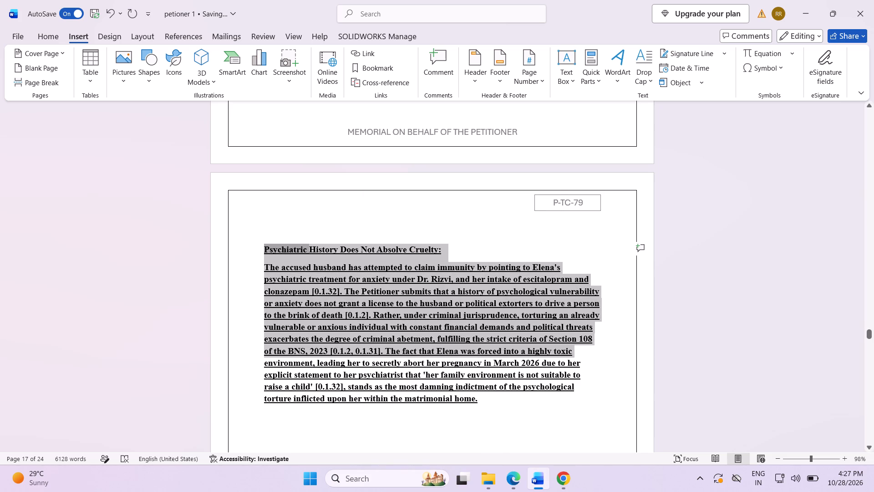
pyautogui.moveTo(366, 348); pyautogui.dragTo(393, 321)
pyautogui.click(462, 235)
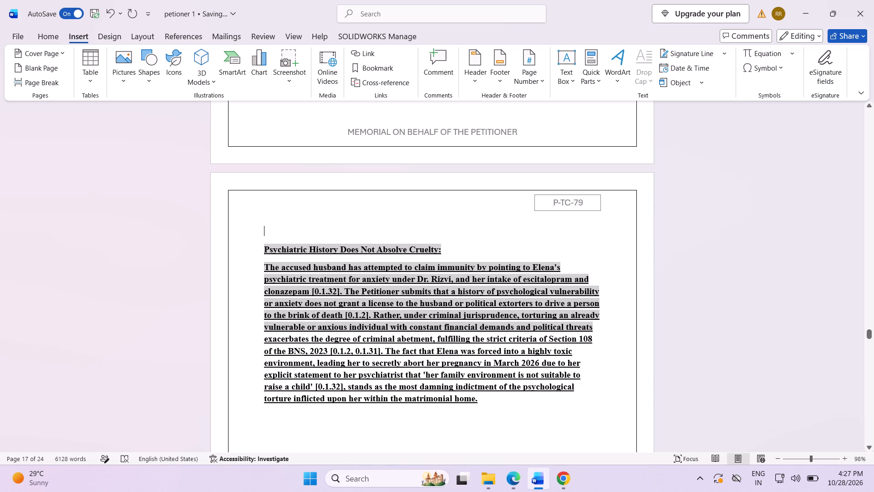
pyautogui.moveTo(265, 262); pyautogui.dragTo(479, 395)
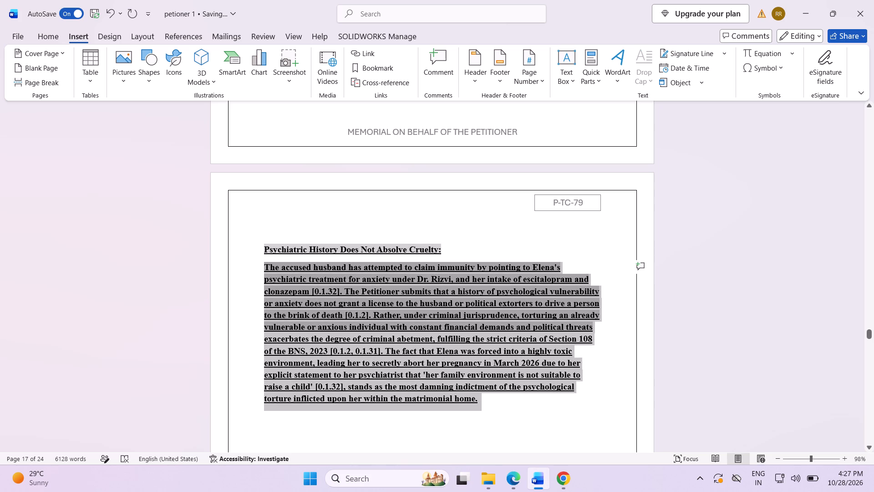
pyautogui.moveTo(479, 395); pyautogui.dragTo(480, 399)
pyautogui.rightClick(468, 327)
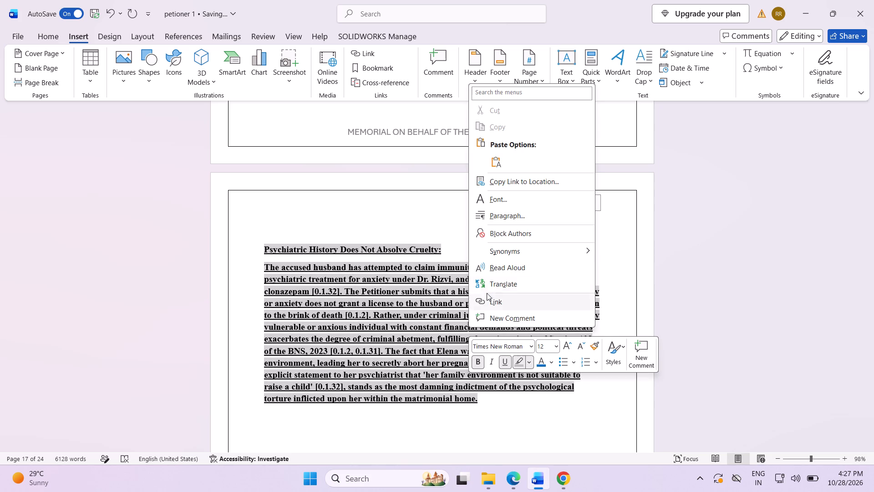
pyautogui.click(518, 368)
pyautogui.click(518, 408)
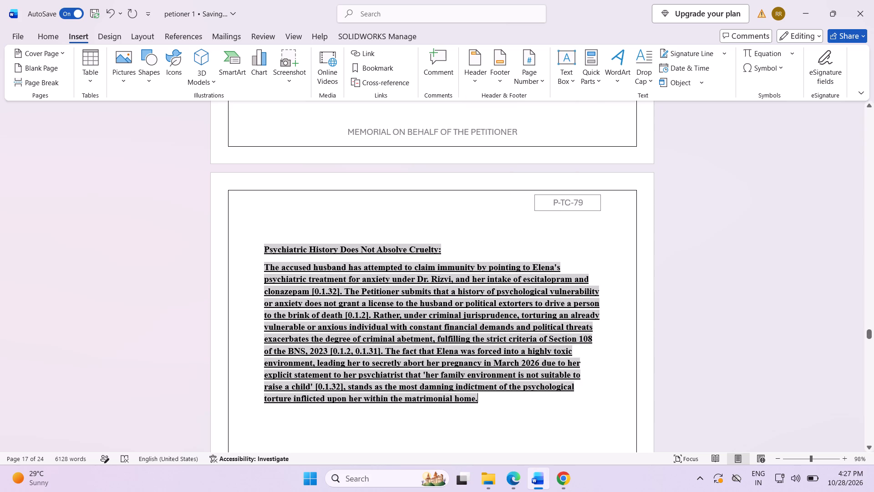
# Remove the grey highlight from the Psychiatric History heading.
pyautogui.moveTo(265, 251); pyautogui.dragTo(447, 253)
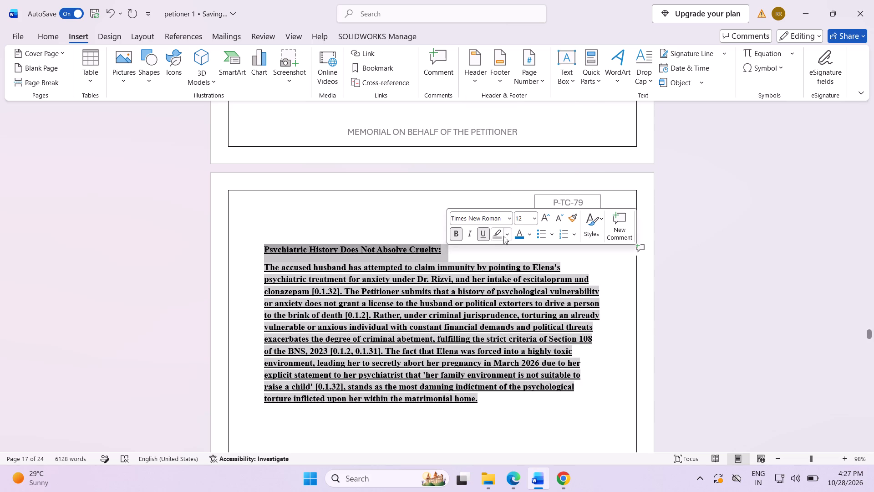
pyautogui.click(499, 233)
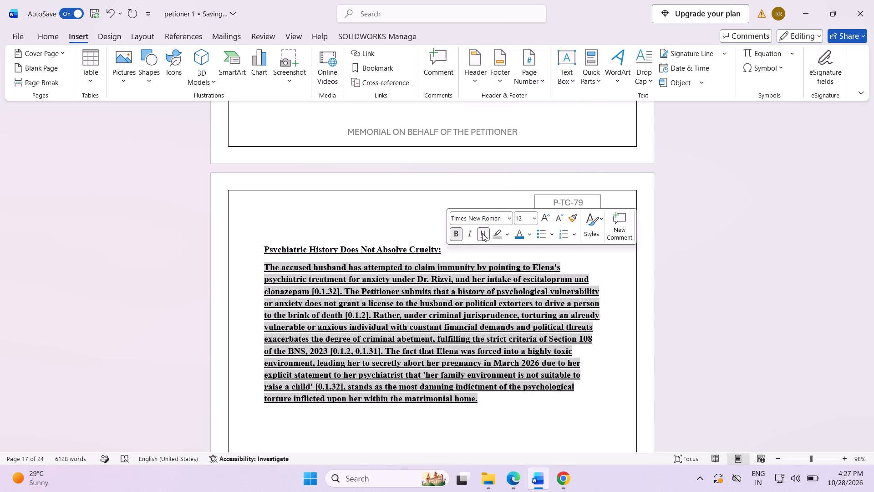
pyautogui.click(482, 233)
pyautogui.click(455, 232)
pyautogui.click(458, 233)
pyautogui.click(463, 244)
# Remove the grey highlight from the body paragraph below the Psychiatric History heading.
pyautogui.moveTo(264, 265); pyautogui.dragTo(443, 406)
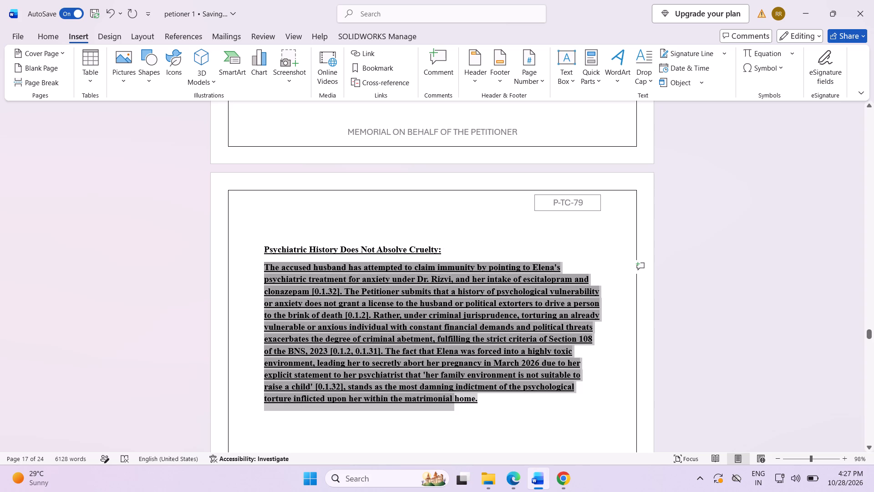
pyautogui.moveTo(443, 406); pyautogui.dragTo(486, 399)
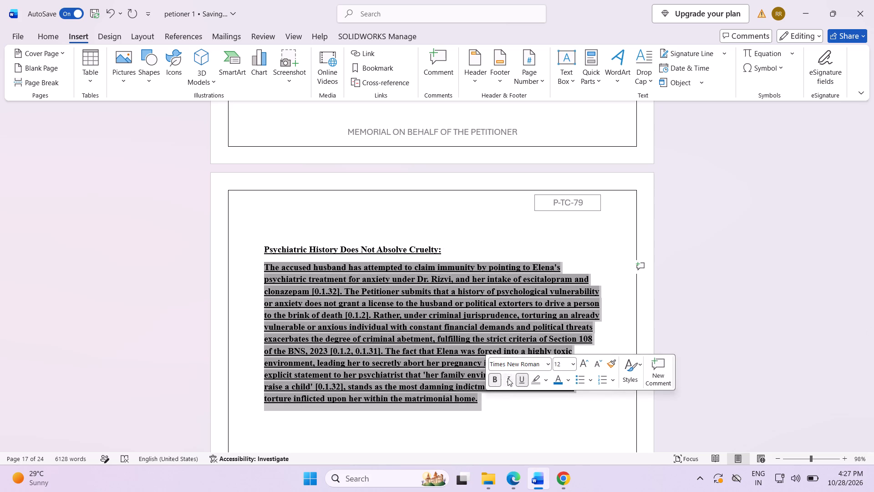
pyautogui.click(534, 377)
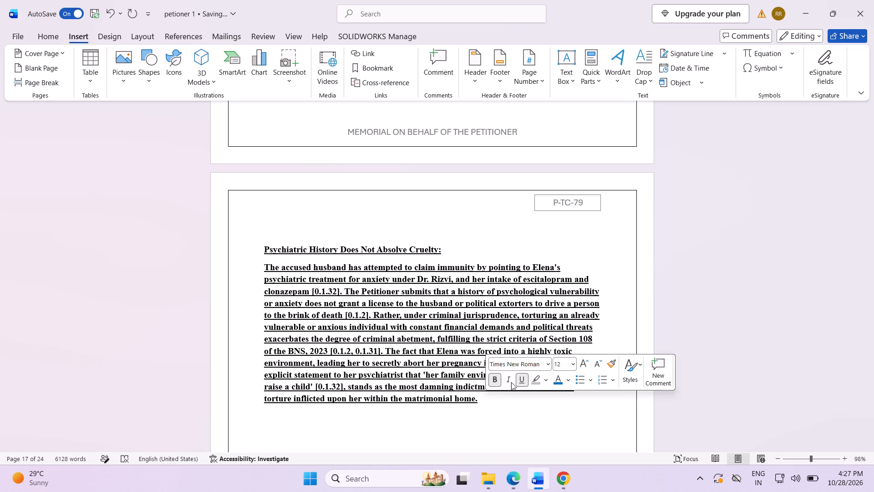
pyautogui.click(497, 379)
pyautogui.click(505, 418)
# Remove the underline and bold formatting from the body paragraph below the Psychiatric History heading.
pyautogui.moveTo(481, 403); pyautogui.dragTo(368, 292)
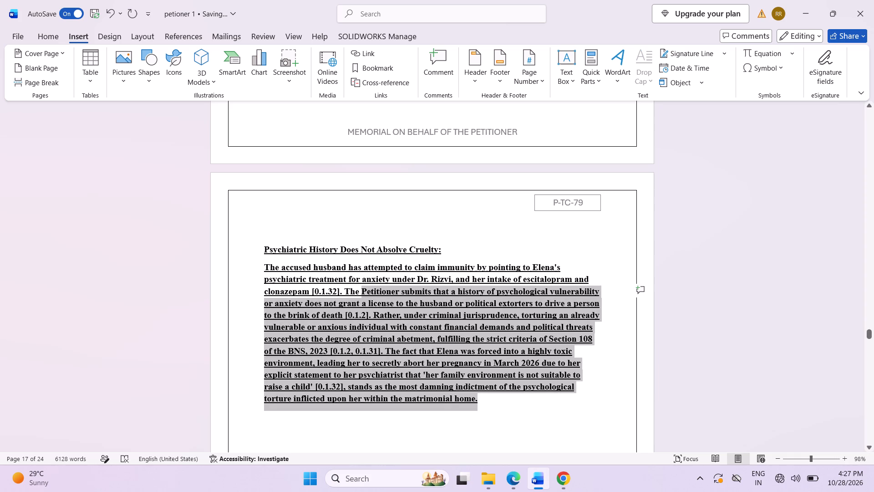
pyautogui.moveTo(368, 292); pyautogui.dragTo(269, 270)
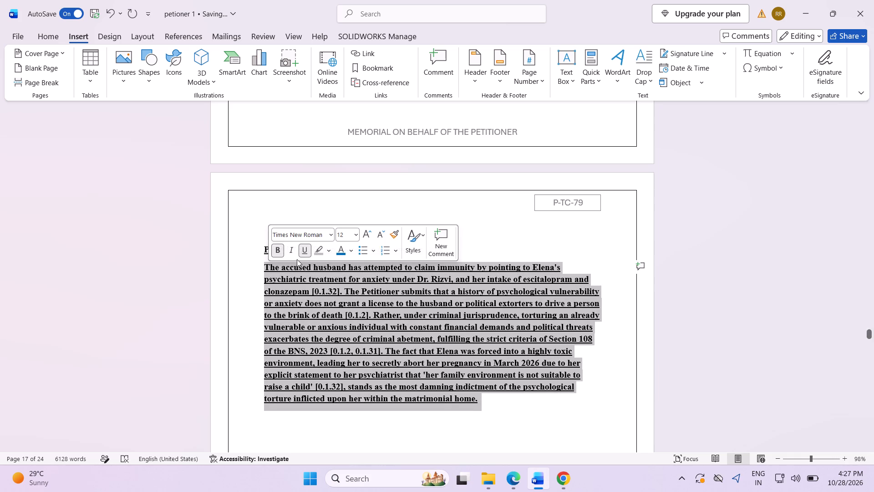
pyautogui.click(298, 255)
pyautogui.click(304, 252)
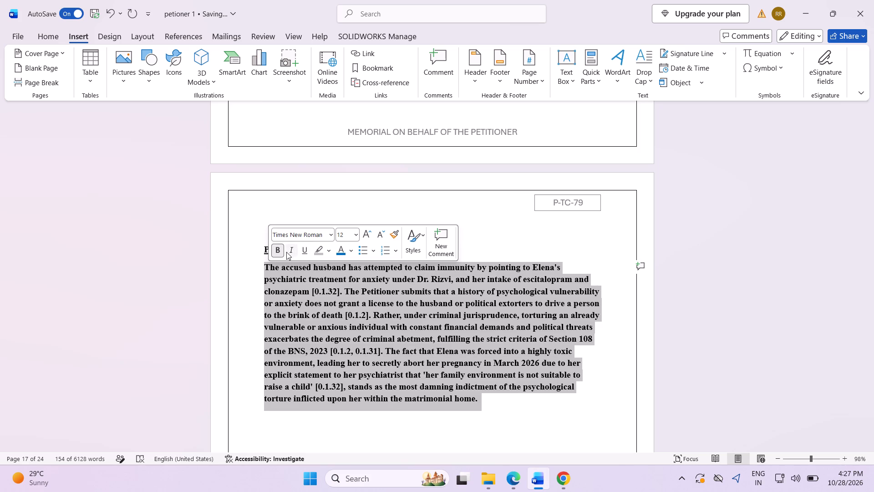
pyautogui.click(280, 251)
pyautogui.click(351, 413)
pyautogui.scroll(-1, 347, 391)
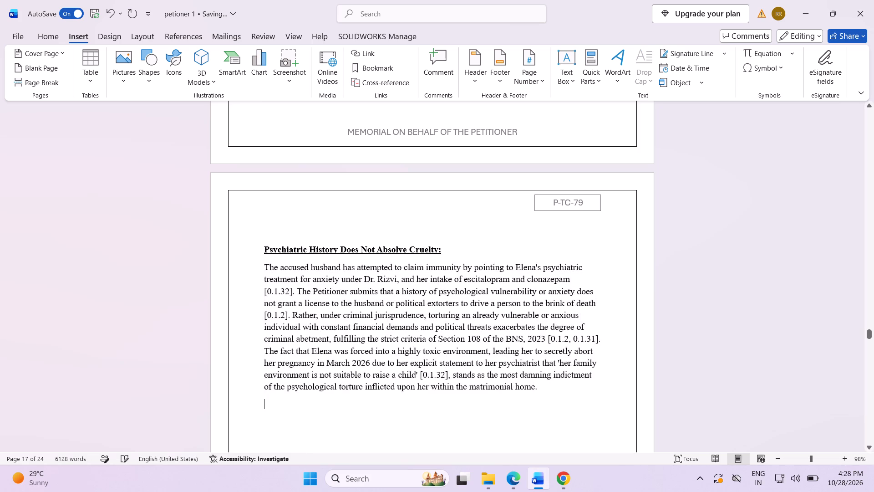
# Remove the underline from the Psychiatric History Does Not Absolve Cruelty heading.
pyautogui.scroll(-13, 347, 391)
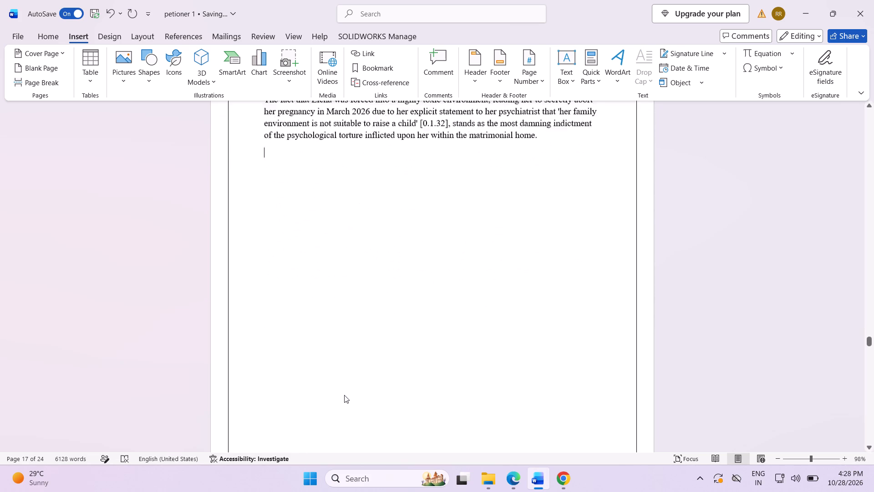
pyautogui.scroll(-7, 344, 395)
pyautogui.scroll(18, 344, 396)
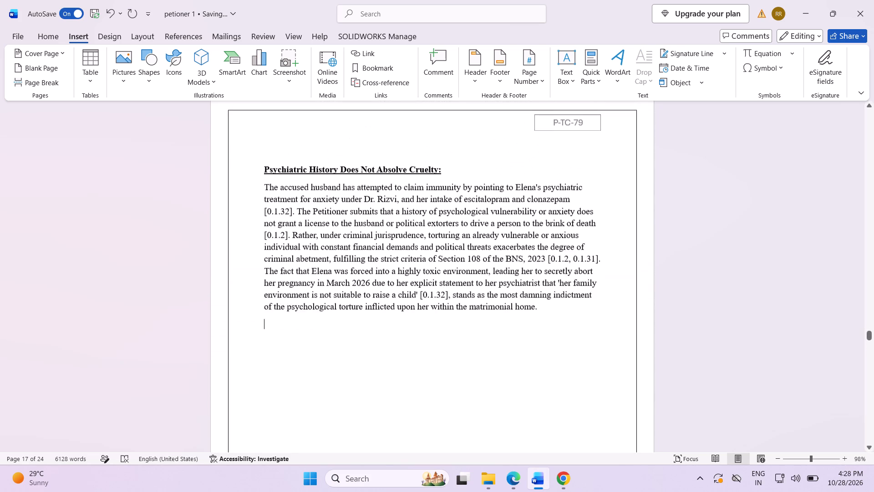
pyautogui.scroll(2, 344, 396)
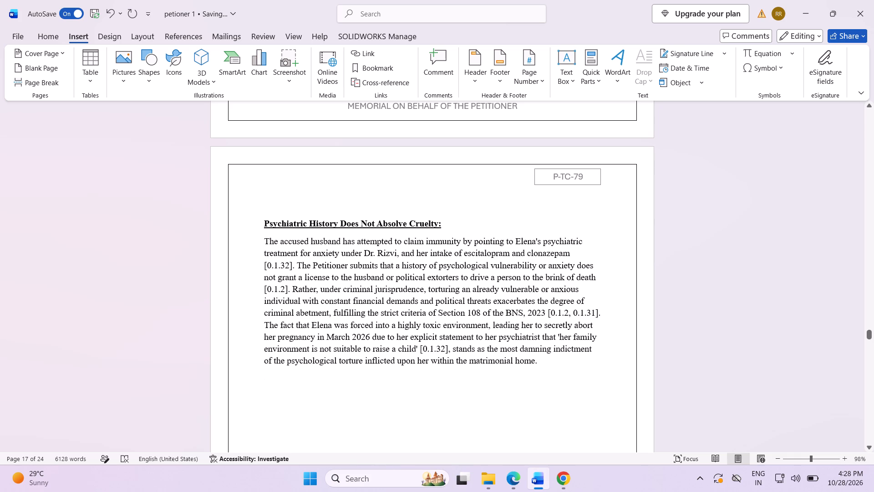
pyautogui.moveTo(264, 224); pyautogui.dragTo(467, 223)
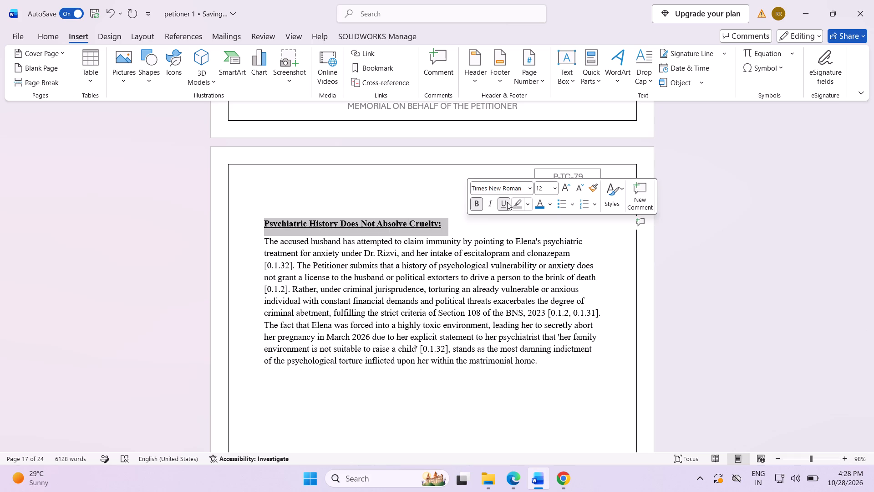
pyautogui.click(506, 202)
# Add the page number 17, indented with spaces, on the last line above the footer of the Psychiatric History page.
pyautogui.scroll(-9, 474, 340)
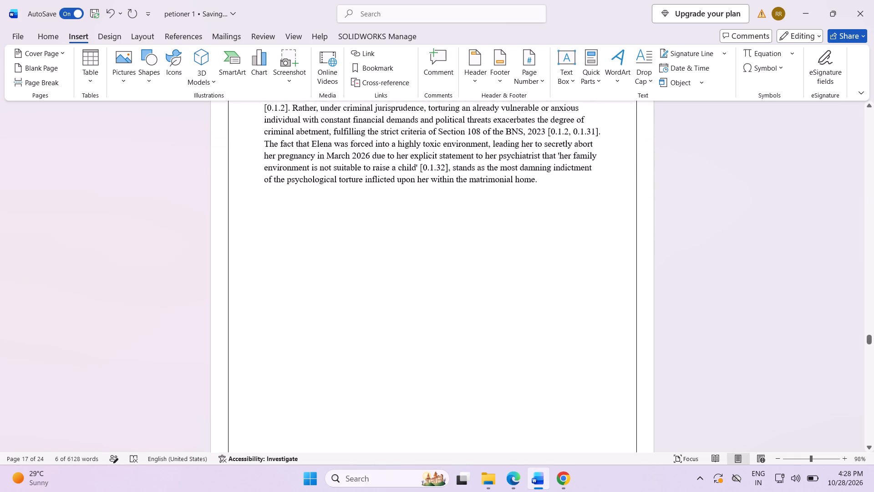
pyautogui.scroll(18, 472, 341)
pyautogui.scroll(-20, 465, 325)
pyautogui.scroll(-1, 465, 325)
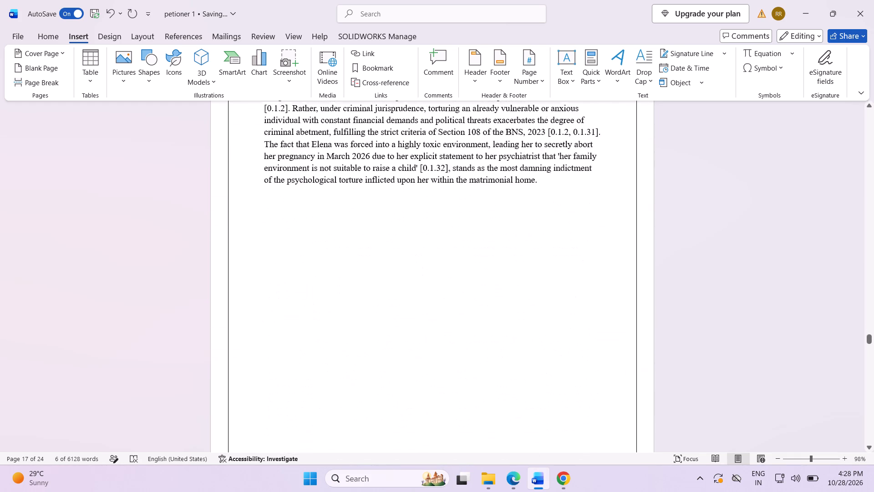
pyautogui.scroll(-6, 465, 328)
pyautogui.click(455, 238)
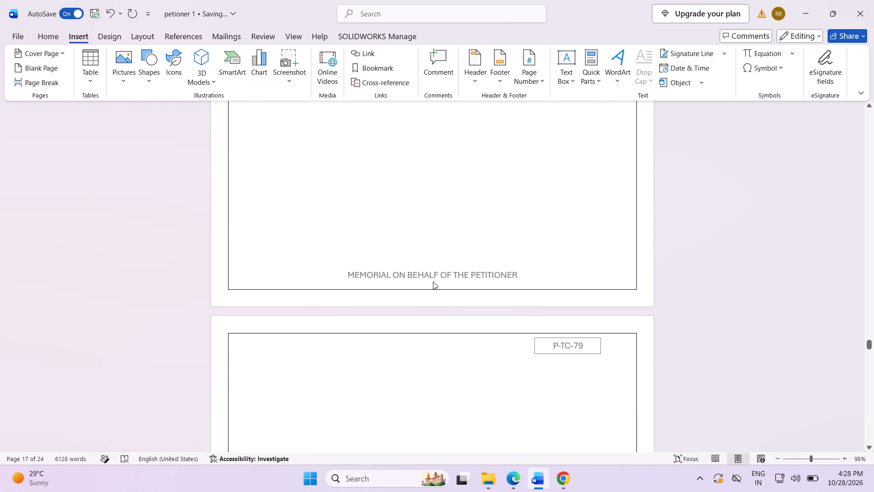
pyautogui.press('space')
pyautogui.press('space')
pyautogui.press('space')
pyautogui.press('space')
pyautogui.press('space')
pyautogui.press('space')
pyautogui.press('space')
pyautogui.press('space')
pyautogui.press('space')
pyautogui.press('space')
pyautogui.press('space')
pyautogui.press('space')
pyautogui.press('space')
pyautogui.press('space')
pyautogui.press('space')
pyautogui.press('space')
pyautogui.press('space')
pyautogui.press('space')
pyautogui.press('space')
pyautogui.press('space')
pyautogui.write('17')
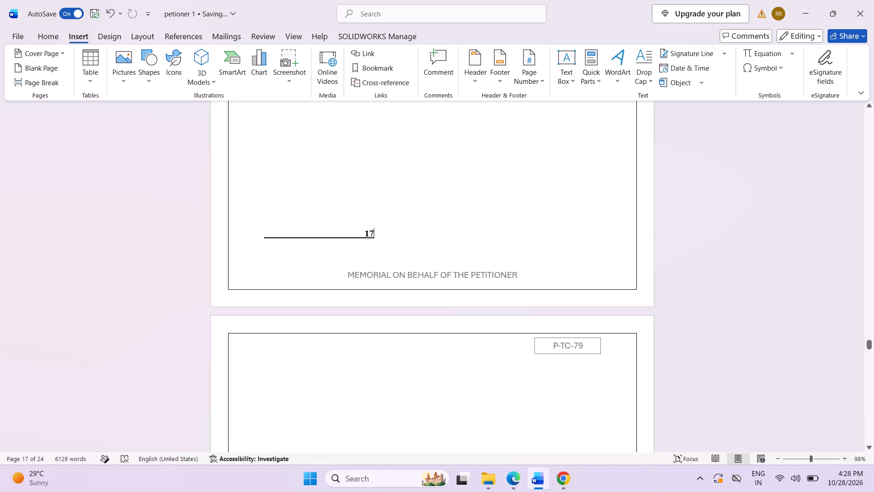
# Remove the underline and bold formatting from the whole page number line containing 17.
pyautogui.moveTo(375, 231); pyautogui.dragTo(362, 233)
pyautogui.moveTo(362, 233); pyautogui.dragTo(283, 239)
pyautogui.click(322, 219)
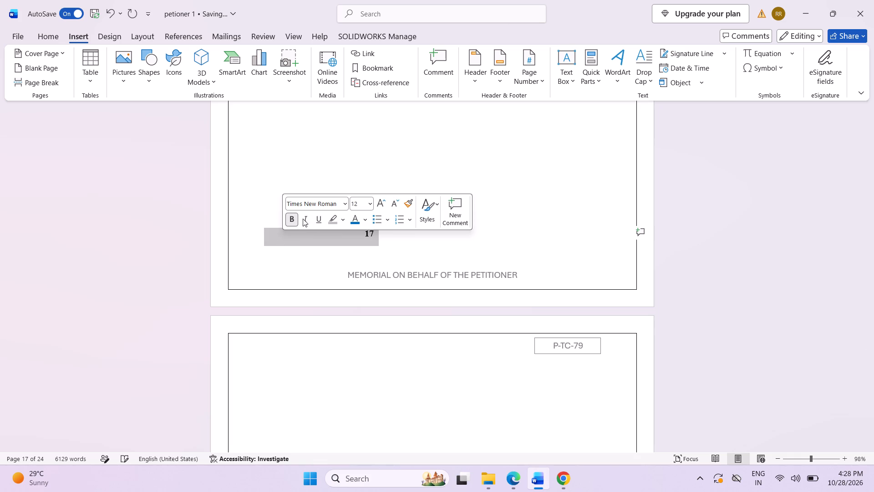
pyautogui.click(294, 218)
# Retype the page number 17 and pad it with leading spaces until it sits roughly centred above the footer.
pyautogui.click(376, 231)
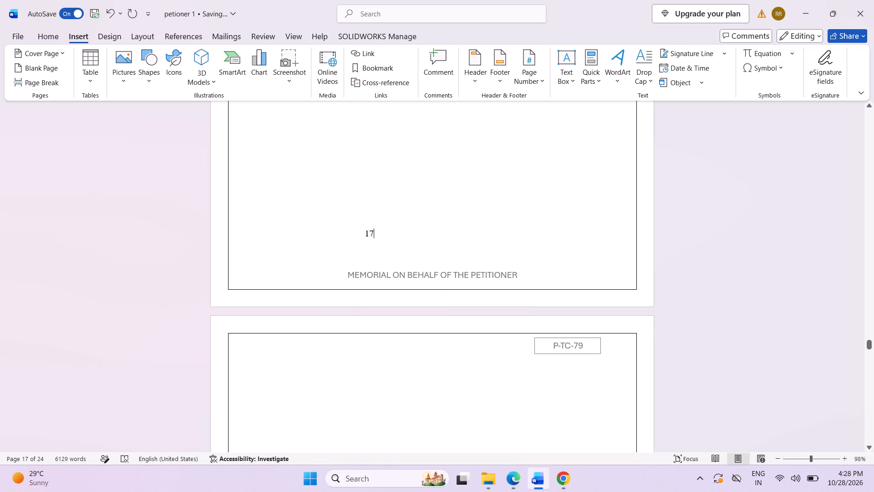
pyautogui.press('BackSpace')
pyautogui.press('BackSpace')
pyautogui.write('17')
pyautogui.press('Left')
pyautogui.press('Left')
pyautogui.press('space')
pyautogui.press('space')
pyautogui.press('space')
pyautogui.press('space')
pyautogui.press('space')
pyautogui.press('space')
pyautogui.press('space')
pyautogui.press('space')
pyautogui.press('space')
pyautogui.press('space')
pyautogui.press('space')
pyautogui.press('space')
pyautogui.press('space')
pyautogui.press('space')
pyautogui.press('space')
pyautogui.press('space')
pyautogui.press('space')
pyautogui.press('space')
pyautogui.press('space')
pyautogui.press('space')
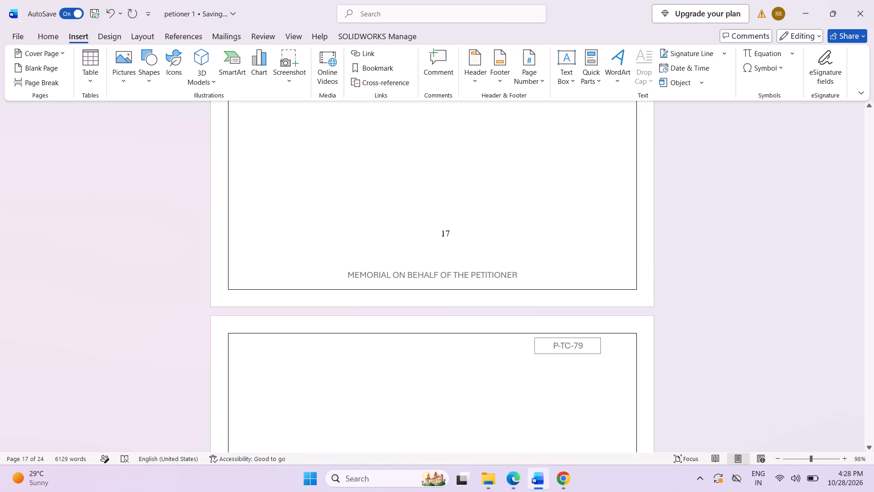
# Insert blank lines above the Additional Legal Submission 31 heading to push it onto the following page.
pyautogui.scroll(-10, 378, 208)
pyautogui.scroll(1, 379, 210)
pyautogui.scroll(-3, 379, 210)
pyautogui.scroll(3, 379, 211)
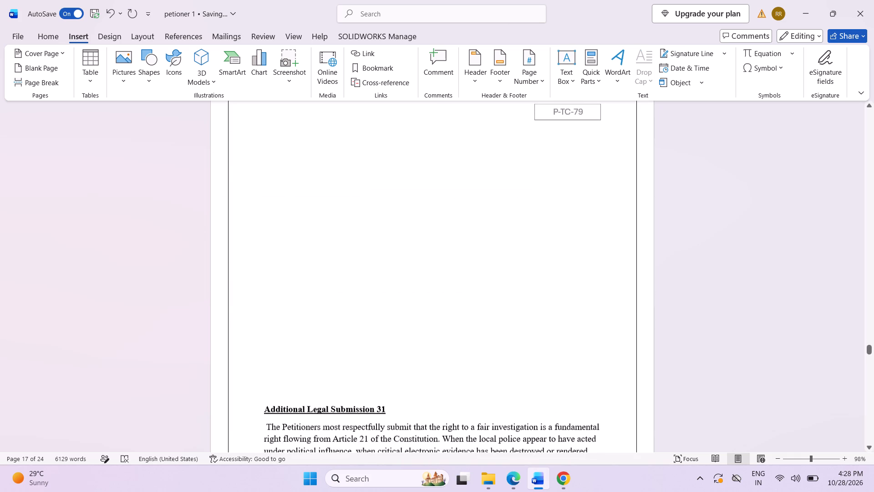
pyautogui.scroll(3, 356, 229)
pyautogui.click(275, 225)
pyautogui.scroll(-8, 278, 337)
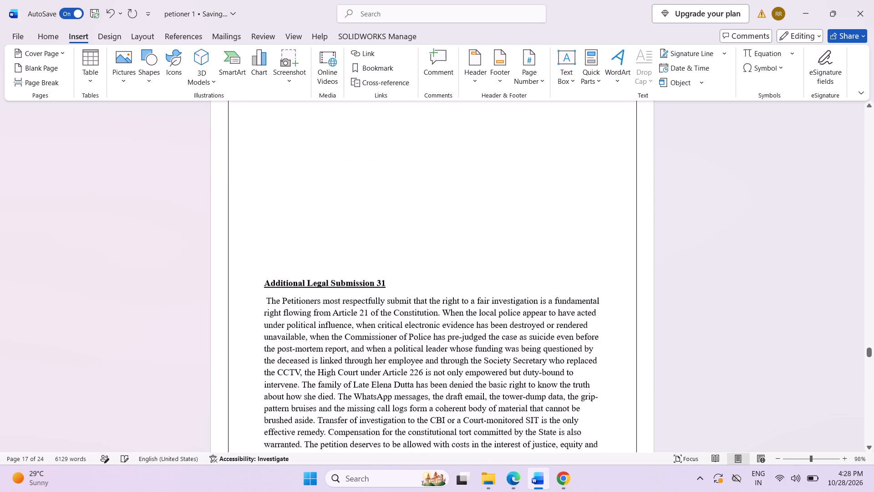
pyautogui.click(264, 273)
pyautogui.press('Return')
pyautogui.press('Return')
pyautogui.press('Return')
pyautogui.press('Return')
pyautogui.press('Return')
pyautogui.press('Return')
pyautogui.press('Return')
pyautogui.press('Return')
pyautogui.press('Return')
pyautogui.press('Return')
pyautogui.press('Return')
pyautogui.press('Return')
pyautogui.press('Return')
pyautogui.press('Return')
pyautogui.press('Return')
pyautogui.press('Return')
pyautogui.press('Return')
pyautogui.press('Return')
pyautogui.press('Return')
pyautogui.press('Return')
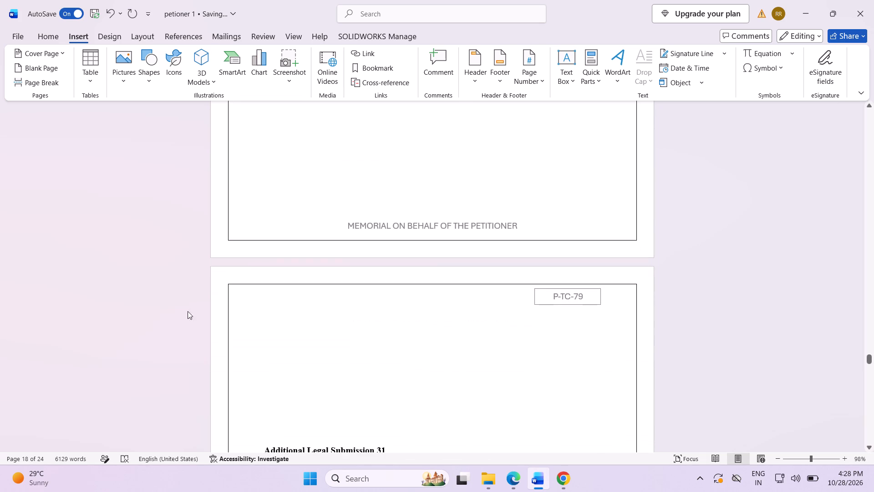
pyautogui.scroll(20, 190, 318)
pyautogui.scroll(2, 190, 318)
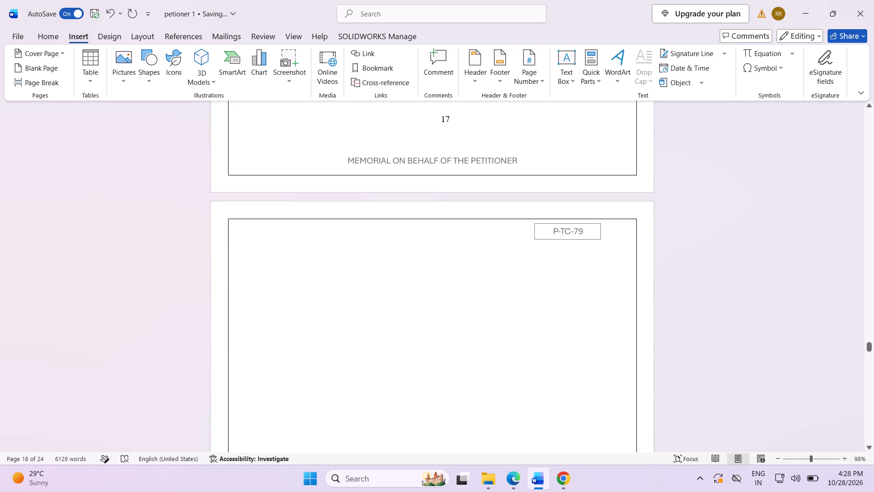
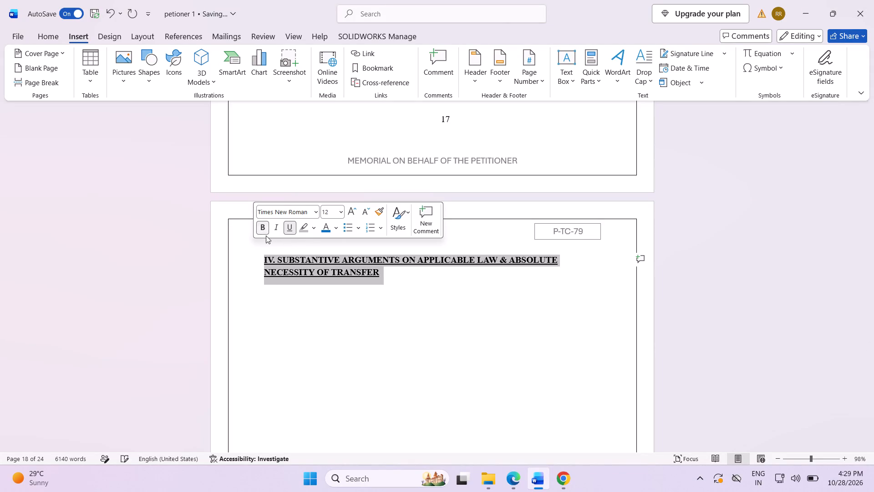
# Remove the underline from the section IV heading, Substantive Arguments on Applicable Law & Absolute Necessity of Transfer.
pyautogui.click(290, 229)
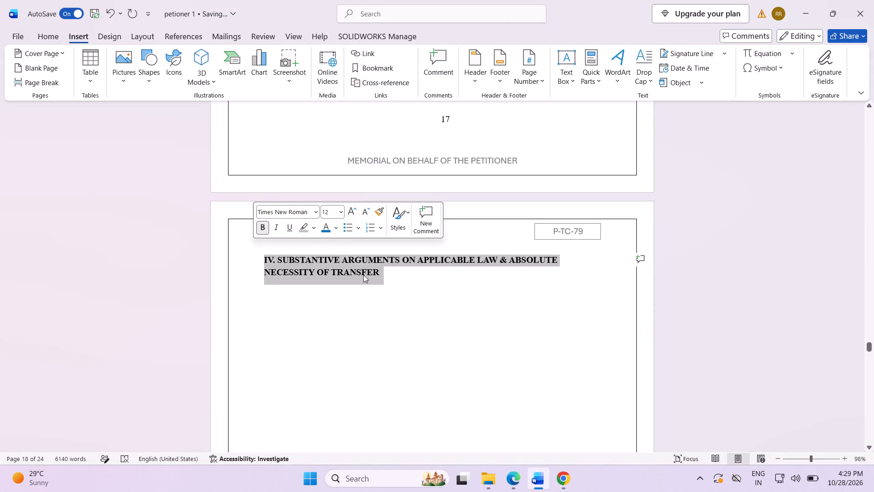
pyautogui.click(410, 277)
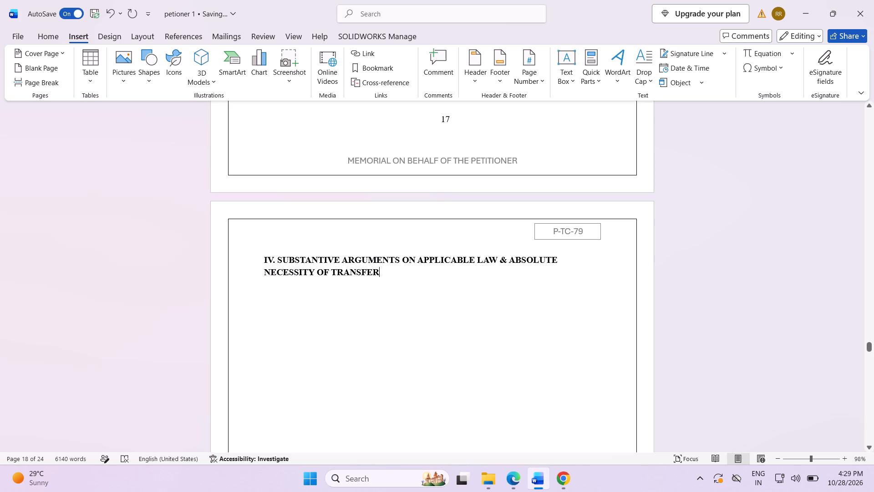
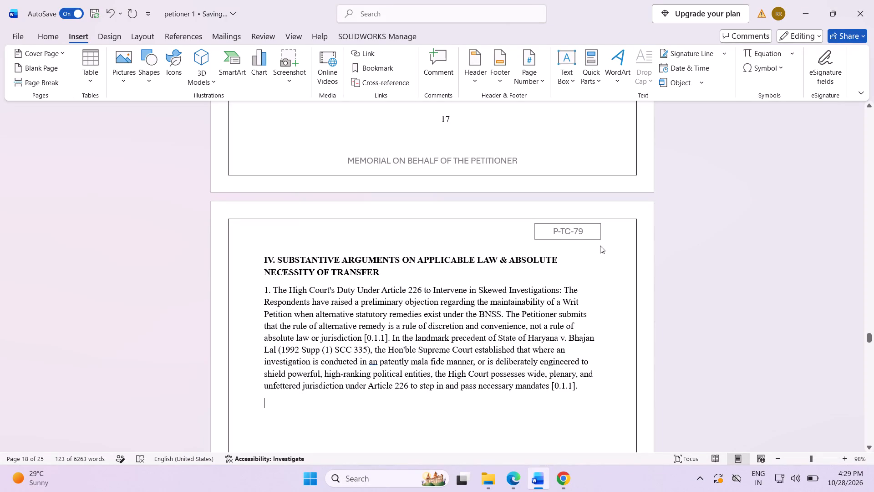
# Split the text after "Skewed Investigations:" into its own unnumbered paragraph below the section IV subheading.
pyautogui.click(563, 291)
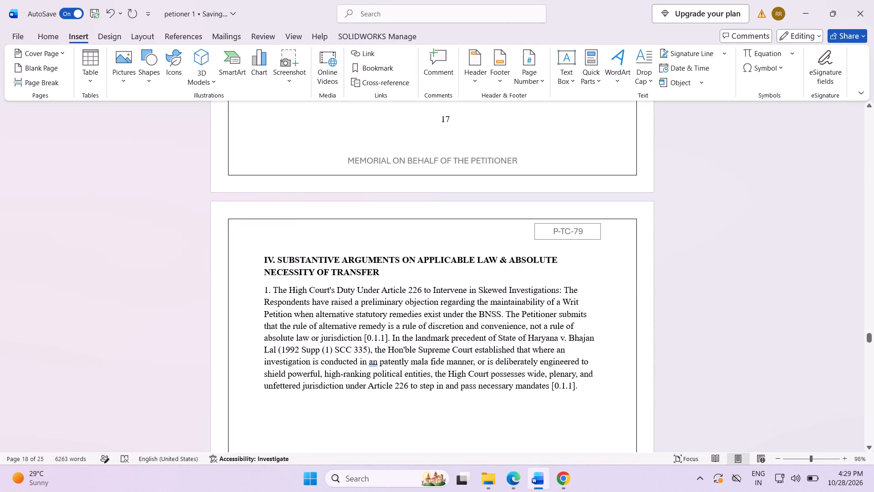
pyautogui.press('Return')
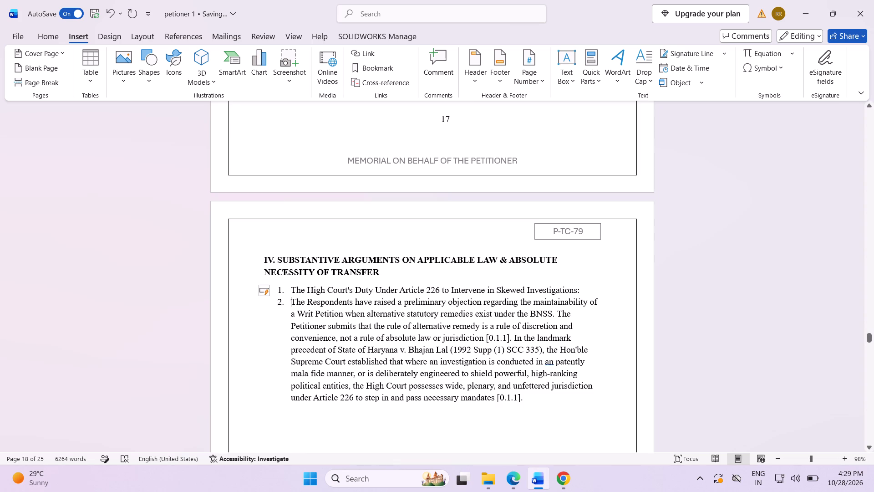
pyautogui.press('BackSpace')
pyautogui.press('BackSpace')
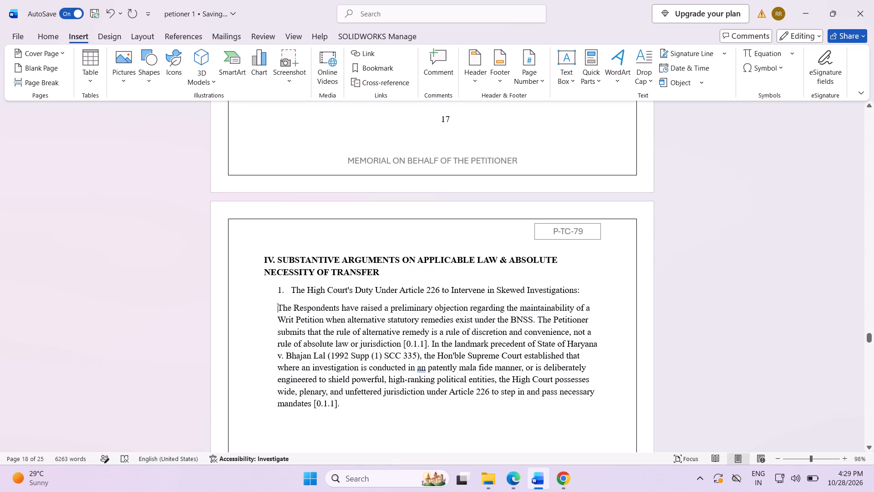
# Shift the numbered subheading "The High Court's Duty Under Article 226" to the page's left margin.
pyautogui.moveTo(275, 291); pyautogui.dragTo(415, 303)
pyautogui.click(249, 296)
pyautogui.click(278, 290)
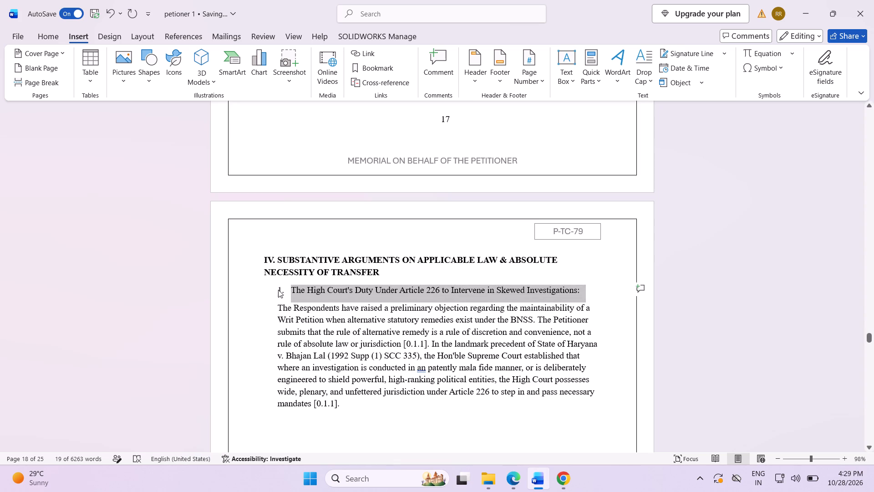
pyautogui.moveTo(278, 290); pyautogui.dragTo(363, 294)
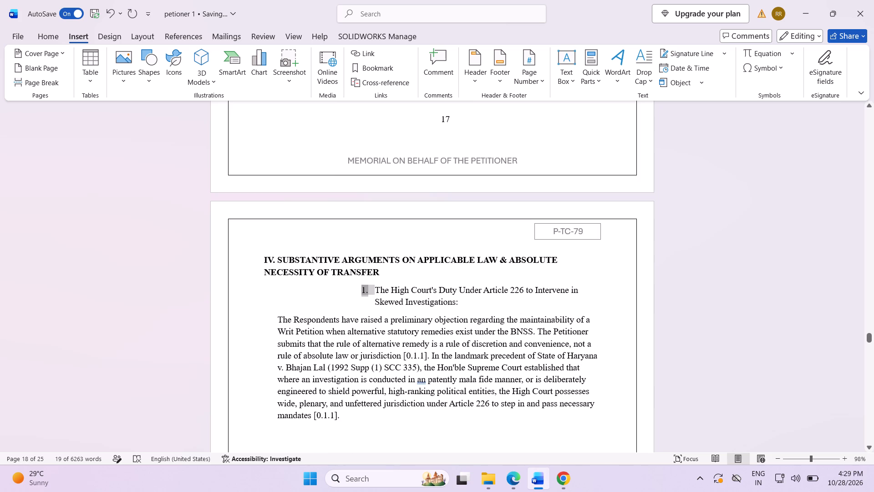
pyautogui.click(367, 289)
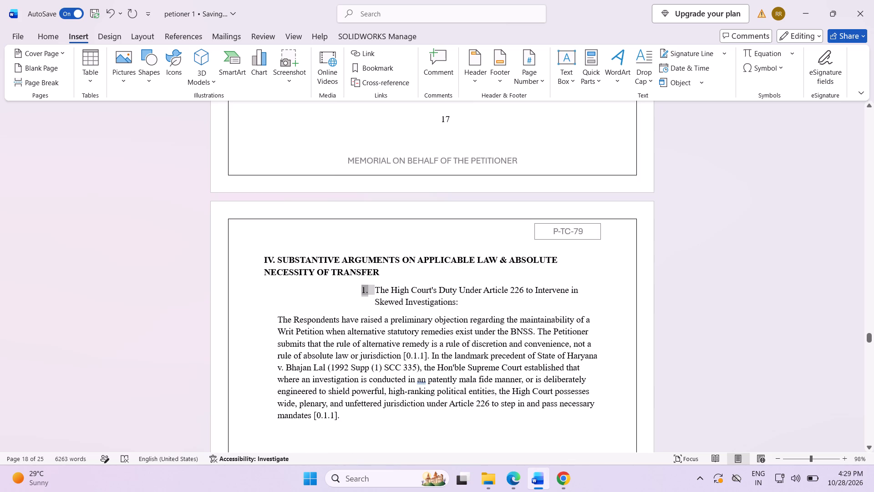
pyautogui.moveTo(367, 289); pyautogui.dragTo(248, 287)
pyautogui.click(391, 428)
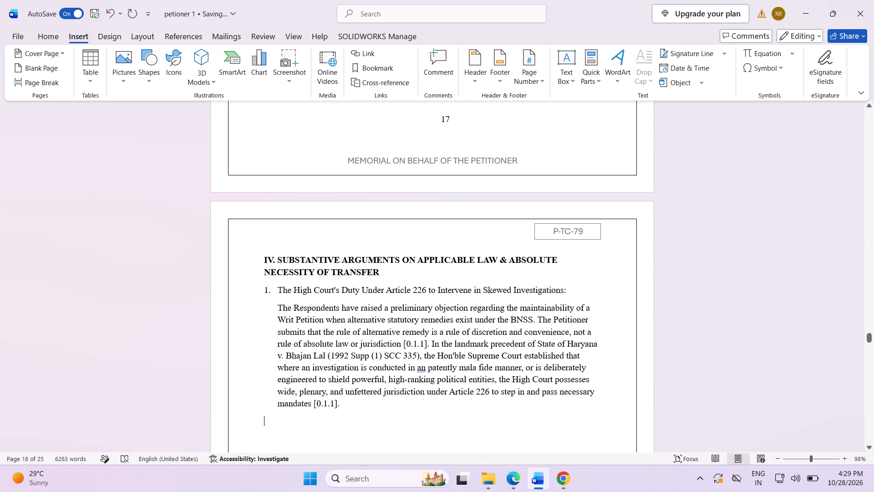
# Replace the automatic list number of the High Court's Duty subheading with a manually entered "1.".
pyautogui.moveTo(260, 291); pyautogui.dragTo(444, 296)
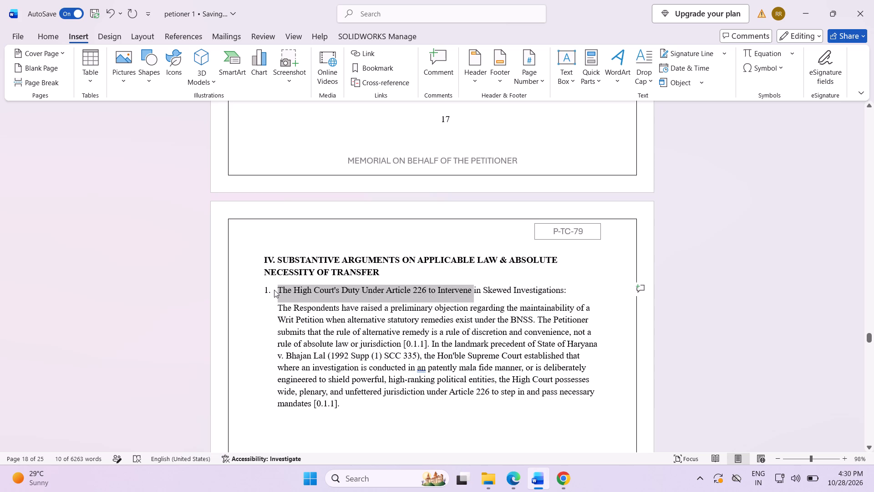
pyautogui.click(274, 290)
pyautogui.press('BackSpace')
pyautogui.press('BackSpace')
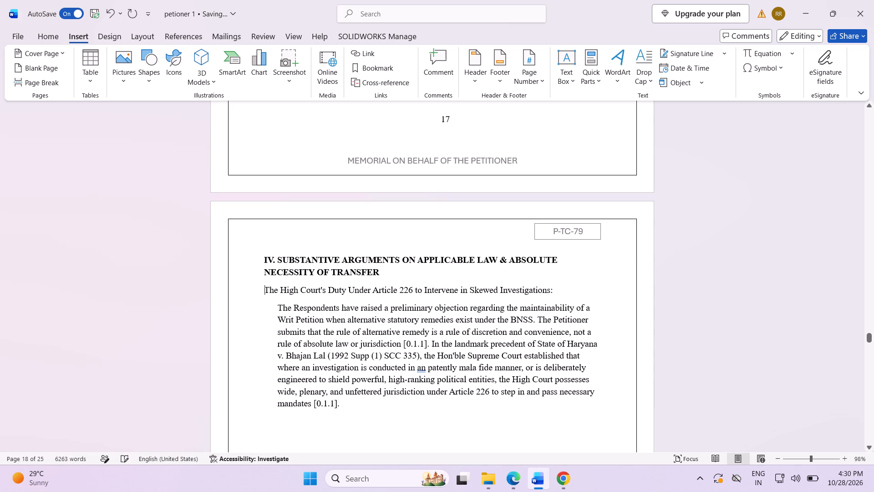
pyautogui.press('1')
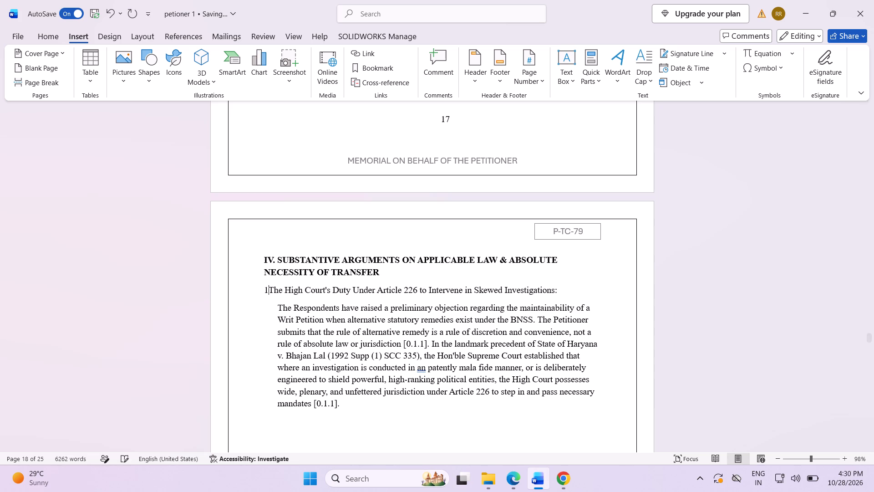
pyautogui.press("'")
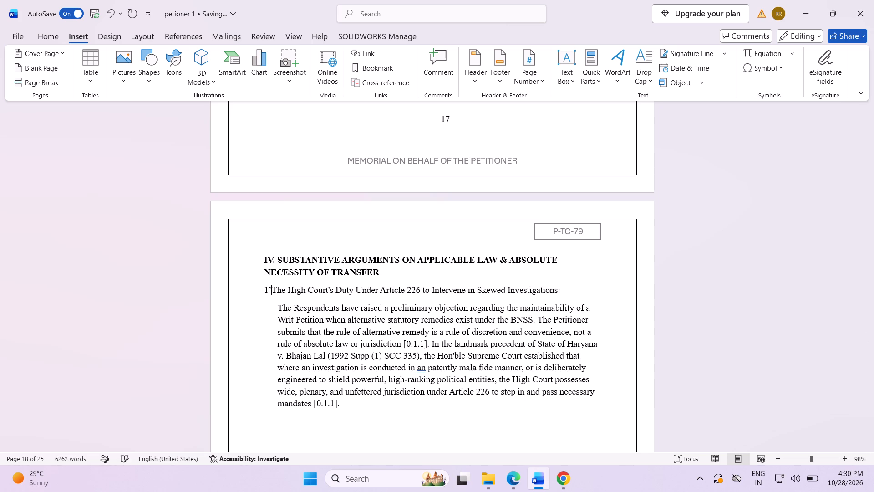
pyautogui.press('BackSpace')
pyautogui.press('.')
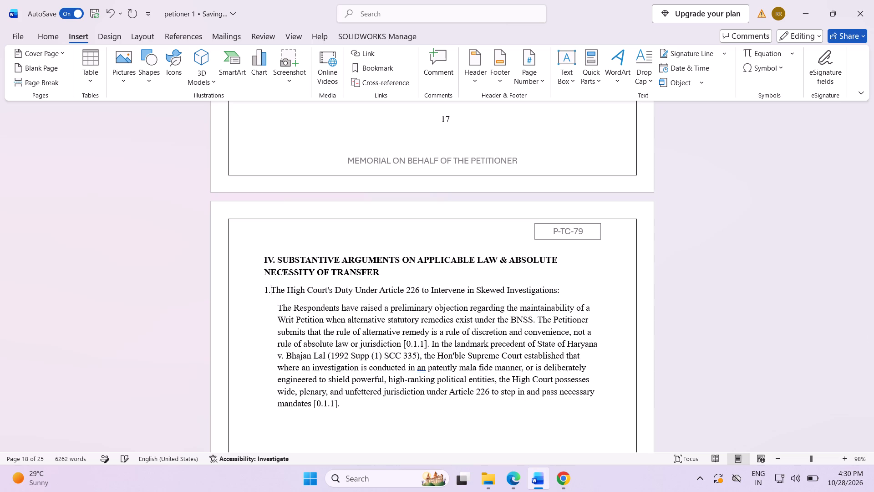
# Remove the indent from the body paragraph starting "The Respondents have raised a preliminary objection".
pyautogui.click(272, 304)
pyautogui.press('BackSpace')
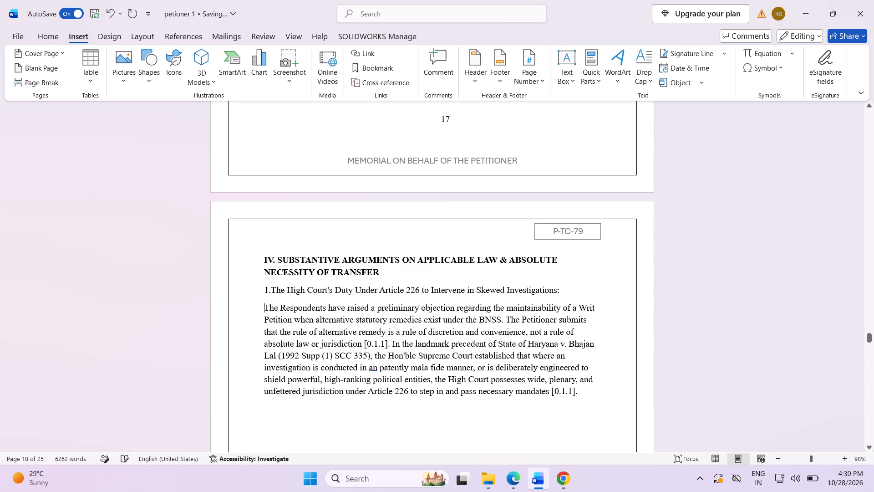
# Make the subheading "1.The High Court's Duty Under Article 226 to Intervene in Skewed Investigations:" bold.
pyautogui.moveTo(261, 287); pyautogui.dragTo(356, 292)
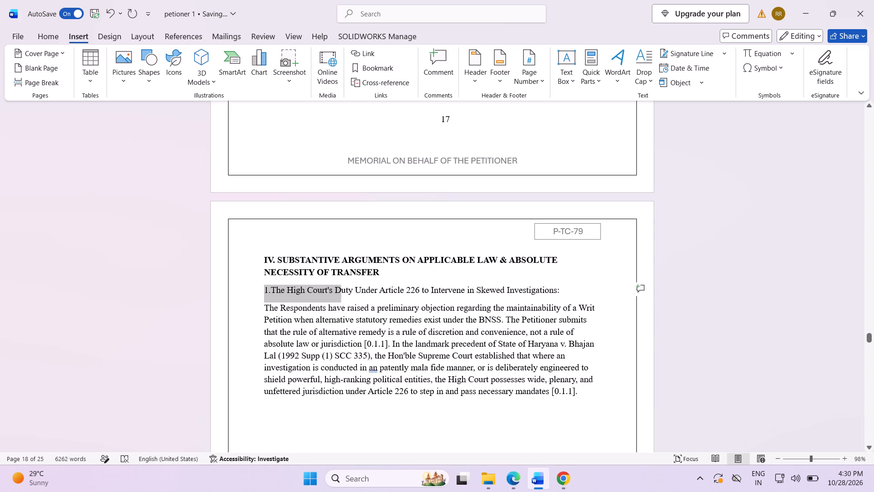
pyautogui.moveTo(356, 292); pyautogui.dragTo(566, 289)
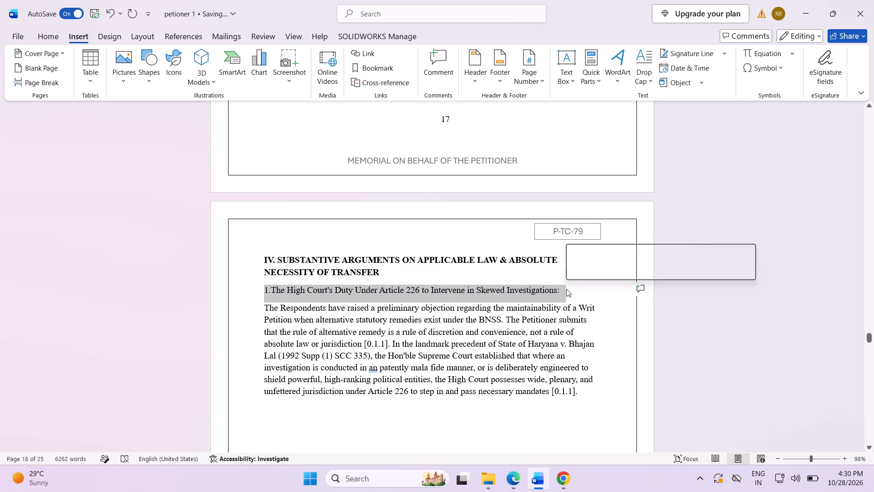
pyautogui.click(571, 272)
pyautogui.click(612, 361)
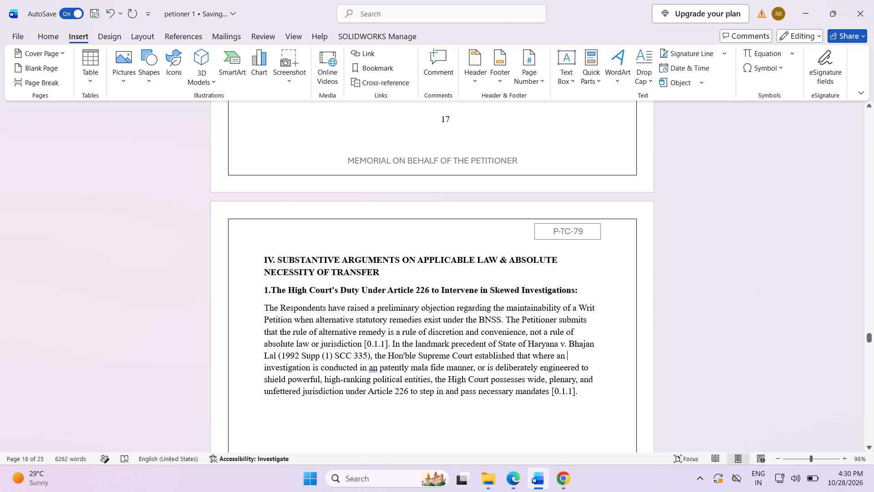
# Start a new line after the body paragraph ending "pass necessary mandates [0.1.1].".
pyautogui.scroll(-4, 601, 374)
pyautogui.click(586, 292)
pyautogui.press('Return')
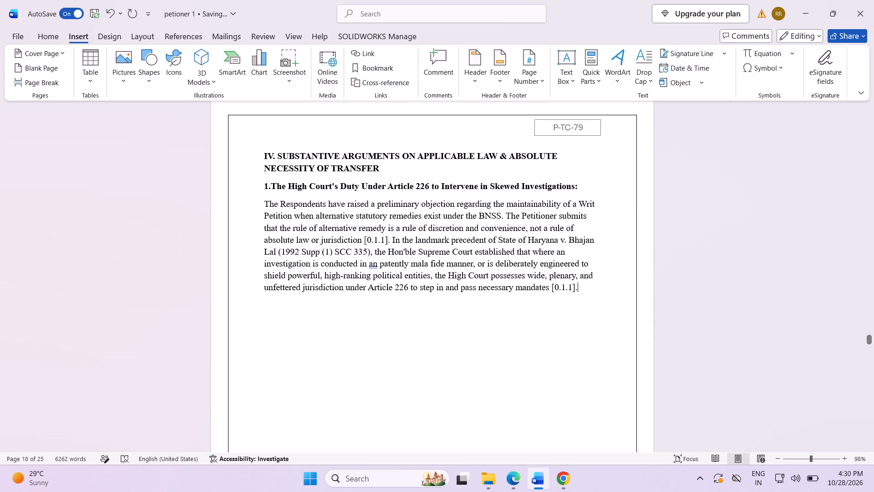
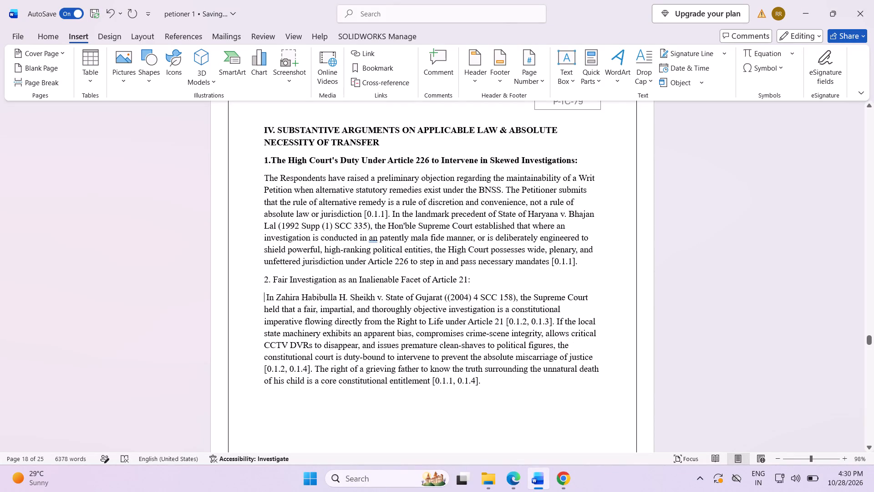
# Make the subheading "2. Fair Investigation as an Inalienable Facet of Article 21:" bold.
pyautogui.moveTo(262, 281); pyautogui.dragTo(465, 282)
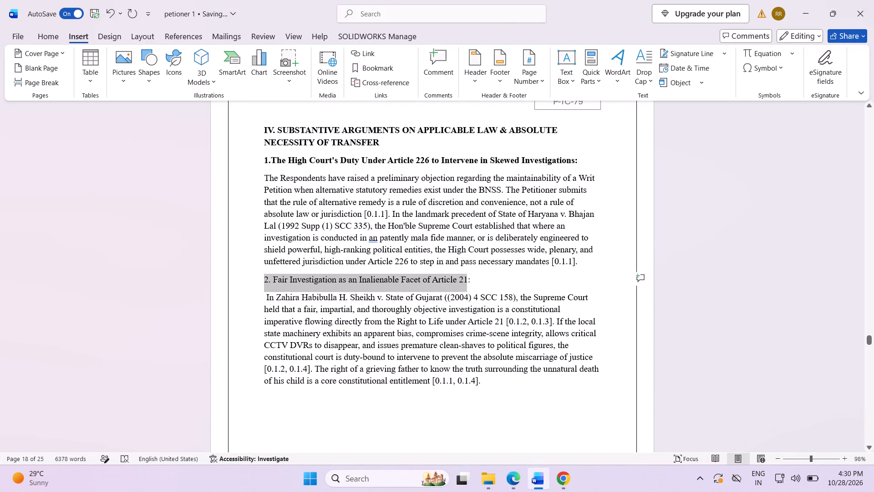
pyautogui.moveTo(465, 282); pyautogui.dragTo(481, 281)
pyautogui.click(492, 262)
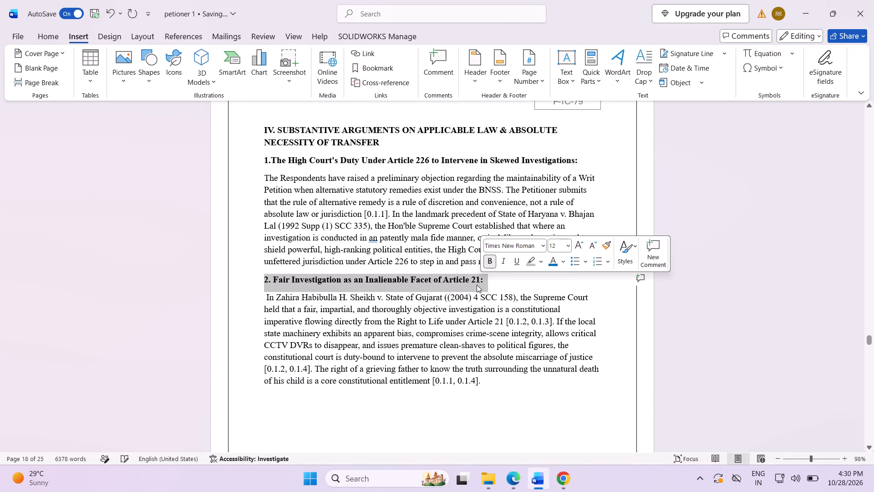
# Place the text cursor at the end of the body paragraph ending "core constitutional entitlement [0.1.1, 0.1.4].".
pyautogui.scroll(-2, 526, 389)
pyautogui.scroll(-4, 503, 342)
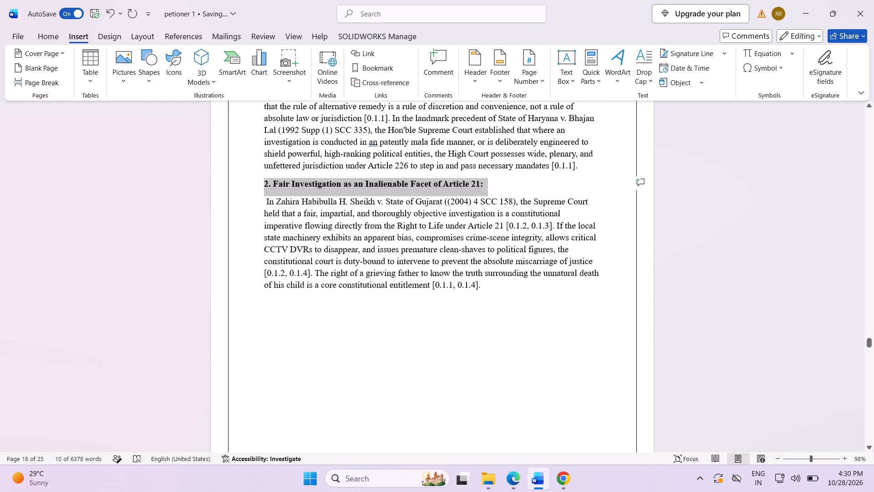
pyautogui.scroll(-1, 493, 356)
pyautogui.click(484, 200)
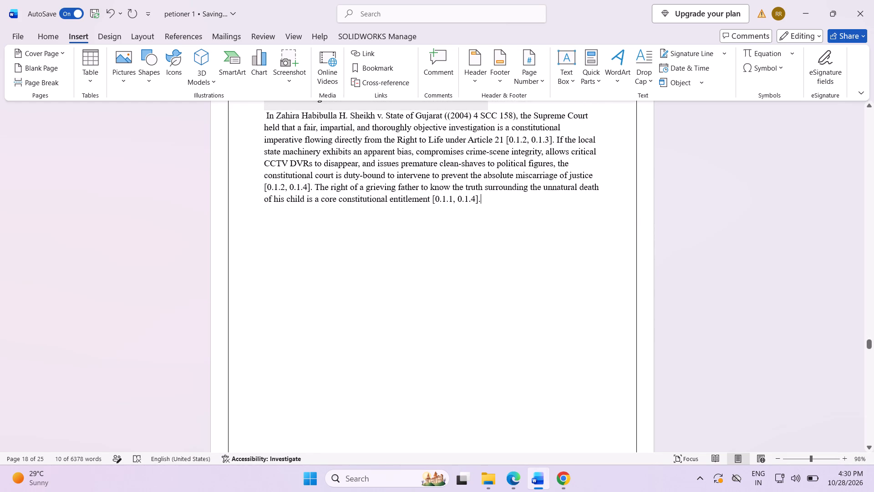
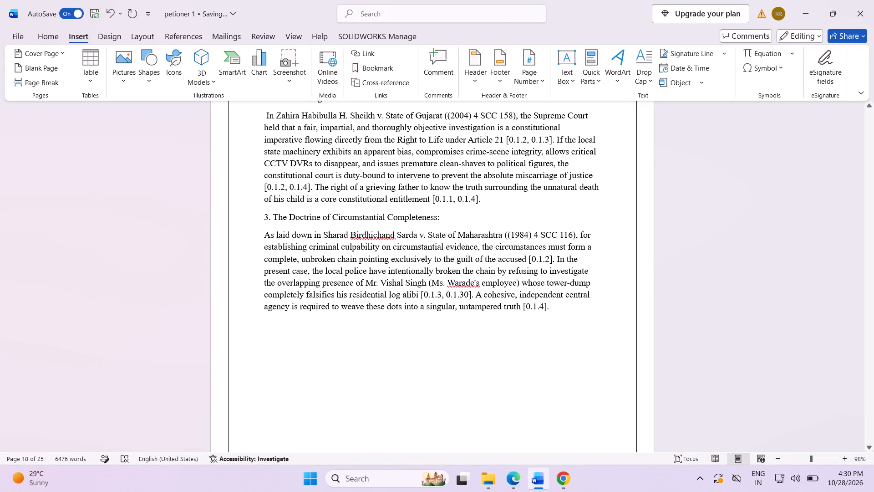
# Make the subheading "3. The Doctrine of Circumstantial Completeness:" bold.
pyautogui.moveTo(262, 214); pyautogui.dragTo(454, 219)
pyautogui.click(462, 203)
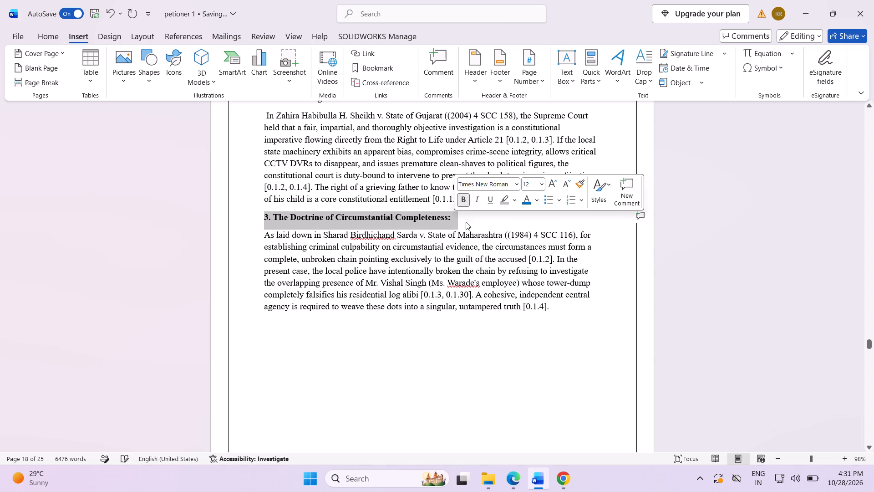
pyautogui.click(479, 215)
# Enter the page number 18 just above the footer of the page holding section IV, without bold or underline.
pyautogui.scroll(-7, 525, 351)
pyautogui.scroll(-4, 475, 390)
pyautogui.click(255, 280)
pyautogui.click(284, 339)
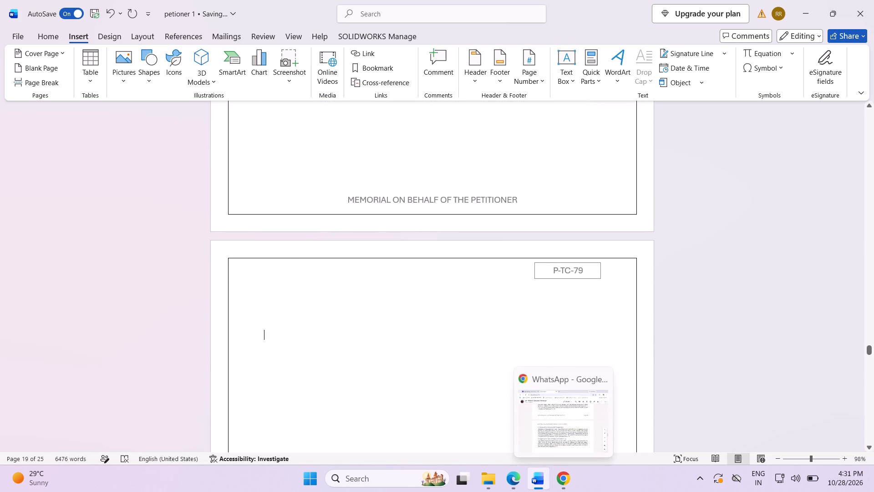
pyautogui.scroll(20, 412, 187)
pyautogui.scroll(4, 409, 184)
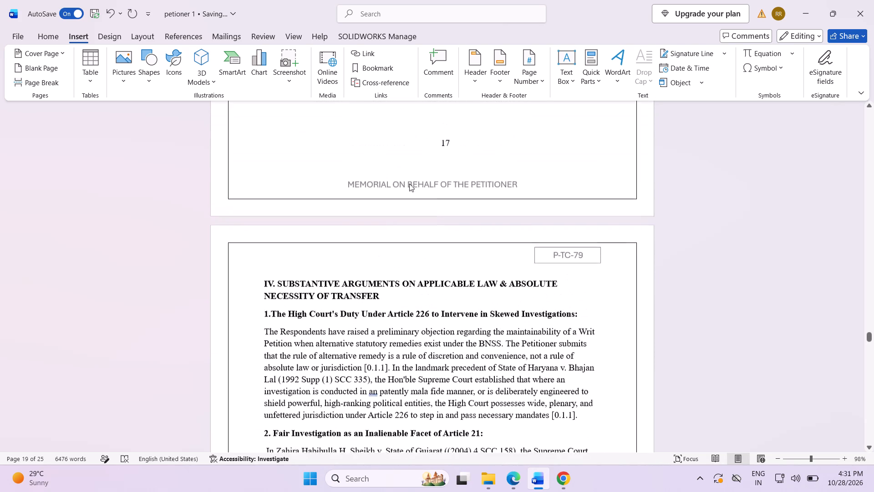
pyautogui.scroll(-19, 409, 184)
pyautogui.click(439, 310)
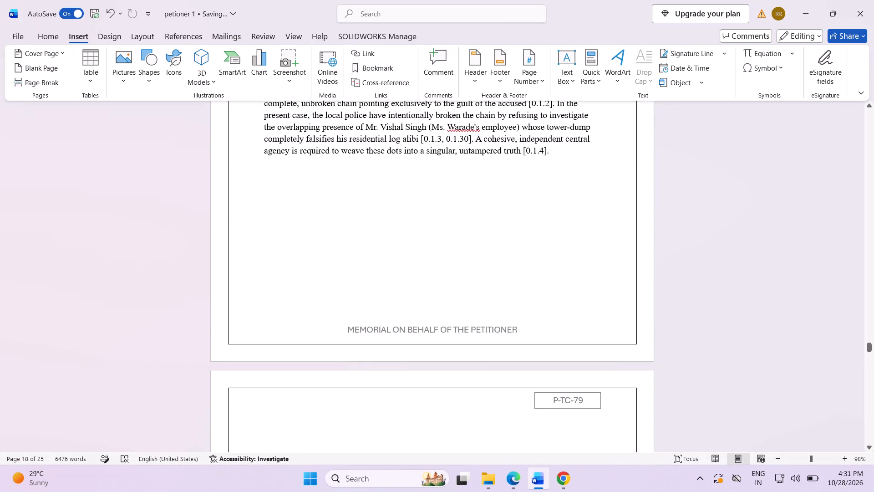
pyautogui.write('18')
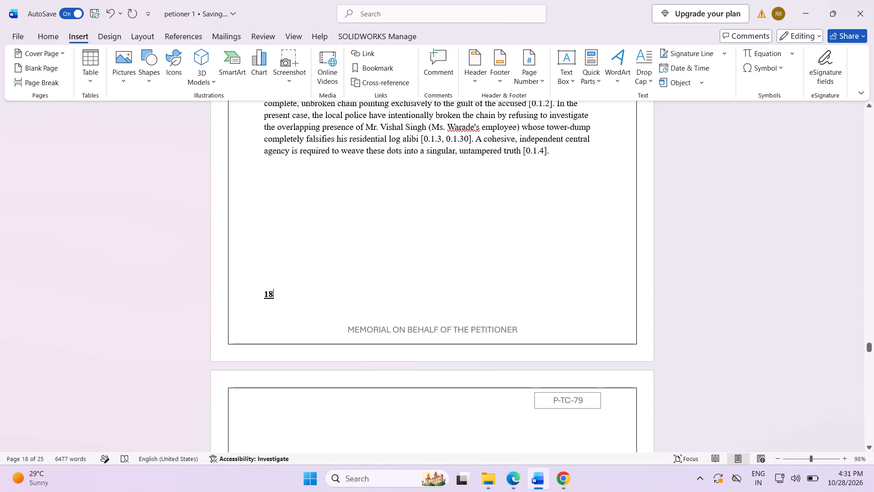
pyautogui.moveTo(265, 293); pyautogui.dragTo(284, 292)
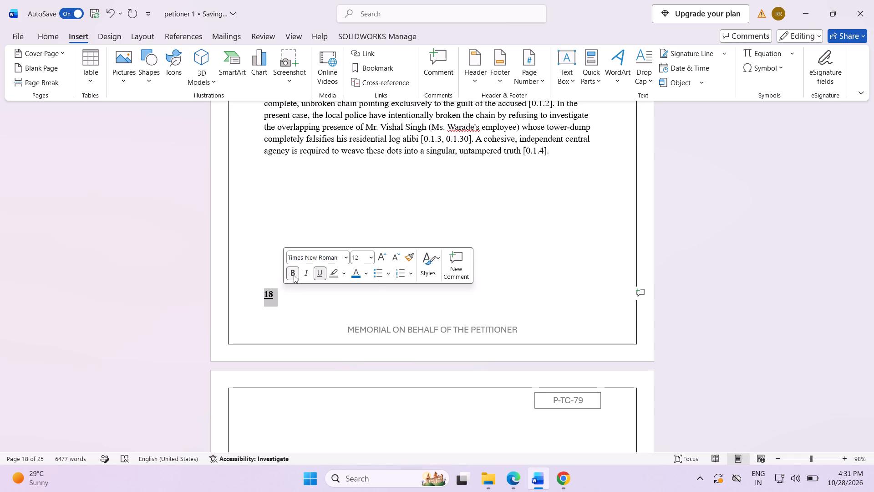
pyautogui.click(294, 275)
pyautogui.click(324, 272)
# Centre the page number 18 on its line by inserting spaces before it.
pyautogui.click(263, 293)
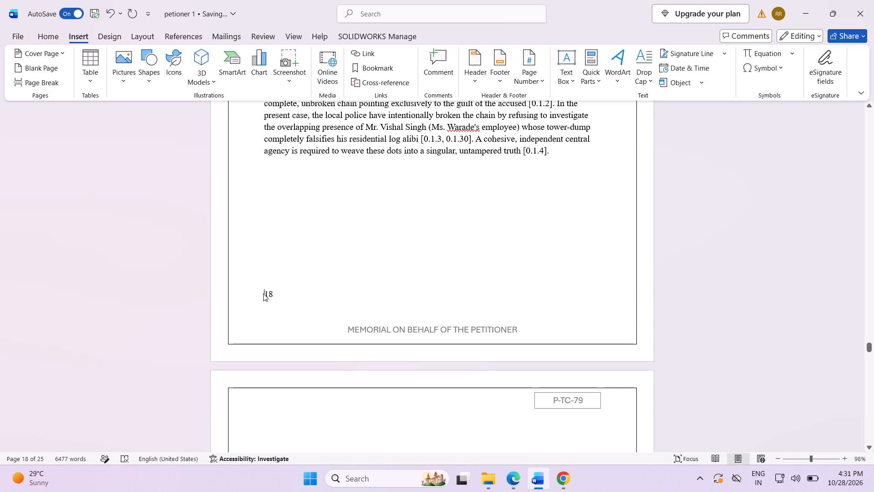
pyautogui.press('space')
pyautogui.press('space')
pyautogui.press('space')
pyautogui.press('space')
pyautogui.press('space')
pyautogui.press('space')
pyautogui.press('space')
pyautogui.press('space')
pyautogui.press('space')
pyautogui.press('space')
pyautogui.press('space')
pyautogui.press('space')
pyautogui.press('space')
pyautogui.press('space')
pyautogui.press('space')
pyautogui.press('space')
pyautogui.press('space')
pyautogui.press('space')
pyautogui.press('space')
pyautogui.press('space')
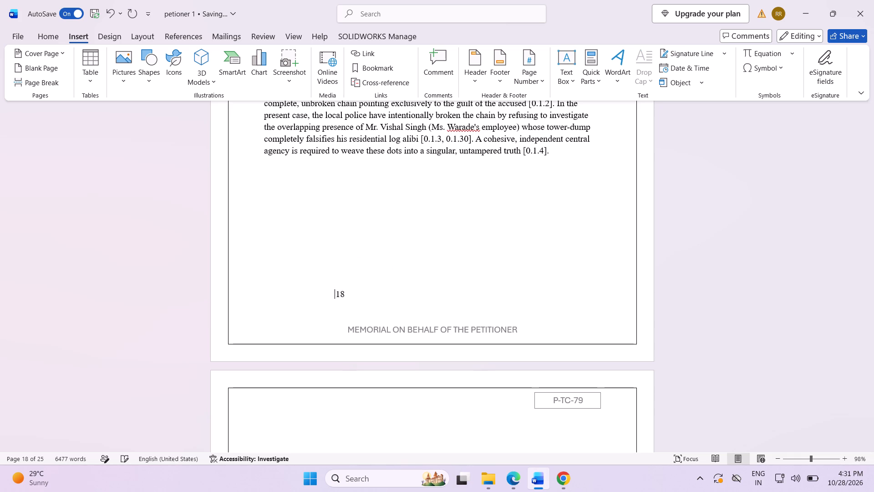
pyautogui.press('space')
pyautogui.press('space')
# Place the text cursor at the start of the blank page following page 18.
pyautogui.scroll(-6, 293, 331)
pyautogui.click(265, 282)
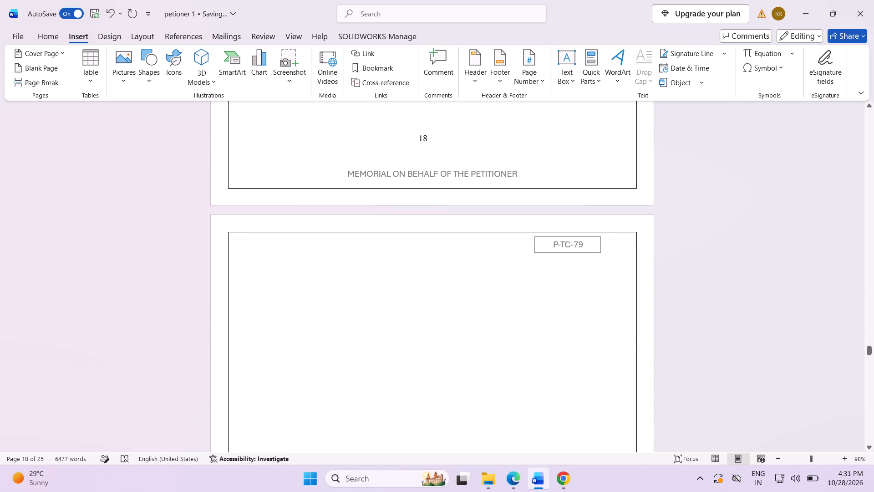
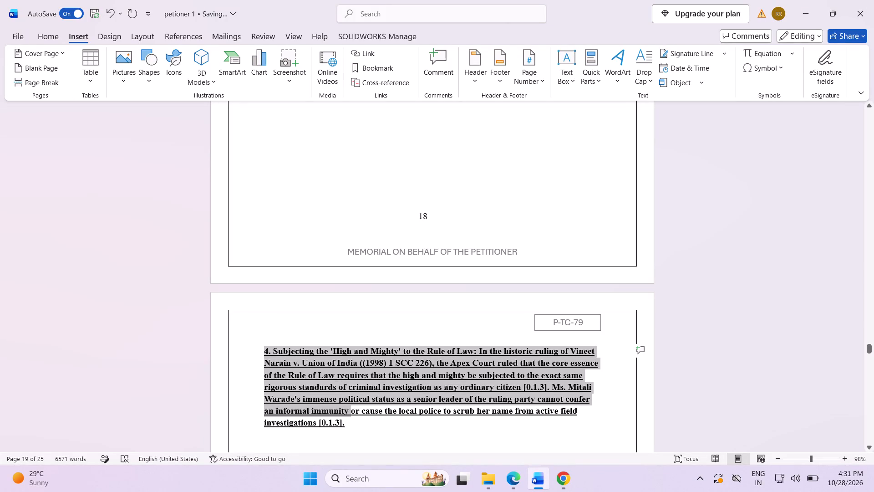
# Remove the underline and bold from the whole paragraph beginning "4. Subjecting the 'High and Mighty' to the Rule of Law:".
pyautogui.moveTo(352, 413); pyautogui.dragTo(359, 425)
pyautogui.click(396, 407)
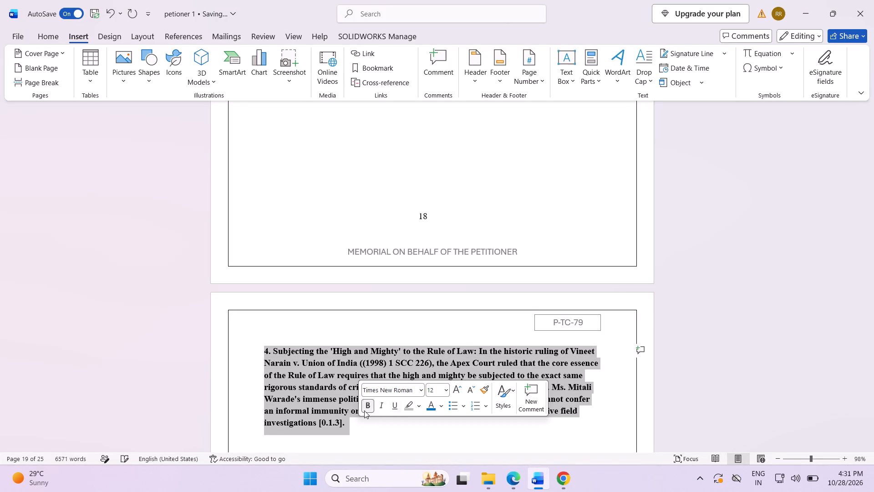
pyautogui.click(362, 410)
pyautogui.click(345, 430)
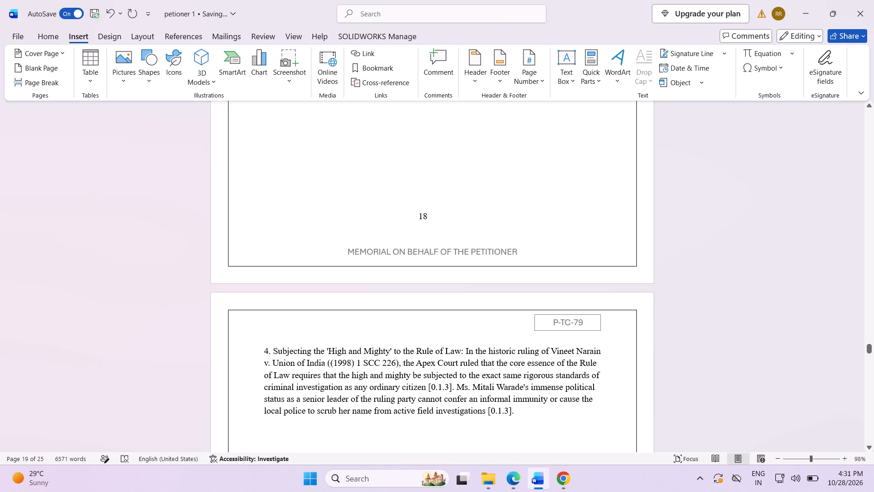
# Make the subheading "4. Subjecting the 'High and Mighty' to the Rule of Law:" bold, including its number.
pyautogui.moveTo(464, 349); pyautogui.dragTo(382, 355)
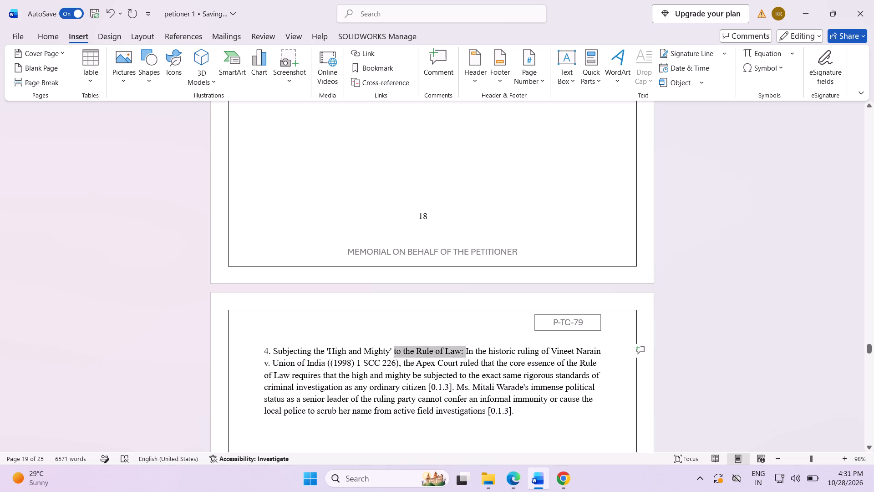
pyautogui.moveTo(382, 355); pyautogui.dragTo(272, 352)
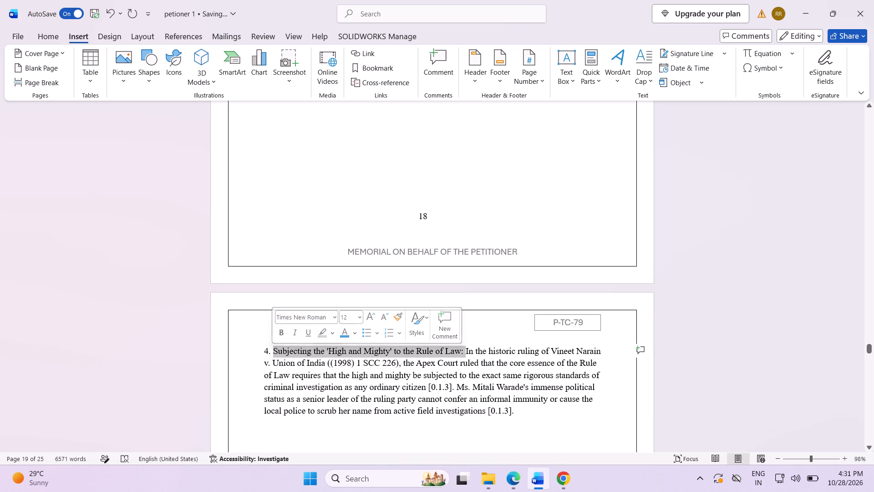
pyautogui.click(250, 357)
pyautogui.click(500, 436)
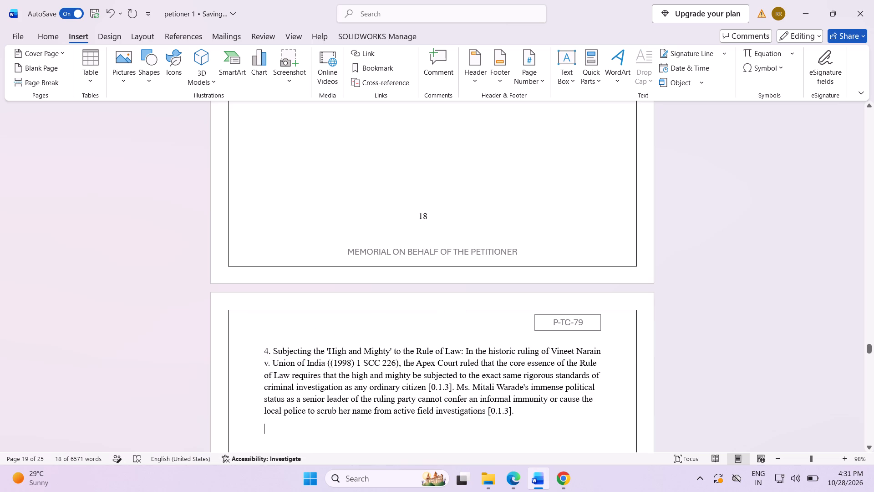
pyautogui.moveTo(462, 348); pyautogui.dragTo(437, 354)
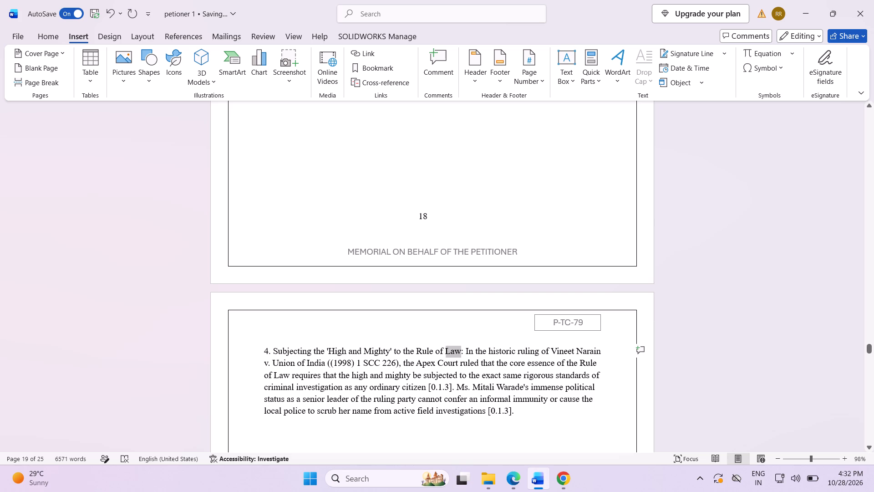
pyautogui.moveTo(437, 354); pyautogui.dragTo(342, 351)
pyautogui.click(534, 418)
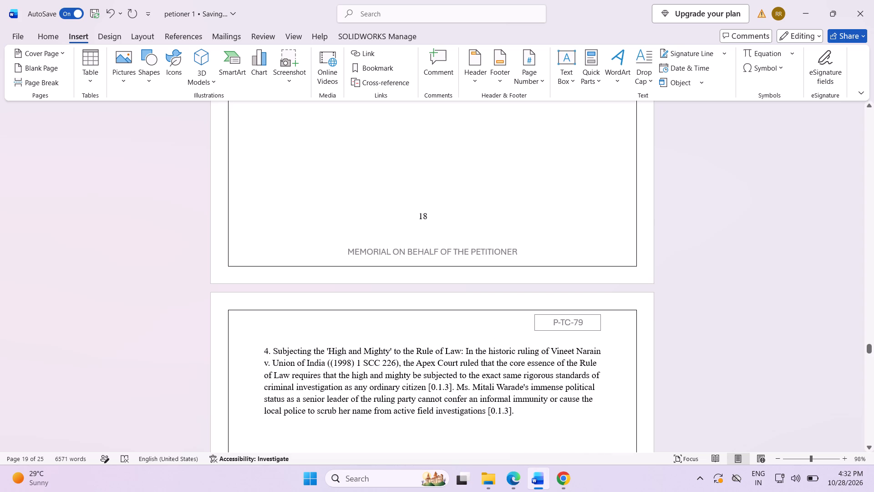
pyautogui.moveTo(464, 349); pyautogui.dragTo(301, 344)
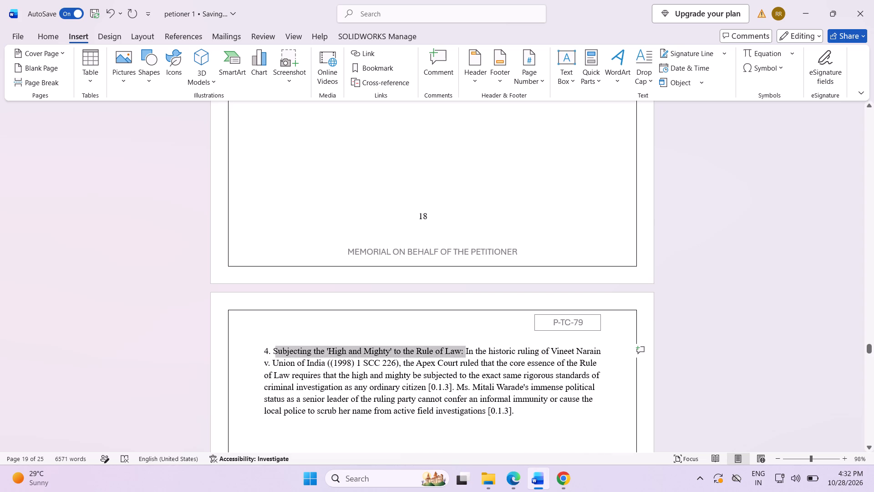
pyautogui.moveTo(301, 344); pyautogui.dragTo(264, 350)
pyautogui.click(274, 329)
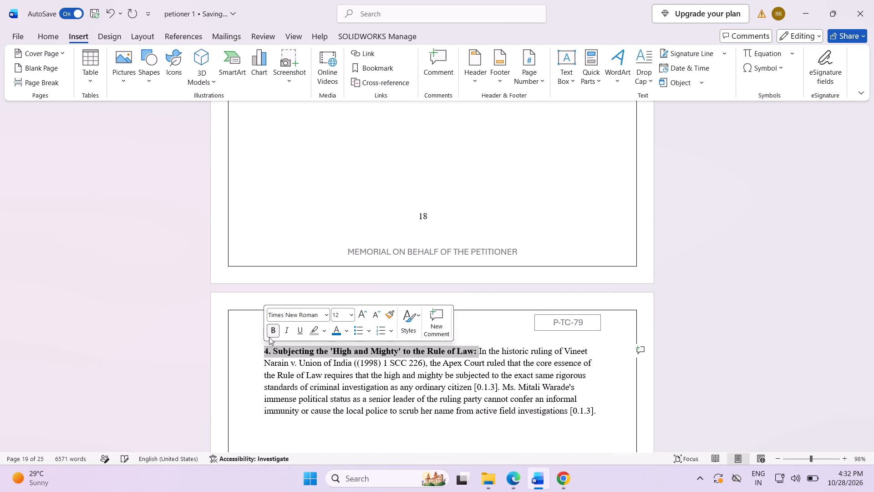
pyautogui.click(482, 332)
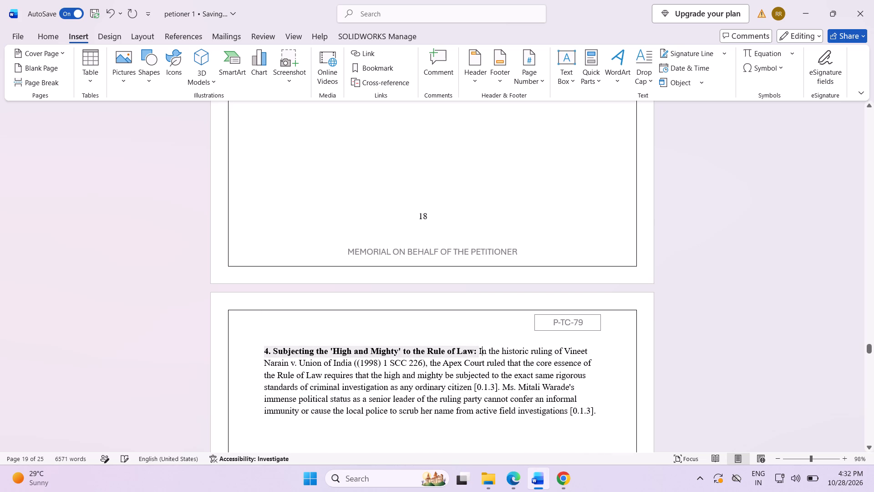
# Move the body text starting "In the historic ruling of Vineet Narain" onto its own line below subheading 4.
pyautogui.click(478, 351)
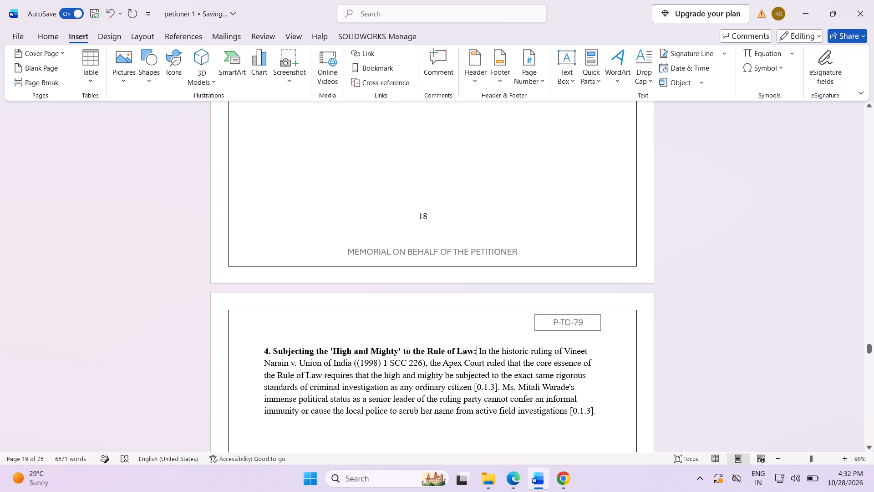
pyautogui.press('Return')
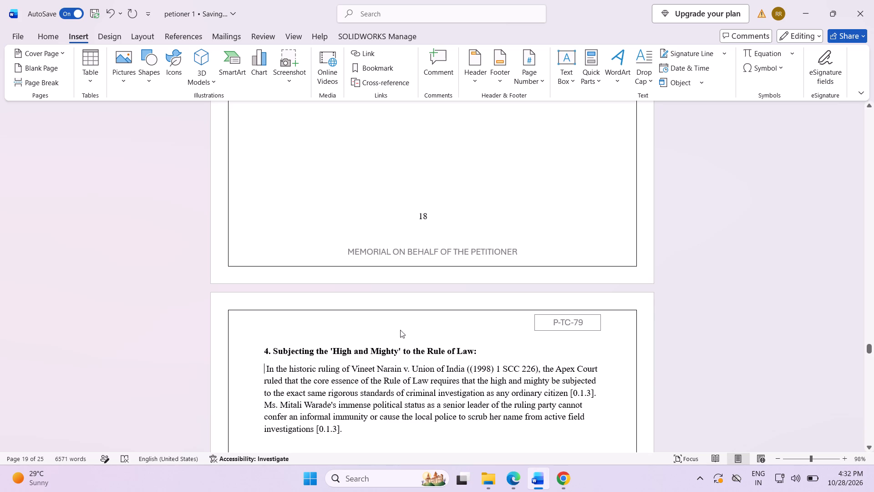
pyautogui.scroll(-7, 404, 336)
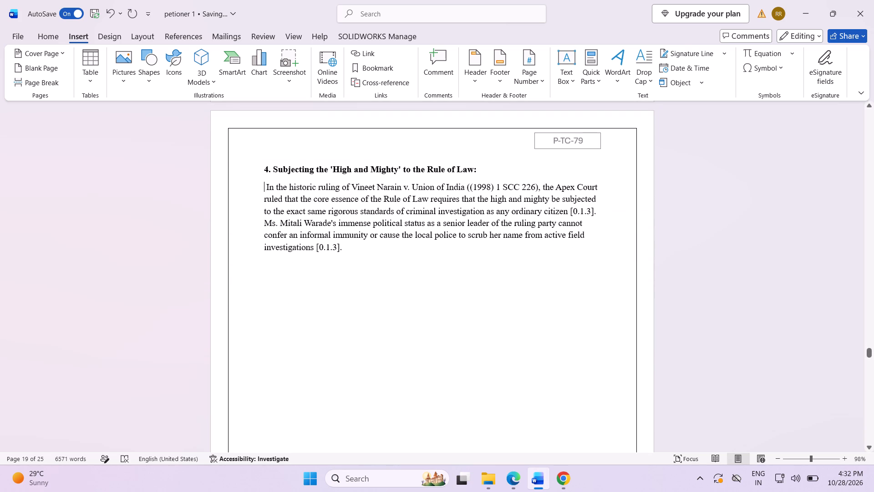
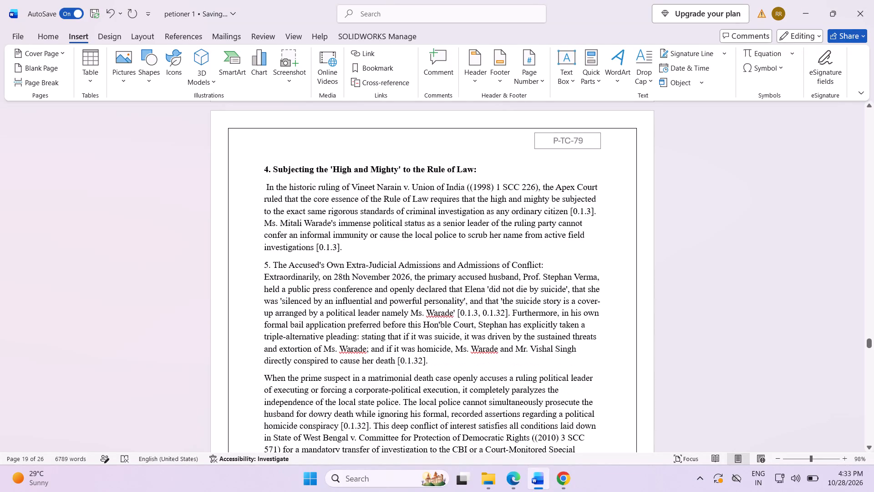
# Make the subheading "5. The Accused's Own Extra-Judicial Admissions and Admissions of Conflict:" bold, including its number.
pyautogui.moveTo(263, 265); pyautogui.dragTo(386, 275)
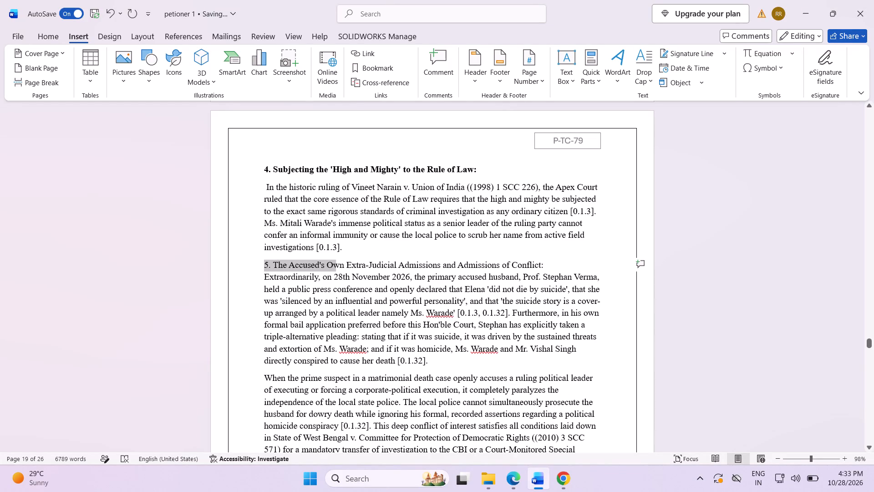
pyautogui.moveTo(386, 275); pyautogui.dragTo(551, 261)
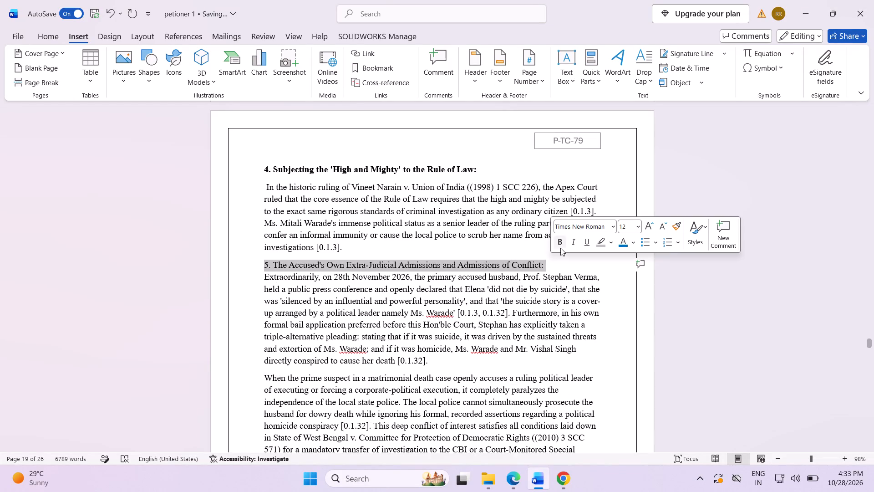
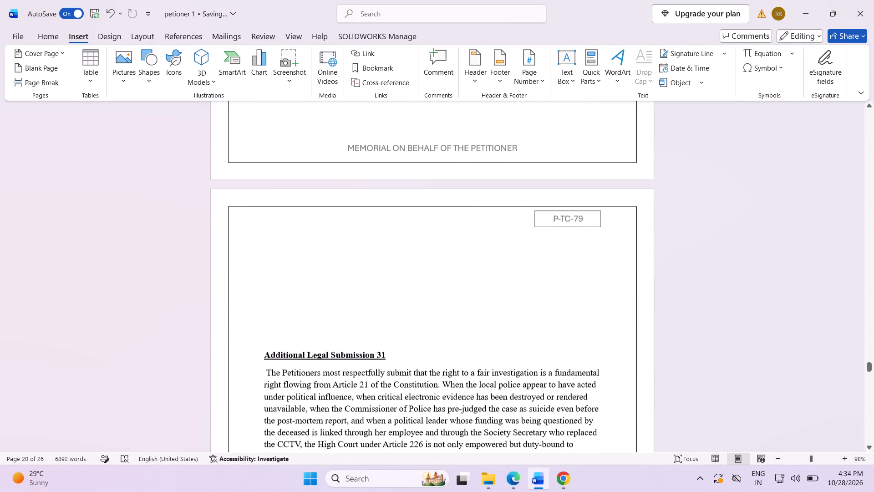
# Remove the surplus empty lines and blank page above "Additional Legal Submission 31", starting that heading on the page directly after section 6.
pyautogui.press('BackSpace')
pyautogui.press('BackSpace')
pyautogui.press('BackSpace')
pyautogui.press('BackSpace')
pyautogui.press('BackSpace')
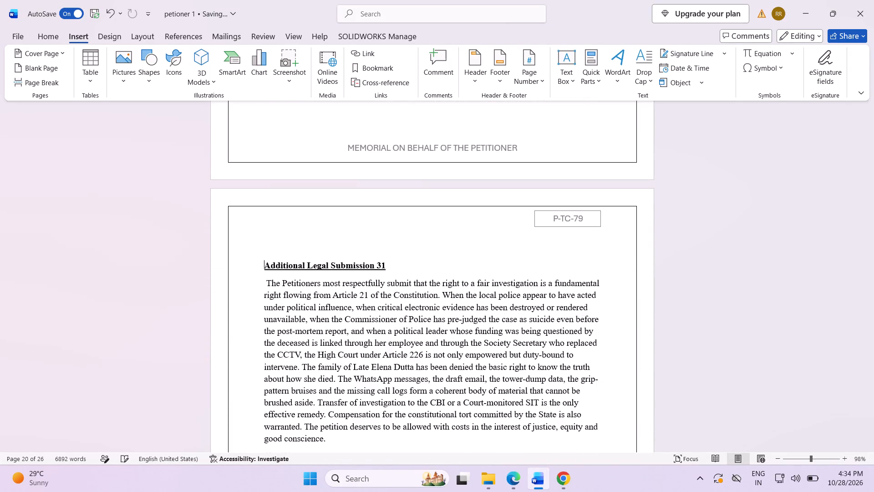
pyautogui.press('BackSpace')
pyautogui.press('BackSpace')
pyautogui.press('BackSpace')
pyautogui.press('BackSpace')
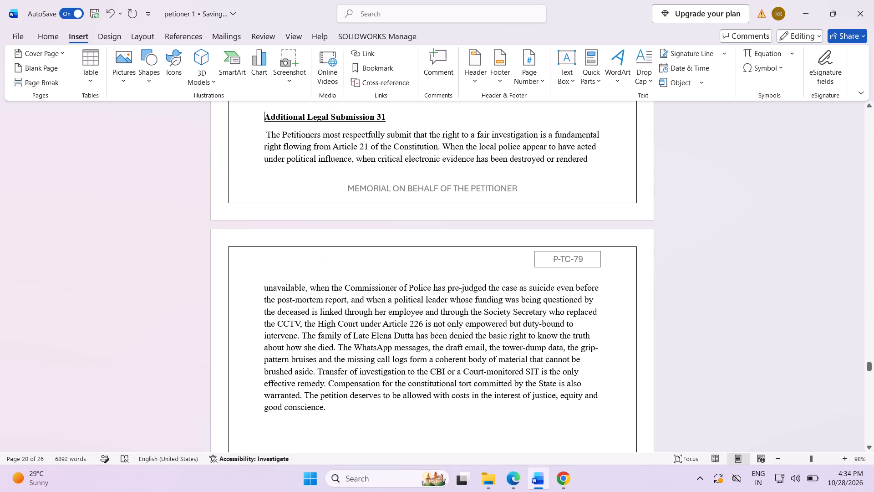
pyautogui.scroll(14, 433, 343)
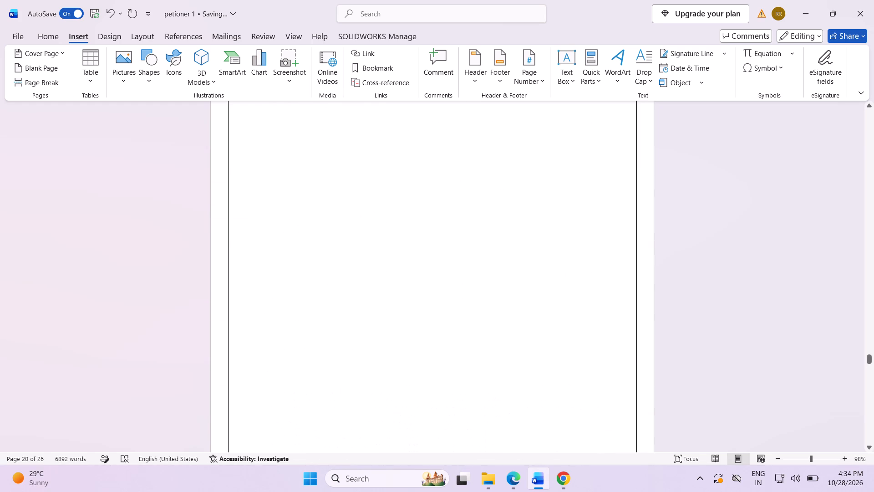
pyautogui.scroll(13, 429, 336)
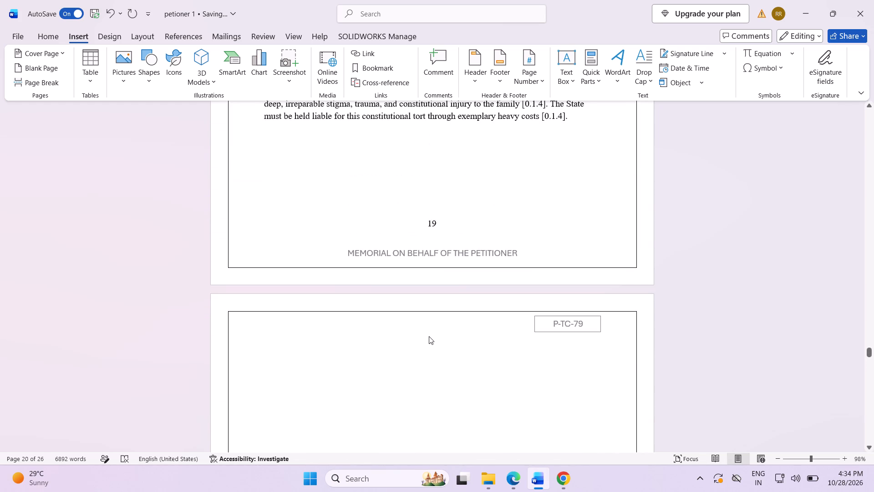
pyautogui.scroll(1, 429, 336)
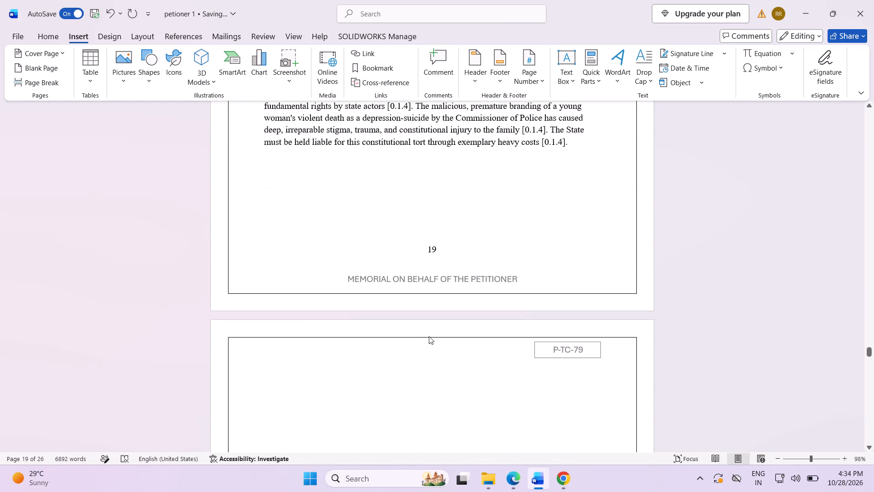
pyautogui.press('BackSpace')
pyautogui.press('BackSpace')
pyautogui.press('BackSpace')
pyautogui.press('BackSpace')
pyautogui.press('BackSpace')
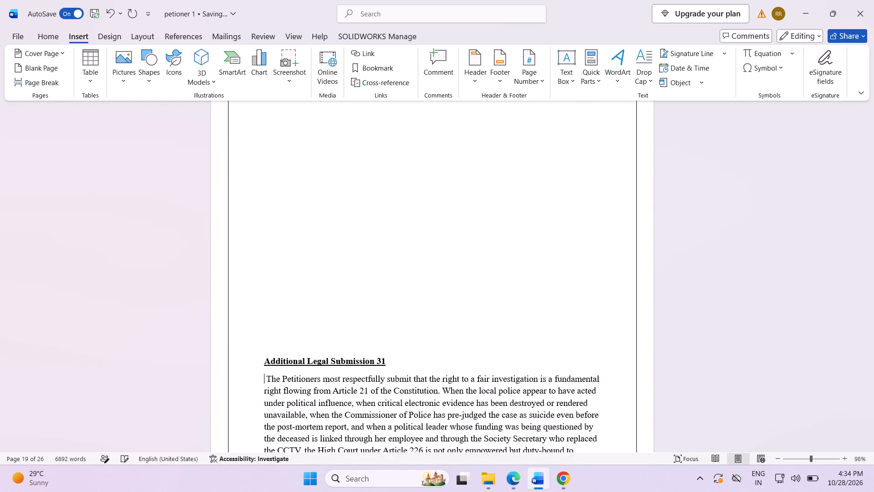
pyautogui.press('BackSpace')
pyautogui.press('BackSpace')
pyautogui.press('BackSpace')
pyautogui.press('BackSpace')
pyautogui.press('BackSpace')
pyautogui.press('BackSpace')
pyautogui.press('BackSpace')
pyautogui.press('BackSpace')
pyautogui.press('BackSpace')
pyautogui.press('BackSpace')
pyautogui.press('BackSpace')
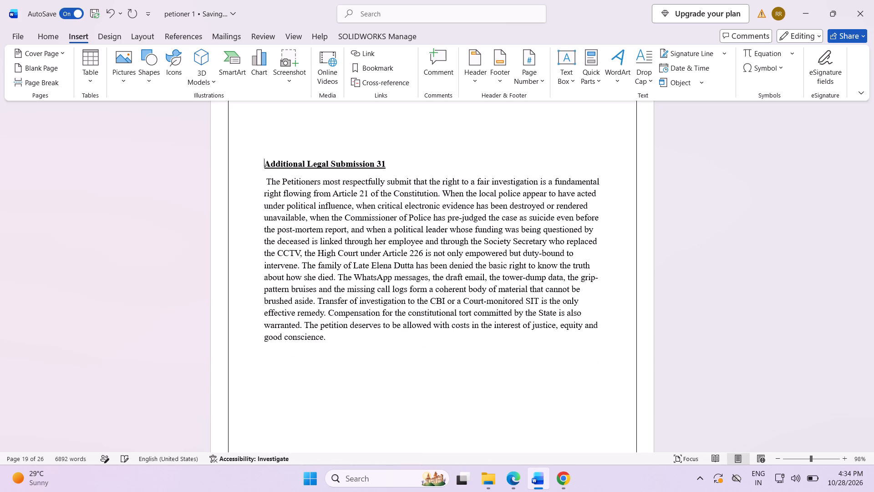
pyautogui.press('BackSpace')
pyautogui.press('BackSpace')
pyautogui.press('BackSpace')
pyautogui.press('BackSpace')
pyautogui.press('BackSpace')
pyautogui.press('BackSpace')
pyautogui.press('BackSpace')
pyautogui.press('BackSpace')
pyautogui.press('BackSpace')
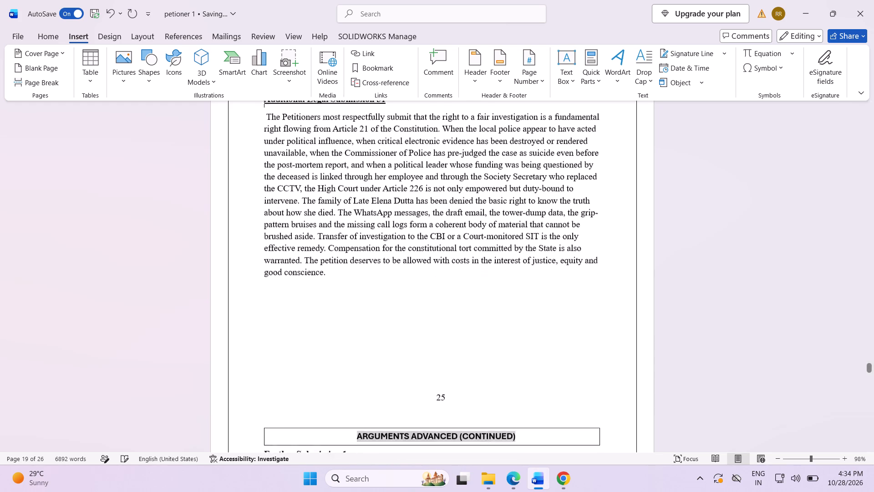
pyautogui.press('BackSpace')
pyautogui.press('BackSpace')
pyautogui.press('BackSpace')
pyautogui.press('BackSpace')
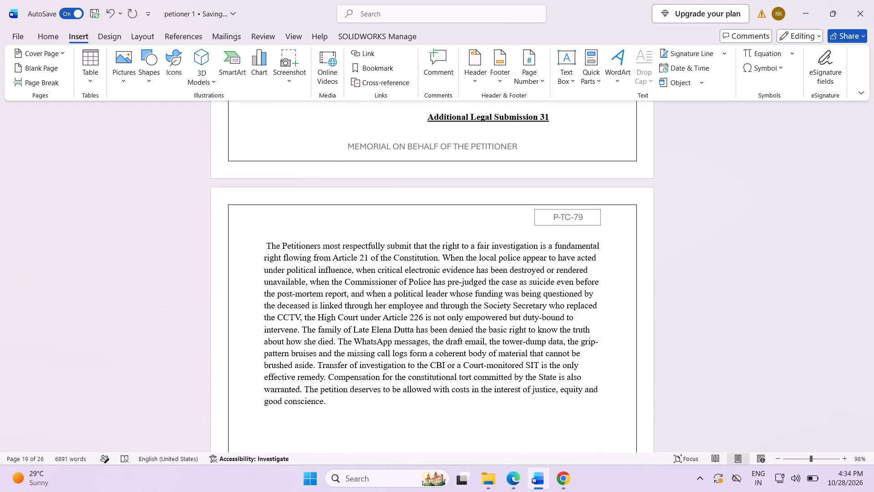
pyautogui.press('Return')
pyautogui.press('Return')
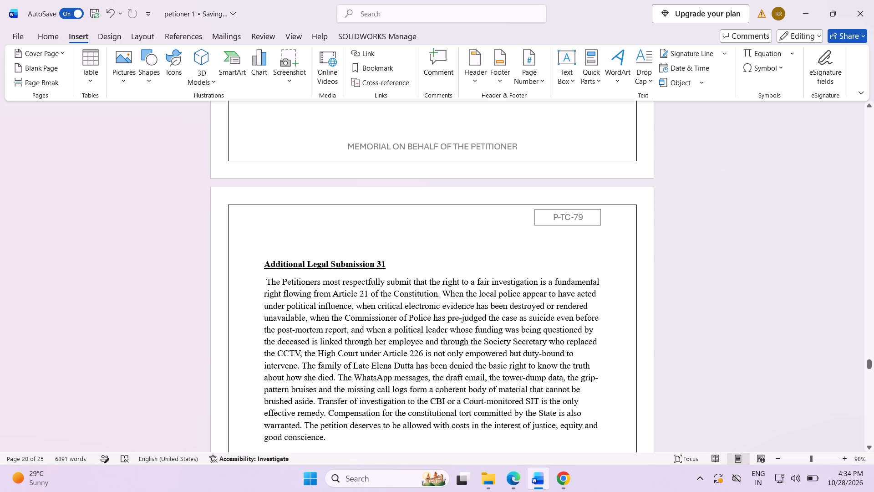
# Re-enter the centred page number 19 at the bottom of the page ending with "6. Constitutional Compensation for Public Law Tort:".
pyautogui.scroll(14, 408, 246)
pyautogui.scroll(-6, 403, 241)
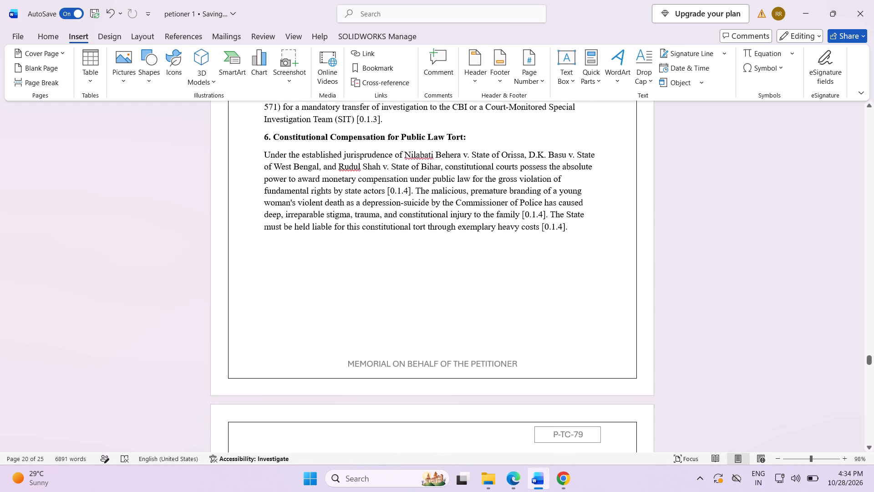
pyautogui.scroll(-1, 402, 246)
pyautogui.scroll(20, 400, 254)
pyautogui.scroll(2, 400, 254)
pyautogui.scroll(-5, 397, 248)
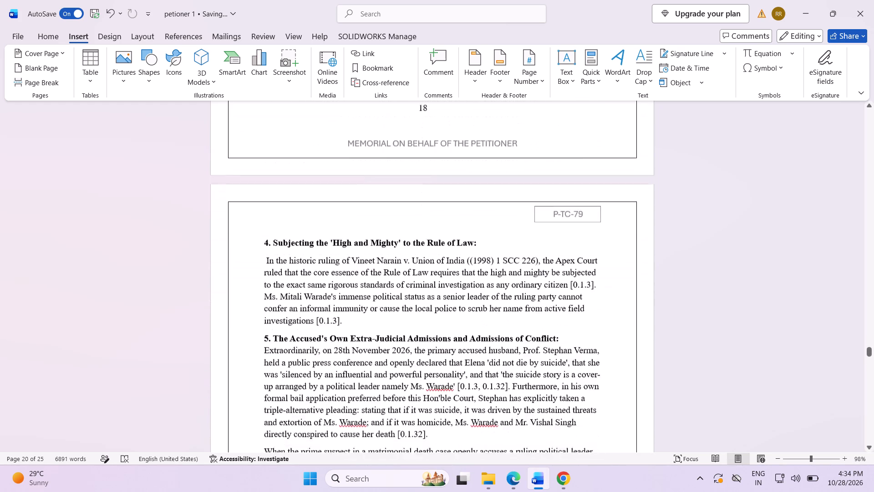
pyautogui.scroll(-17, 397, 248)
pyautogui.click(446, 302)
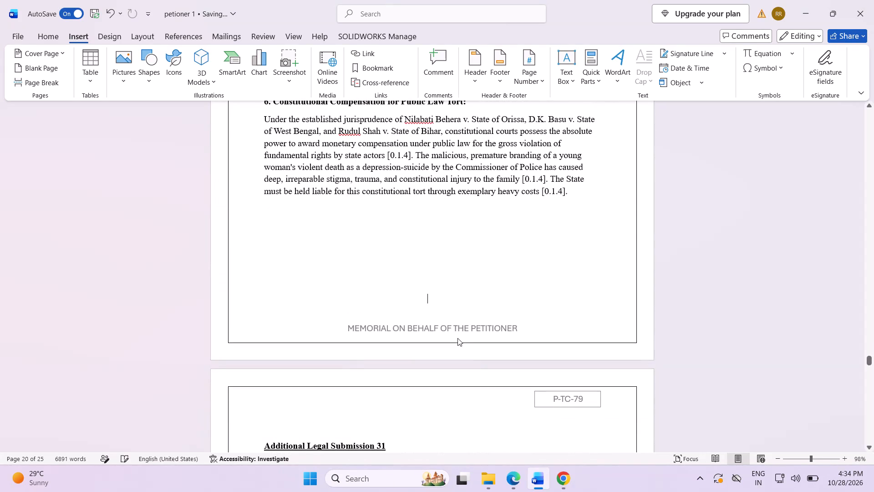
pyautogui.write('19')
# Insert empty lines before the "ARGUMENTS ADVANCED (CONTINUED)" box to move it and Further Submission 1 onto a new page.
pyautogui.scroll(-5, 468, 287)
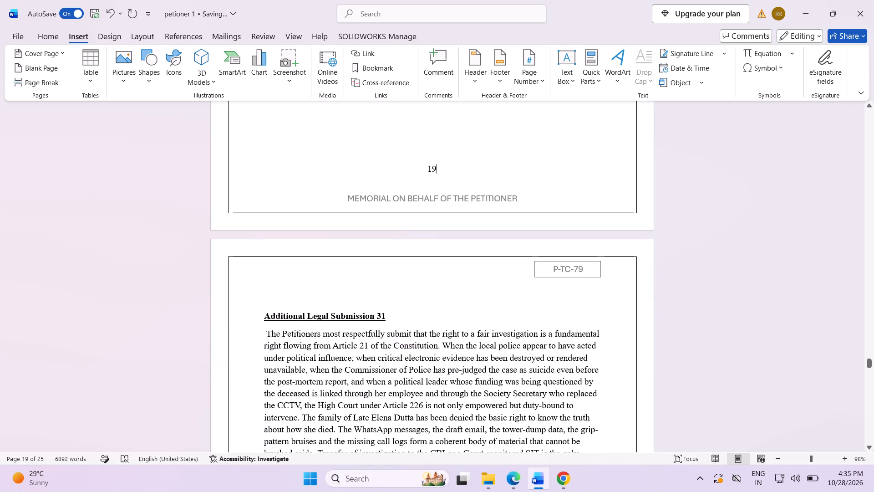
pyautogui.scroll(-6, 369, 320)
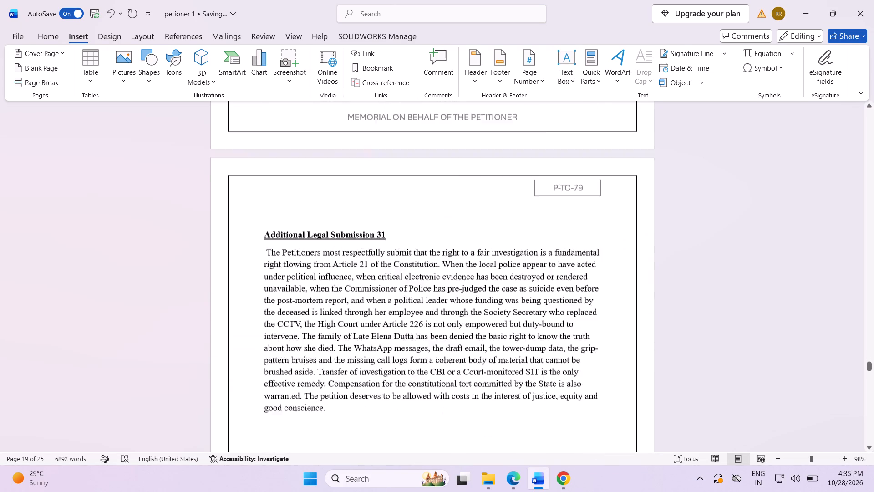
pyautogui.scroll(18, 369, 320)
pyautogui.scroll(3, 368, 308)
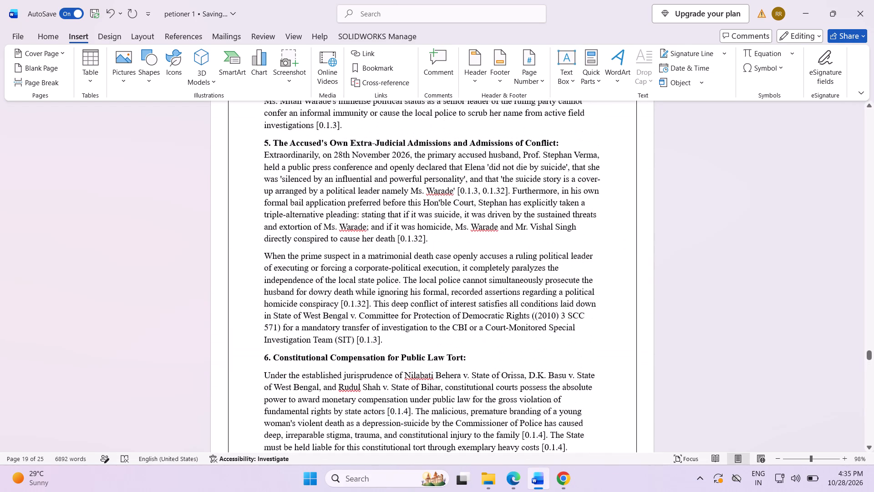
pyautogui.scroll(-19, 368, 308)
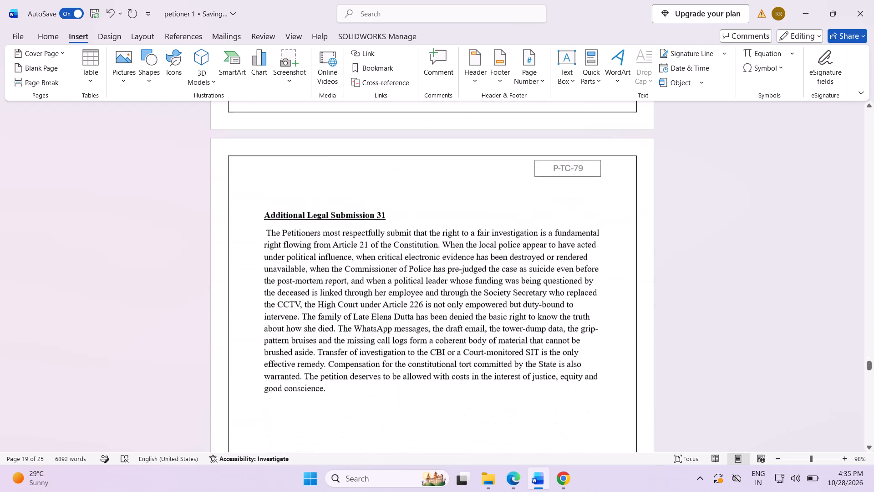
pyautogui.scroll(-9, 370, 323)
pyautogui.scroll(13, 370, 323)
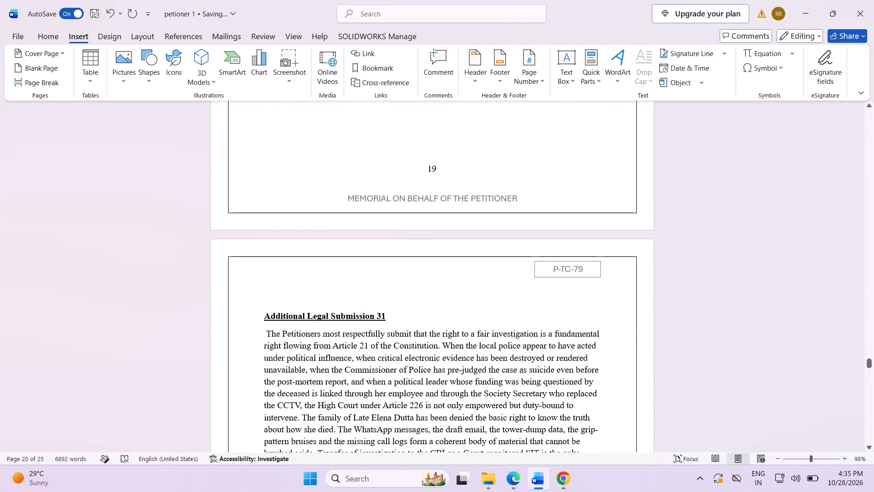
pyautogui.scroll(-9, 371, 317)
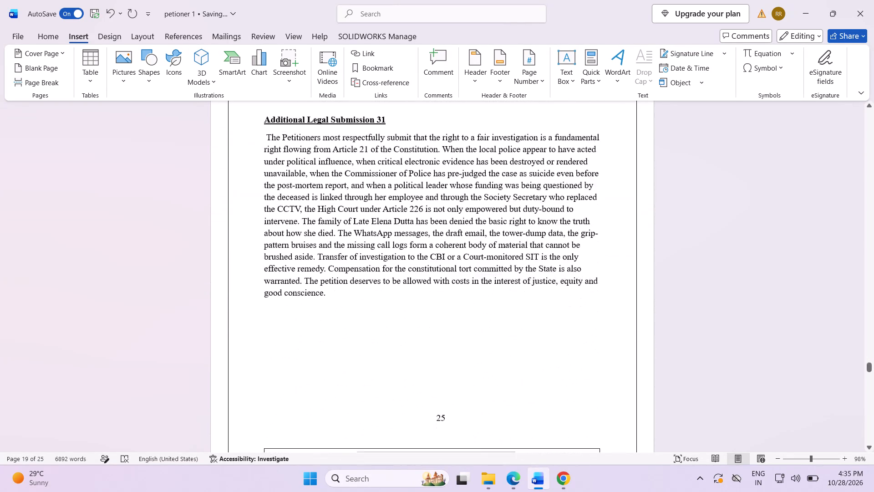
pyautogui.scroll(-6, 371, 317)
pyautogui.click(436, 225)
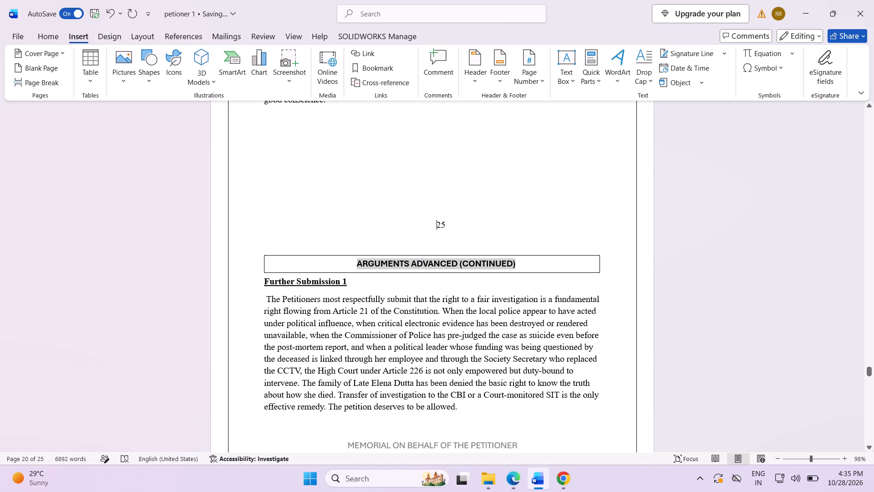
pyautogui.press('Down')
pyautogui.press('Return')
pyautogui.press('Return')
pyautogui.press('Return')
pyautogui.press('Return')
pyautogui.press('Return')
pyautogui.press('Return')
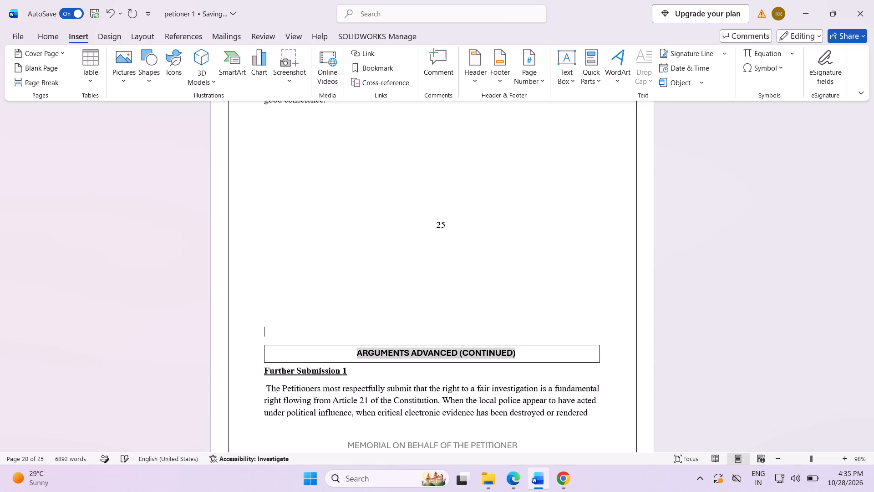
pyautogui.press('Return')
pyautogui.press('Return')
pyautogui.press('Return')
pyautogui.press('Return')
# Change the typed page number below Additional Legal Submission 31 to 20.
pyautogui.scroll(1, 447, 238)
pyautogui.moveTo(447, 238); pyautogui.dragTo(423, 174)
pyautogui.scroll(-6, 447, 238)
pyautogui.scroll(2, 447, 238)
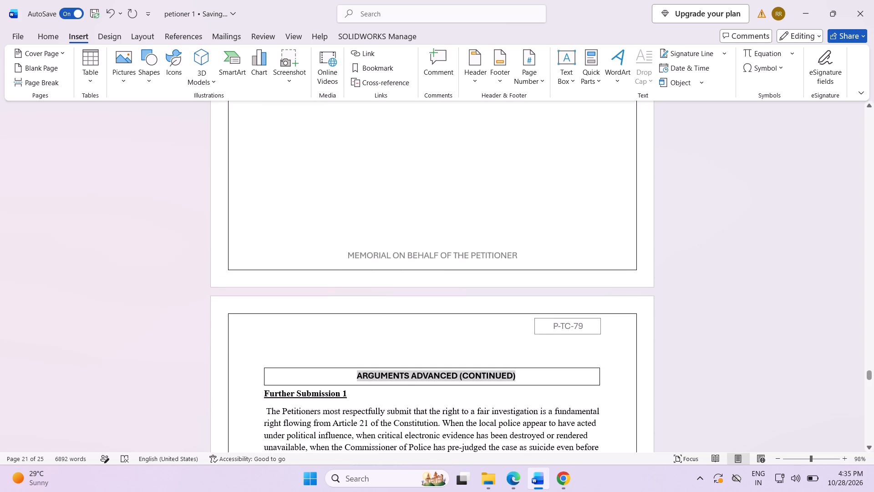
pyautogui.click(360, 191)
pyautogui.scroll(12, 430, 155)
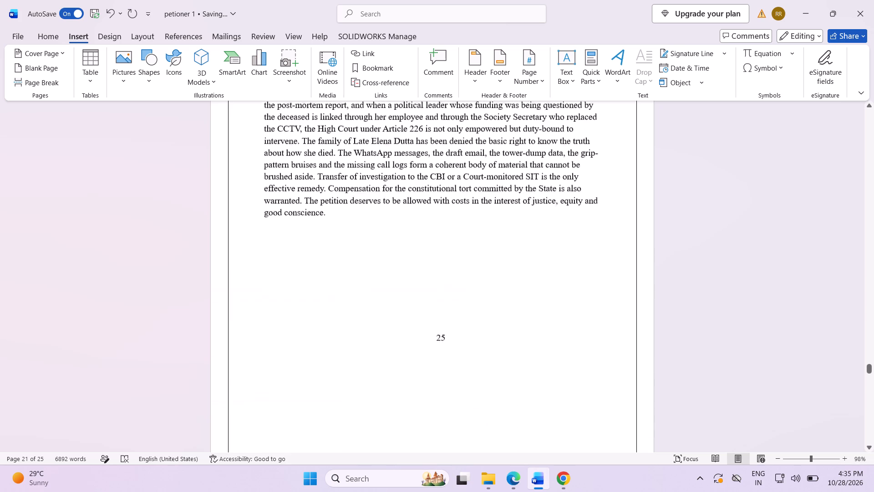
pyautogui.moveTo(452, 345); pyautogui.dragTo(432, 348)
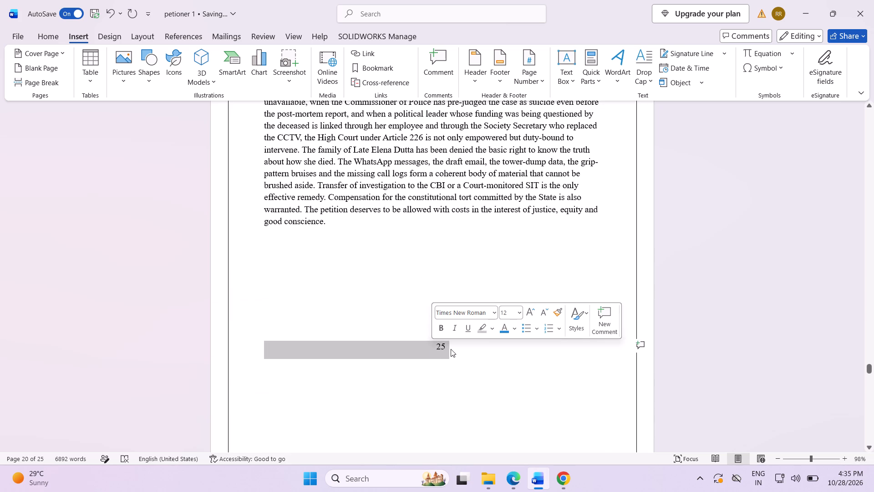
pyautogui.click(451, 349)
pyautogui.moveTo(446, 348); pyautogui.dragTo(437, 345)
pyautogui.write('20')
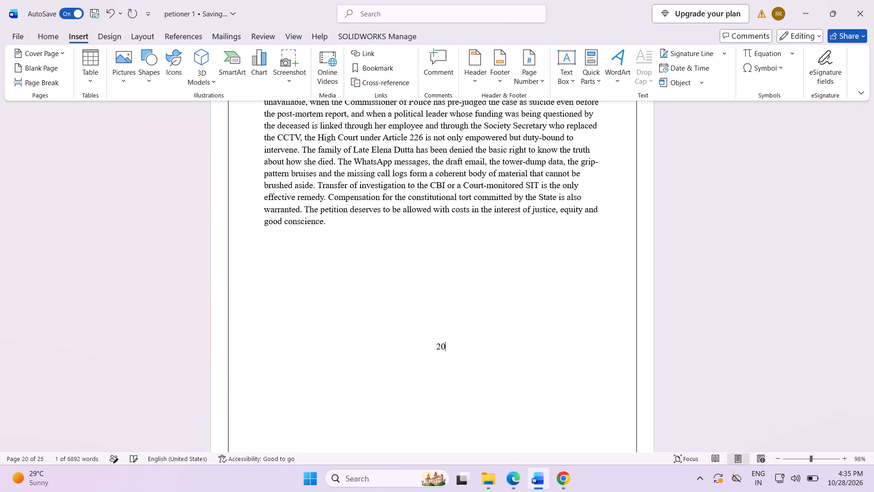
# Move the page number 20 down to just above the page footer by adding empty lines before it.
pyautogui.press('Left')
pyautogui.press('Left')
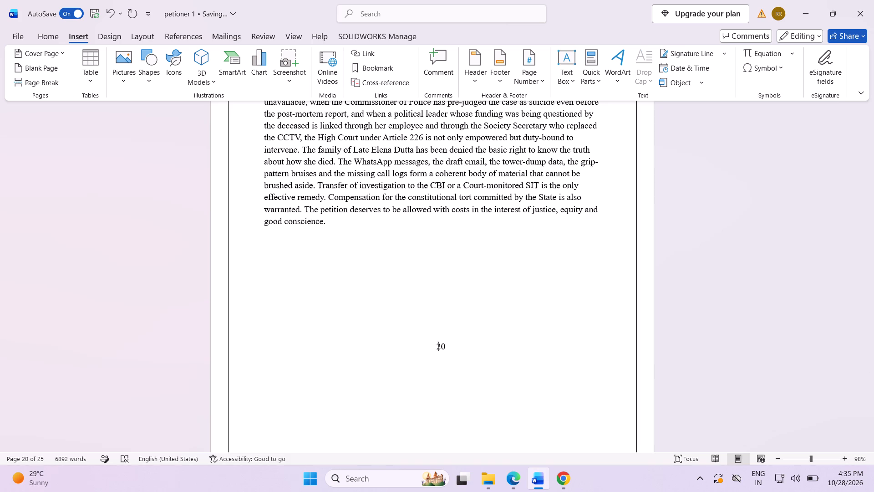
pyautogui.press('Return')
pyautogui.press('Return')
pyautogui.press('Return')
pyautogui.press('Return')
pyautogui.press('Return')
pyautogui.press('Return')
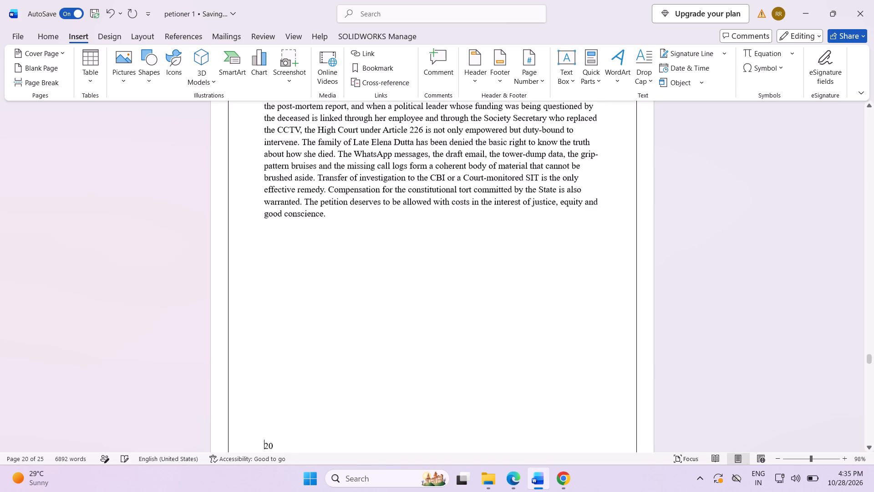
pyautogui.scroll(-4, 280, 406)
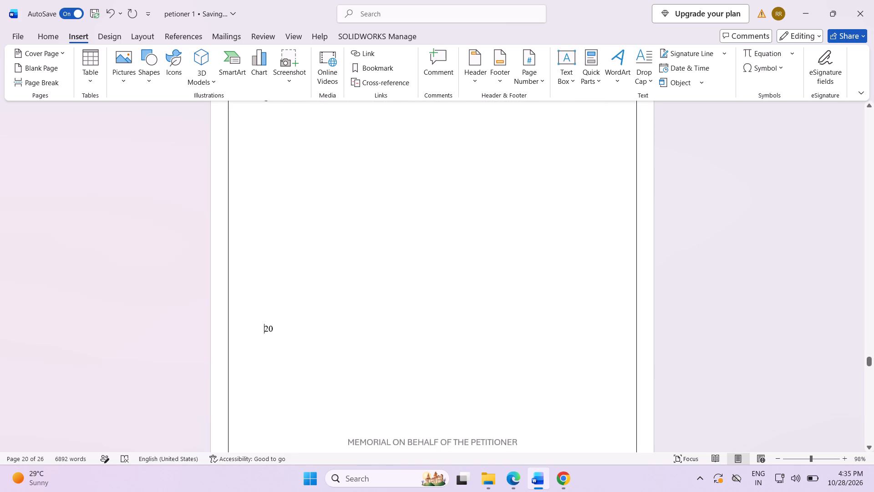
pyautogui.scroll(-2, 280, 406)
pyautogui.press('Return')
pyautogui.press('Return')
pyautogui.press('Return')
pyautogui.press('Return')
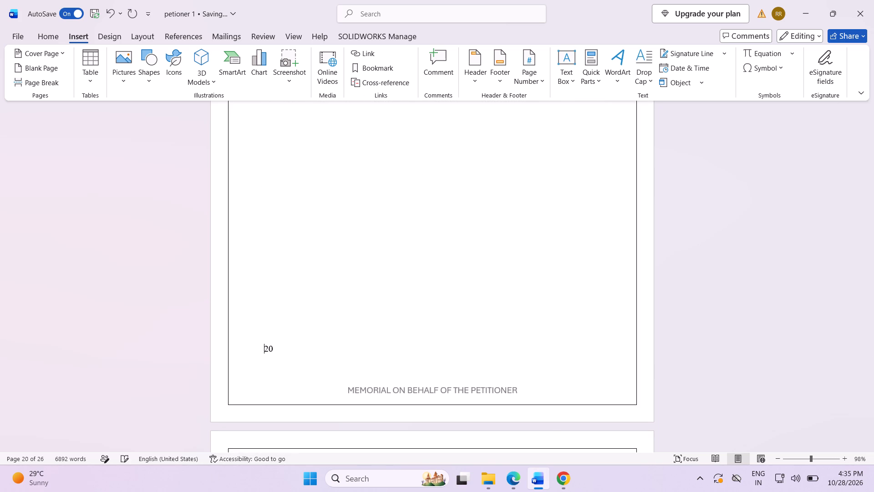
pyautogui.press('Return')
pyautogui.press('BackSpace')
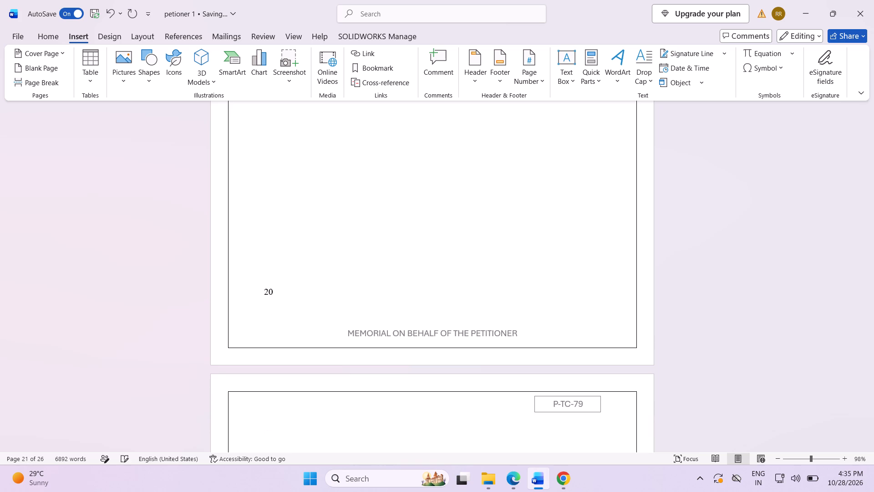
# Shift the page number 20 to the horizontal centre of the page with spaces before it.
pyautogui.press('space')
pyautogui.press('space')
pyautogui.press('space')
pyautogui.press('space')
pyautogui.press('space')
pyautogui.press('space')
pyautogui.press('space')
pyautogui.press('space')
pyautogui.press('space')
pyautogui.press('space')
pyautogui.press('space')
pyautogui.press('space')
pyautogui.press('space')
pyautogui.press('space')
pyautogui.press('space')
pyautogui.press('space')
pyautogui.press('space')
pyautogui.press('space')
pyautogui.press('space')
pyautogui.press('space')
pyautogui.press('space')
pyautogui.press('space')
pyautogui.press('space')
pyautogui.press('space')
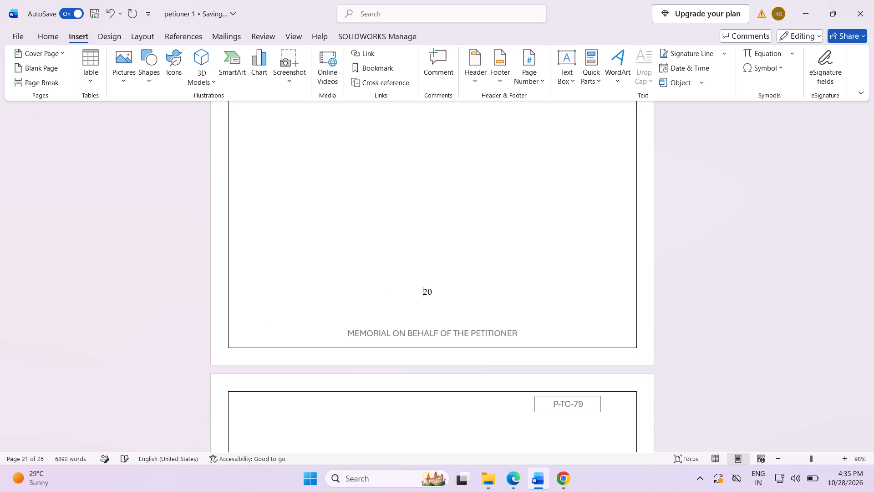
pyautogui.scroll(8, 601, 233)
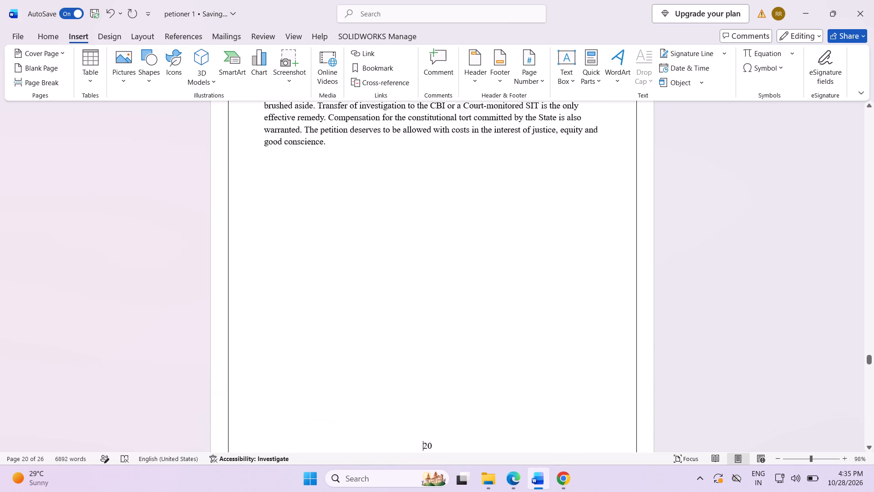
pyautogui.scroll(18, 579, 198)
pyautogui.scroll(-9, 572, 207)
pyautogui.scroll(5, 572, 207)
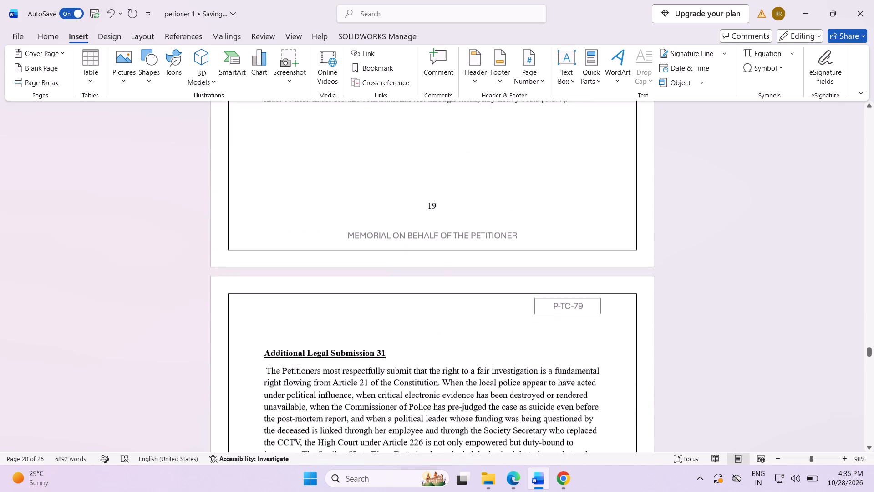
# Delete the empty line above the Additional Legal Submission 31 heading.
pyautogui.scroll(-3, 572, 207)
pyautogui.click(286, 292)
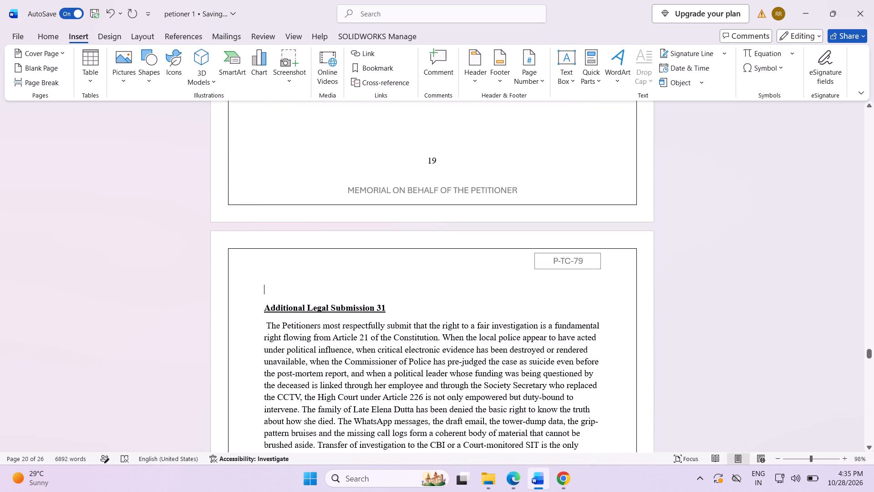
pyautogui.press('BackSpace')
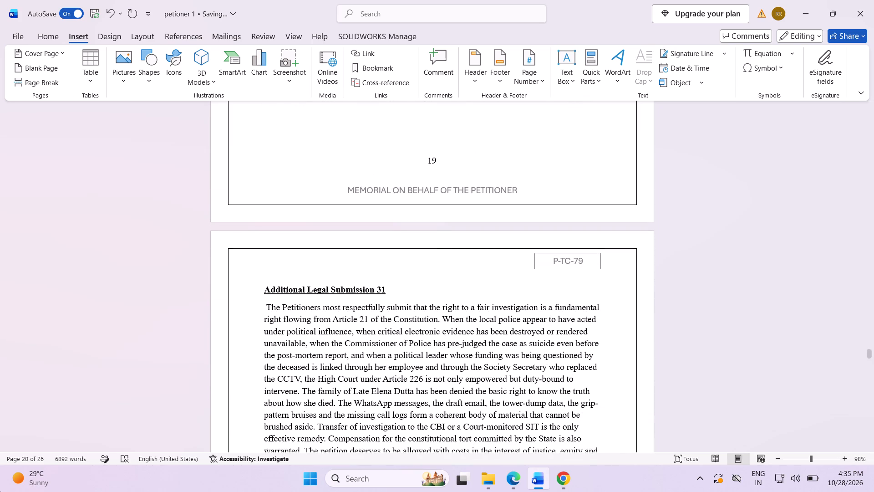
# Remove the empty lines above the "ARGUMENTS ADVANCED (CONTINUED)" box so that it starts at the top of its page.
pyautogui.scroll(3, 122, 381)
pyautogui.scroll(-13, 122, 381)
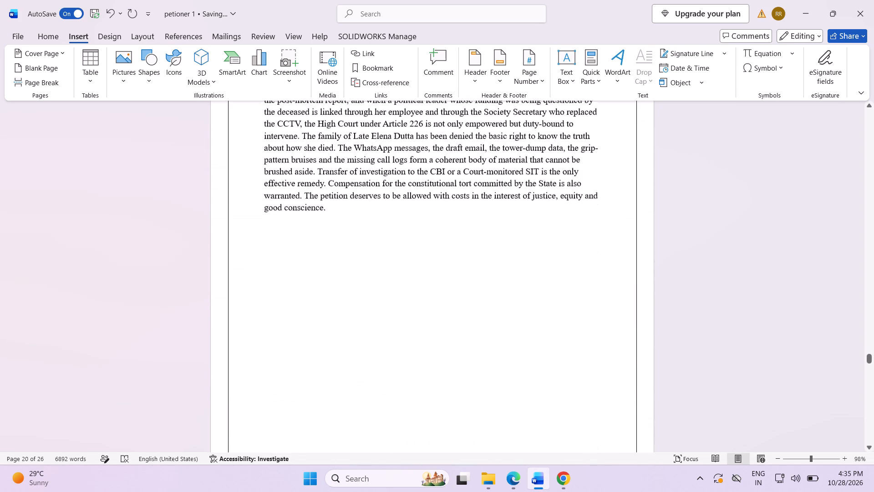
pyautogui.scroll(-9, 143, 378)
pyautogui.scroll(-9, 474, 299)
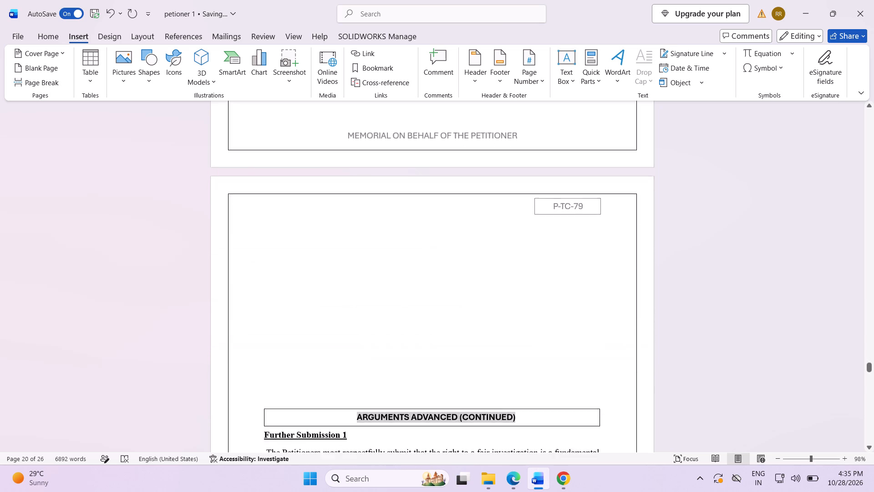
pyautogui.scroll(-3, 473, 301)
pyautogui.click(346, 281)
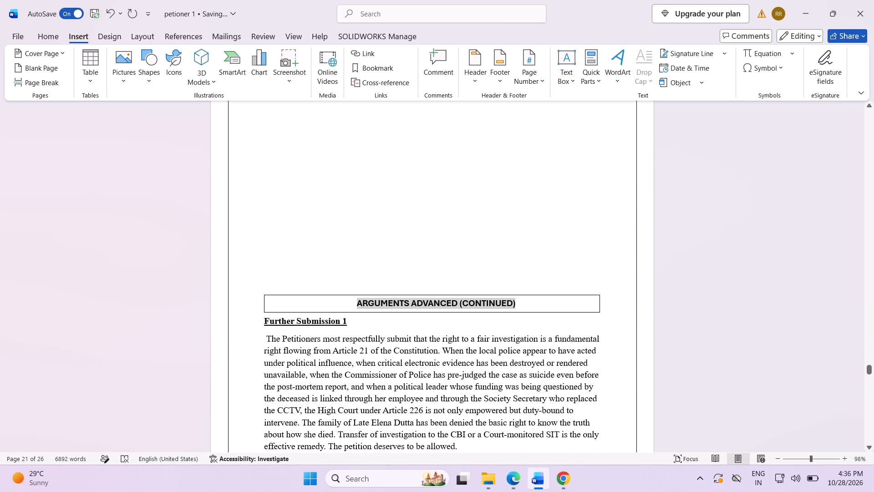
pyautogui.press('BackSpace')
pyautogui.press('BackSpace')
pyautogui.press('BackSpace')
pyautogui.press('BackSpace')
pyautogui.press('BackSpace')
pyautogui.press('BackSpace')
pyautogui.press('BackSpace')
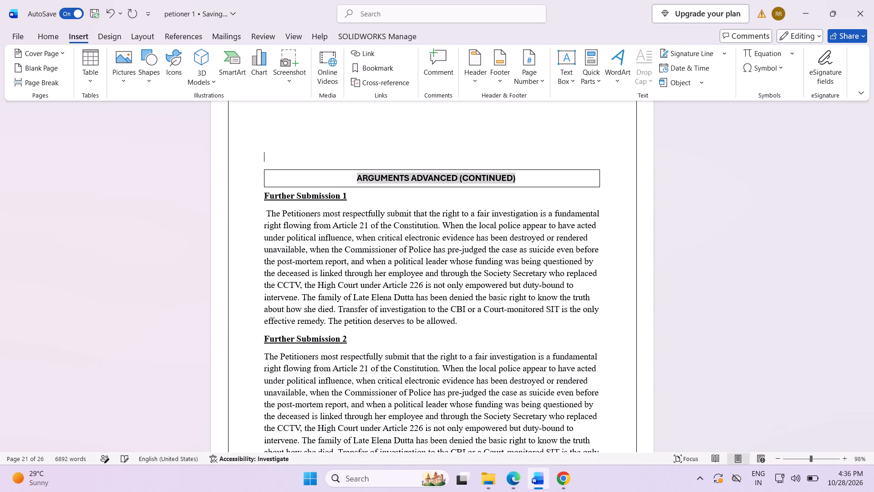
pyautogui.scroll(2, 259, 291)
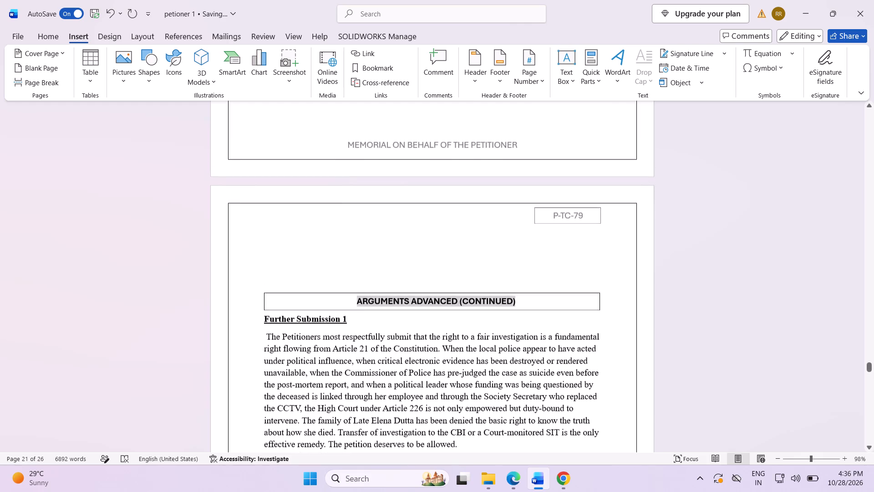
pyautogui.scroll(1, 259, 291)
pyautogui.press('BackSpace')
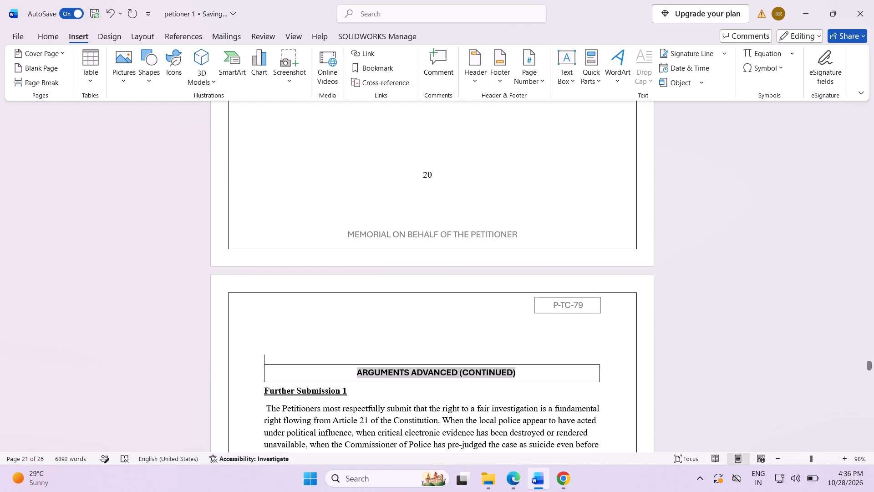
pyautogui.press('BackSpace')
pyautogui.press('BackSpace')
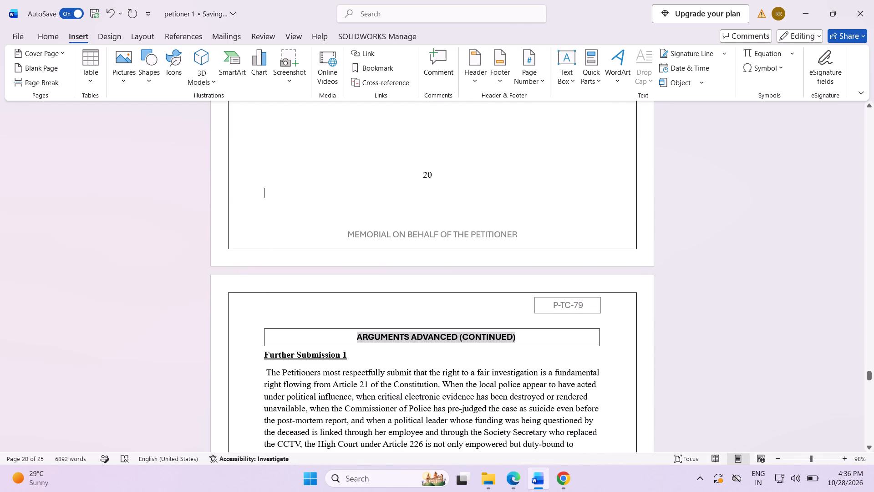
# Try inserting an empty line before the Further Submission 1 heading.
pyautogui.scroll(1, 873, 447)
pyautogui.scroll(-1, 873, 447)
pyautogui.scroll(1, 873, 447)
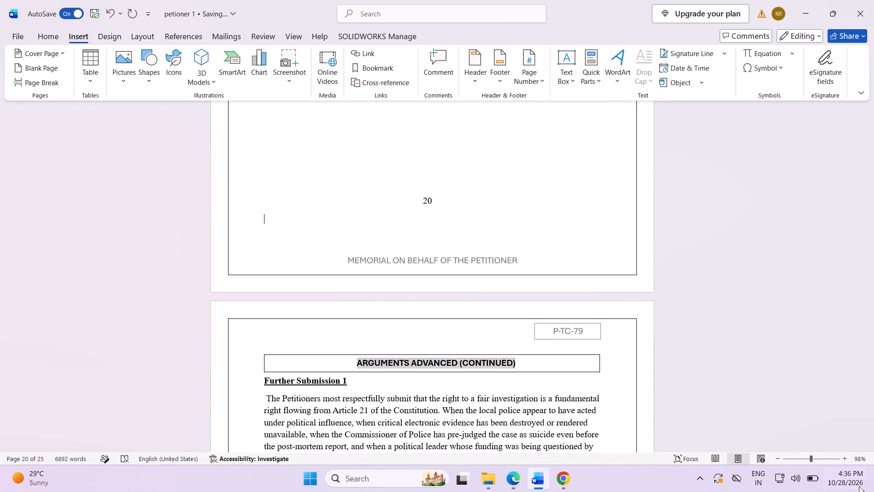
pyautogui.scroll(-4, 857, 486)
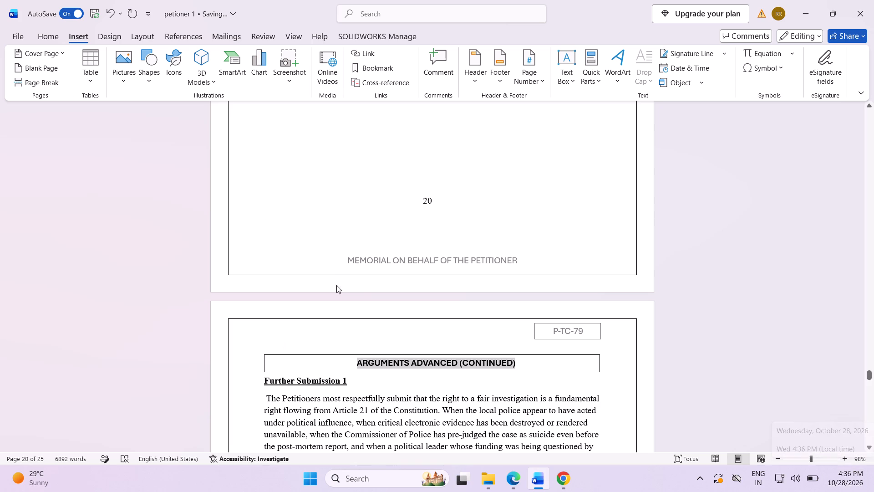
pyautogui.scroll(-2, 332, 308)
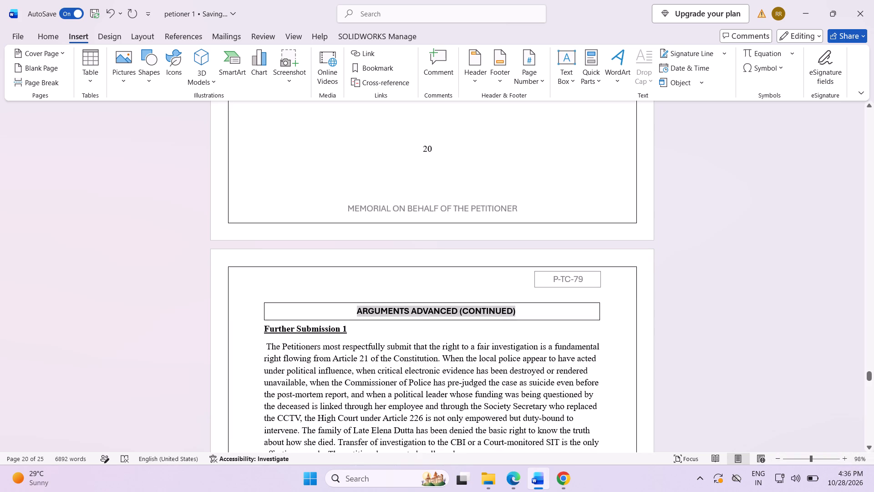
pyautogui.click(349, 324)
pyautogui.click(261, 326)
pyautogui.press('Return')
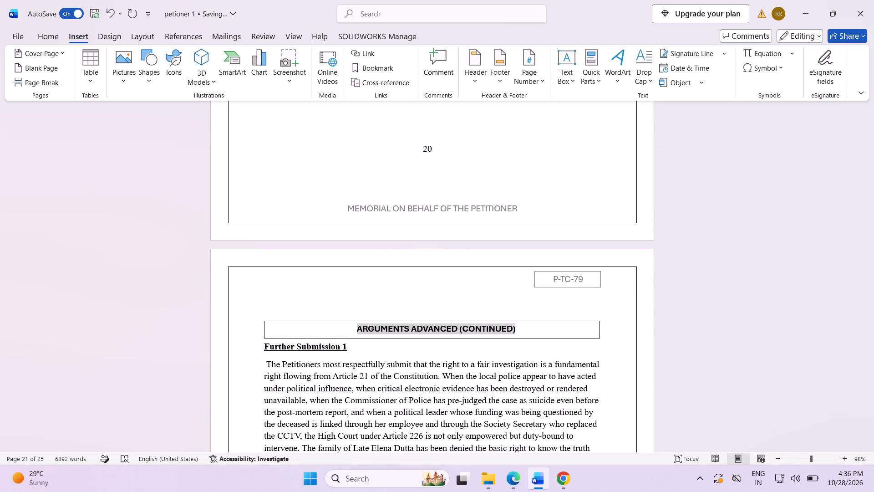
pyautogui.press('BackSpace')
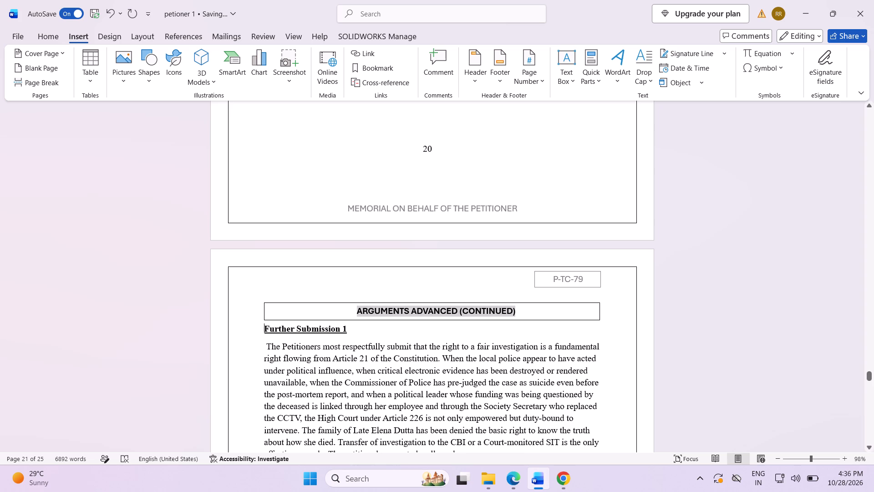
# Insert an empty line between the Further Submission 1 heading and its paragraph.
pyautogui.click(353, 325)
pyautogui.press('Return')
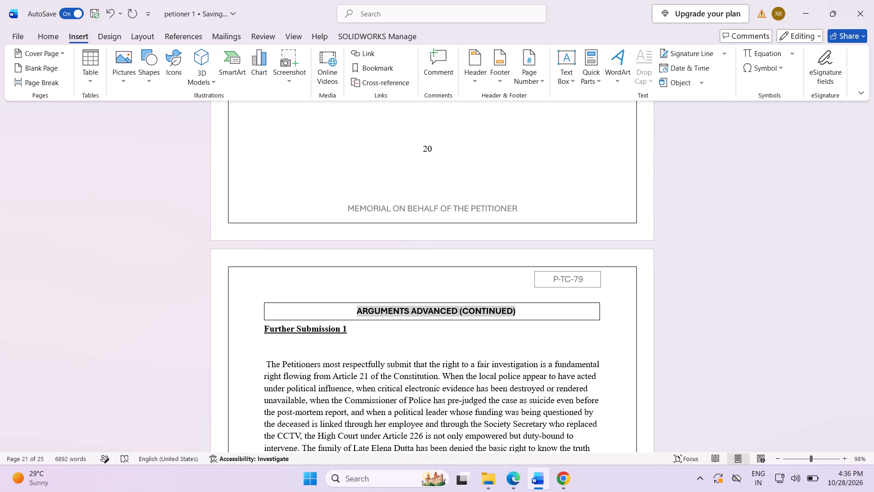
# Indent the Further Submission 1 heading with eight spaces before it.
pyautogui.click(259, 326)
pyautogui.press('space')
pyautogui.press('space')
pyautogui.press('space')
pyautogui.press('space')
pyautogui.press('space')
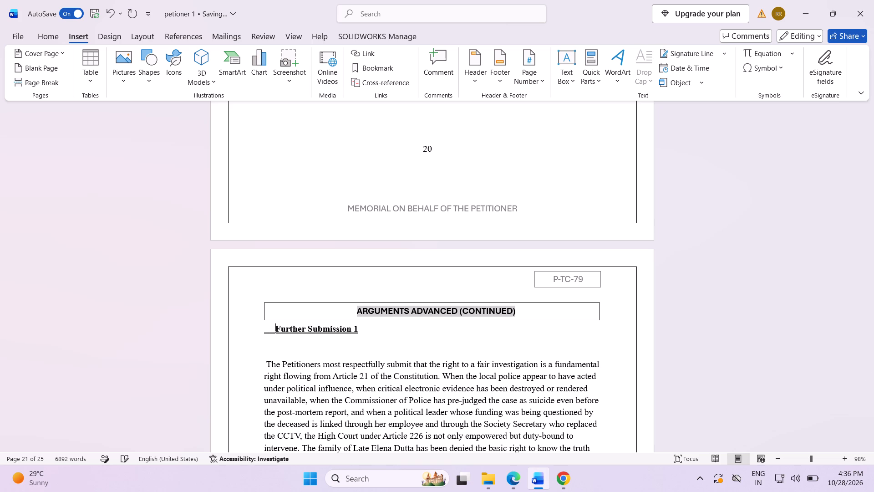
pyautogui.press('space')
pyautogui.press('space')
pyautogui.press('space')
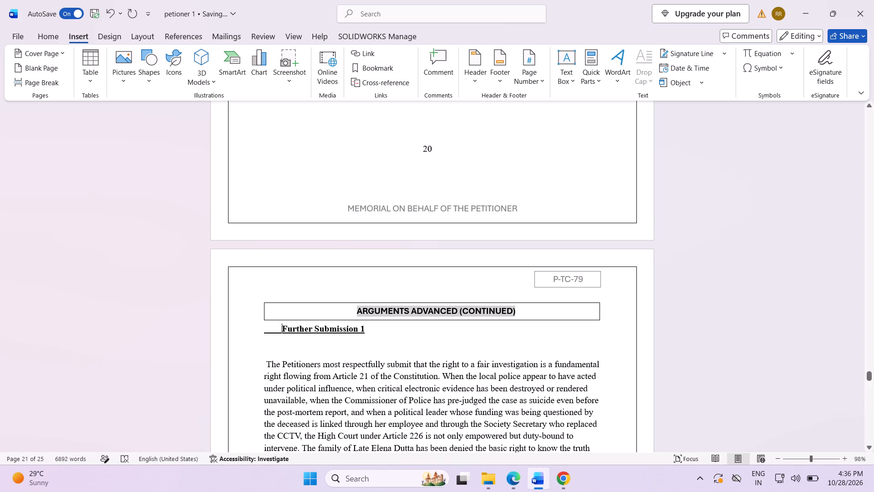
# Remove the underline from the Further Submission 1 heading text, keeping it bold.
pyautogui.moveTo(262, 333); pyautogui.dragTo(367, 321)
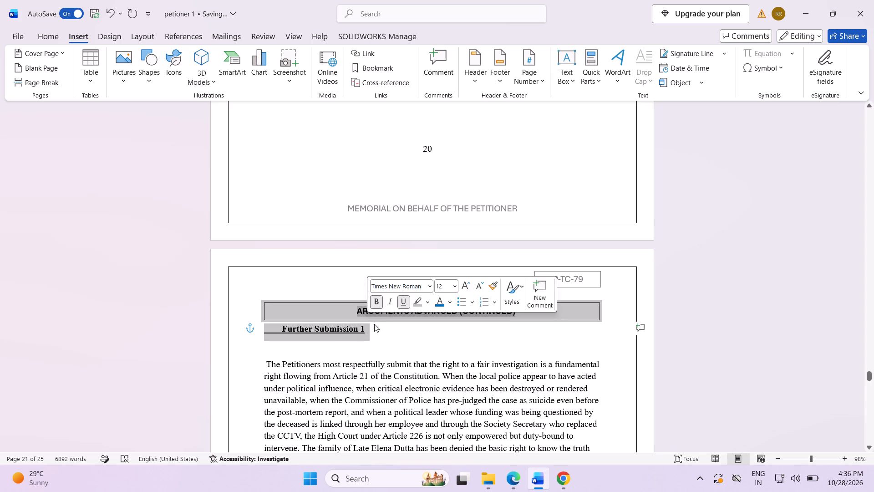
pyautogui.click(382, 326)
pyautogui.moveTo(364, 331); pyautogui.dragTo(313, 335)
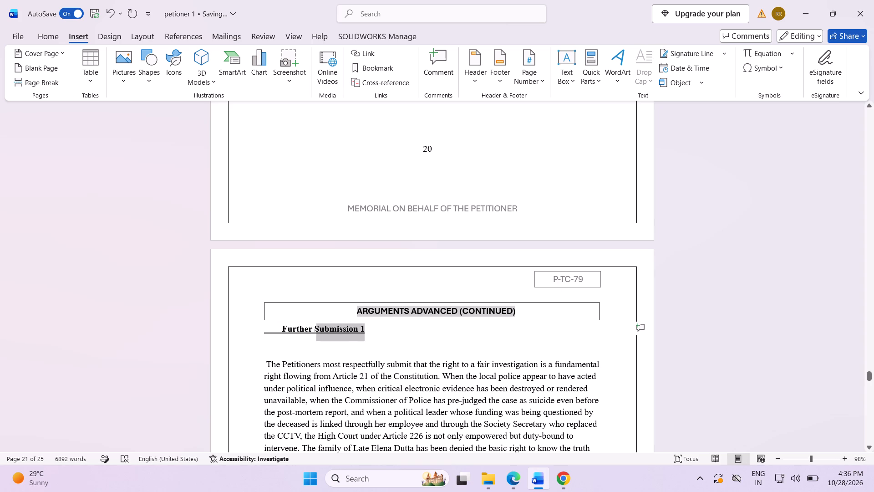
pyautogui.moveTo(313, 335); pyautogui.dragTo(291, 335)
pyautogui.click(322, 318)
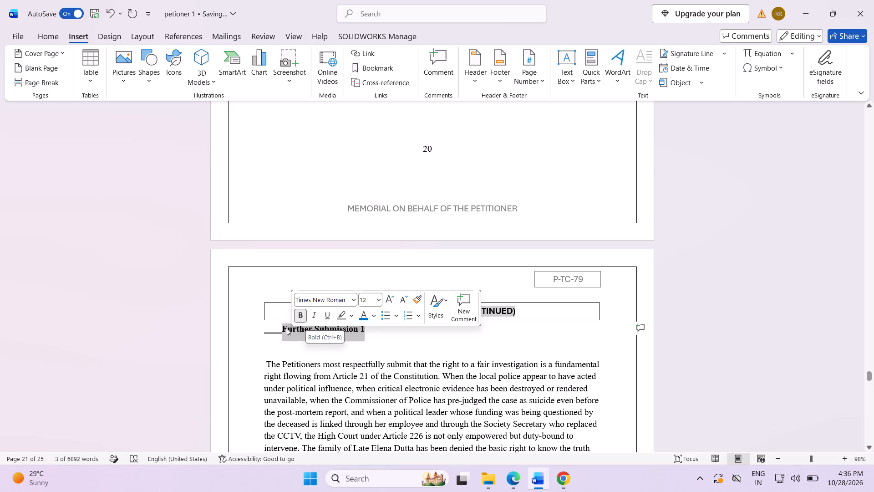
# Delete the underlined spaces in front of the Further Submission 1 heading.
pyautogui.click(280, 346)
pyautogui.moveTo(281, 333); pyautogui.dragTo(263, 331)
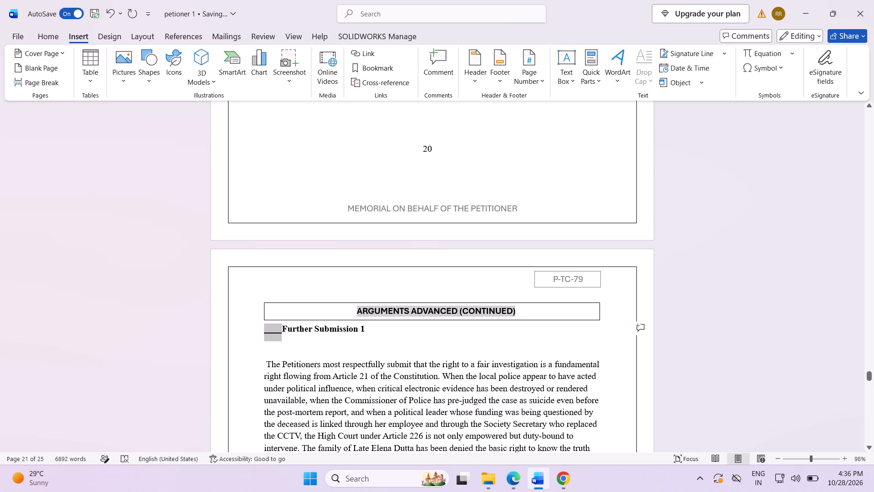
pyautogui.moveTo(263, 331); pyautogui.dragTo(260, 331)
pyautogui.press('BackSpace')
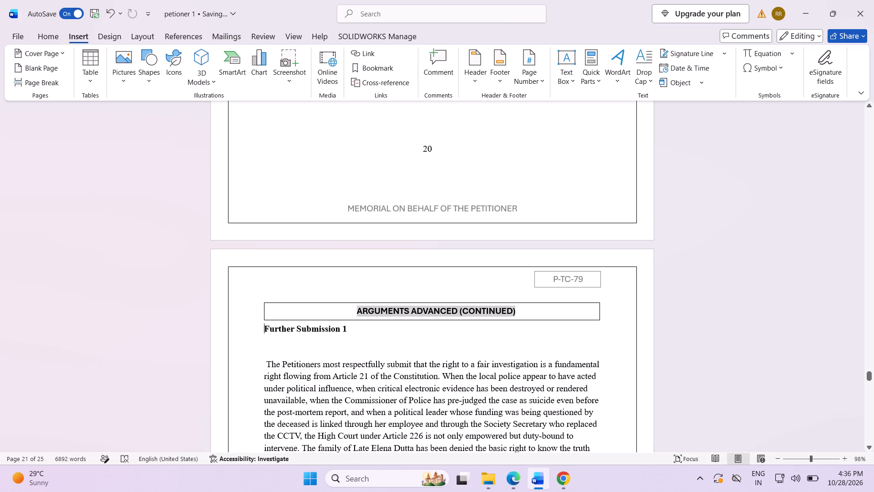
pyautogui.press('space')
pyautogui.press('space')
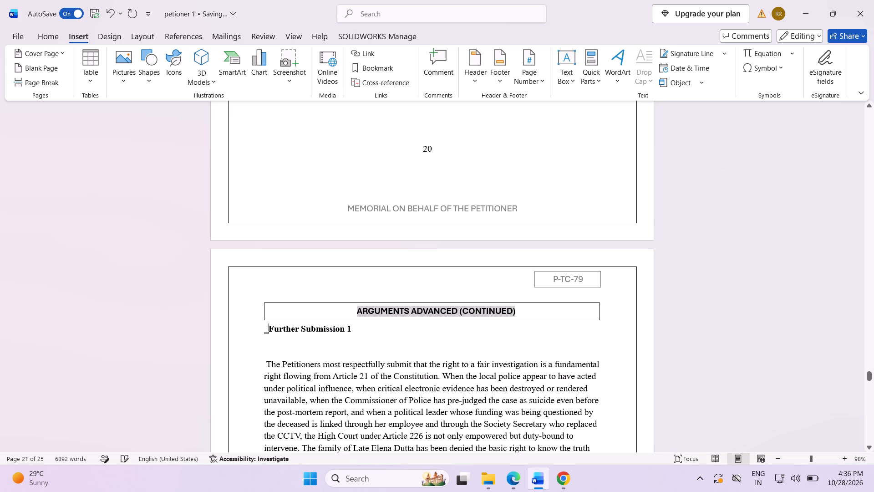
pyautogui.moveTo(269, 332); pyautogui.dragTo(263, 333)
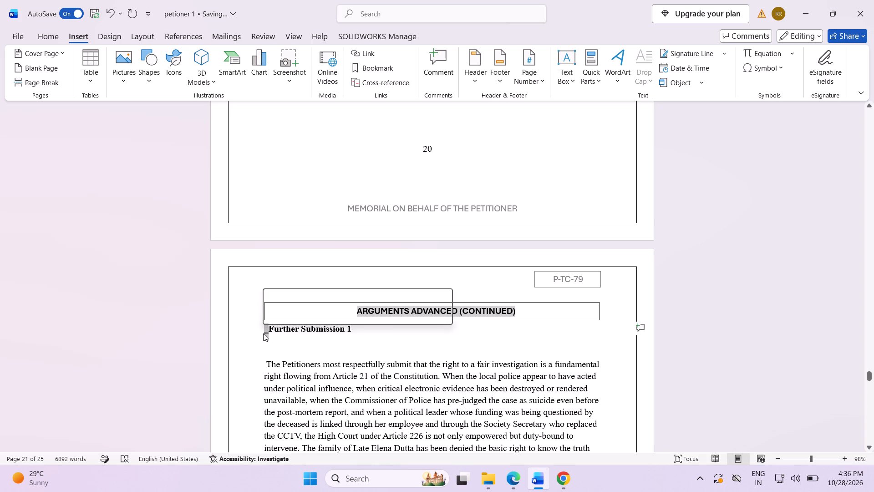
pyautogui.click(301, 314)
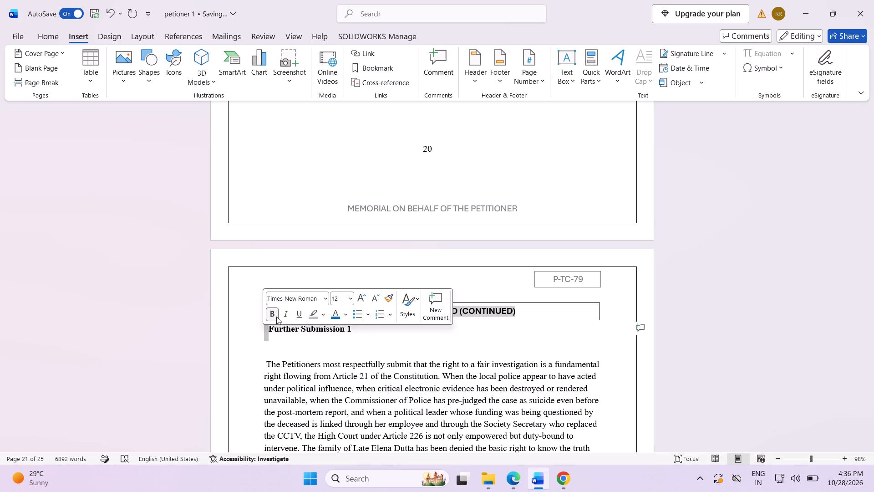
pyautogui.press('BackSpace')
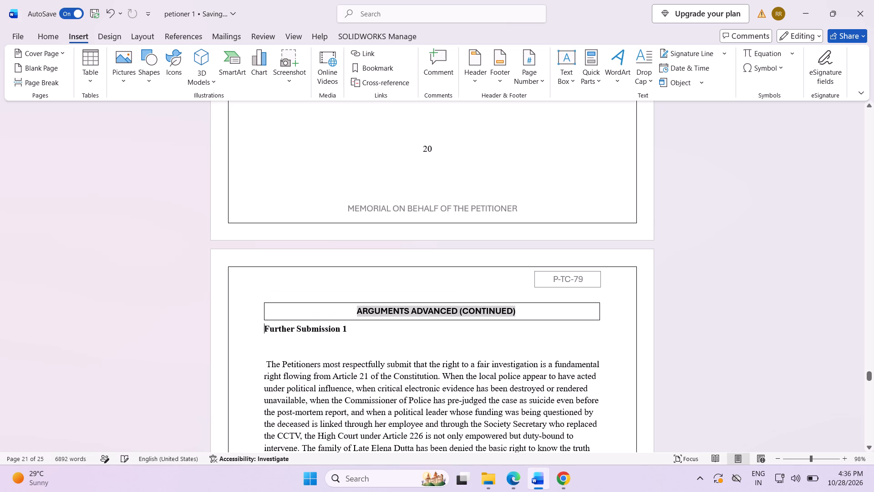
# Indent the Further Submission 1 heading with sixteen spaces that are not underlined.
pyautogui.press('space')
pyautogui.press('space')
pyautogui.press('space')
pyautogui.press('space')
pyautogui.press('space')
pyautogui.press('space')
pyautogui.press('space')
pyautogui.press('space')
pyautogui.press('space')
pyautogui.press('space')
pyautogui.press('space')
pyautogui.press('space')
pyautogui.press('space')
pyautogui.press('space')
pyautogui.press('space')
pyautogui.press('space')
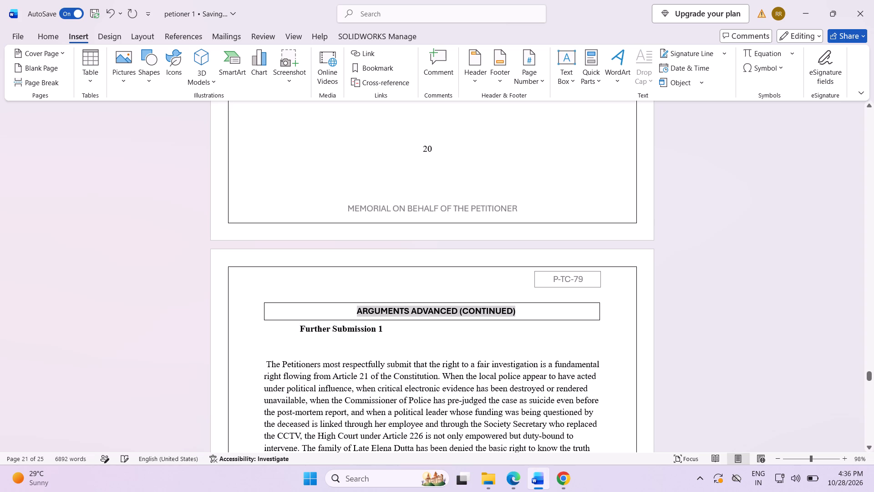
# Insert two empty lines between the "ARGUMENTS ADVANCED (CONTINUED)" box and the Further Submission 1 heading, breaking within the heading's leading spaces.
pyautogui.moveTo(295, 332); pyautogui.dragTo(386, 335)
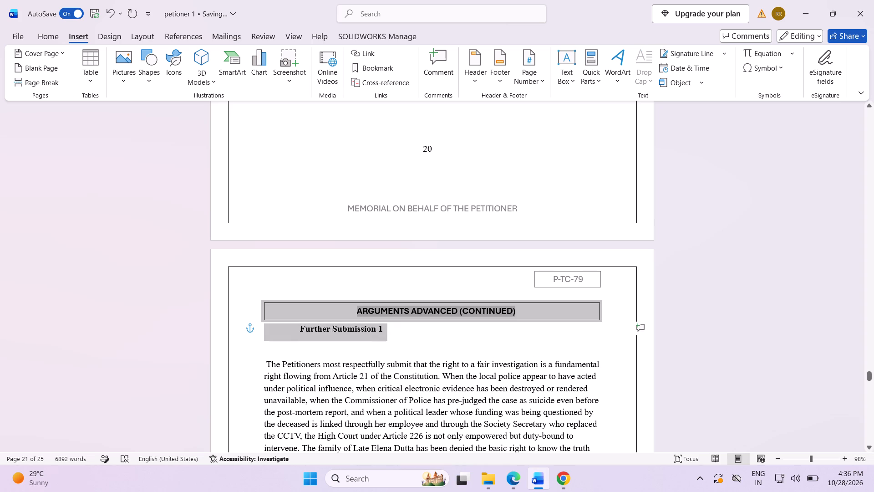
pyautogui.moveTo(386, 335); pyautogui.dragTo(388, 336)
pyautogui.click(395, 332)
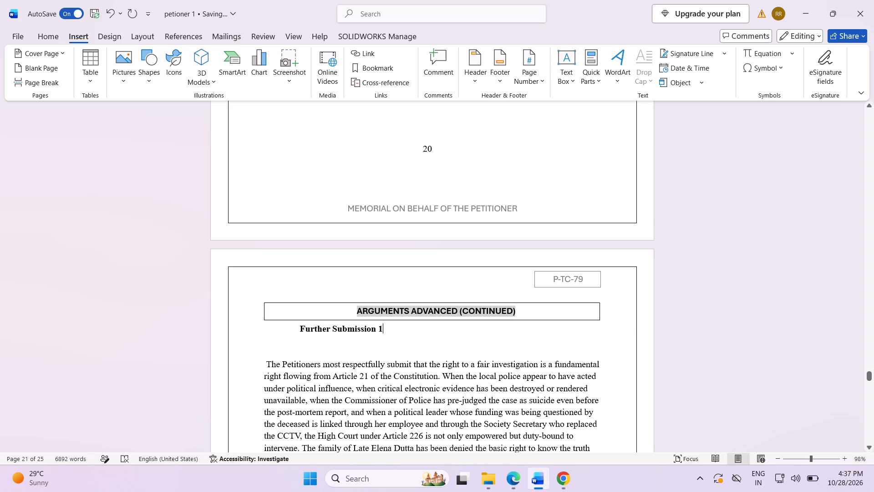
pyautogui.moveTo(384, 328); pyautogui.dragTo(315, 336)
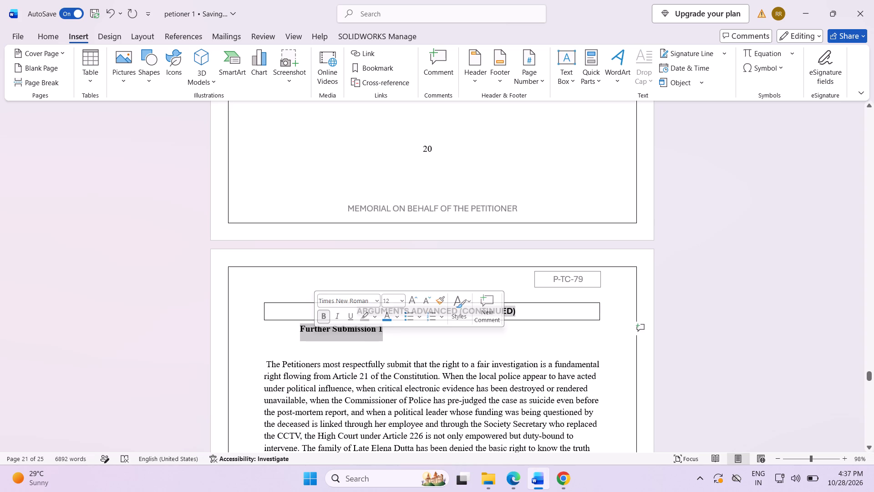
pyautogui.click(315, 348)
pyautogui.click(296, 328)
pyautogui.press('Return')
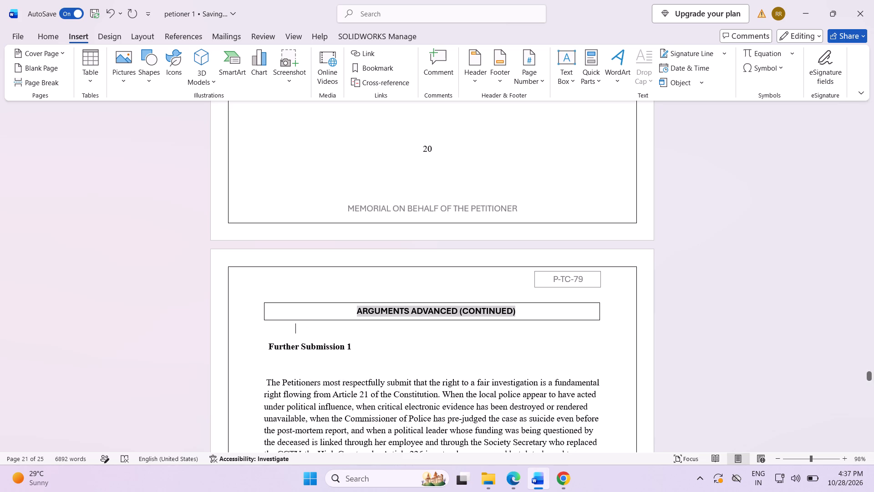
pyautogui.press('Return')
pyautogui.click(279, 382)
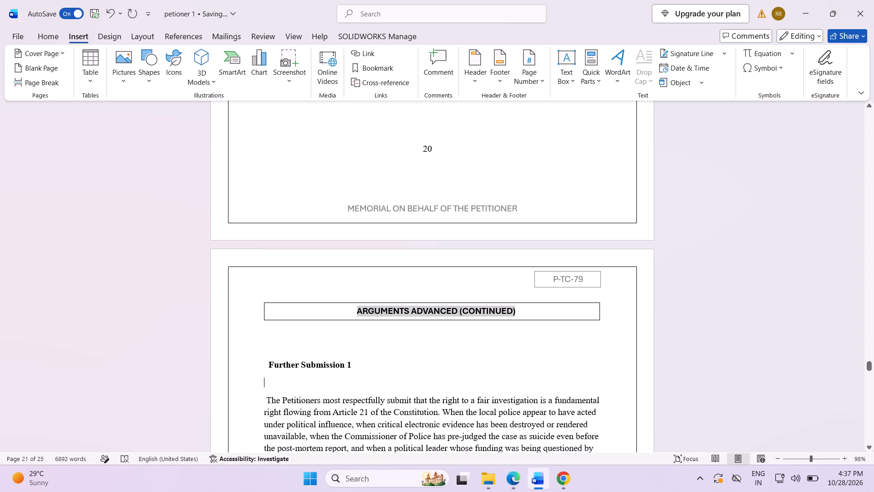
pyautogui.click(264, 397)
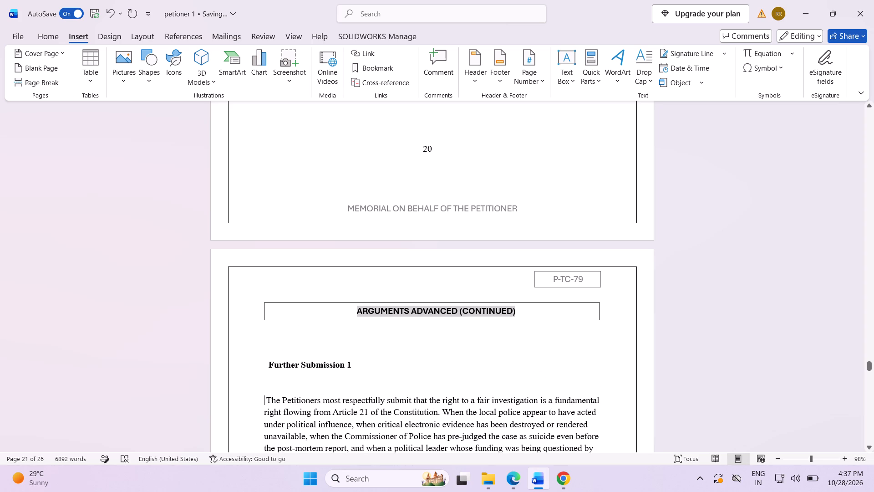
# Remove the empty line between the Further Submission 1 heading and its paragraph, leaving a single paragraph break.
pyautogui.press('BackSpace')
pyautogui.press('BackSpace')
pyautogui.press('Return')
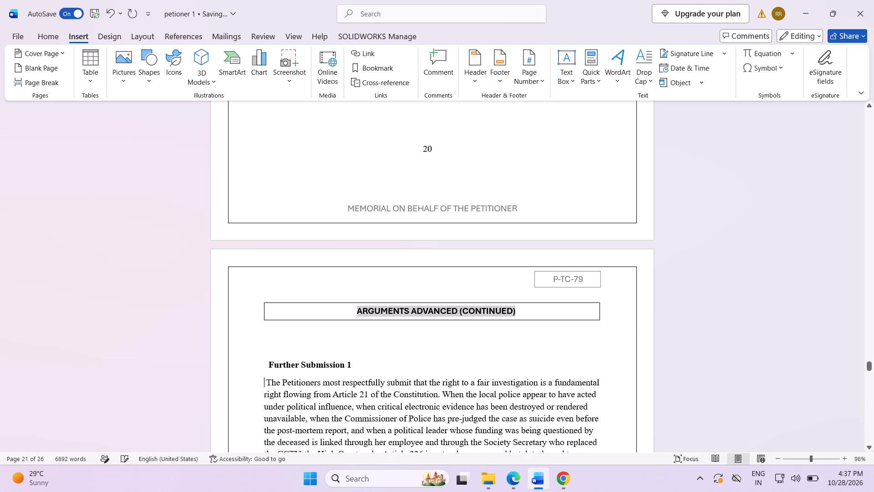
# Review the remaining Further Submission sections, their page breaks and page numbers through to the PRAYER page.
pyautogui.scroll(-2, 271, 392)
pyautogui.scroll(1, 271, 392)
pyautogui.scroll(-2, 285, 391)
pyautogui.scroll(1, 285, 388)
pyautogui.scroll(-2, 285, 387)
pyautogui.scroll(-9, 294, 341)
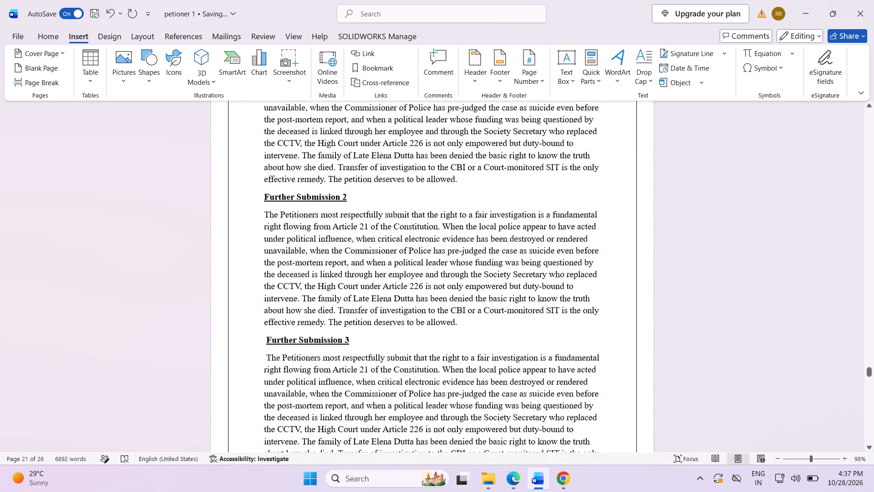
pyautogui.scroll(-2, 302, 359)
pyautogui.scroll(1, 302, 360)
pyautogui.scroll(-20, 293, 347)
pyautogui.scroll(-8, 293, 347)
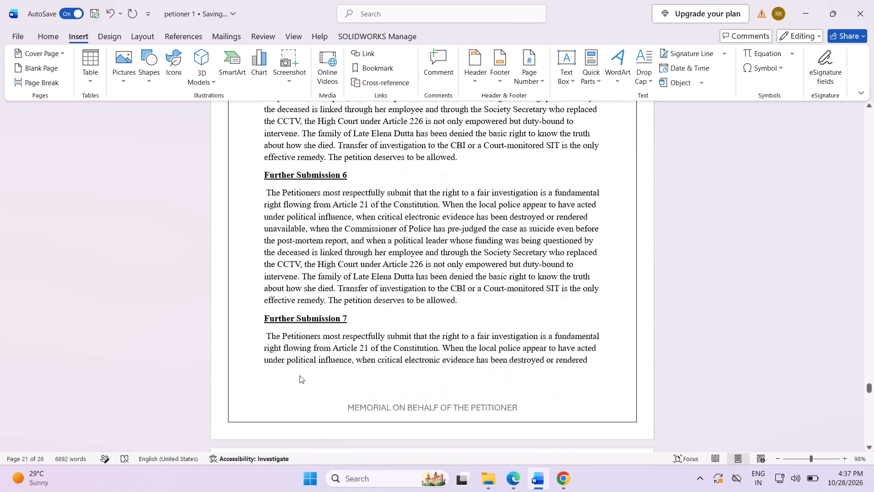
pyautogui.scroll(-12, 300, 375)
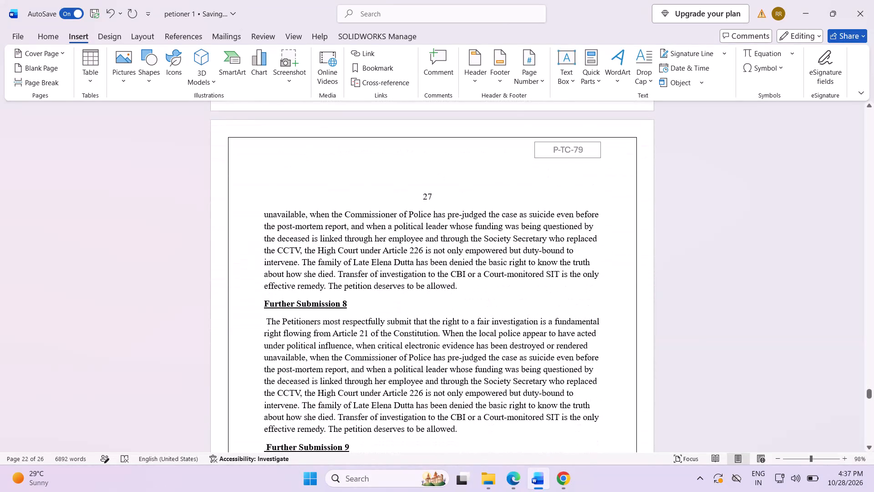
pyautogui.scroll(-18, 301, 402)
pyautogui.scroll(-6, 301, 420)
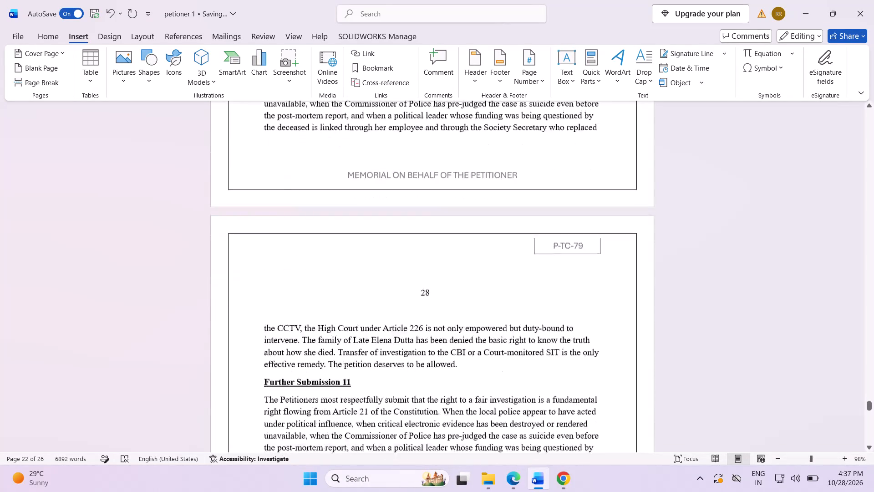
pyautogui.scroll(-7, 300, 423)
pyautogui.scroll(3, 300, 423)
pyautogui.scroll(-16, 300, 423)
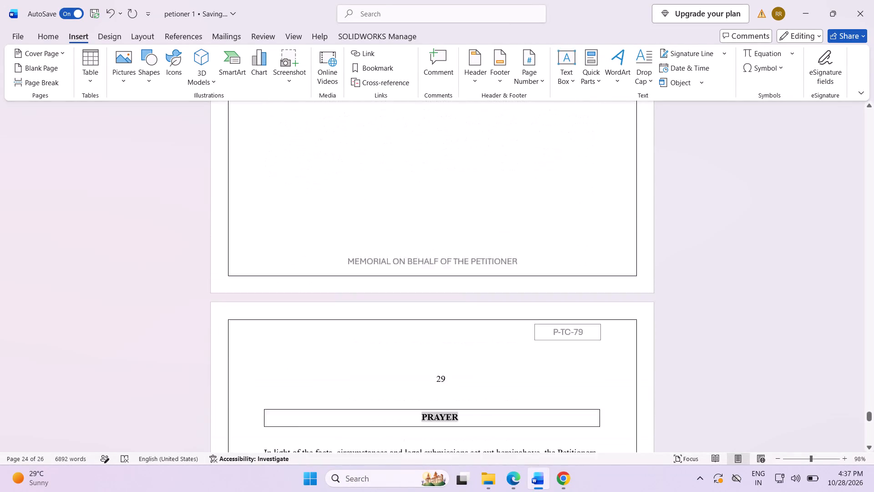
pyautogui.scroll(-6, 300, 429)
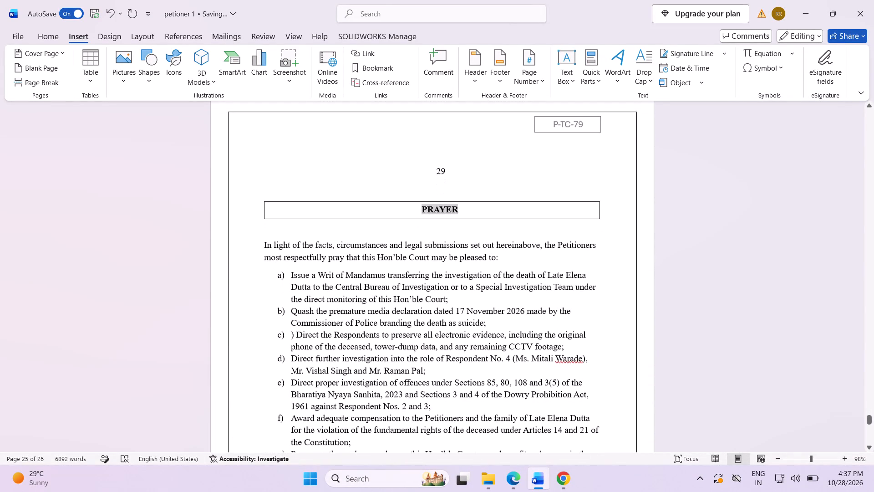
pyautogui.scroll(20, 300, 430)
pyautogui.scroll(5, 300, 430)
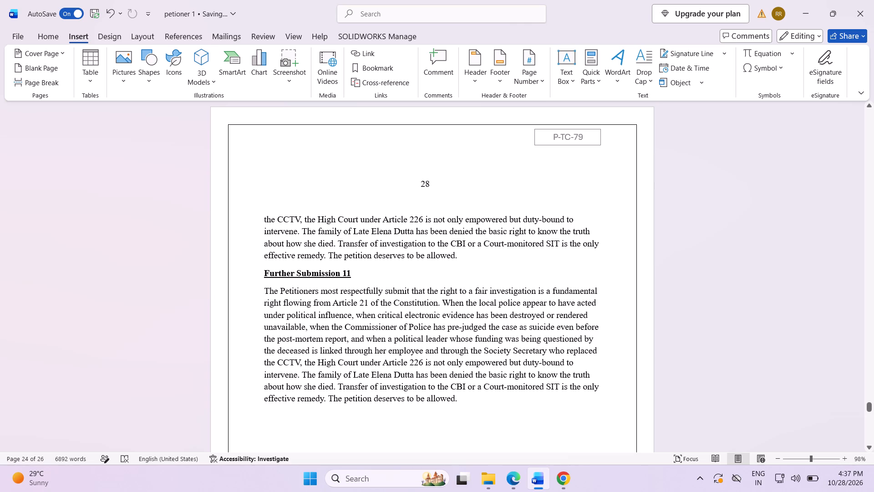
# Delete everything from the blank line above Further Submission 1 through the end of Further Submission 10, including the page numbers in between.
pyautogui.scroll(2, 264, 318)
pyautogui.scroll(20, 440, 314)
pyautogui.scroll(20, 440, 314)
pyautogui.scroll(1, 440, 314)
pyautogui.middleClick(426, 306)
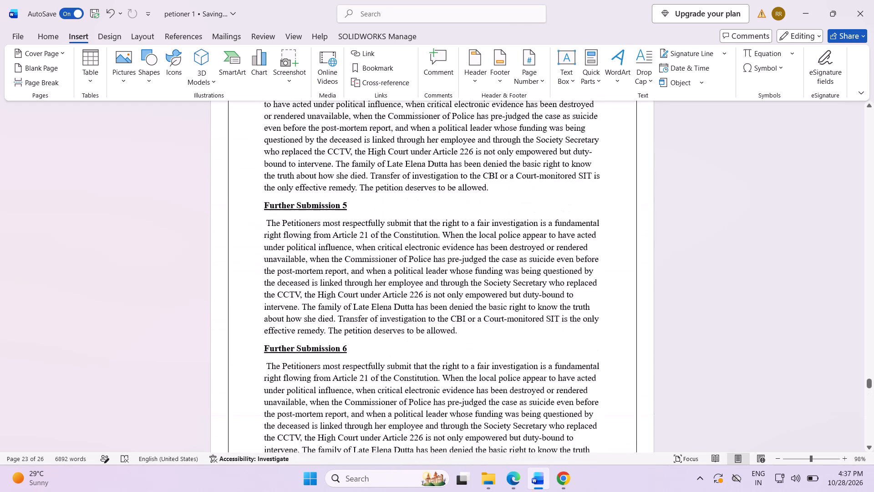
pyautogui.scroll(20, 422, 306)
pyautogui.scroll(12, 422, 306)
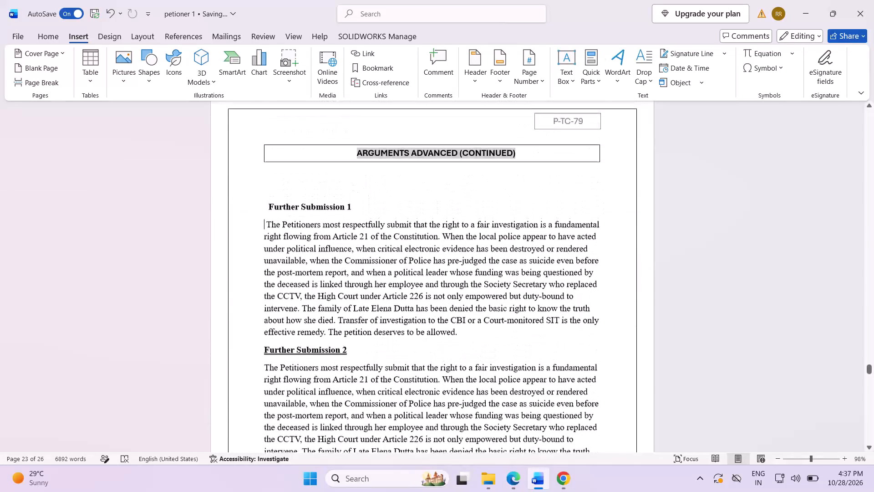
pyautogui.scroll(2, 422, 306)
pyautogui.moveTo(264, 278); pyautogui.dragTo(294, 363)
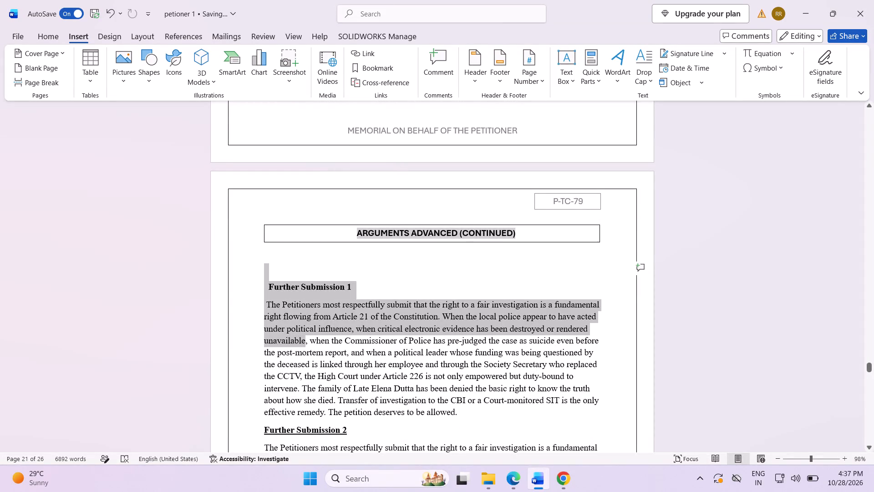
pyautogui.moveTo(294, 363); pyautogui.dragTo(437, 491)
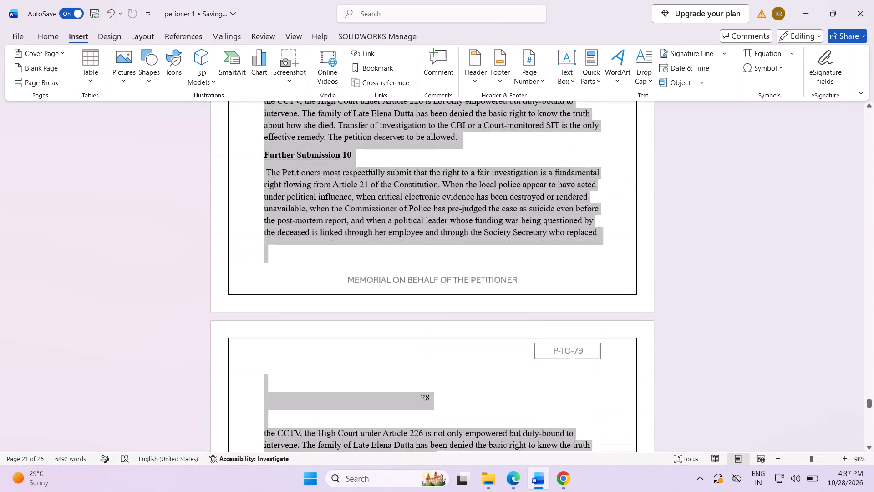
pyautogui.moveTo(437, 491); pyautogui.dragTo(429, 102)
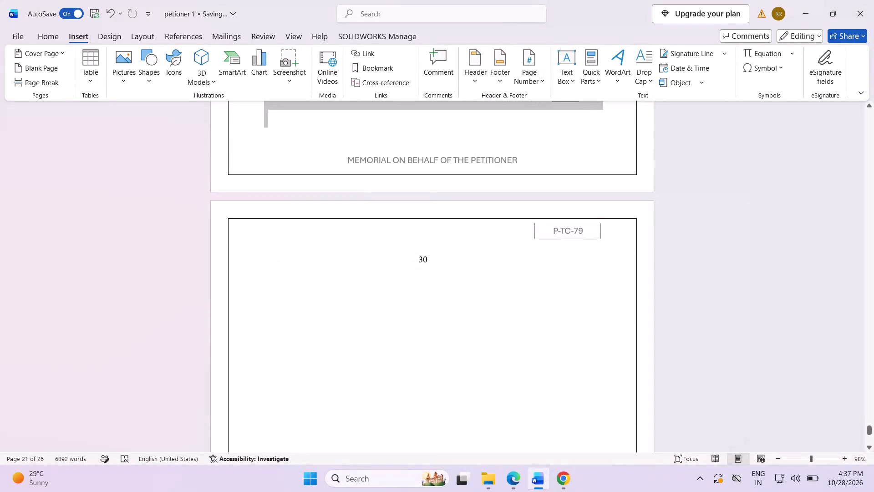
pyautogui.moveTo(429, 102); pyautogui.dragTo(447, 145)
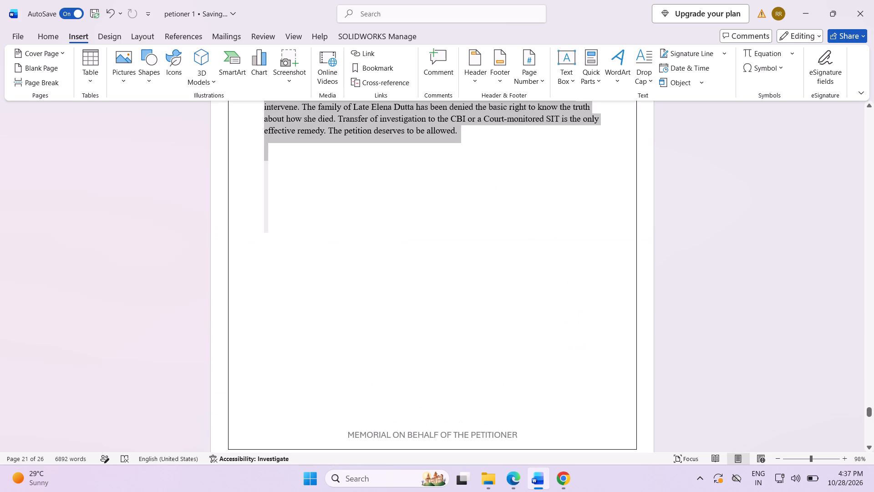
pyautogui.moveTo(447, 145); pyautogui.dragTo(447, 112)
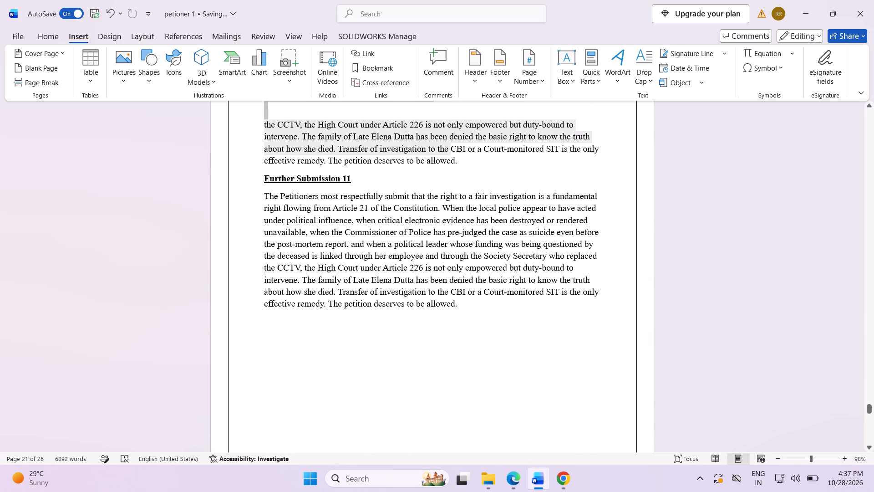
pyautogui.moveTo(447, 112); pyautogui.dragTo(463, 159)
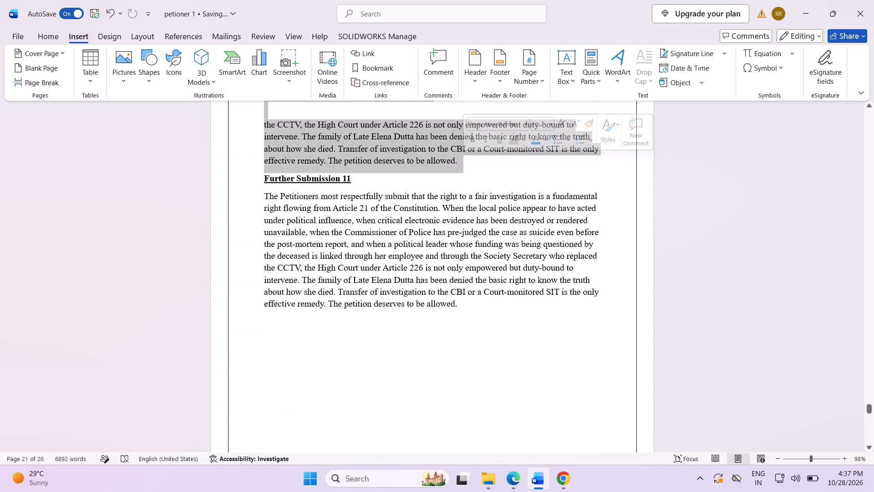
pyautogui.press('BackSpace')
# Check the page layout from page 20 through Further Submission 11 to the end of the PRAYER section.
pyautogui.scroll(8, 454, 199)
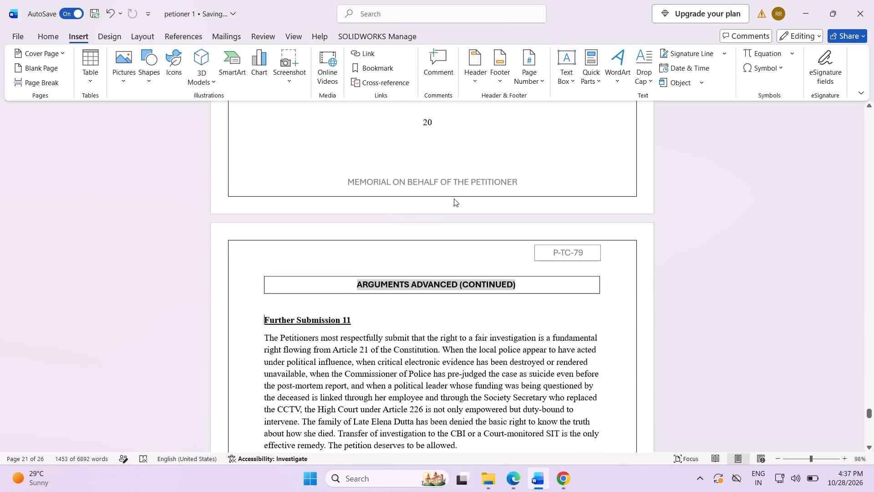
pyautogui.scroll(-20, 454, 199)
pyautogui.scroll(-11, 454, 199)
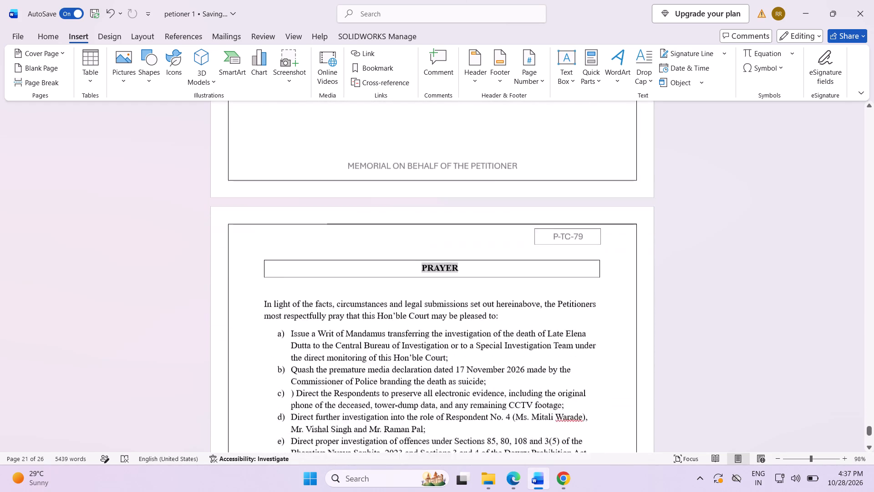
pyautogui.scroll(-8, 442, 224)
pyautogui.scroll(-14, 441, 228)
pyautogui.scroll(9, 441, 228)
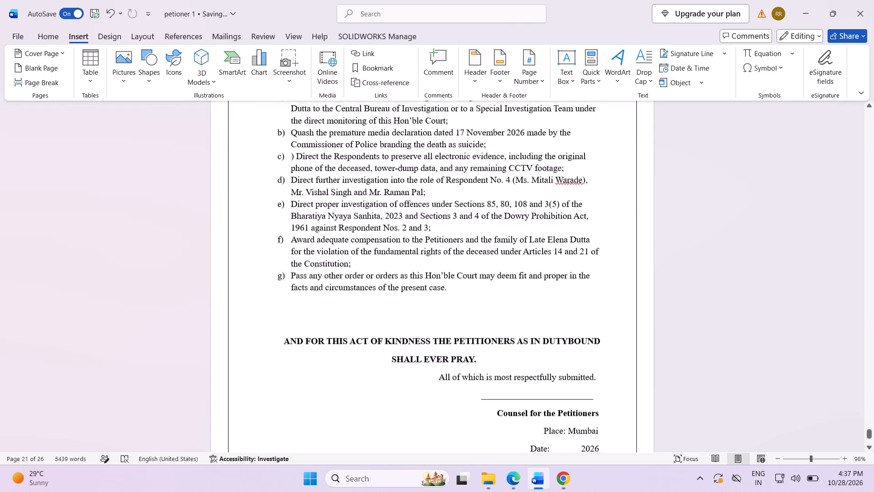
pyautogui.scroll(20, 441, 228)
pyautogui.scroll(9, 441, 228)
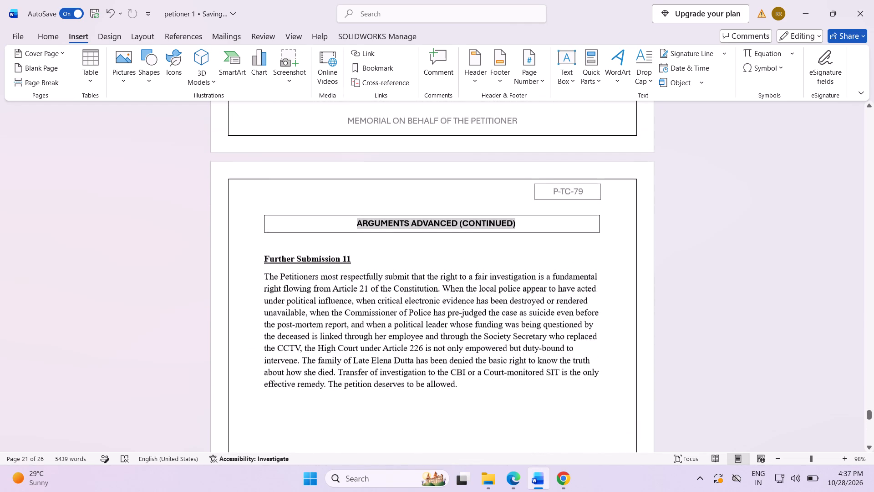
pyautogui.scroll(2, 441, 228)
pyautogui.scroll(-1, 441, 228)
pyautogui.scroll(4, 441, 228)
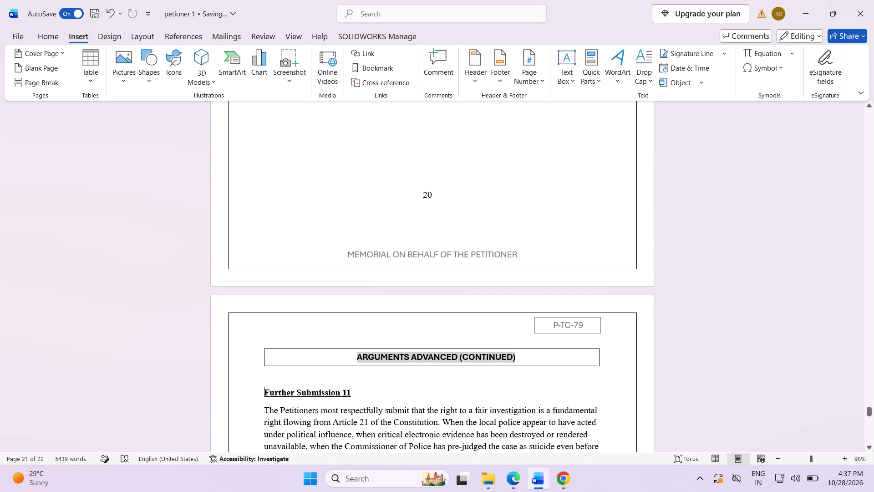
# Select the page number 29 below the Further Submission 11 paragraph and compare it with the preceding page.
pyautogui.scroll(-16, 441, 228)
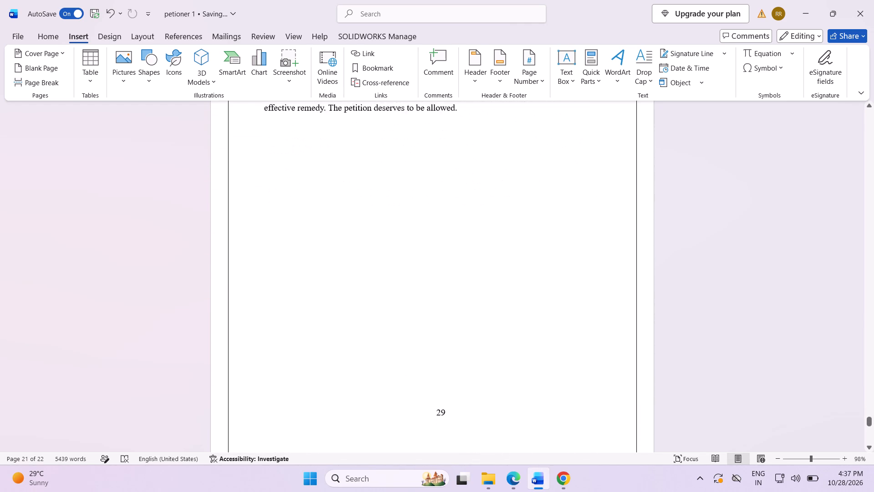
pyautogui.scroll(-6, 441, 228)
pyautogui.moveTo(447, 249); pyautogui.dragTo(437, 253)
pyautogui.scroll(20, 432, 250)
pyautogui.middleClick(432, 250)
pyautogui.middleClick(430, 246)
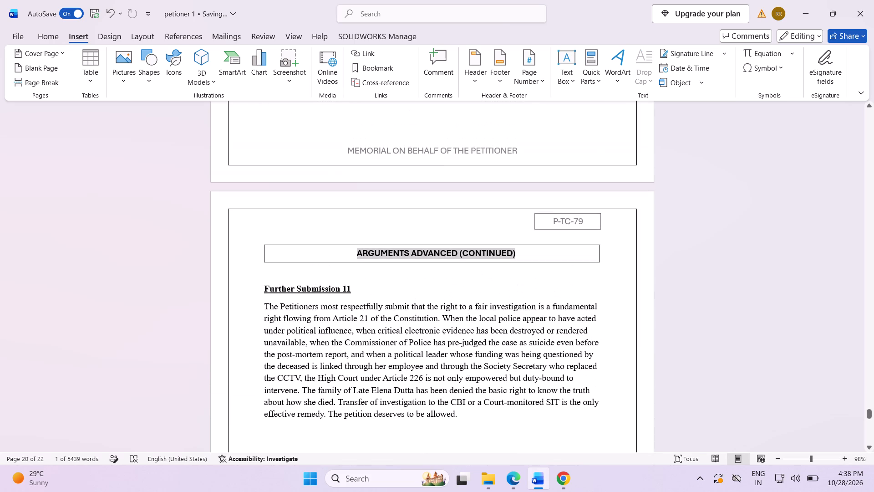
pyautogui.scroll(6, 430, 246)
pyautogui.scroll(-7, 430, 246)
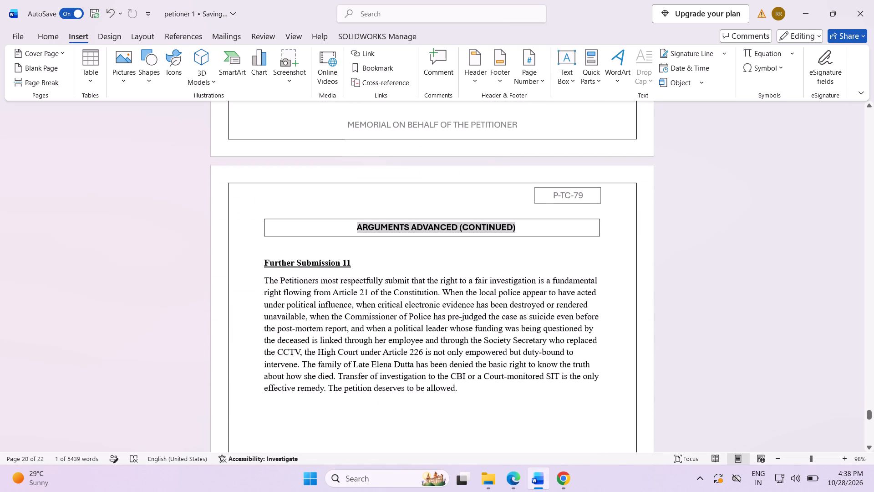
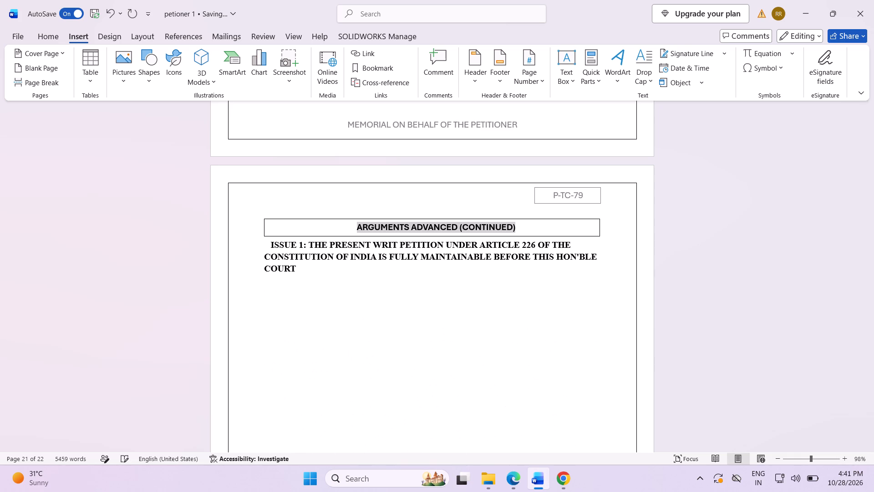
# Insert nine blank lines directly above the Further Submission heading to push it onto the following page.
pyautogui.press('Return')
pyautogui.press('Return')
pyautogui.press('Return')
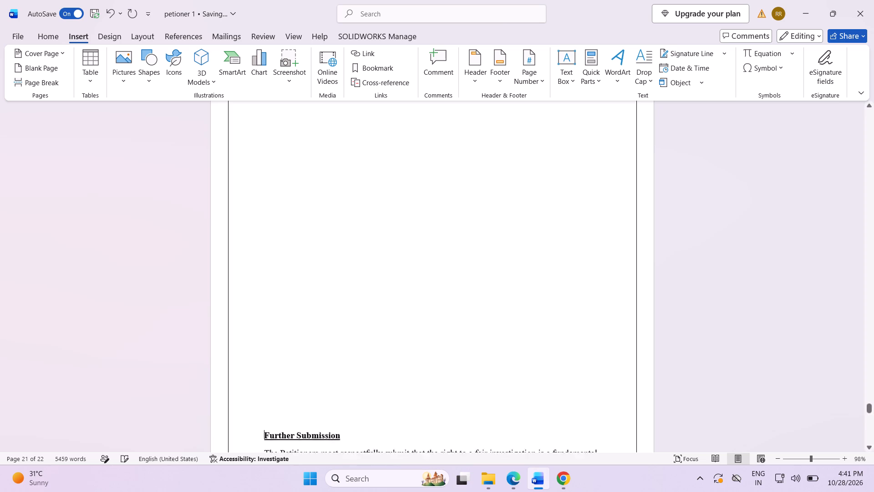
pyautogui.press('Return')
pyautogui.press('Return')
pyautogui.press('Return')
pyautogui.press('Return')
pyautogui.press('Return')
pyautogui.press('Return')
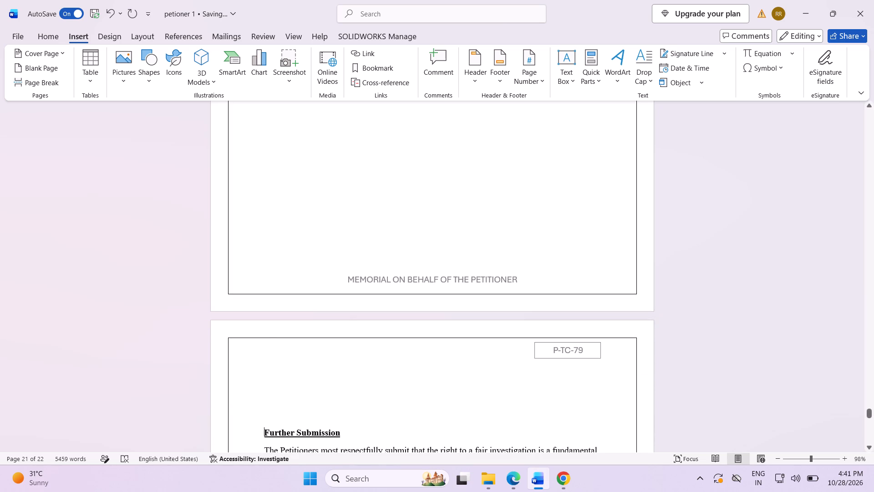
# Place the cursor at the end of the ISSUE 1 heading, after COURT, beneath ARGUMENTS ADVANCED (CONTINUED).
pyautogui.scroll(1, 37, 123)
pyautogui.scroll(15, 323, 225)
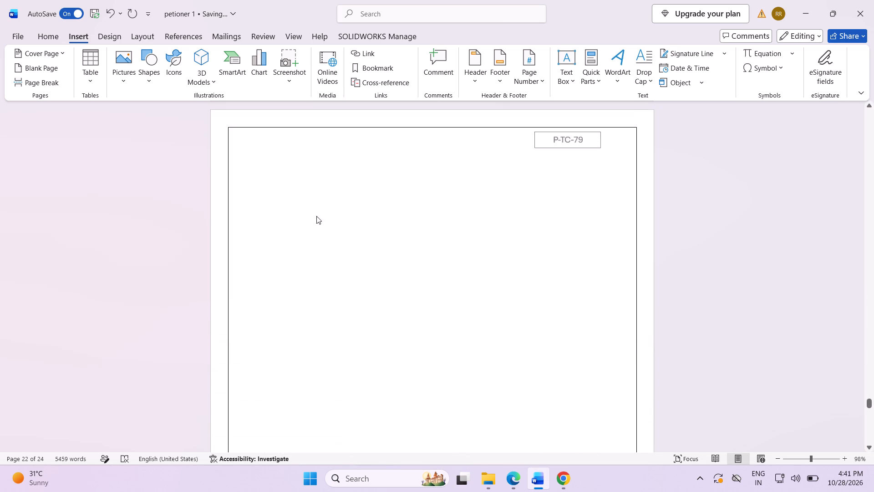
pyautogui.scroll(11, 316, 216)
pyautogui.scroll(12, 281, 235)
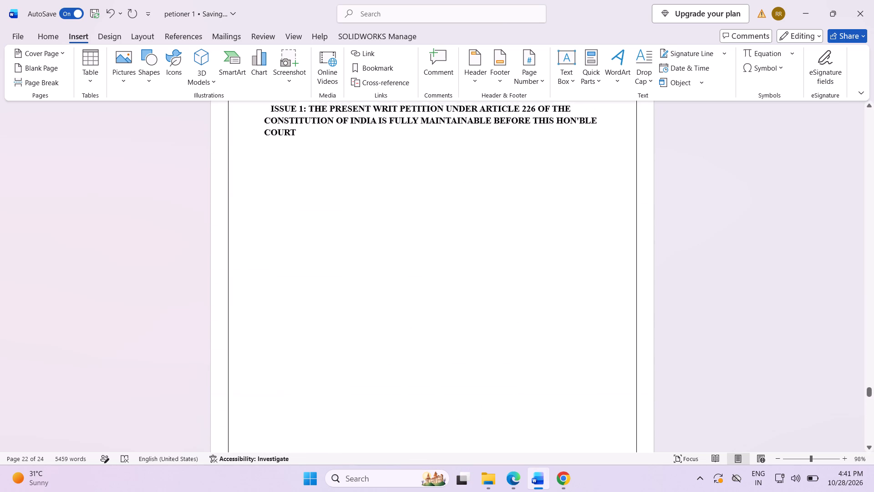
pyautogui.scroll(3, 279, 230)
pyautogui.click(296, 241)
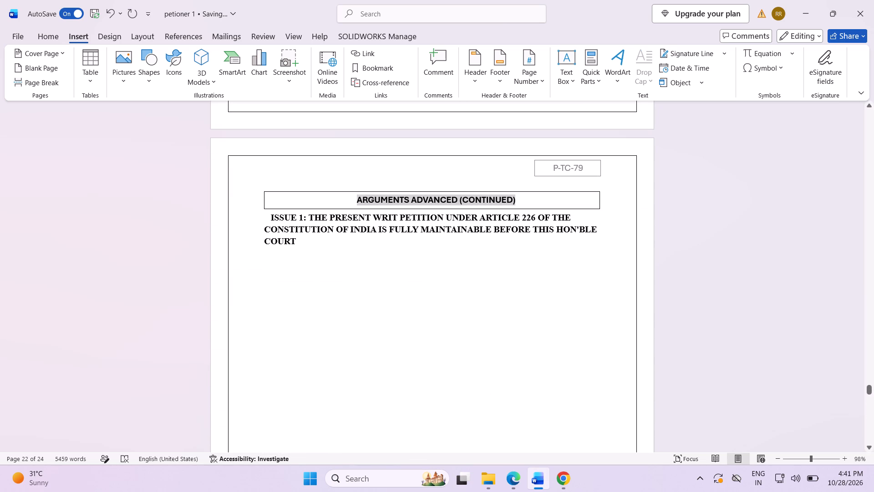
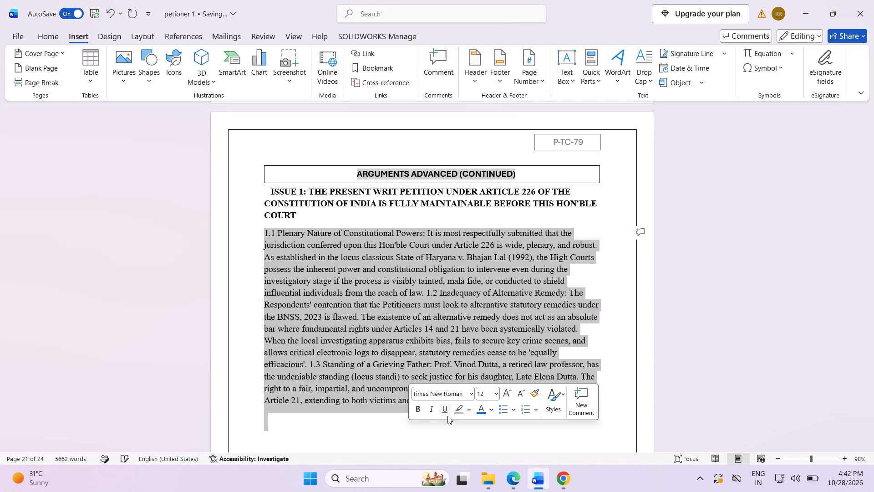
# Put the heading 1.1 Plenary Nature of Constitutional Powers: on its own line, with its text as an unnumbered paragraph beneath.
pyautogui.click(438, 442)
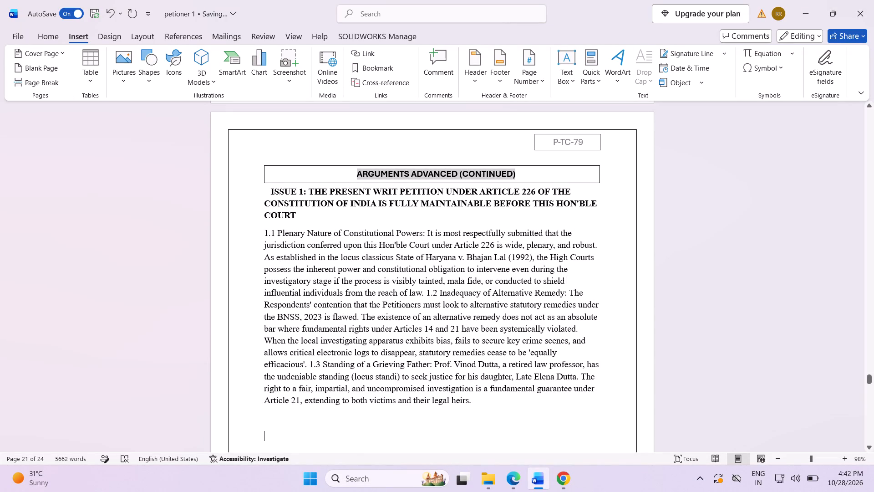
pyautogui.click(425, 231)
pyautogui.press('Return')
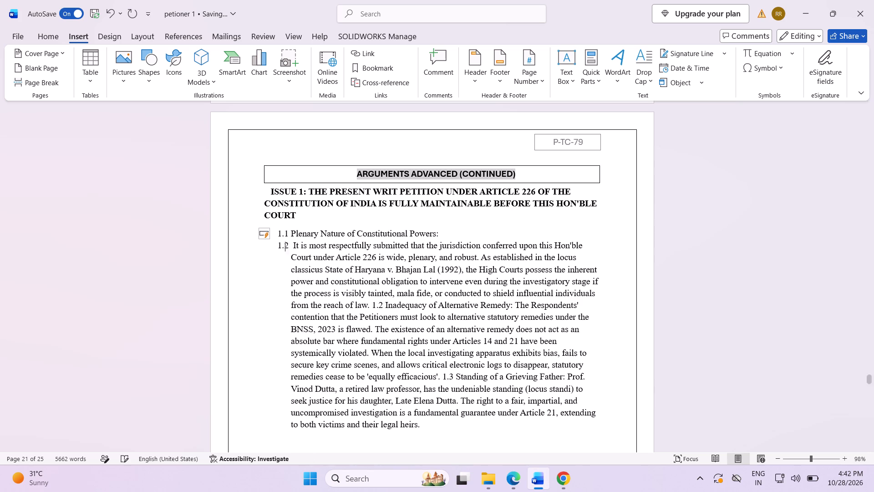
pyautogui.press('BackSpace')
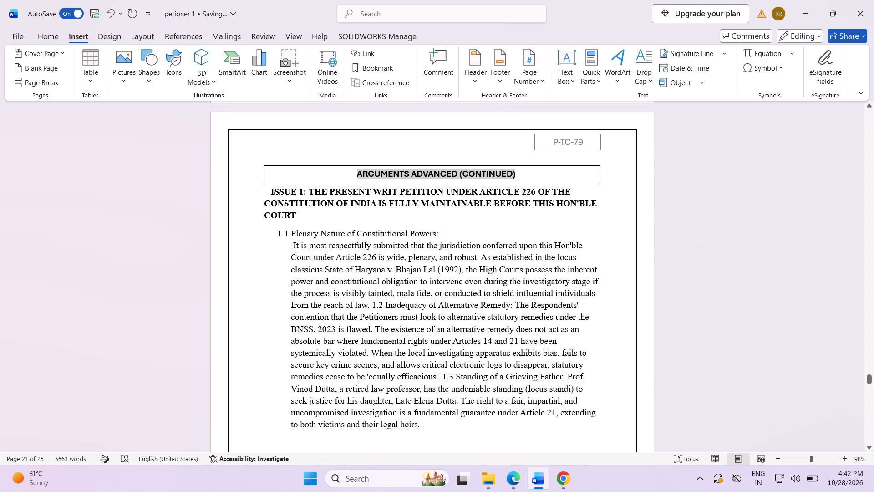
pyautogui.press('BackSpace')
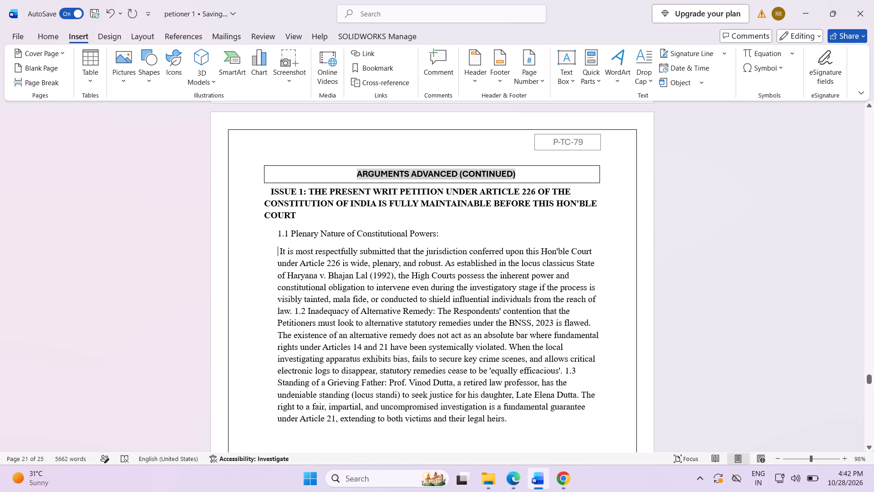
# Split the running ISSUE 1 text so that points 1.2 and 1.3 each start a new paragraph.
pyautogui.click(293, 313)
pyautogui.press('Return')
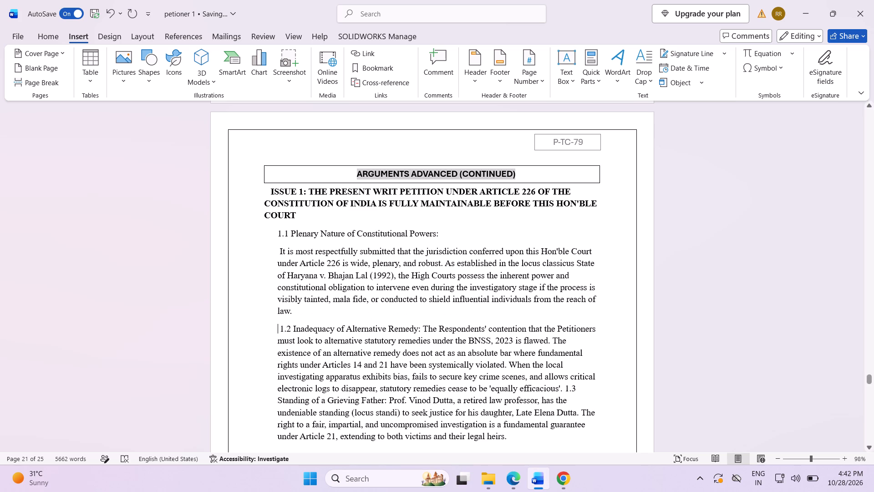
pyautogui.click(562, 388)
pyautogui.press('Return')
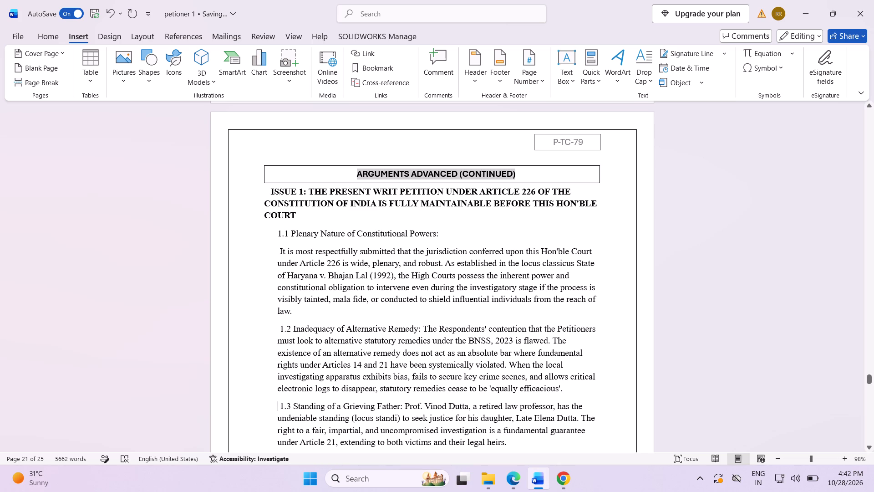
# Separate the headings 1.2 Inadequacy of Alternative Remedy: and 1.3 Standing of a Grieving Father: from their text, leaving the text as unnumbered paragraphs.
pyautogui.click(421, 330)
pyautogui.press('Return')
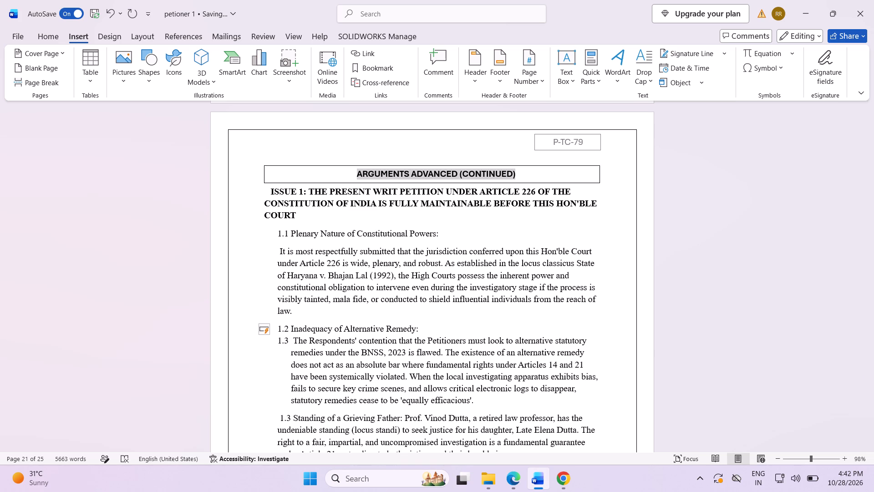
pyautogui.press('BackSpace')
pyautogui.press('BackSpace')
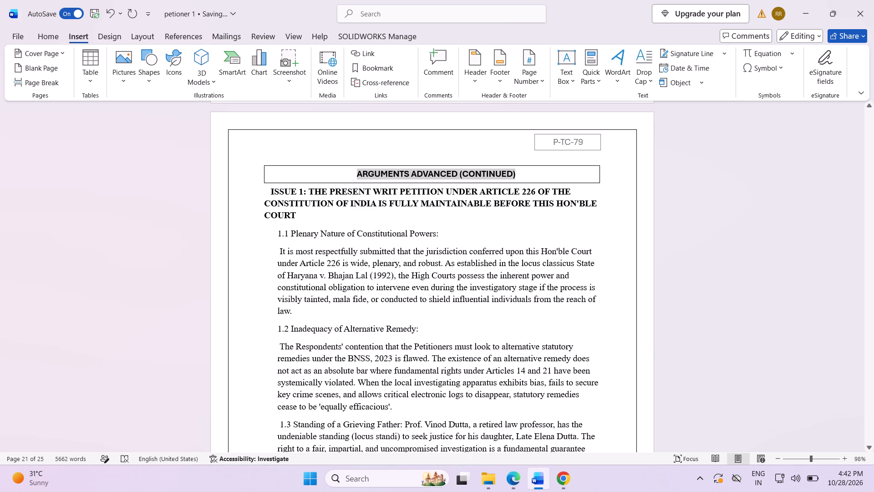
pyautogui.scroll(-3, 503, 281)
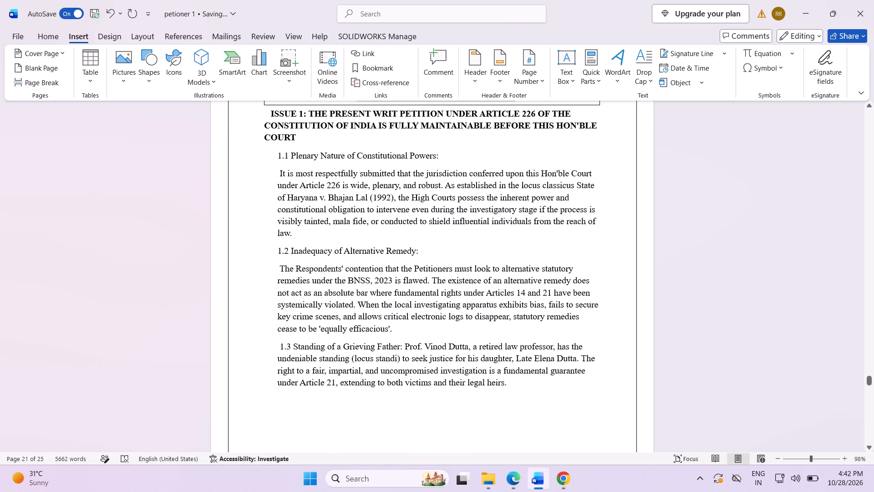
pyautogui.click(402, 343)
pyautogui.press('Return')
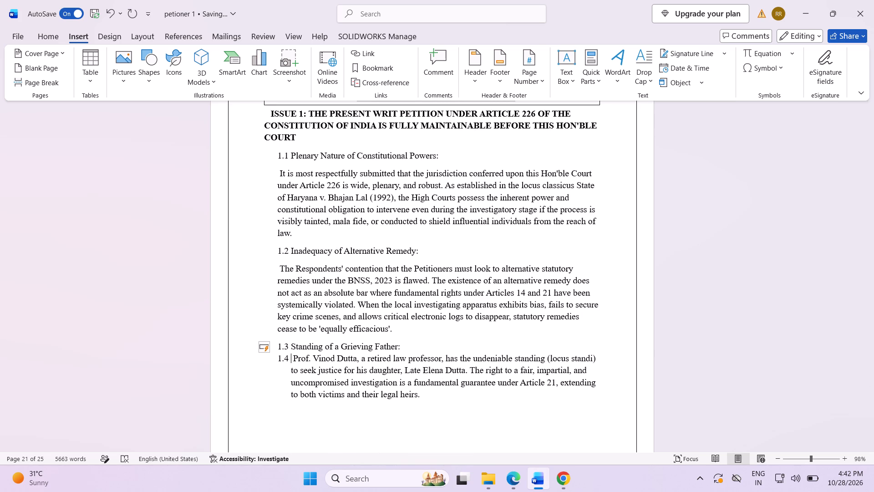
pyautogui.press('\\')
pyautogui.press('BackSpace')
pyautogui.press('BackSpace')
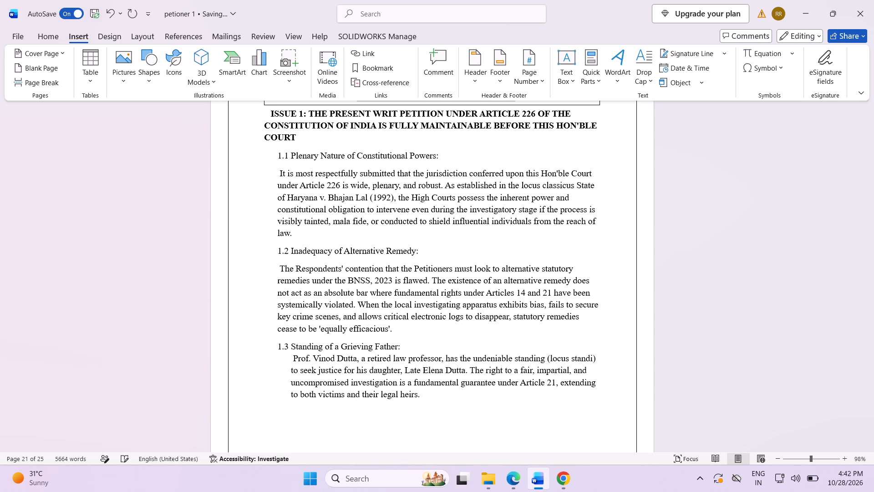
pyautogui.press('BackSpace')
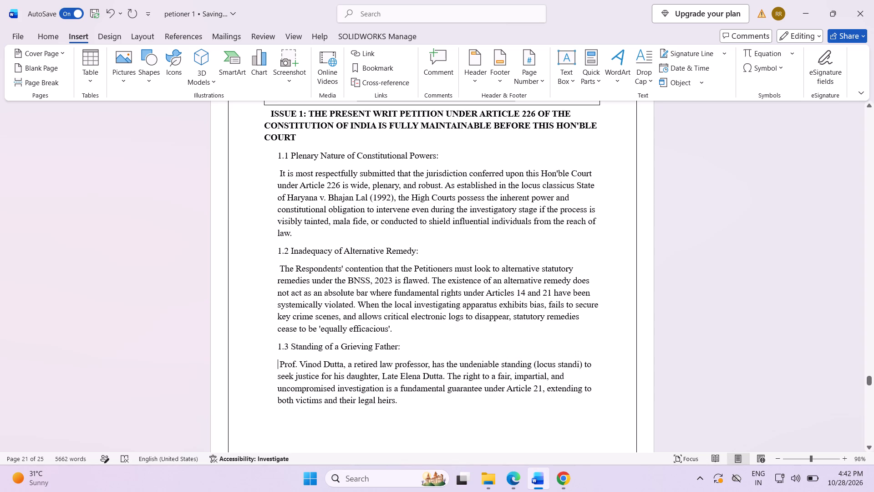
# Make the heading 1.1 Plenary Nature of Constitutional Powers: bold.
pyautogui.moveTo(275, 155); pyautogui.dragTo(451, 161)
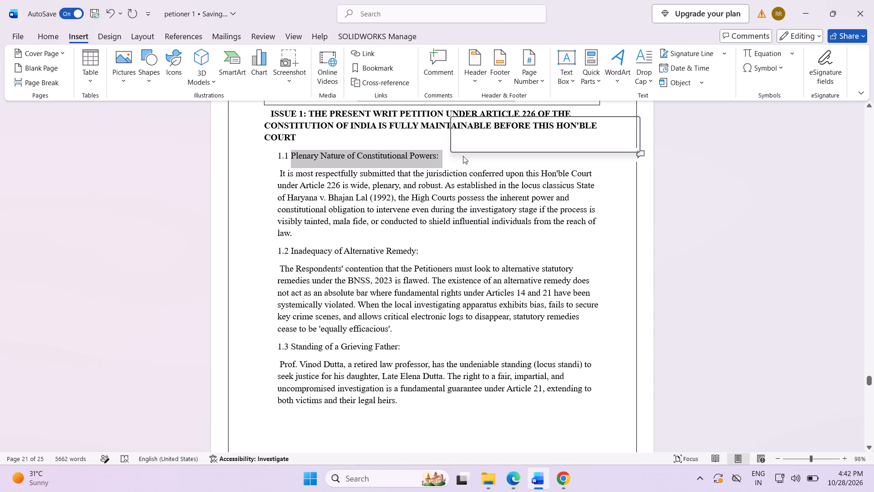
pyautogui.click(463, 156)
pyautogui.moveTo(274, 150); pyautogui.dragTo(404, 154)
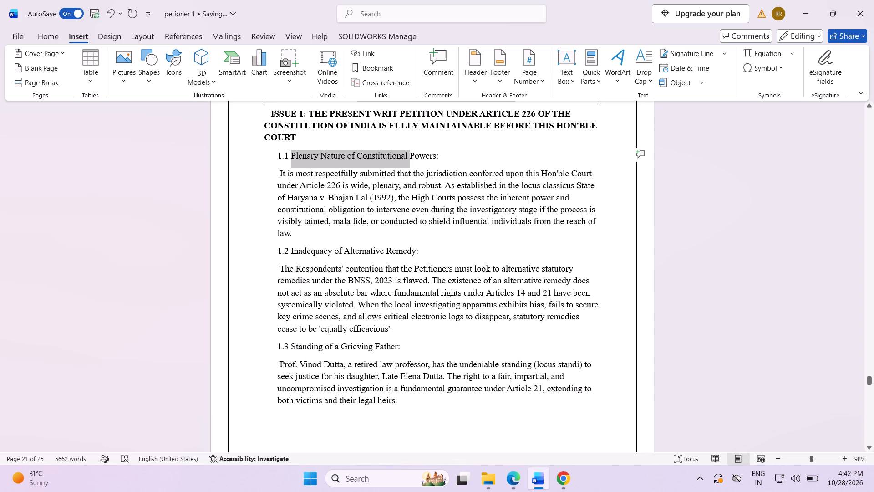
pyautogui.moveTo(404, 154); pyautogui.dragTo(447, 154)
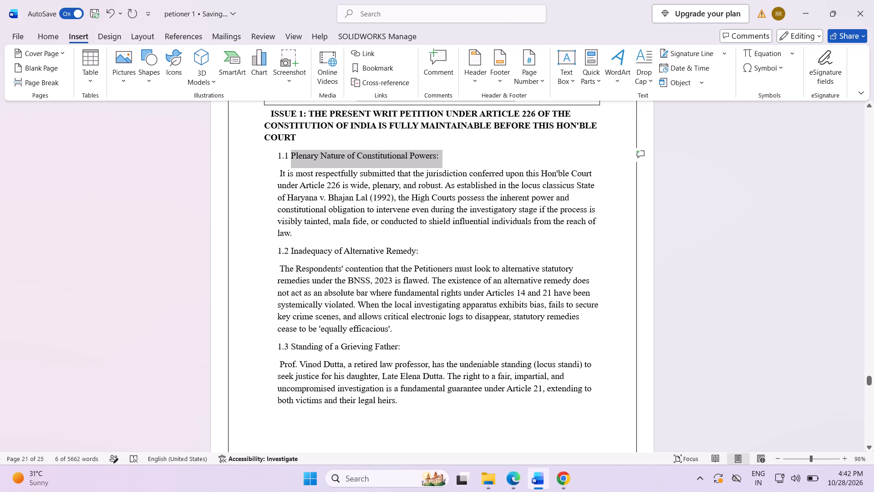
pyautogui.click(354, 230)
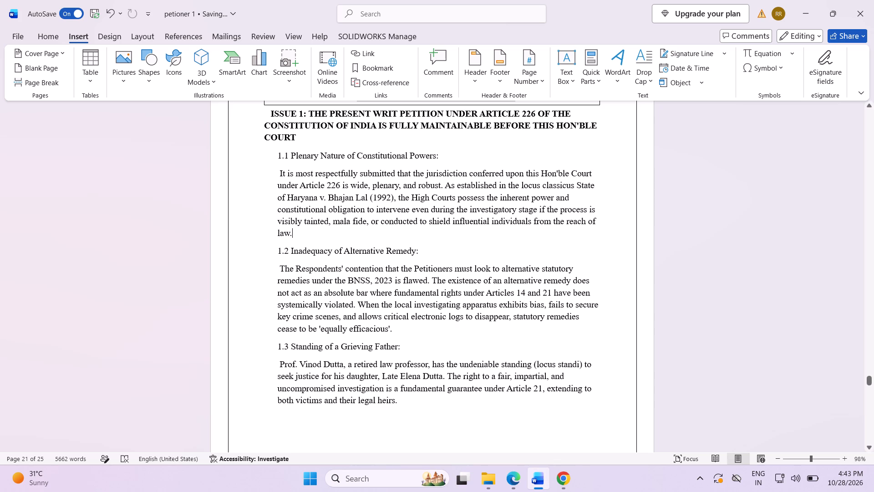
pyautogui.moveTo(273, 155); pyautogui.dragTo(445, 154)
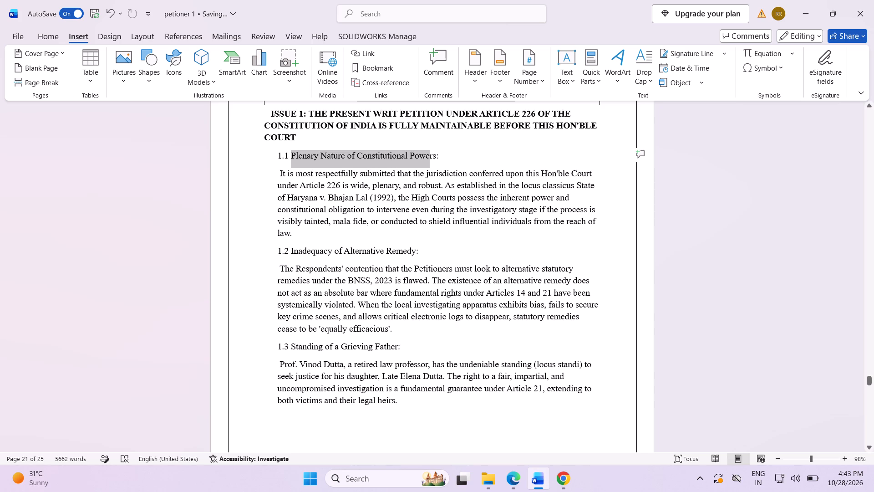
pyautogui.moveTo(445, 154); pyautogui.dragTo(446, 154)
pyautogui.click(452, 135)
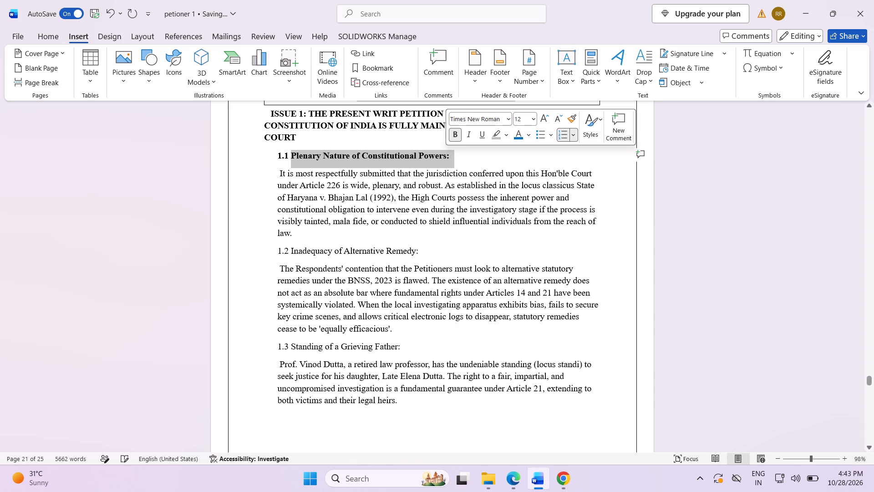
# Make the headings 1.2 Inadequacy of Alternative Remedy: and 1.3 Standing of a Grieving Father: bold.
pyautogui.moveTo(414, 249); pyautogui.dragTo(308, 266)
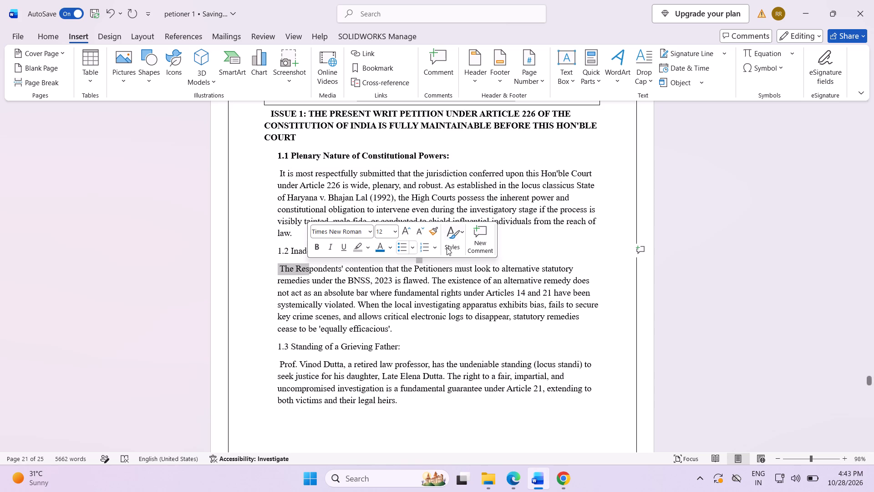
pyautogui.click(531, 239)
pyautogui.moveTo(421, 252); pyautogui.dragTo(356, 264)
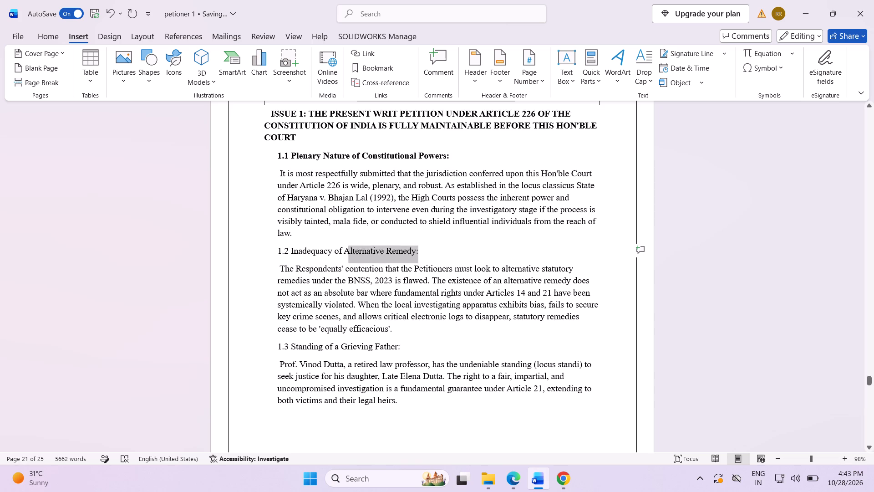
pyautogui.moveTo(356, 264); pyautogui.dragTo(279, 251)
pyautogui.click(288, 233)
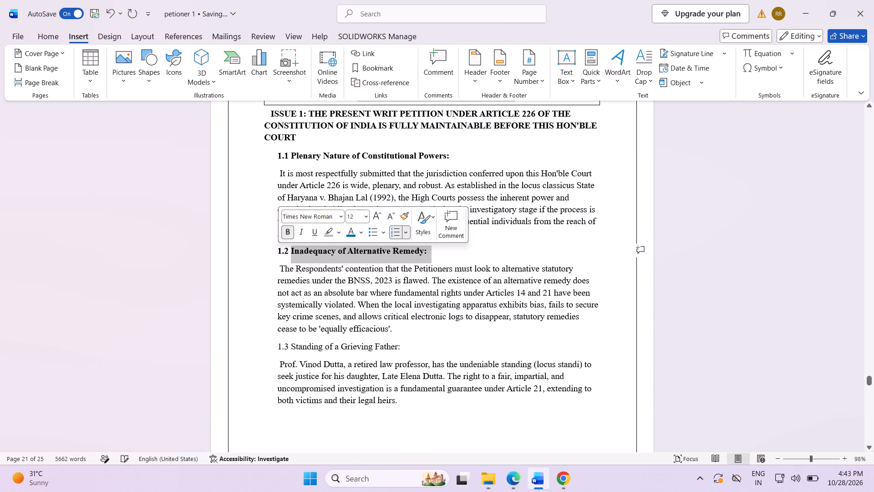
pyautogui.moveTo(398, 345); pyautogui.dragTo(345, 353)
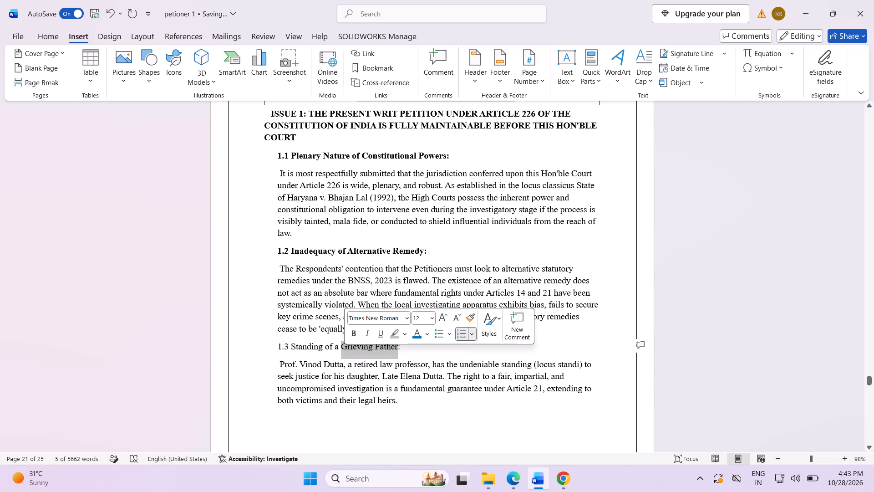
pyautogui.moveTo(422, 350); pyautogui.dragTo(417, 350)
pyautogui.moveTo(400, 350); pyautogui.dragTo(269, 351)
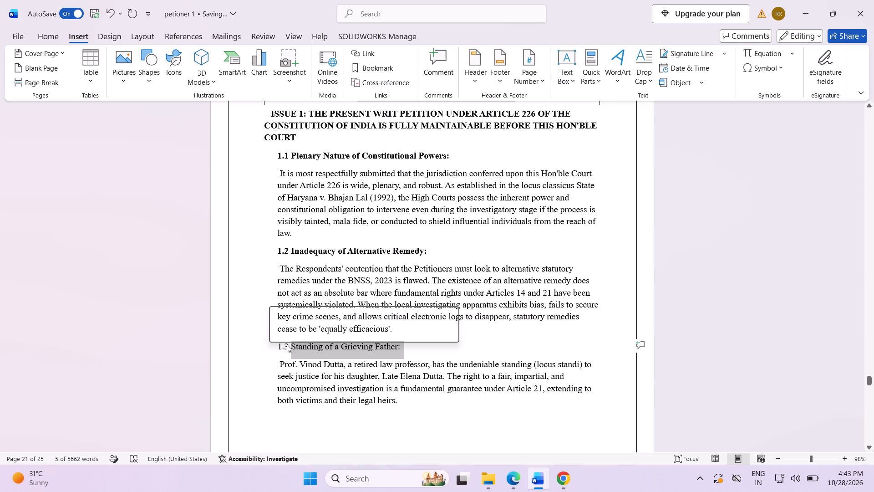
pyautogui.click(282, 333)
# Insert three spaces before CONSTITUTION on the second line of the ISSUE 1 heading.
pyautogui.scroll(-4, 304, 346)
pyautogui.scroll(2, 305, 348)
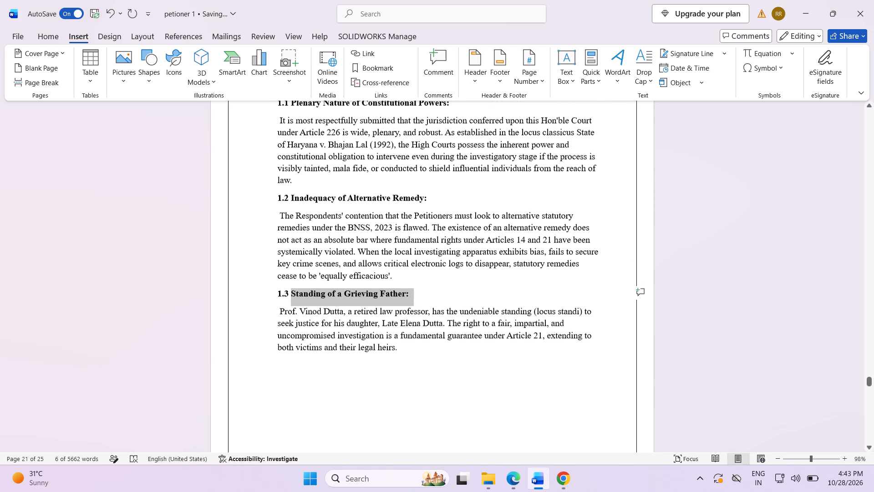
pyautogui.scroll(2, 303, 347)
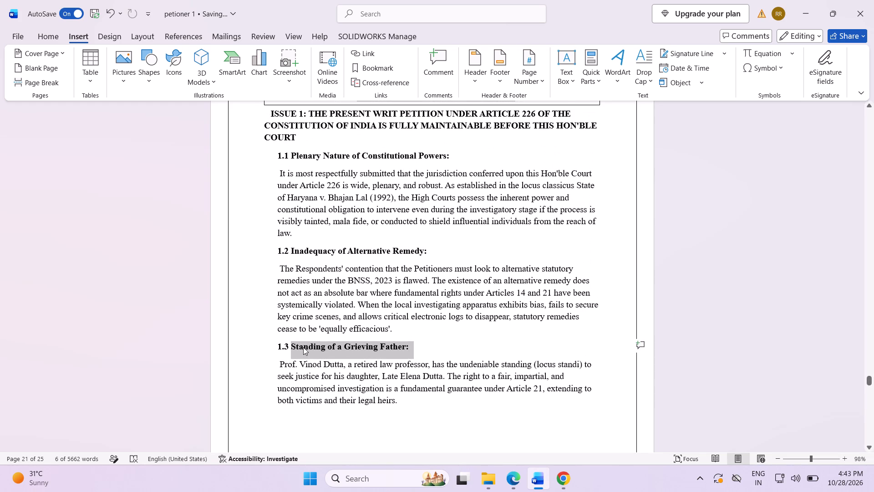
pyautogui.scroll(2, 303, 347)
pyautogui.scroll(-6, 303, 347)
pyautogui.scroll(3, 306, 341)
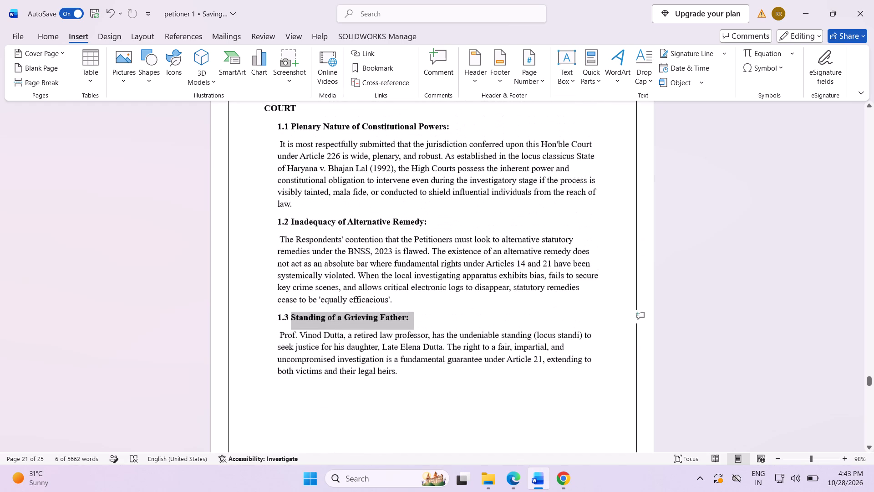
pyautogui.scroll(2, 306, 341)
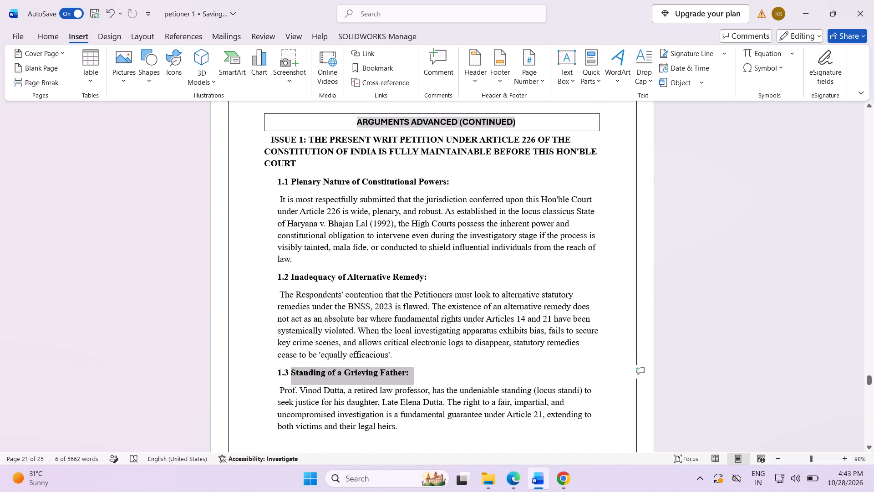
pyautogui.click(261, 150)
pyautogui.press('space')
pyautogui.press('space')
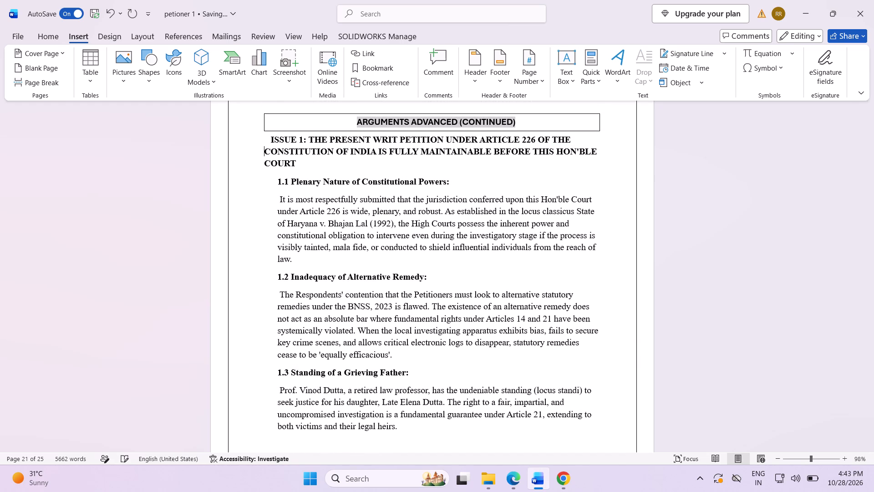
pyautogui.press('space')
# Examine the layout of the ISSUE 1 page, the space after point 1.3 and the start of the following page.
pyautogui.scroll(-5, 417, 261)
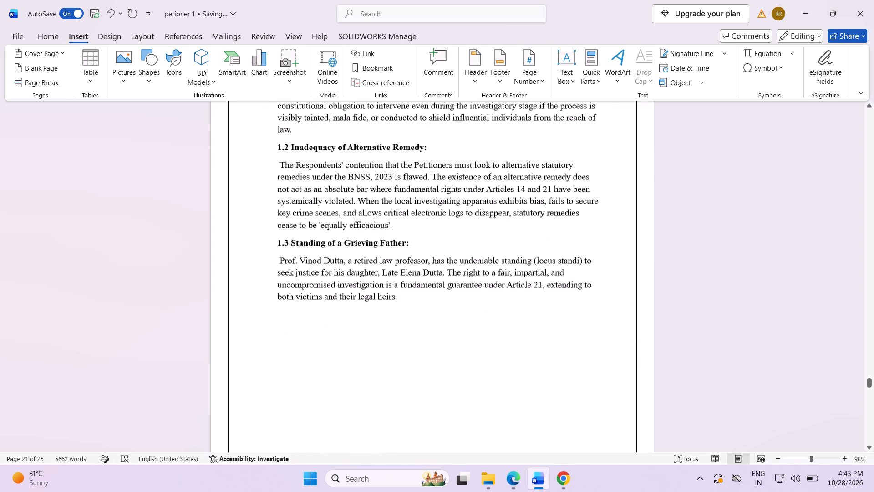
pyautogui.scroll(-13, 437, 298)
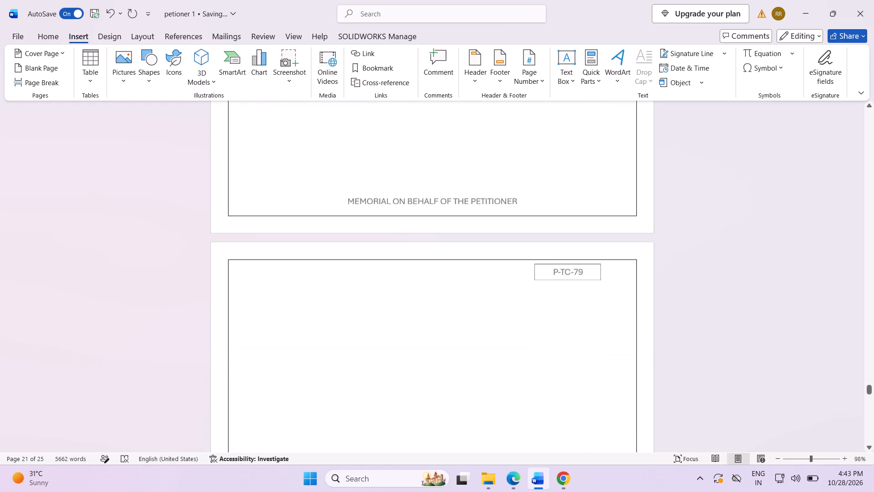
pyautogui.scroll(11, 424, 315)
pyautogui.moveTo(415, 300); pyautogui.dragTo(409, 285, button='middle')
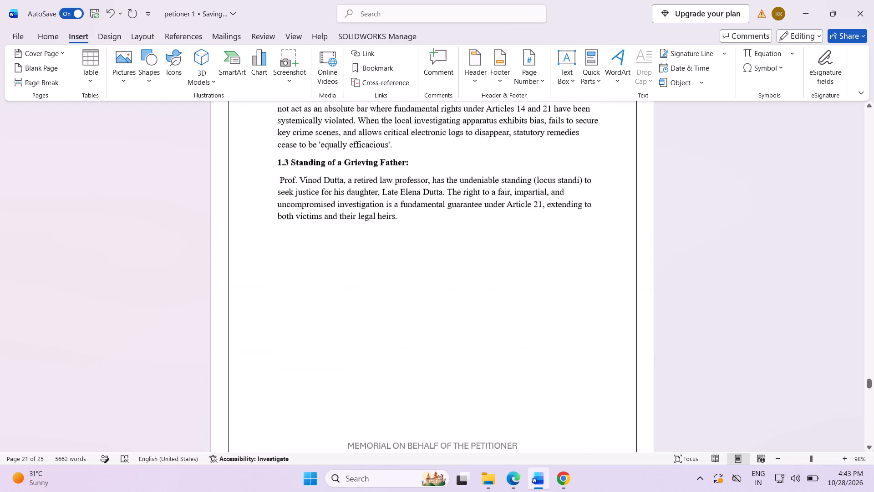
pyautogui.scroll(19, 406, 274)
pyautogui.middleClick(405, 277)
pyautogui.scroll(-13, 403, 285)
pyautogui.scroll(4, 403, 292)
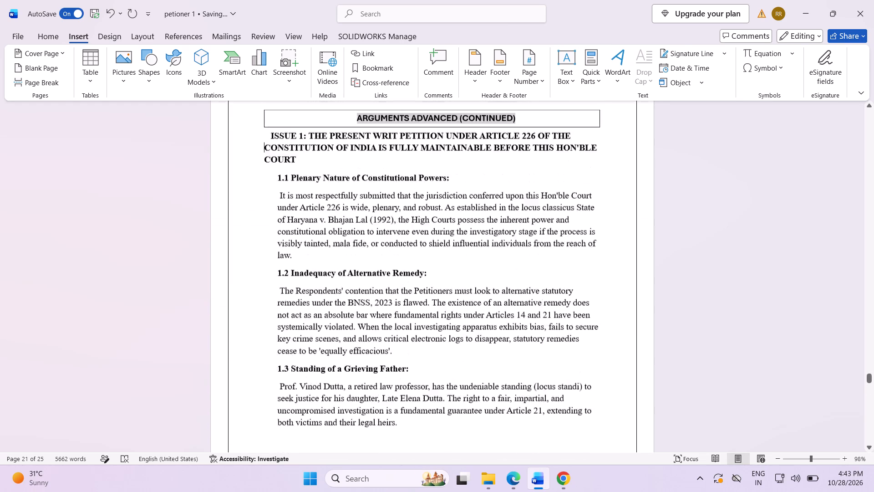
# Move the page number 20 at the bottom of page 20 down by one line.
pyautogui.scroll(8, 403, 292)
pyautogui.click(427, 215)
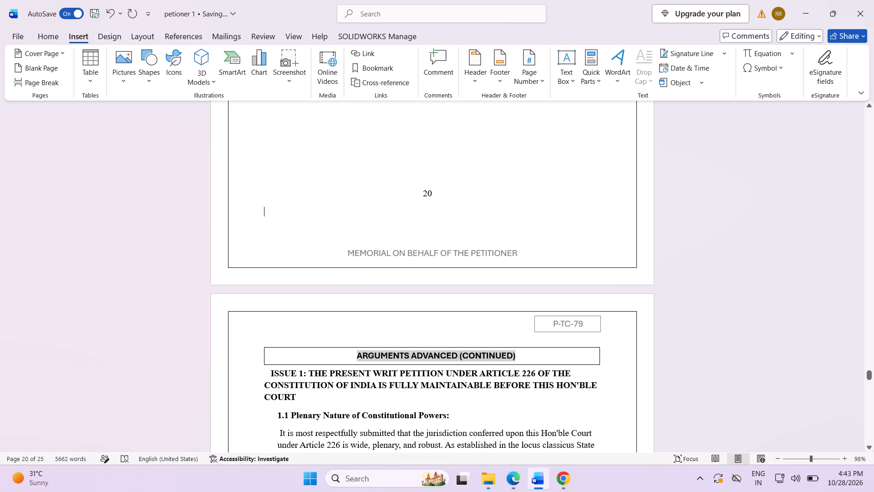
pyautogui.press('Up')
pyautogui.press('Right')
pyautogui.press('Right')
pyautogui.press('Right')
pyautogui.press('Right')
pyautogui.press('Right')
pyautogui.press('Right')
pyautogui.press('Right')
pyautogui.press('Right')
pyautogui.press('Right')
pyautogui.press('Right')
pyautogui.press('Right')
pyautogui.press('Right')
pyautogui.press('Right')
pyautogui.press('Right')
pyautogui.press('Right')
pyautogui.press('Right')
pyautogui.press('Right')
pyautogui.press('Right')
pyautogui.press('Right')
pyautogui.press('Right')
pyautogui.press('Right')
pyautogui.press('Right')
pyautogui.press('Right')
pyautogui.press('Return')
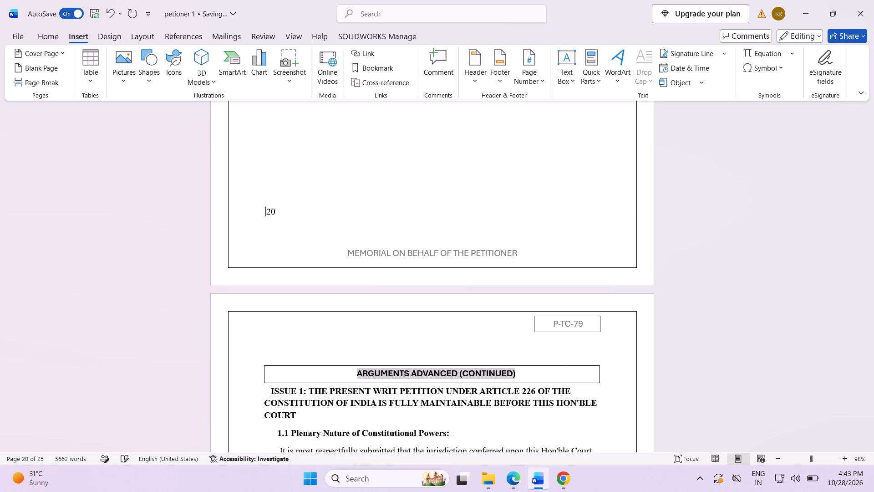
pyautogui.press('Return')
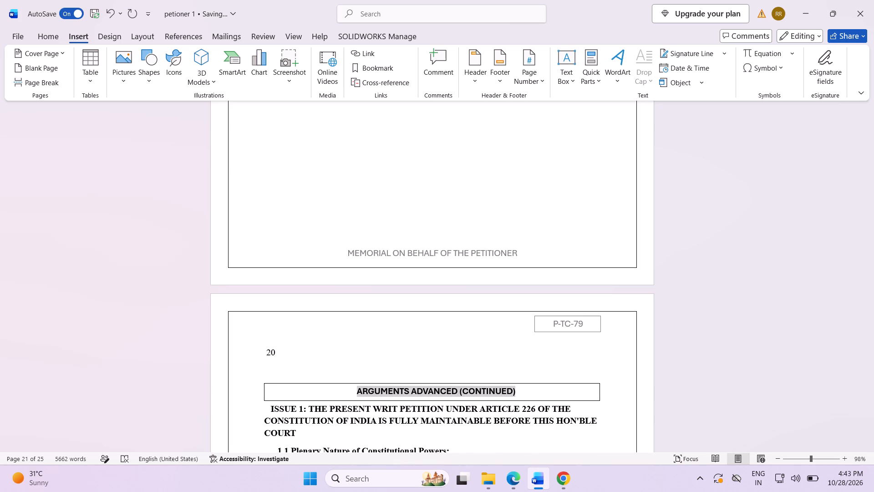
pyautogui.press('BackSpace')
# Indent the page number 20 with spaces so it sits centred above the MEMORIAL ON BEHALF OF THE PETITIONER footer.
pyautogui.press('space')
pyautogui.press('space')
pyautogui.press('space')
pyautogui.press('space')
pyautogui.press('space')
pyautogui.press('space')
pyautogui.press('space')
pyautogui.press('space')
pyautogui.press('space')
pyautogui.press('space')
pyautogui.press('space')
pyautogui.press('space')
pyautogui.press('space')
pyautogui.press('space')
pyautogui.press('space')
pyautogui.press('space')
pyautogui.press('space')
pyautogui.press('space')
pyautogui.press('space')
pyautogui.press('space')
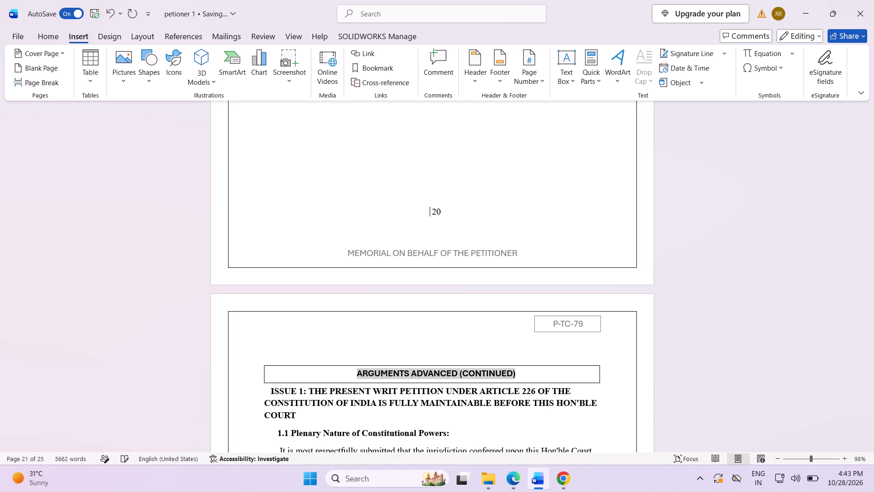
pyautogui.press('BackSpace')
pyautogui.press('BackSpace')
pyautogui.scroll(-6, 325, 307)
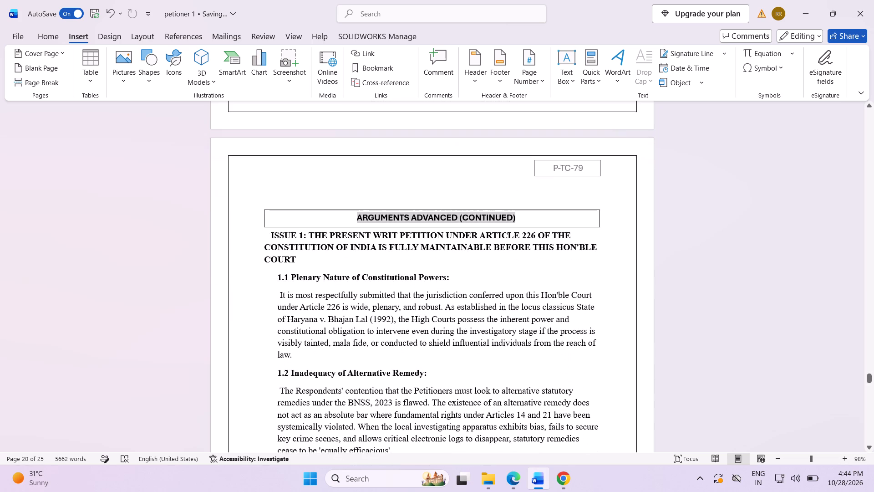
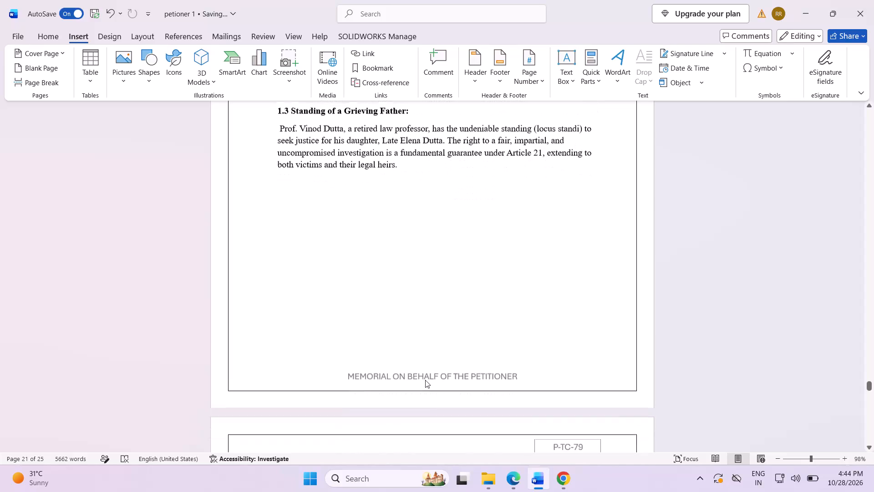
# Paste the ISSUE 2 heading about the circumstances surrounding the death at the top of the blank page following ISSUE 1.
pyautogui.scroll(-18, 425, 380)
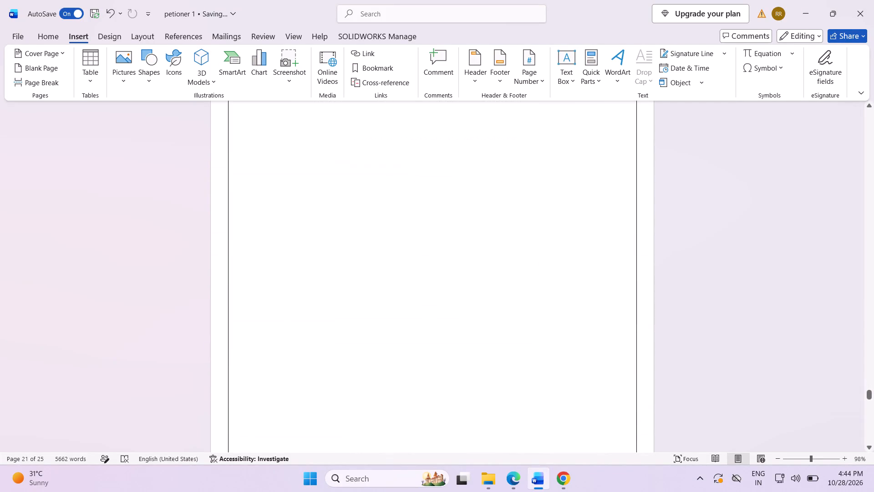
pyautogui.scroll(-11, 423, 378)
pyautogui.scroll(20, 423, 379)
pyautogui.scroll(2, 423, 379)
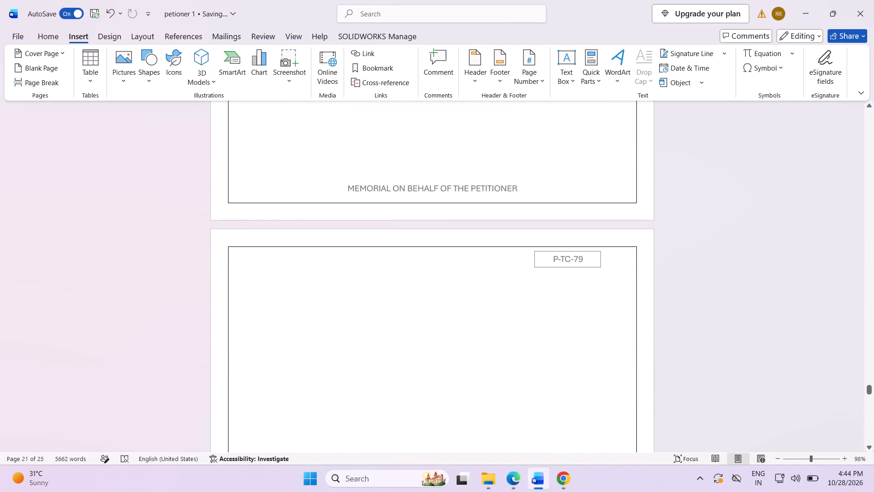
pyautogui.click(281, 287)
pyautogui.hotkey('ctrl', 'v')
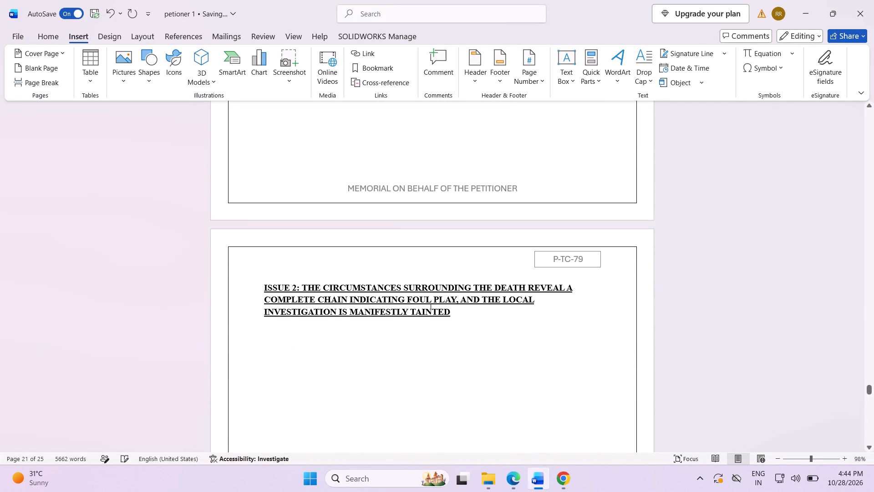
# Add the page number 21 at the bottom of the ISSUE 1 page, without bold or underline.
pyautogui.scroll(20, 290, 323)
pyautogui.scroll(1, 290, 323)
pyautogui.middleClick(348, 247)
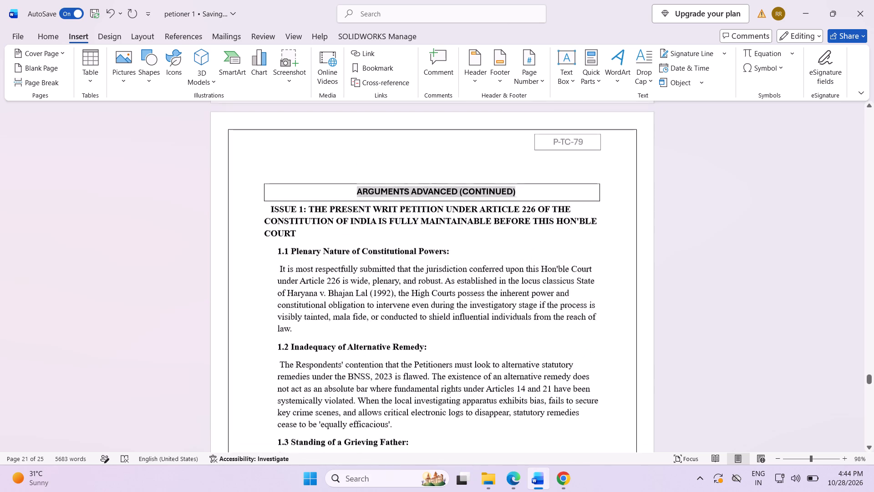
pyautogui.scroll(3, 348, 247)
pyautogui.scroll(-20, 348, 247)
pyautogui.scroll(-1, 348, 247)
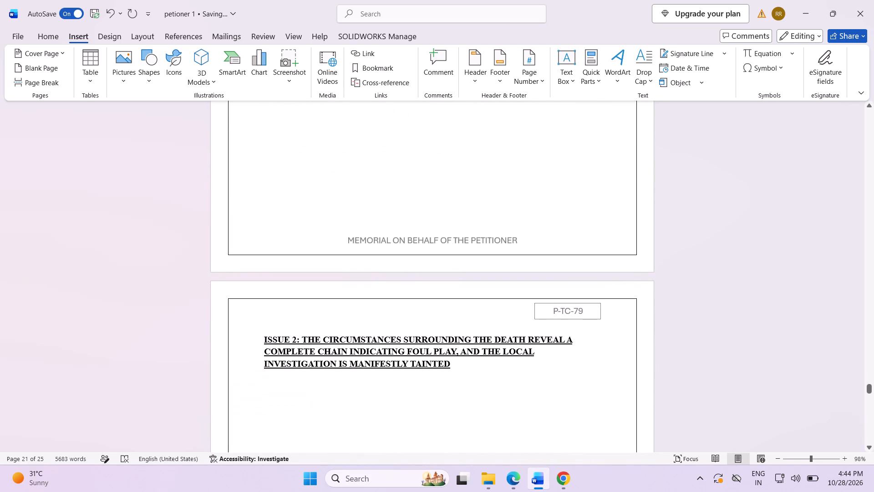
pyautogui.moveTo(423, 201); pyautogui.dragTo(426, 210)
pyautogui.write('21')
pyautogui.moveTo(273, 207); pyautogui.dragTo(246, 206)
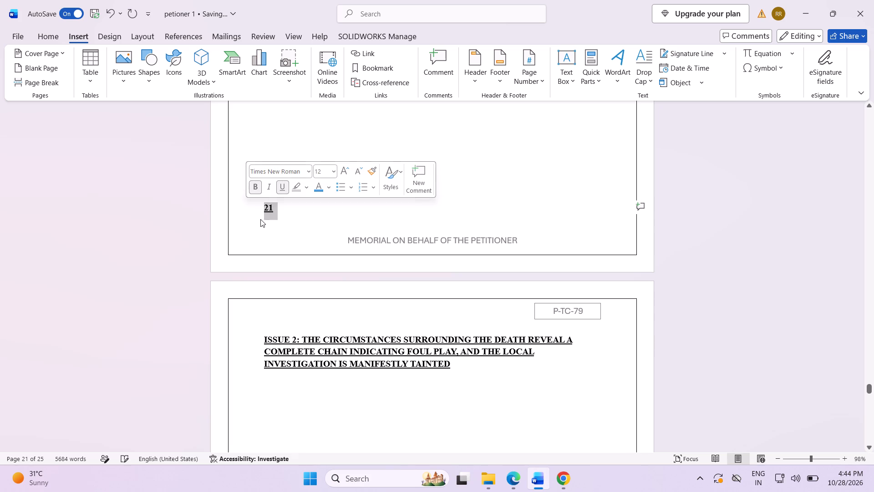
pyautogui.click(256, 183)
pyautogui.click(280, 191)
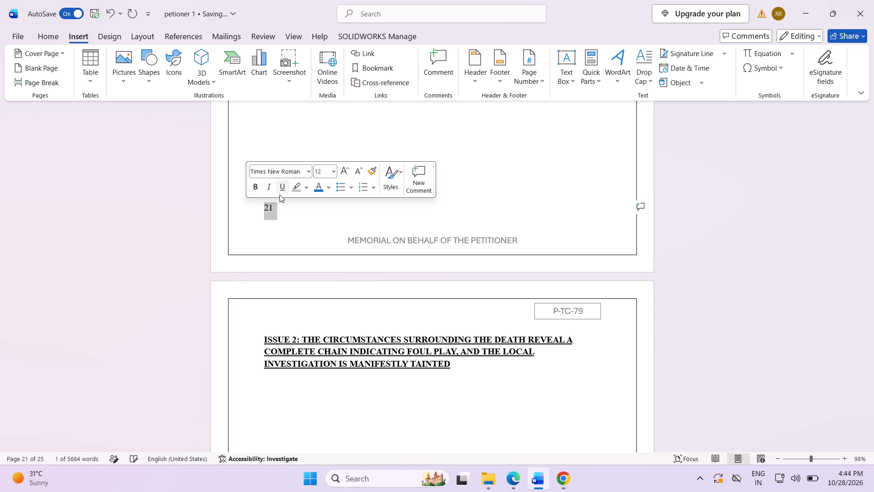
# Indent the page number 21 with spaces so it sits centred above the MEMORIAL ON BEHALF OF THE PETITIONER footer.
pyautogui.click(259, 205)
pyautogui.press('space')
pyautogui.press('space')
pyautogui.press('space')
pyautogui.press('space')
pyautogui.press('space')
pyautogui.press('space')
pyautogui.press('space')
pyautogui.press('space')
pyautogui.press('space')
pyautogui.press('space')
pyautogui.press('space')
pyautogui.press('space')
pyautogui.press('space')
pyautogui.press('space')
pyautogui.press('space')
pyautogui.press('space')
pyautogui.press('space')
pyautogui.press('space')
pyautogui.press('space')
pyautogui.press('space')
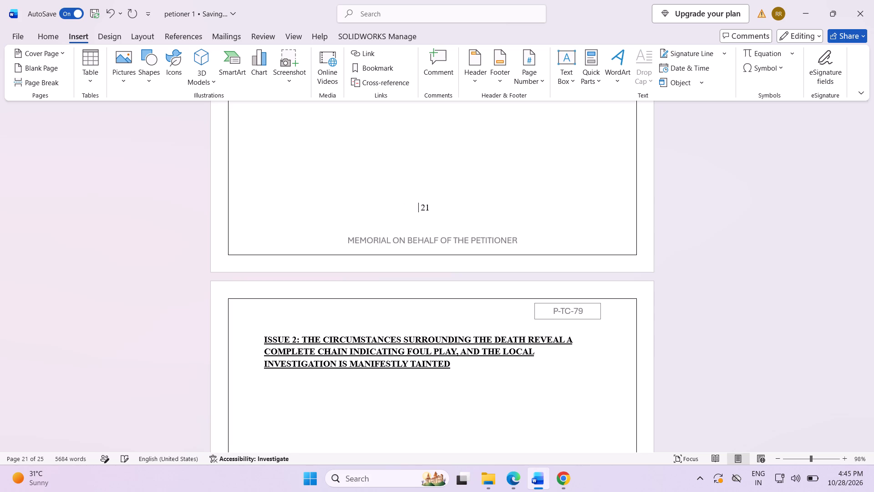
pyautogui.press('BackSpace')
pyautogui.press('BackSpace')
pyautogui.press('BackSpace')
# Add the page number 22 on a new line at the bottom of the ISSUE 2 page, without bold or underline.
pyautogui.scroll(-3, 325, 260)
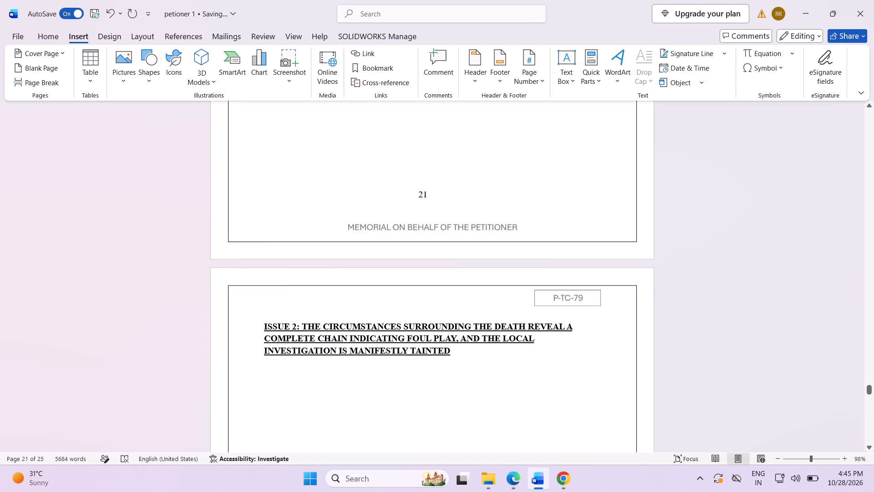
pyautogui.scroll(-8, 325, 260)
pyautogui.scroll(-4, 360, 294)
pyautogui.scroll(-6, 396, 311)
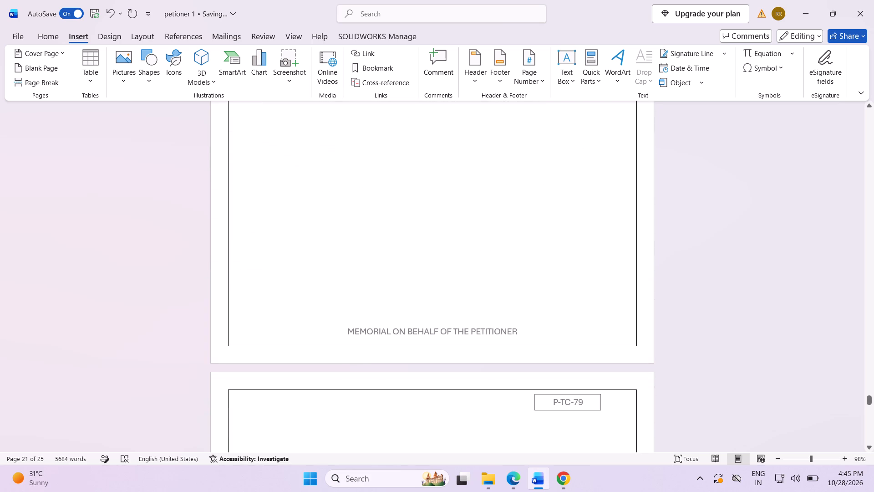
pyautogui.click(431, 287)
pyautogui.press('Return')
pyautogui.write('22')
pyautogui.moveTo(274, 304); pyautogui.dragTo(261, 302)
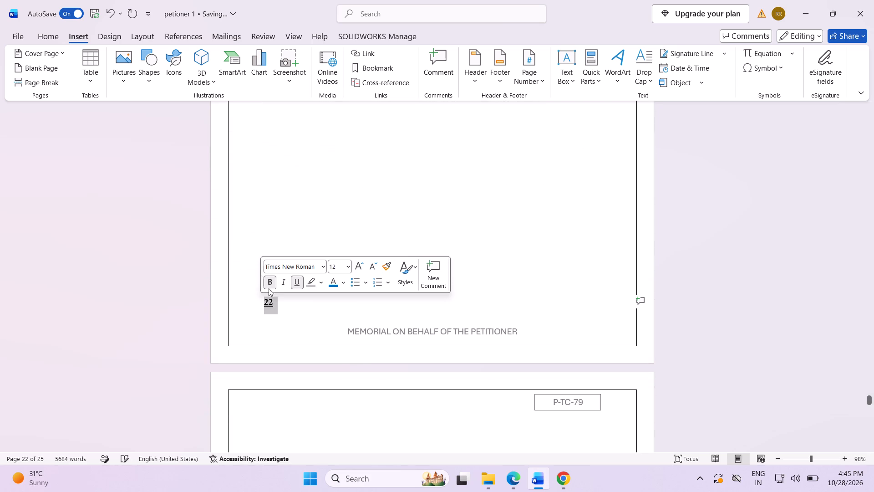
pyautogui.click(265, 281)
pyautogui.click(298, 284)
# Indent the page number 22 with spaces so it sits centred above the MEMORIAL ON BEHALF OF THE PETITIONER footer.
pyautogui.click(264, 297)
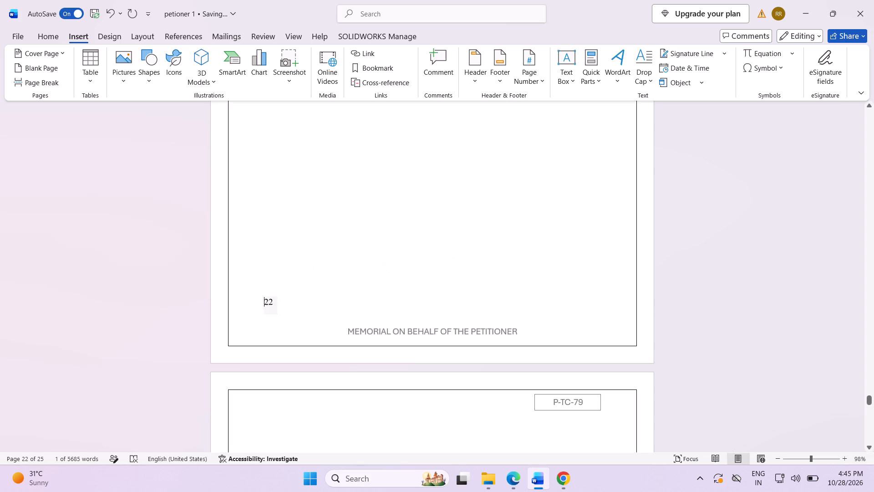
pyautogui.press('space')
pyautogui.press('space')
pyautogui.press('space')
pyautogui.press('space')
pyautogui.press('space')
pyautogui.press('space')
pyautogui.press('space')
pyautogui.press('space')
pyautogui.press('space')
pyautogui.press('space')
pyautogui.press('space')
pyautogui.press('space')
pyautogui.press('space')
pyautogui.press('space')
pyautogui.press('space')
pyautogui.press('space')
pyautogui.press('space')
pyautogui.press('space')
pyautogui.press('space')
pyautogui.press('space')
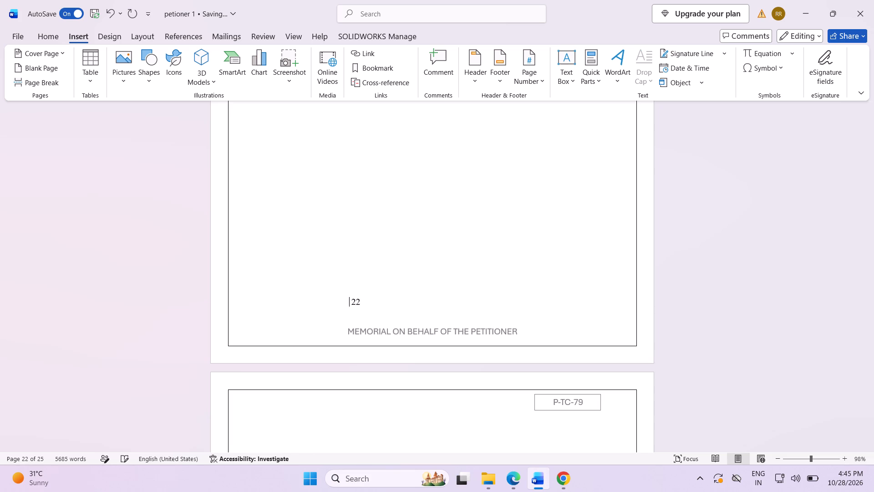
pyautogui.press('space')
# Examine the layout of the ISSUE 1 page with its subheadings 1.1 to 1.3, and the start of the ISSUE 2 page.
pyautogui.scroll(2, 399, 369)
pyautogui.scroll(20, 399, 369)
pyautogui.scroll(5, 399, 369)
pyautogui.middleClick(393, 353)
pyautogui.scroll(-3, 386, 345)
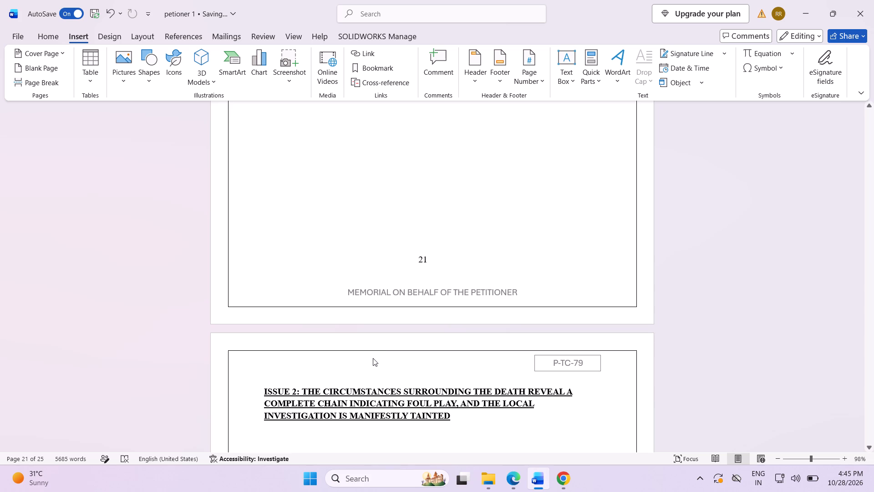
pyautogui.scroll(5, 364, 331)
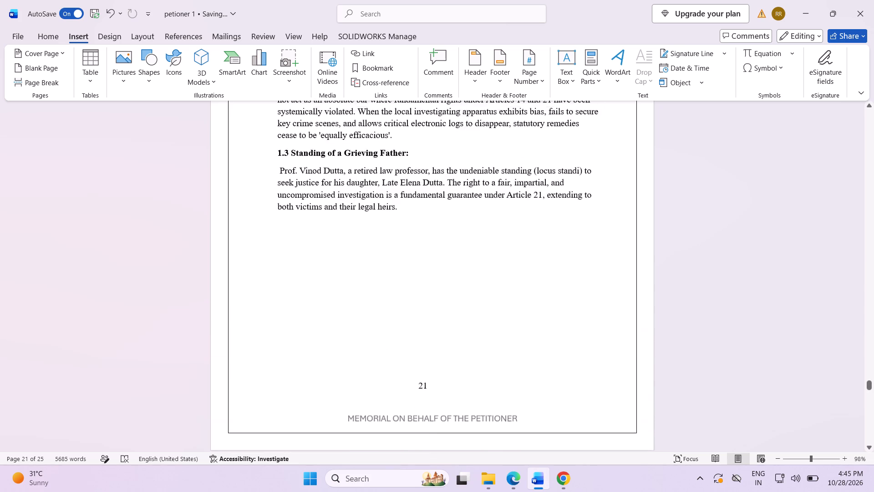
pyautogui.scroll(2, 383, 306)
pyautogui.scroll(-1, 385, 314)
pyautogui.scroll(7, 385, 315)
pyautogui.middleClick(385, 315)
pyautogui.scroll(-1, 384, 318)
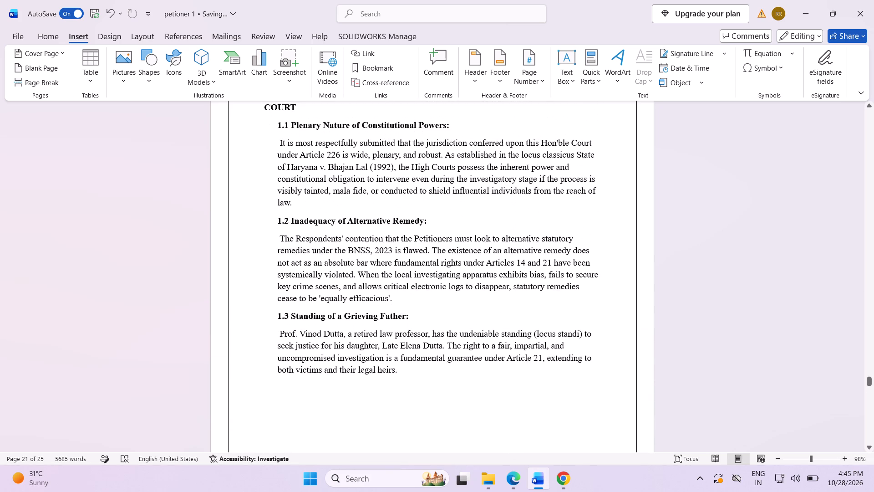
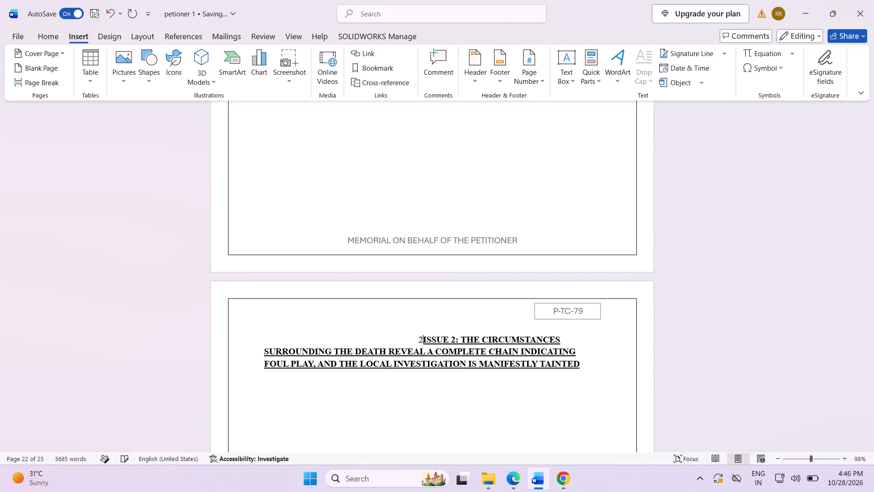
# Delete the leftover 2 and the blank space before the ISSUE 2 heading, placing the heading on its own line directly below the 1.3 paragraph.
pyautogui.press('BackSpace')
pyautogui.press('BackSpace')
pyautogui.press('BackSpace')
pyautogui.press('BackSpace')
pyautogui.press('BackSpace')
pyautogui.press('BackSpace')
pyautogui.press('BackSpace')
pyautogui.press('BackSpace')
pyautogui.press('BackSpace')
pyautogui.press('BackSpace')
pyautogui.press('BackSpace')
pyautogui.press('BackSpace')
pyautogui.press('BackSpace')
pyautogui.press('BackSpace')
pyautogui.press('BackSpace')
pyautogui.press('BackSpace')
pyautogui.press('BackSpace')
pyautogui.press('BackSpace')
pyautogui.press('BackSpace')
pyautogui.press('BackSpace')
pyautogui.press('BackSpace')
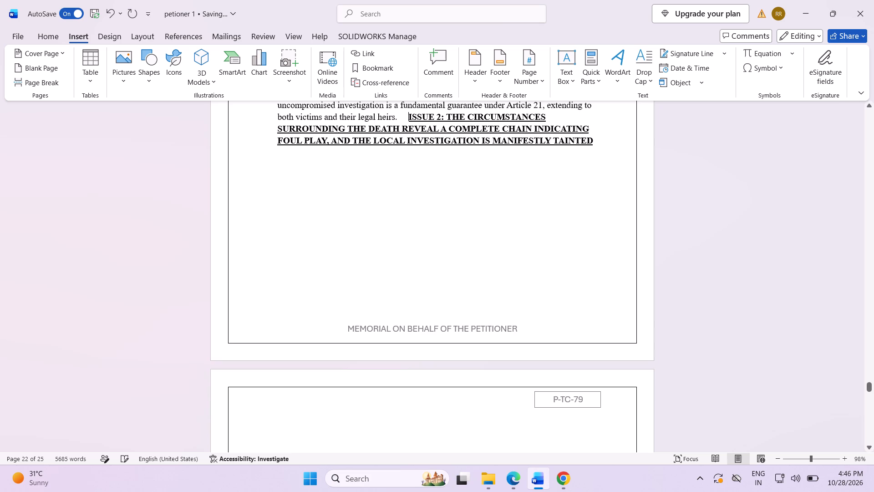
pyautogui.scroll(3, 282, 431)
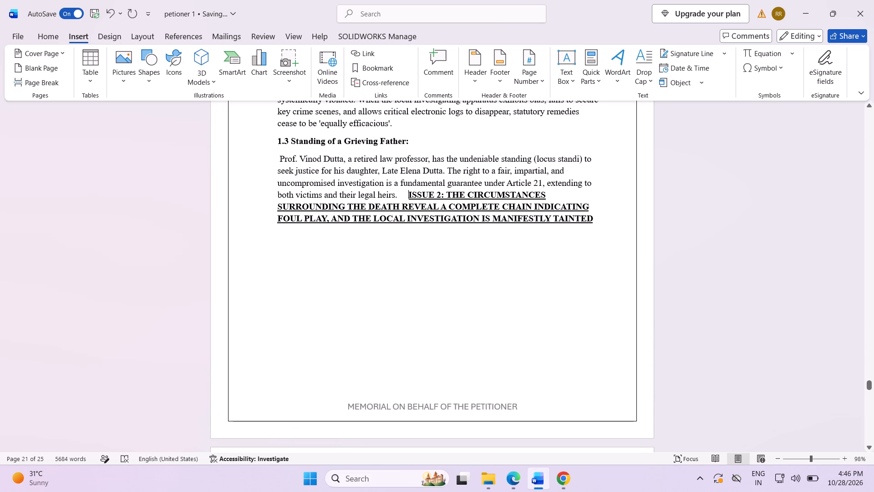
pyautogui.press('Return')
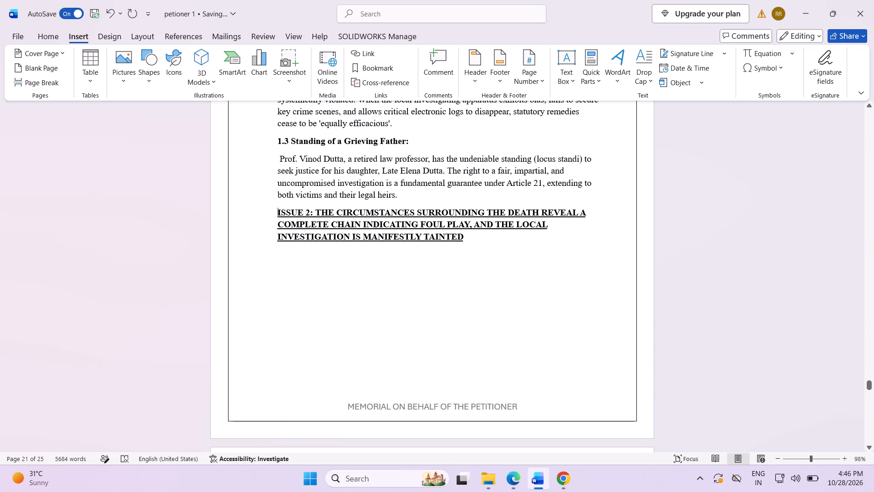
# Remove the underline from the whole ISSUE 2 heading, keeping it bold.
pyautogui.click(467, 225)
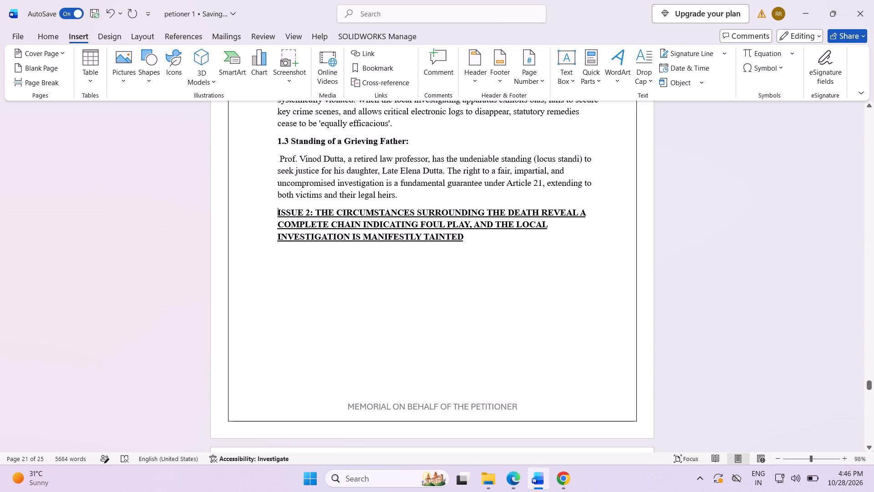
pyautogui.click(462, 231)
pyautogui.click(465, 239)
pyautogui.moveTo(463, 240); pyautogui.dragTo(402, 225)
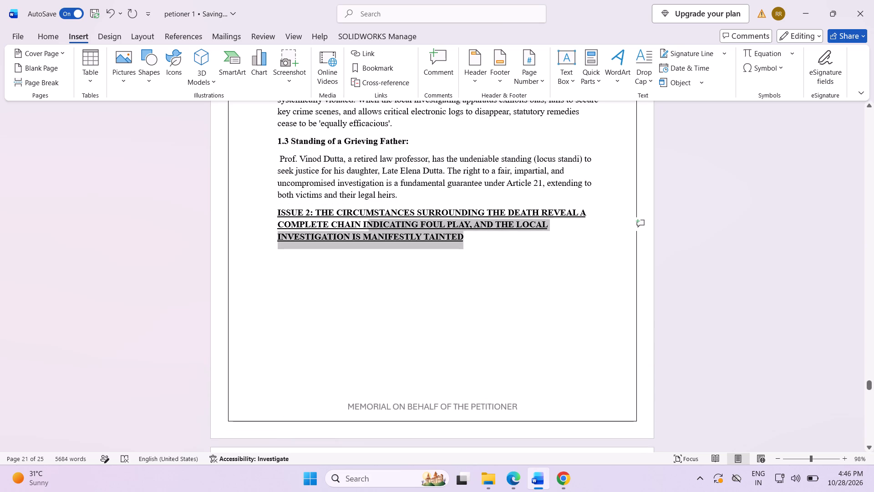
pyautogui.moveTo(402, 225); pyautogui.dragTo(279, 216)
pyautogui.click(308, 200)
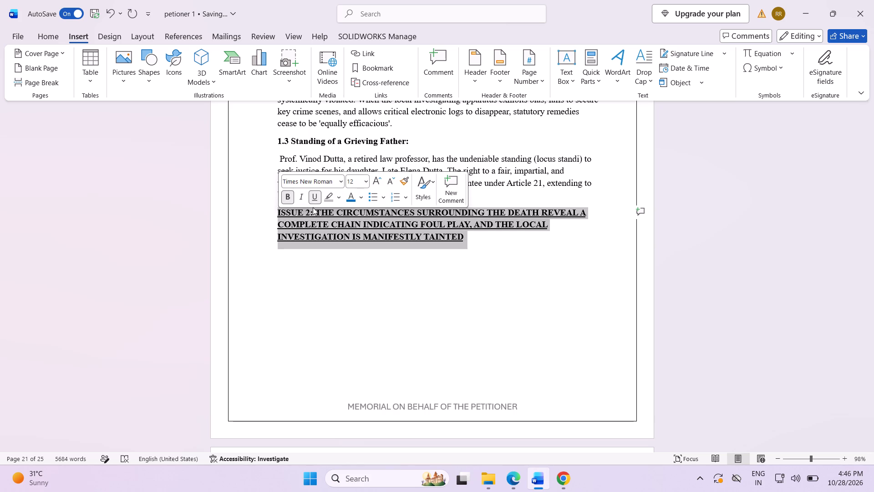
pyautogui.click(316, 200)
pyautogui.click(414, 266)
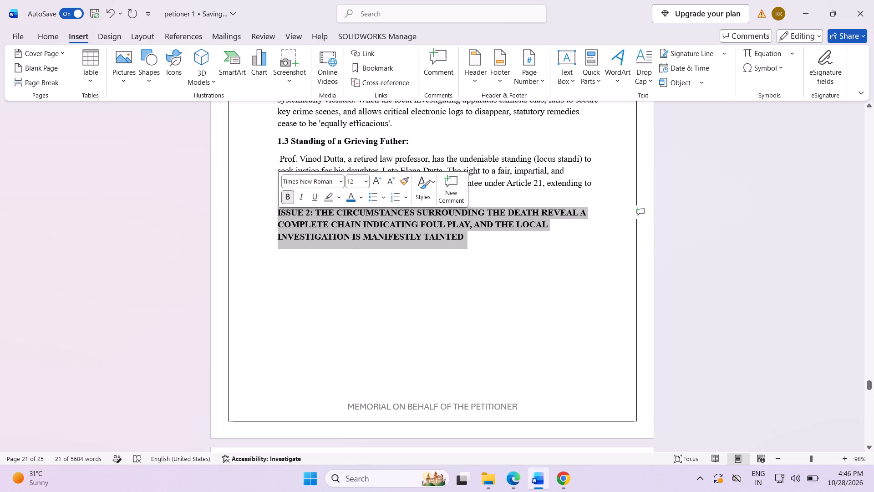
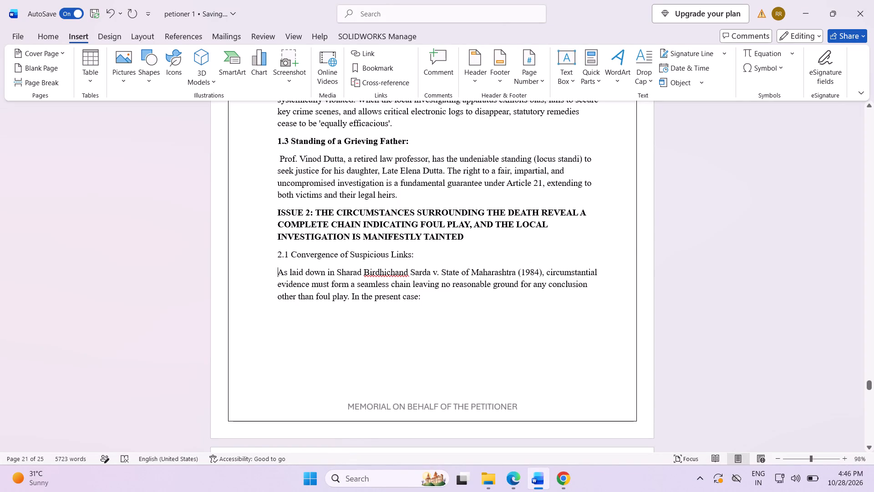
# Make the subheading "2.1 Convergence of Suspicious Links:" under the ISSUE 2 heading bold.
pyautogui.moveTo(276, 255); pyautogui.dragTo(415, 259)
pyautogui.click(422, 240)
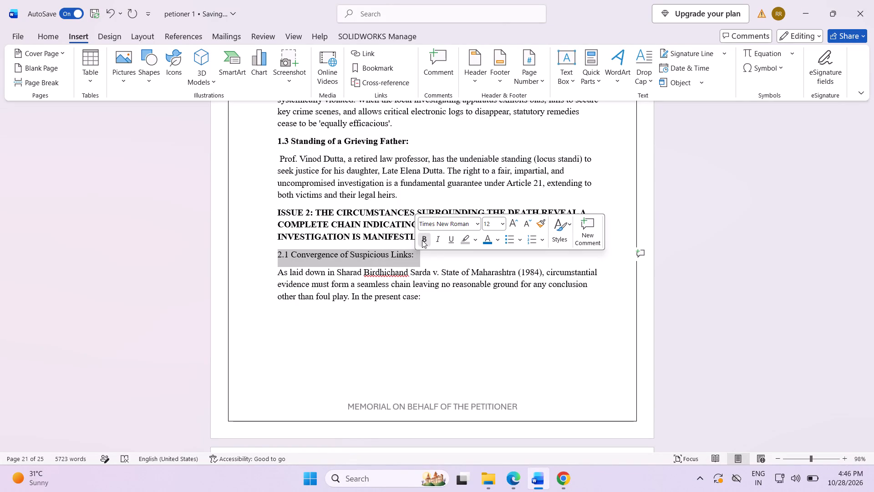
pyautogui.click(432, 298)
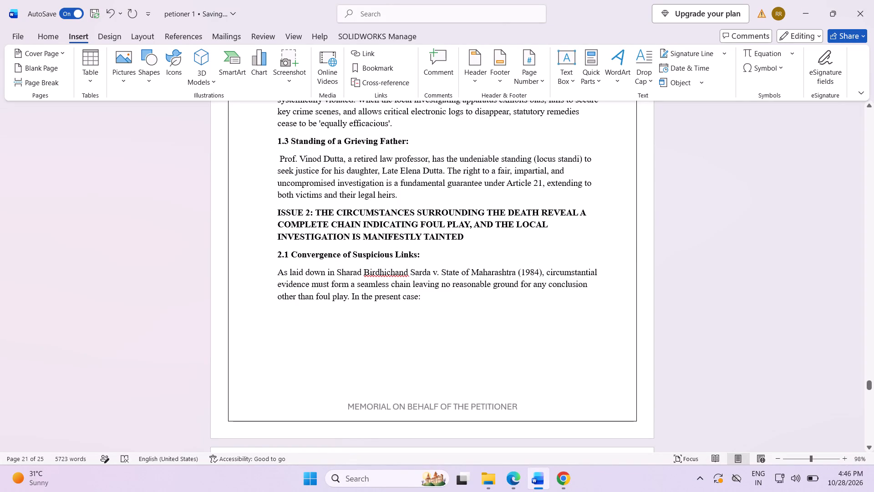
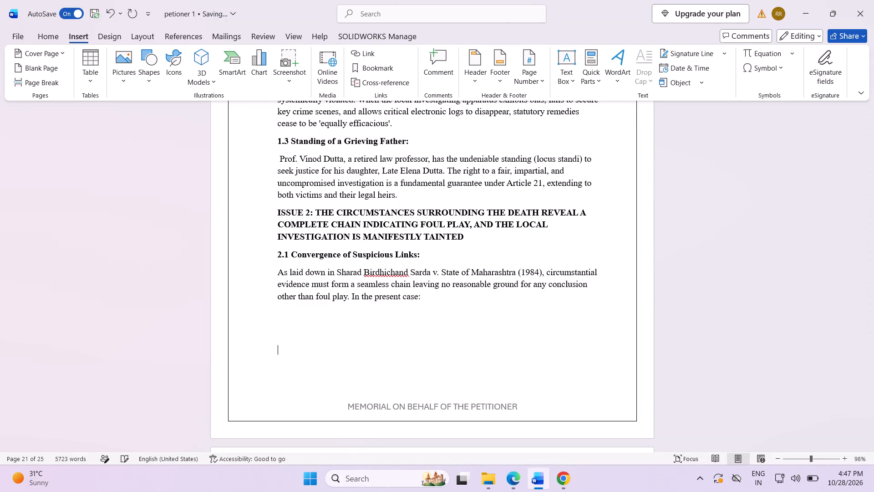
# Remove the surplus blank lines below the section 2.1 paragraph ending "In the present case:".
pyautogui.press('Return')
pyautogui.press('Return')
pyautogui.press('BackSpace')
pyautogui.press('BackSpace')
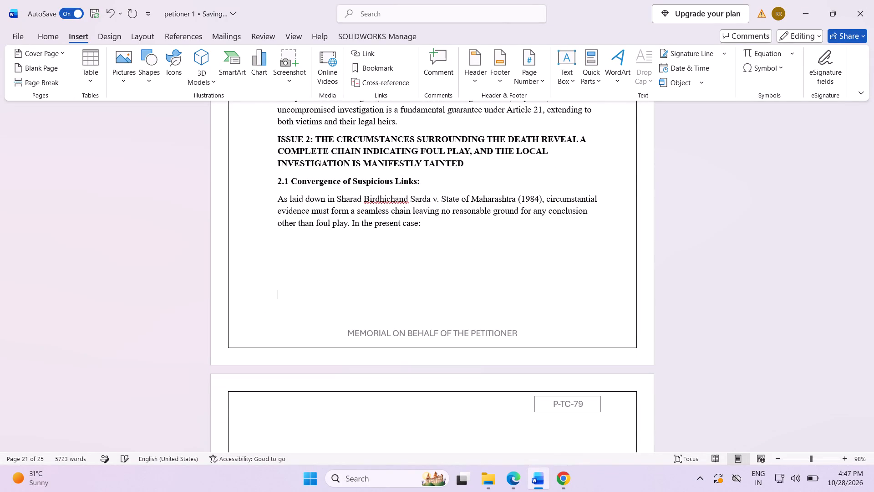
pyautogui.press('BackSpace')
pyautogui.press('BackSpace')
# Place the text cursor at the start of the page numbered P-TC-79.
pyautogui.click(366, 427)
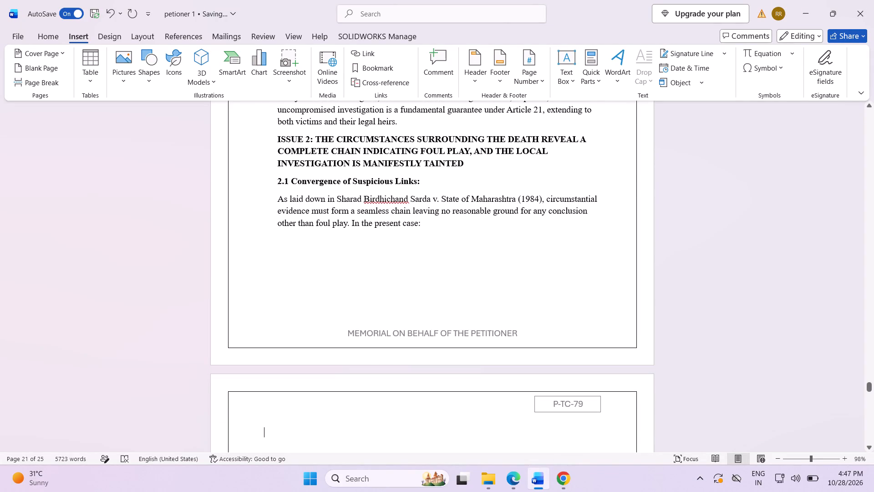
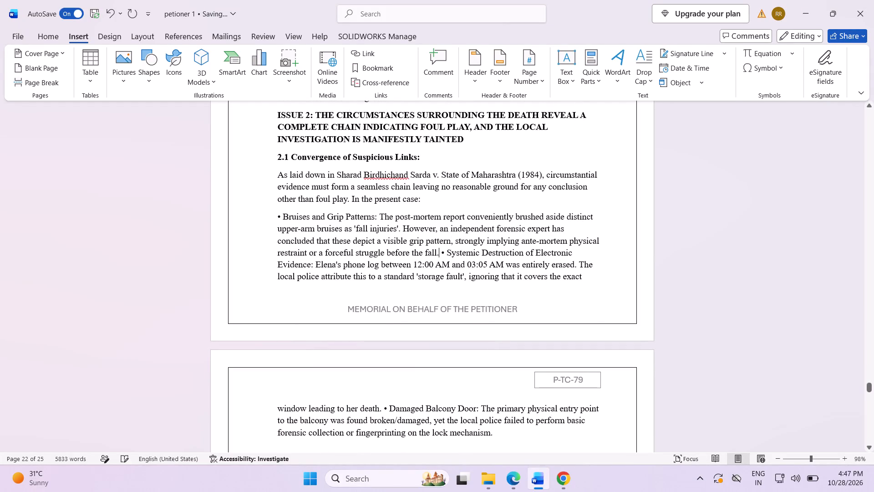
# Start the "Systemic Destruction of Electronic Evidence" and "Damaged Balcony Door" bullets each on its own new line.
pyautogui.press('Return')
pyautogui.scroll(-3, 417, 282)
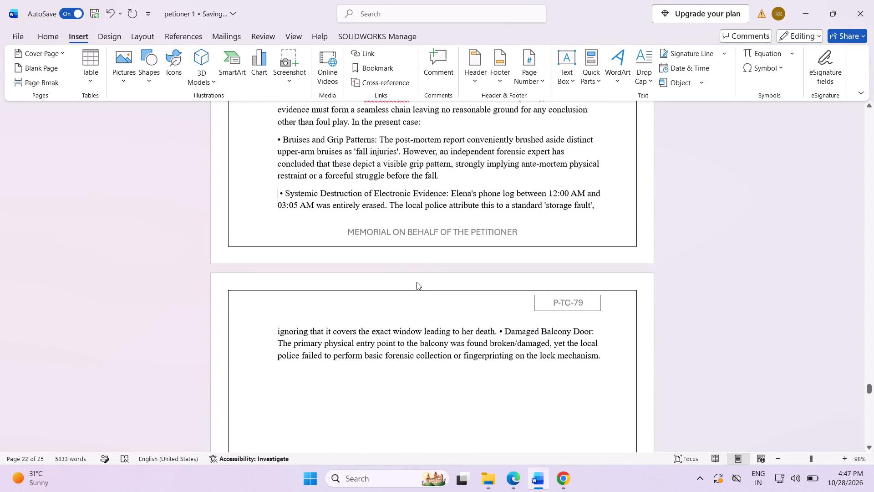
pyautogui.click(498, 328)
pyautogui.press('Return')
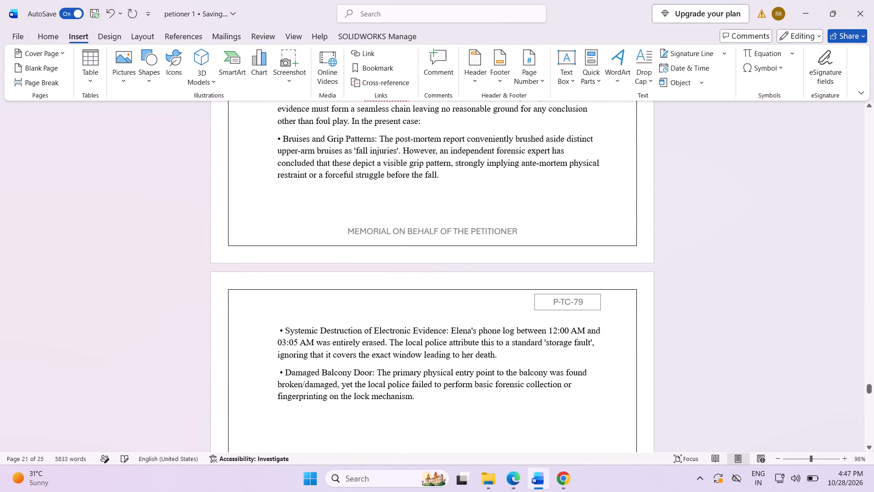
pyautogui.scroll(4, 366, 205)
pyautogui.scroll(-3, 366, 205)
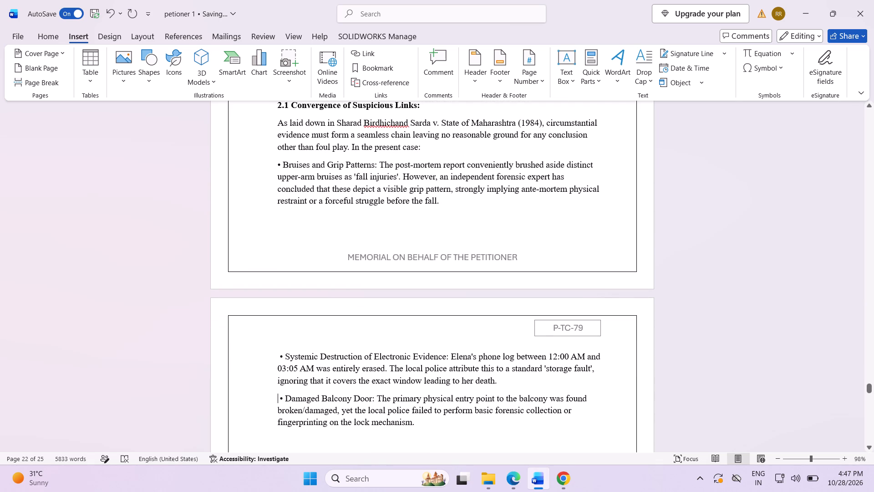
# Bold the "• Bruises and Grip Patterns:" subheading and move the text following it onto a new line.
pyautogui.moveTo(378, 163); pyautogui.dragTo(276, 162)
pyautogui.click(281, 143)
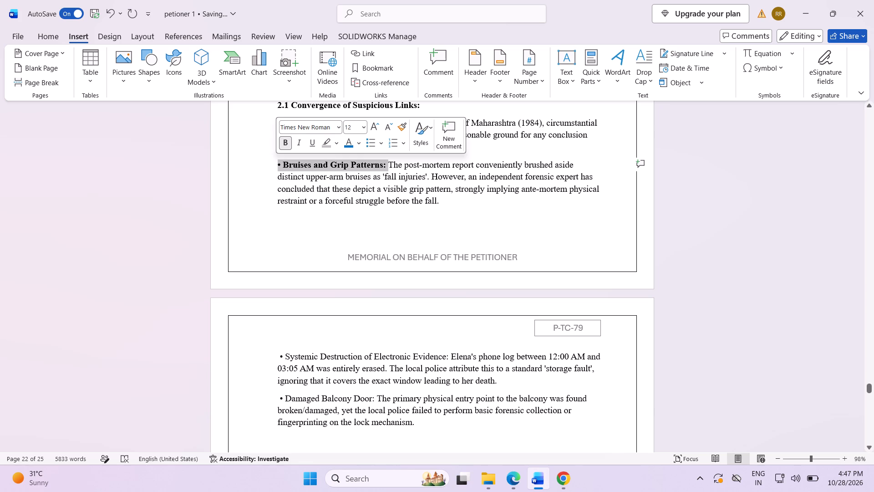
pyautogui.click(386, 164)
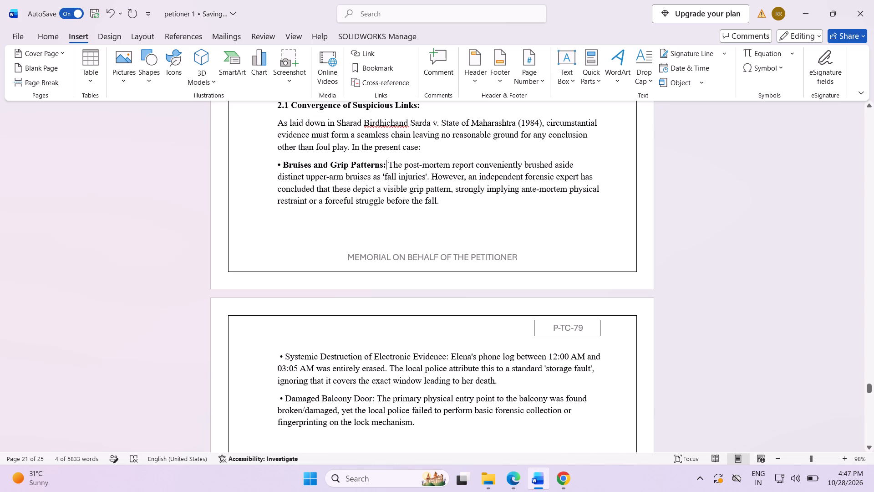
pyautogui.press('Return')
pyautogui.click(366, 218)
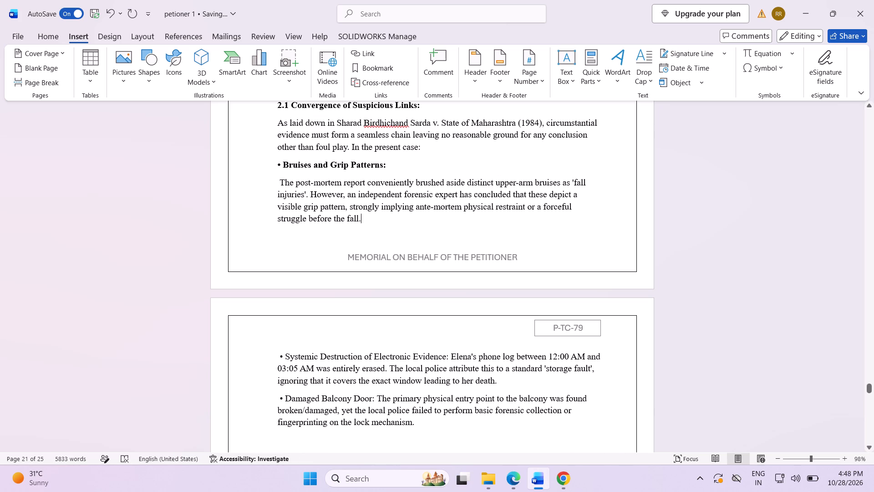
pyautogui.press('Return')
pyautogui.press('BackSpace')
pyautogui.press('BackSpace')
# Remove the blank line above the boxed "ARGUMENTS ADVANCED (CONTINUED)" heading.
pyautogui.scroll(7, 375, 215)
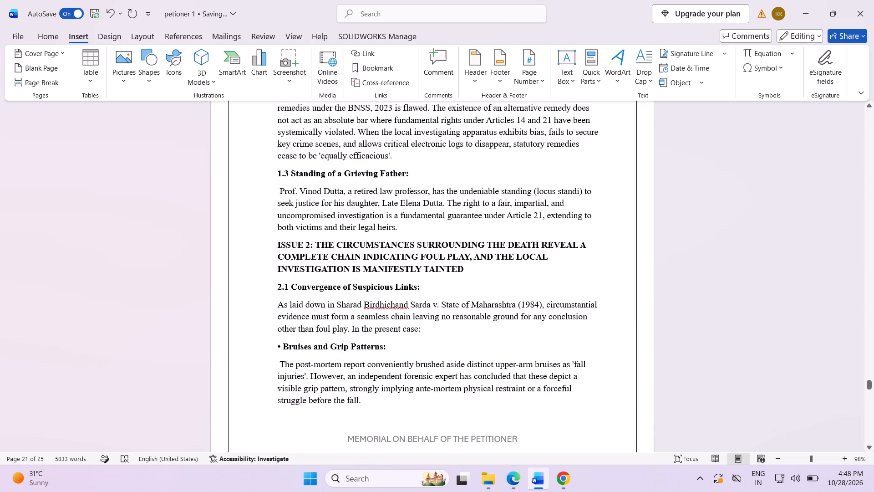
pyautogui.scroll(3, 366, 205)
pyautogui.scroll(-6, 366, 205)
pyautogui.scroll(9, 366, 205)
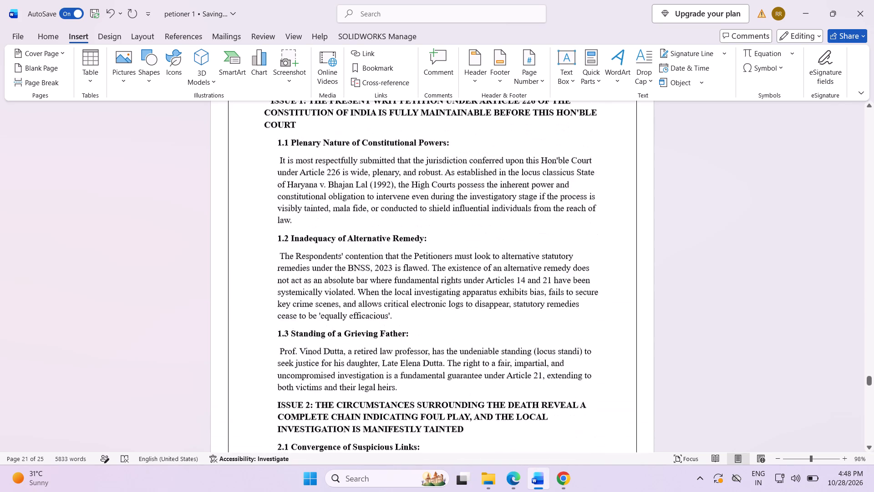
pyautogui.scroll(5, 364, 206)
pyautogui.click(333, 192)
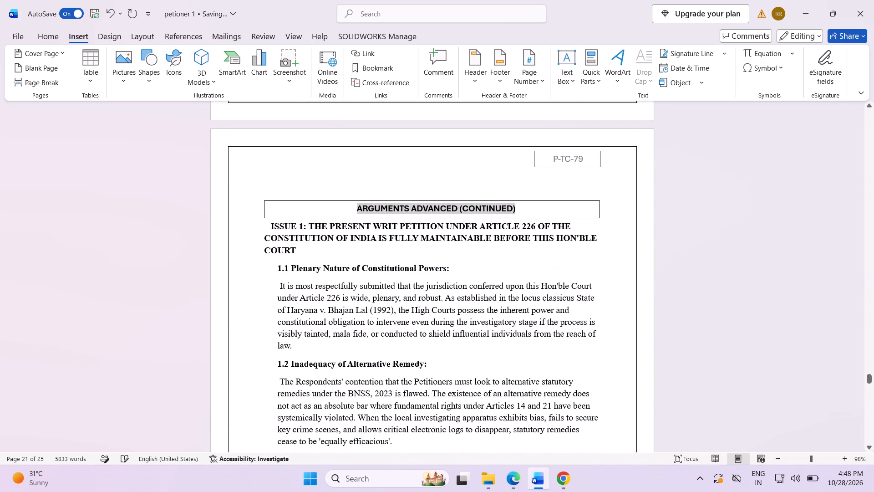
pyautogui.press('BackSpace')
pyautogui.scroll(1, 332, 205)
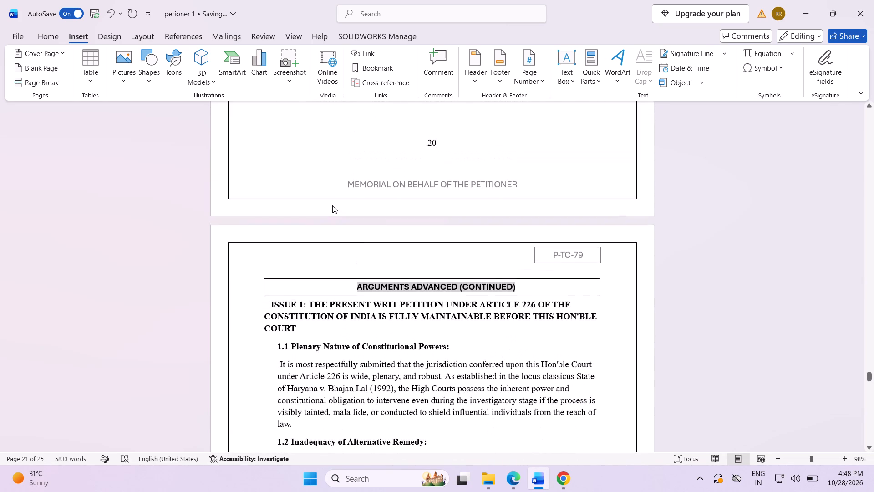
# Add the page number 21, spaced to the middle of a new line below the Bruises and Grip Patterns paragraph.
pyautogui.scroll(-2, 332, 205)
pyautogui.scroll(2, 332, 208)
pyautogui.scroll(-20, 332, 208)
pyautogui.scroll(-3, 332, 208)
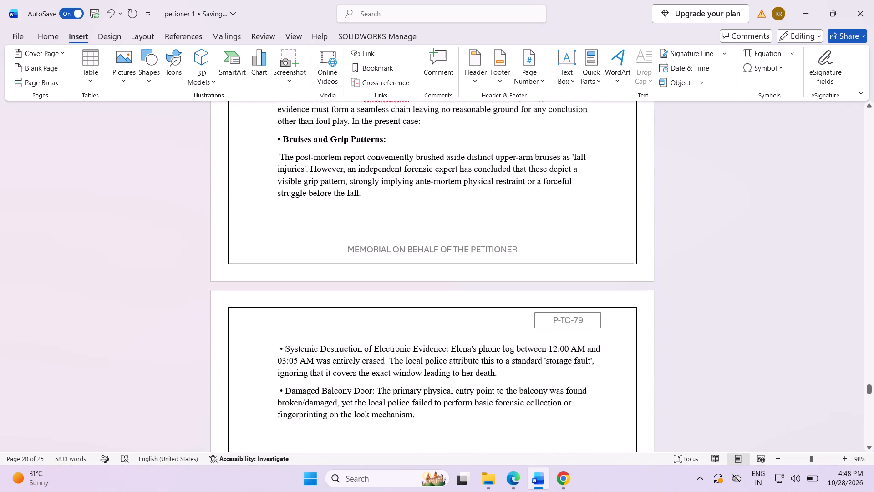
pyautogui.click(380, 173)
pyautogui.press('Return')
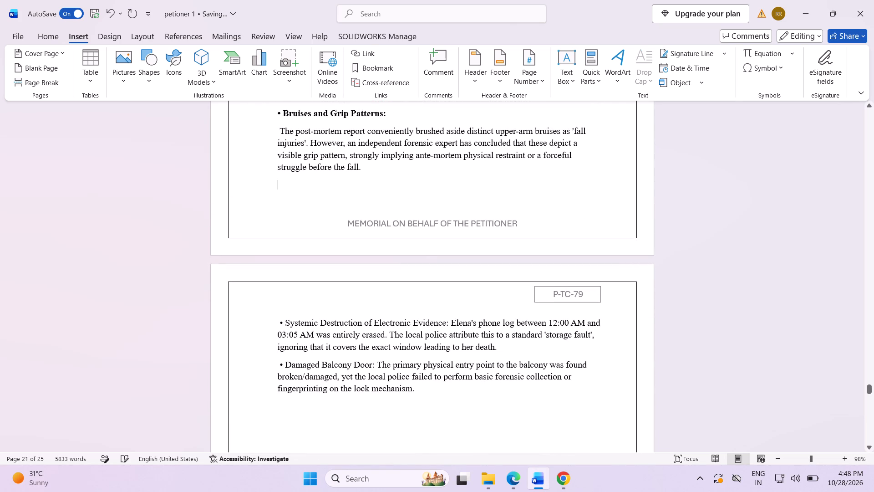
pyautogui.press('space')
pyautogui.press('space')
pyautogui.press('space')
pyautogui.press('space')
pyautogui.press('space')
pyautogui.press('space')
pyautogui.press('space')
pyautogui.press('space')
pyautogui.press('space')
pyautogui.press('space')
pyautogui.press('space')
pyautogui.press('space')
pyautogui.press('space')
pyautogui.press('space')
pyautogui.press('space')
pyautogui.press('space')
pyautogui.press('space')
pyautogui.press('space')
pyautogui.press('space')
pyautogui.press('space')
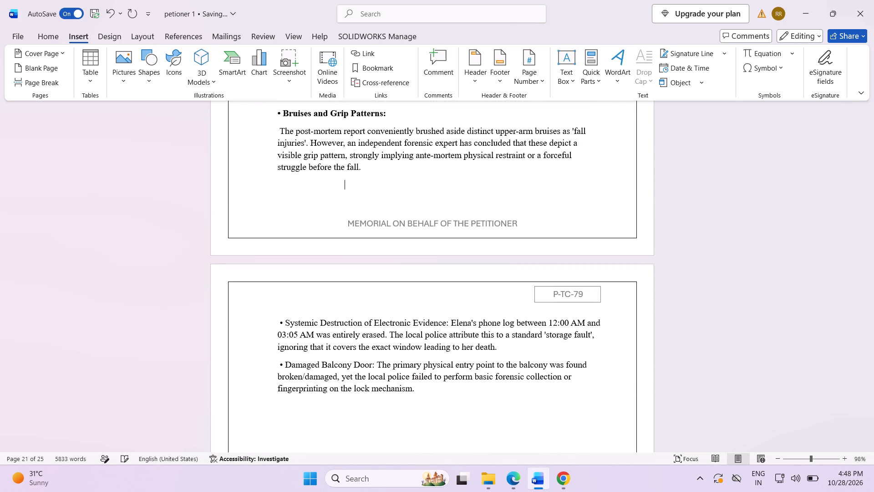
pyautogui.scroll(14, 330, 208)
pyautogui.middleClick(330, 208)
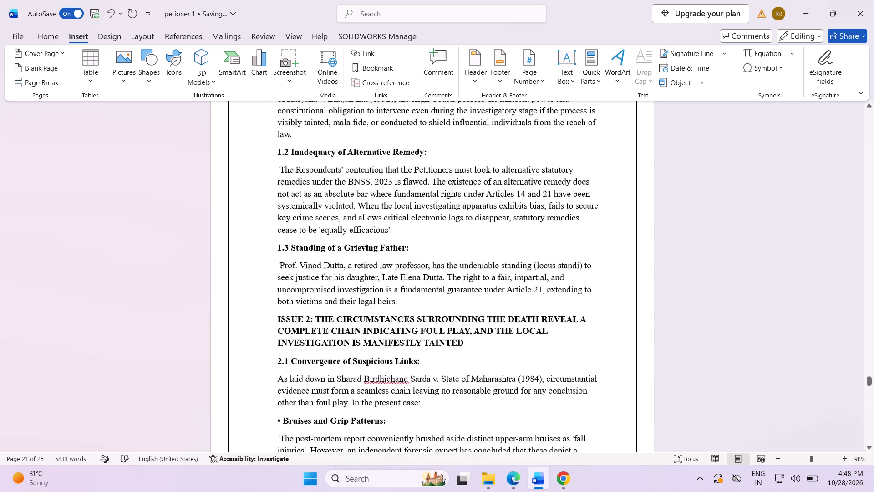
pyautogui.scroll(9, 330, 208)
pyautogui.scroll(-13, 330, 208)
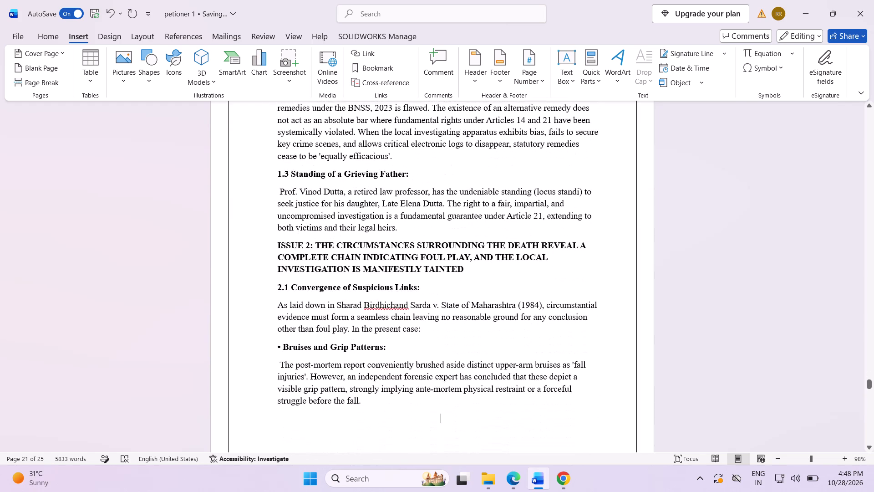
pyautogui.write('21')
# Move the body text after "Systemic Destruction of Electronic Evidence:" and "Damaged Balcony Door:" onto separate lines below those subheadings.
pyautogui.scroll(-9, 407, 310)
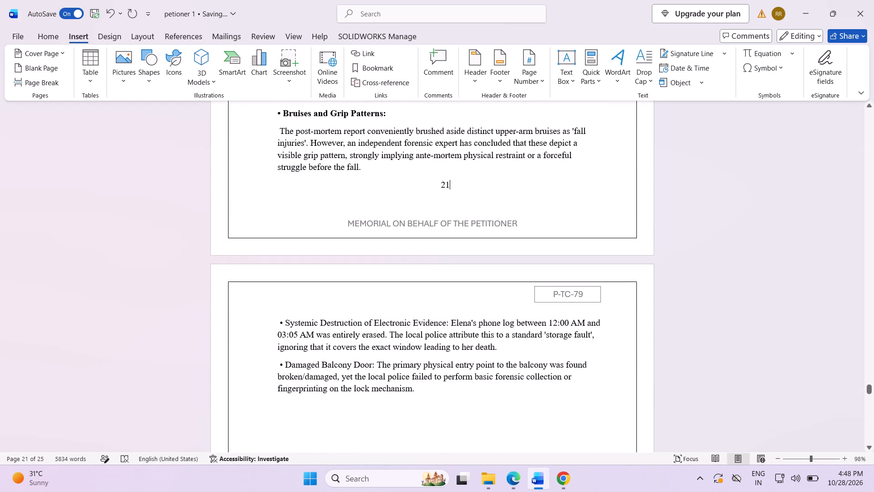
pyautogui.click(447, 323)
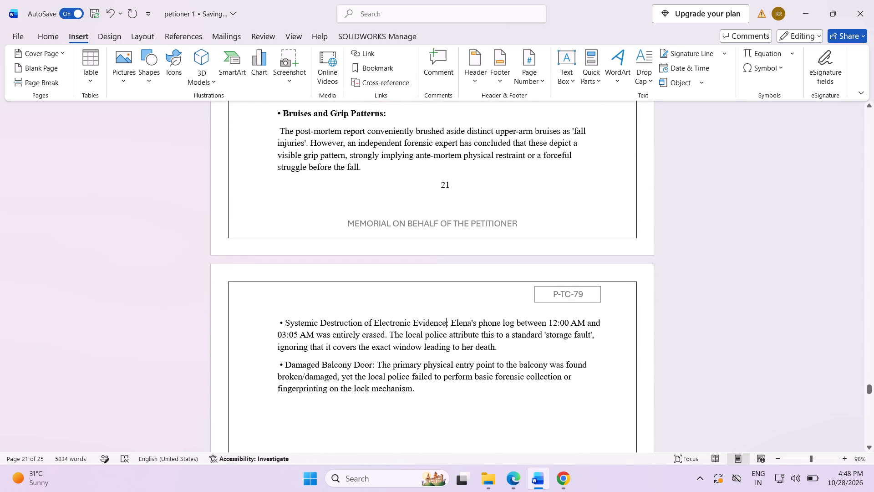
pyautogui.click(448, 323)
pyautogui.press('Return')
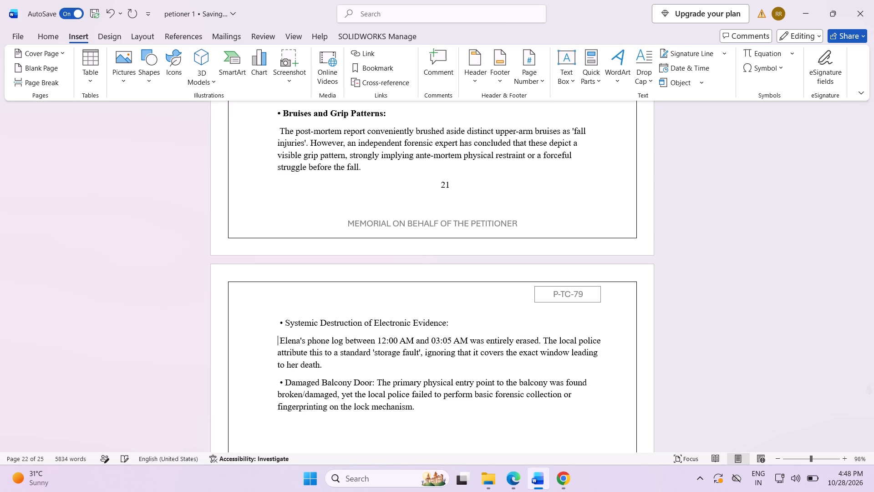
pyautogui.click(377, 384)
pyautogui.press('Return')
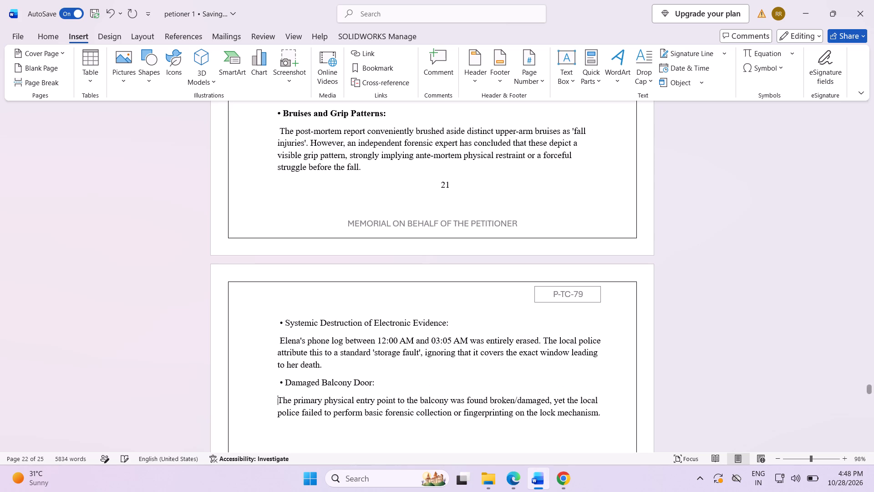
# Bold the "Systemic Destruction of Electronic Evidence:" and "Damaged Balcony Door:" bullet subheadings.
pyautogui.moveTo(279, 320); pyautogui.dragTo(515, 307)
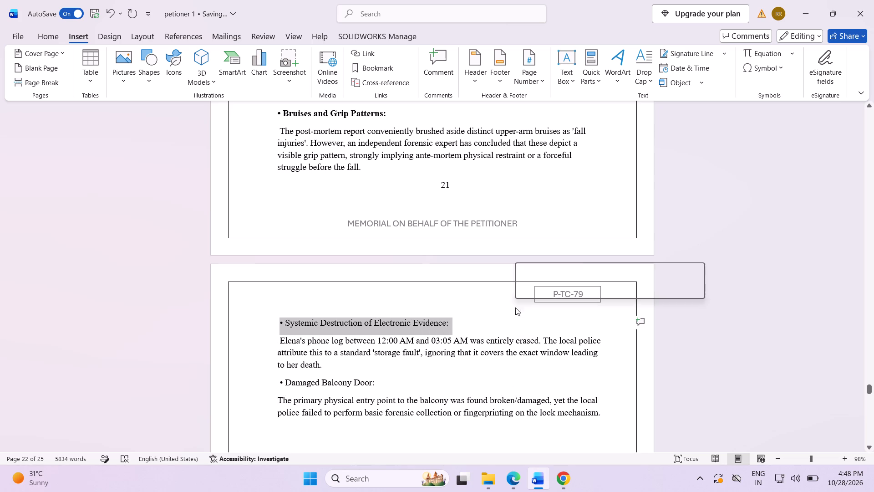
pyautogui.click(527, 287)
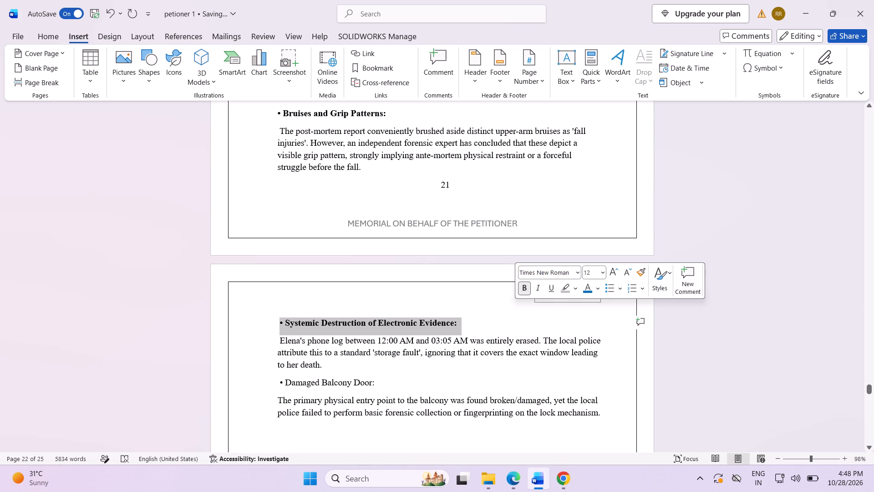
pyautogui.moveTo(278, 383); pyautogui.dragTo(388, 382)
pyautogui.click(399, 360)
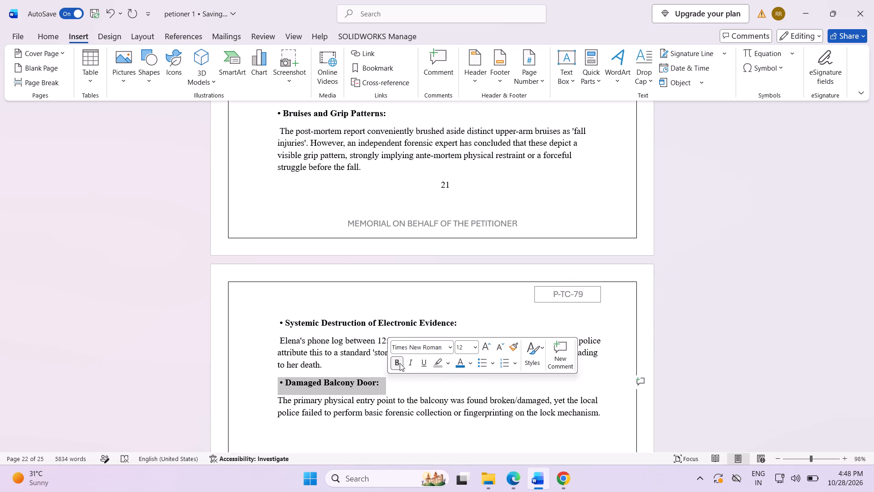
pyautogui.scroll(-7, 400, 374)
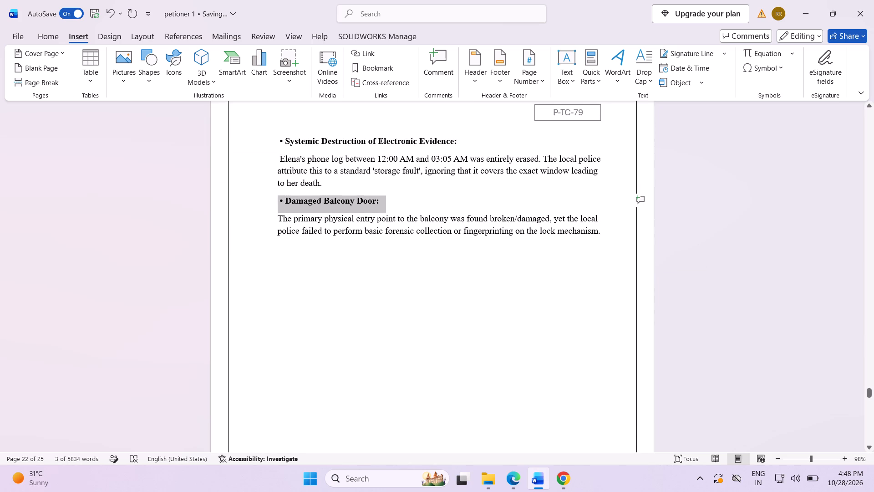
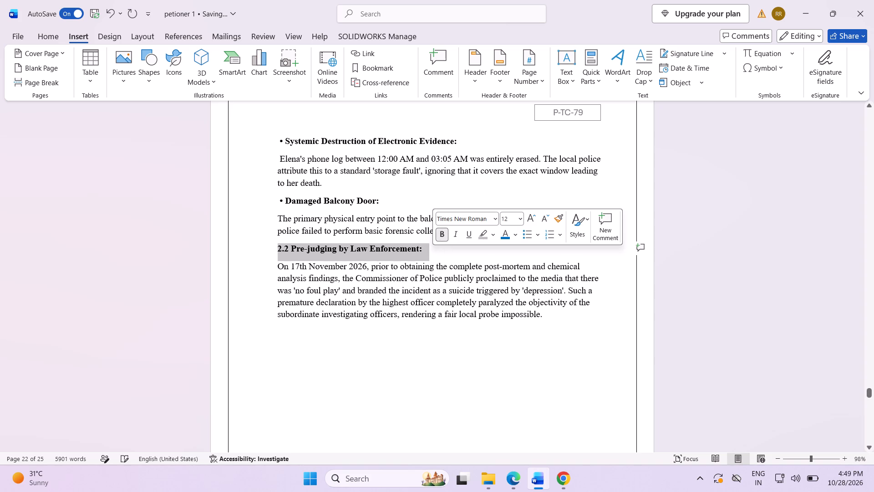
# Add a new line after the paragraph under the "2.2 Pre-judging by Law Enforcement:" heading.
pyautogui.click(372, 351)
pyautogui.click(547, 310)
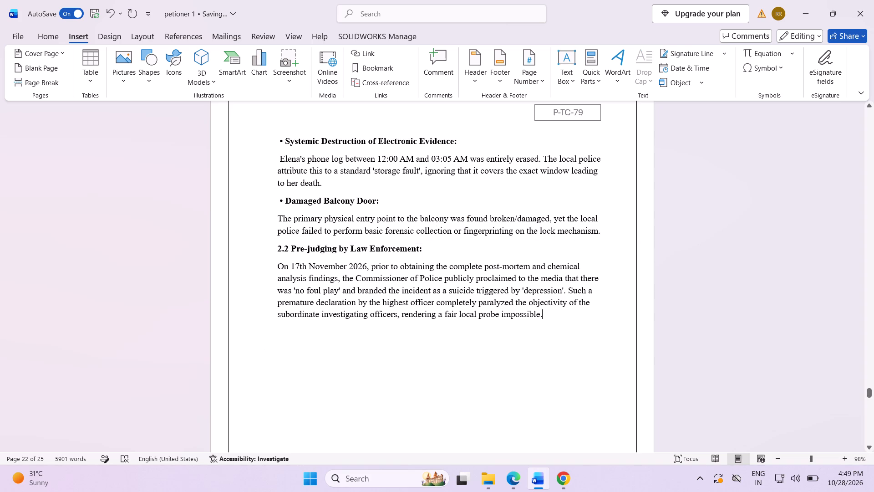
pyautogui.press('Return')
pyautogui.scroll(-10, 545, 321)
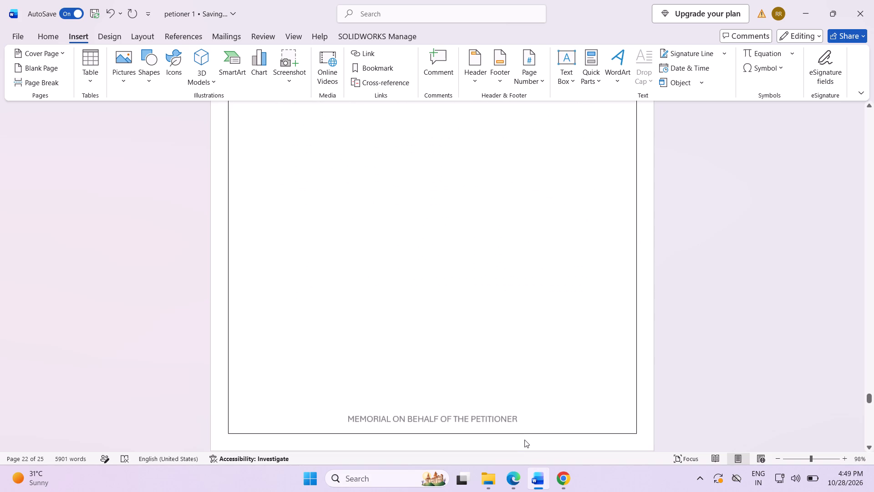
pyautogui.scroll(-7, 523, 435)
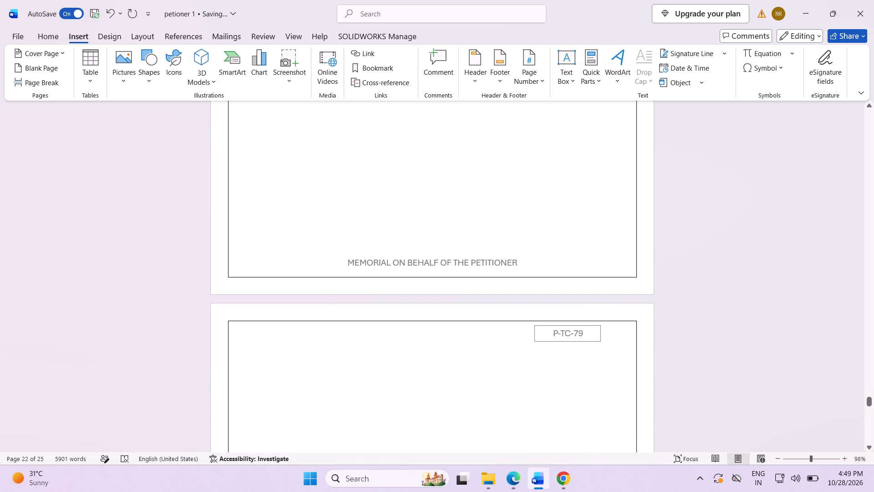
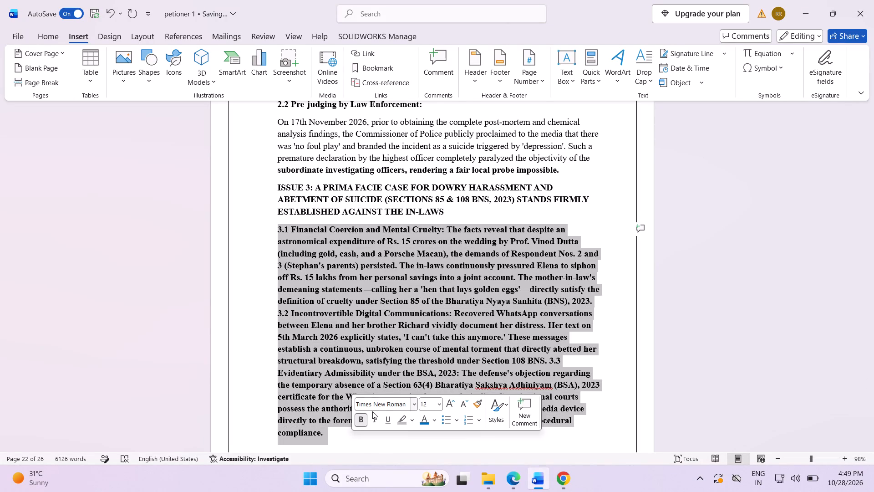
# Remove the bold from the selected 3.1 to 3.3 text under the ISSUE 3 heading.
pyautogui.click(360, 416)
pyautogui.scroll(-6, 359, 432)
pyautogui.scroll(3, 358, 433)
pyautogui.scroll(-9, 358, 433)
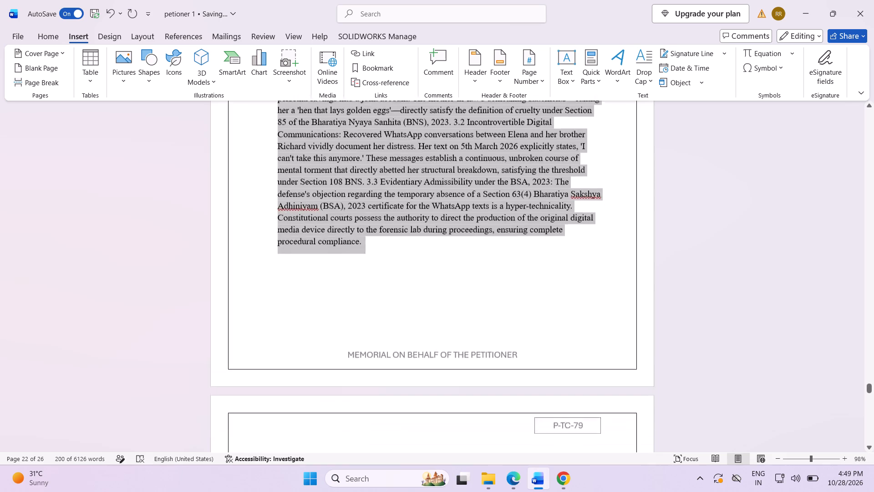
pyautogui.scroll(-2, 358, 433)
pyautogui.scroll(16, 358, 433)
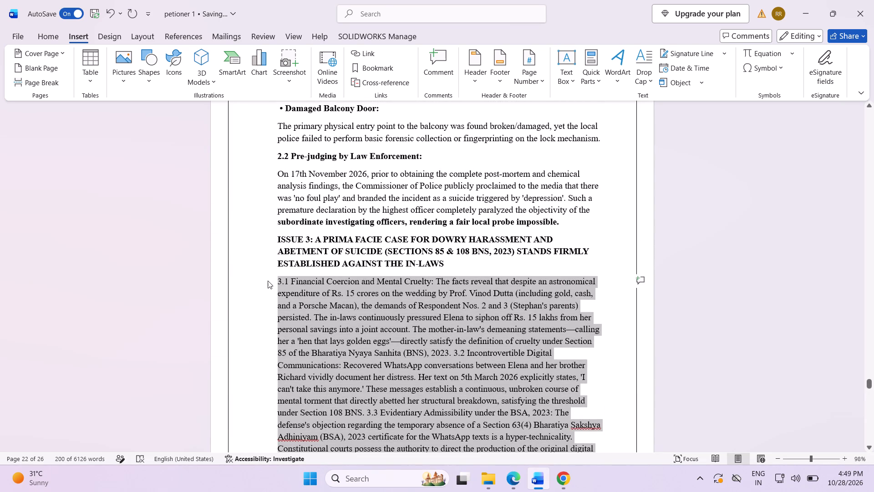
# Split the text under ISSUE 3 so that points 3.2 and 3.3 each start a new paragraph.
pyautogui.click(268, 281)
pyautogui.click(453, 355)
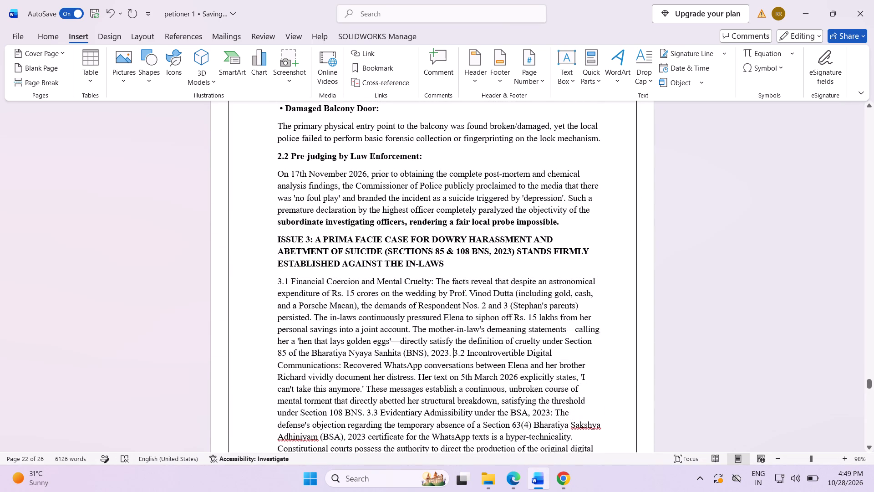
pyautogui.press('Return')
pyautogui.scroll(-4, 413, 363)
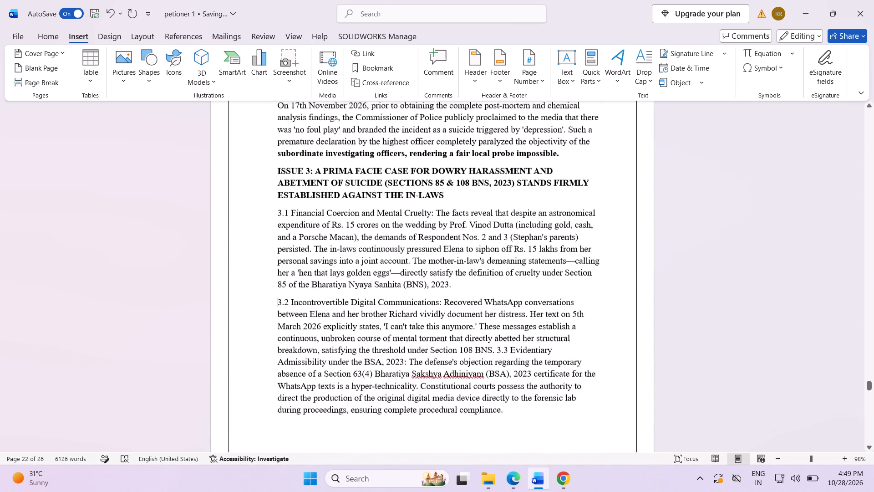
pyautogui.click(497, 313)
pyautogui.press('Return')
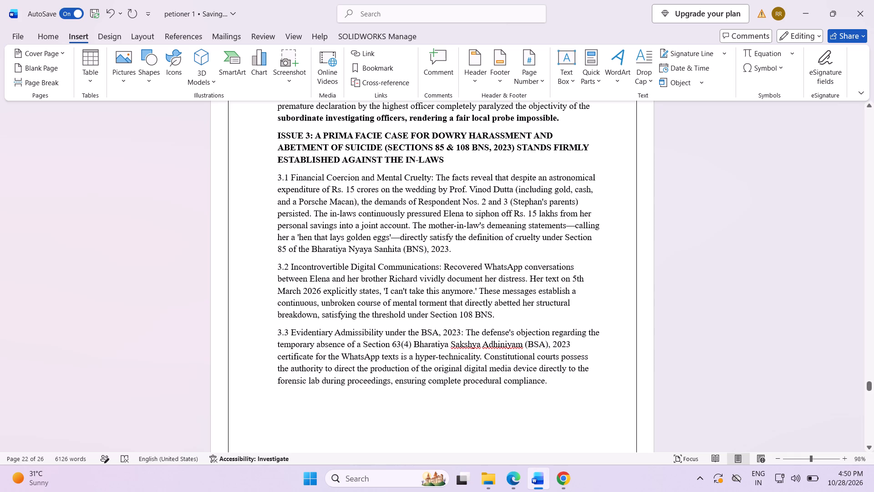
# Move the body text after "3.1 Financial Coercion and Mental Cruelty:" onto a separate line below that subheading.
pyautogui.click(435, 176)
pyautogui.press('Return')
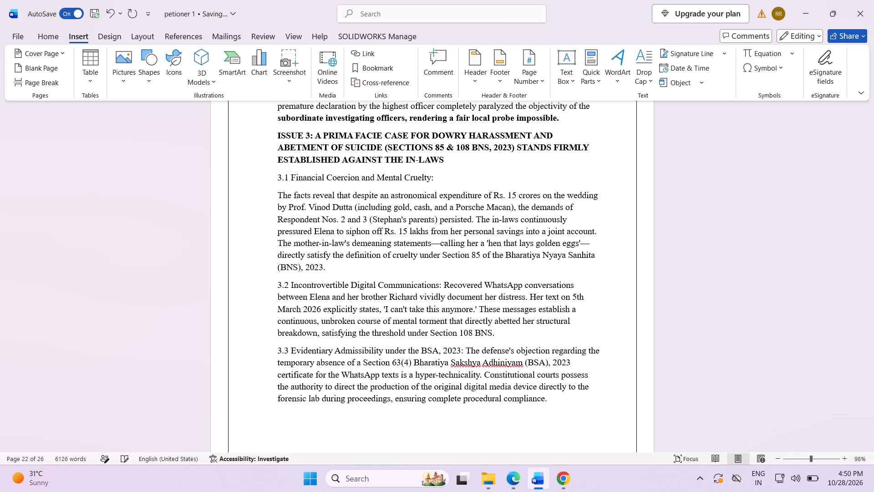
# Split the "3.2 Incontrovertible Digital Communications:" and "3.3 Evidentiary Admissibility under the BSA, 2023:" subheadings onto their own lines, separate from their body text.
pyautogui.click(440, 283)
pyautogui.press('Right')
pyautogui.press('Return')
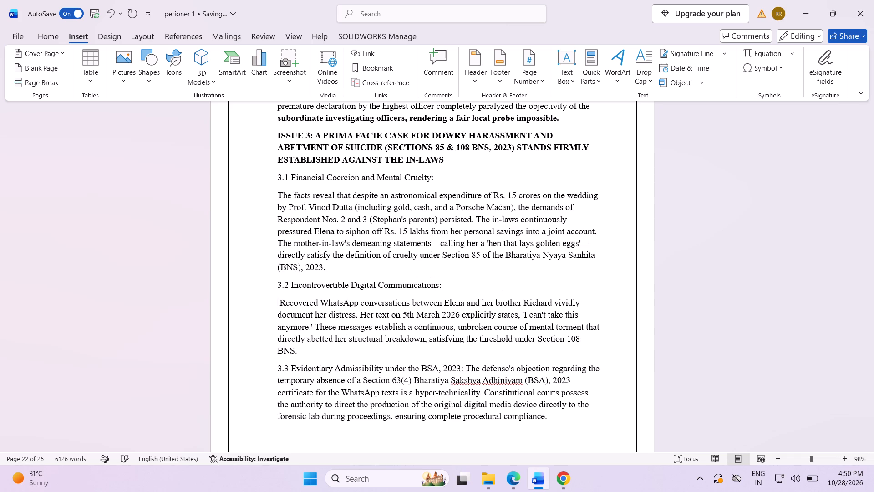
pyautogui.click(465, 368)
pyautogui.press('Return')
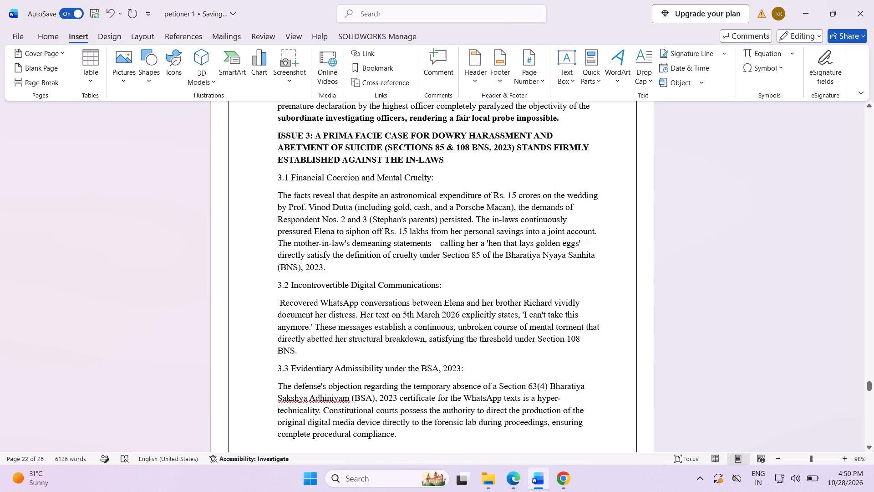
# Bold the 3.1, 3.2 and 3.3 subheadings under Issue 3.
pyautogui.moveTo(274, 178); pyautogui.dragTo(275, 178)
pyautogui.moveTo(275, 178); pyautogui.dragTo(470, 181)
pyautogui.click(484, 167)
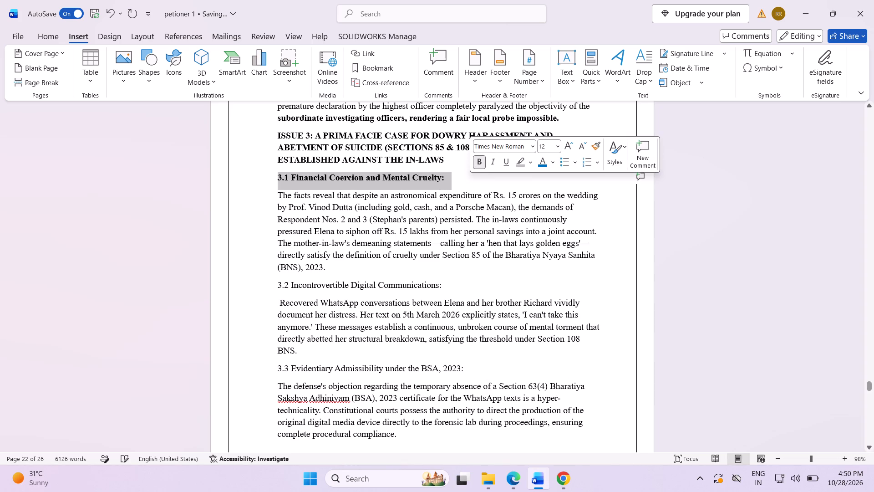
pyautogui.moveTo(275, 284); pyautogui.dragTo(446, 282)
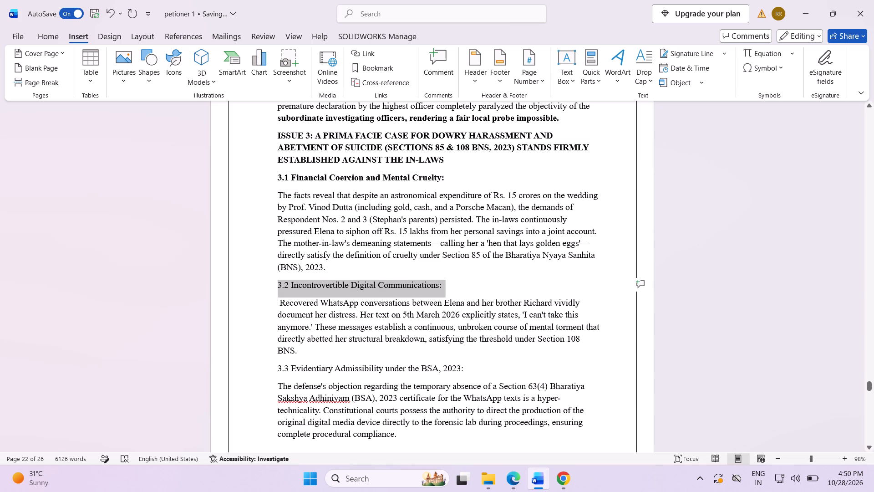
pyautogui.moveTo(446, 282); pyautogui.dragTo(448, 282)
pyautogui.click(456, 266)
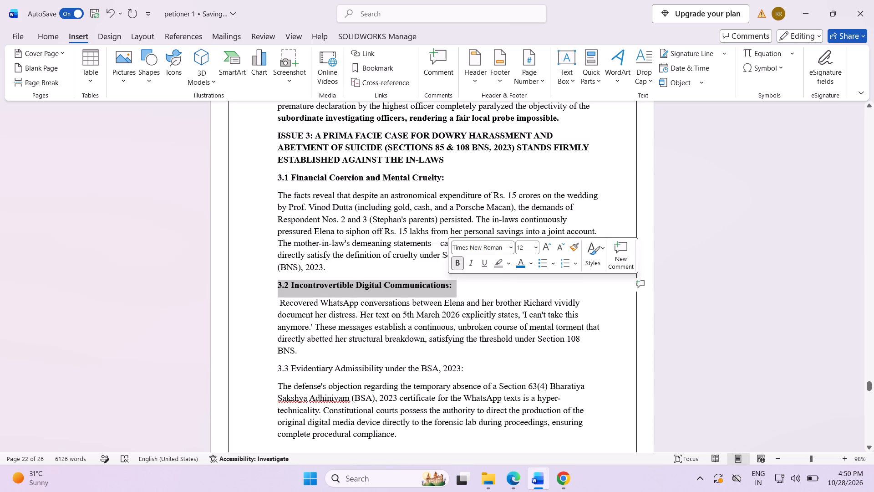
pyautogui.moveTo(277, 366); pyautogui.dragTo(473, 369)
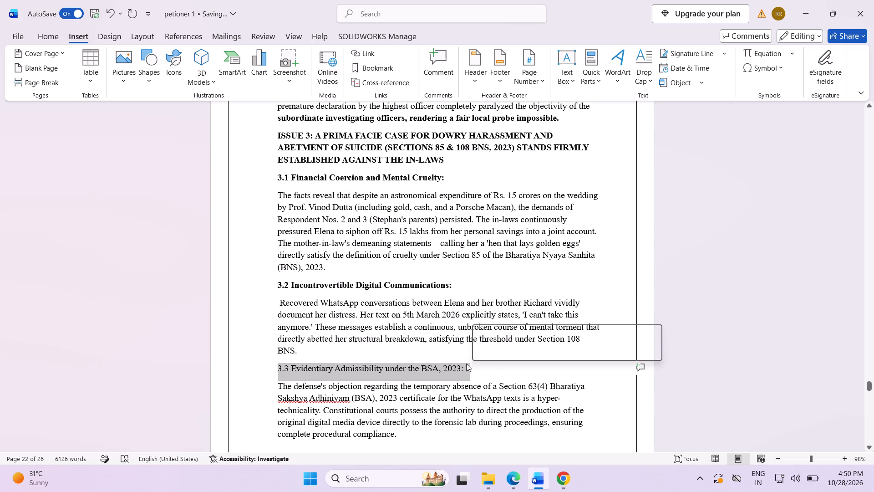
pyautogui.click(482, 350)
pyautogui.click(507, 376)
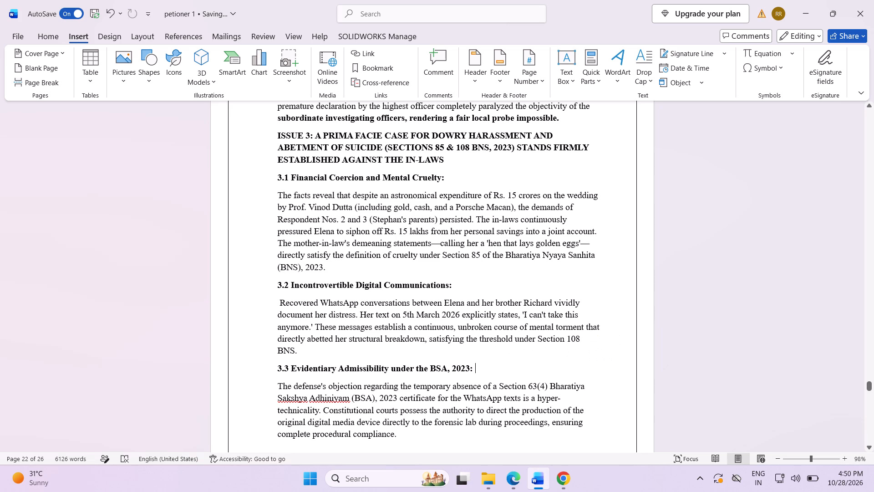
# Add the page number 22, spaced to the middle of a new line below the 3.3 paragraph, and start a new line after it.
pyautogui.scroll(-5, 386, 360)
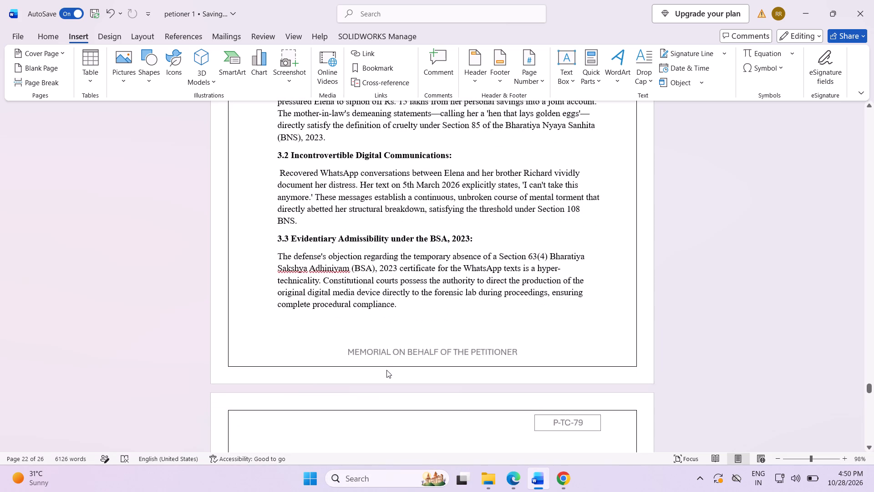
pyautogui.scroll(-1, 386, 370)
pyautogui.click(405, 280)
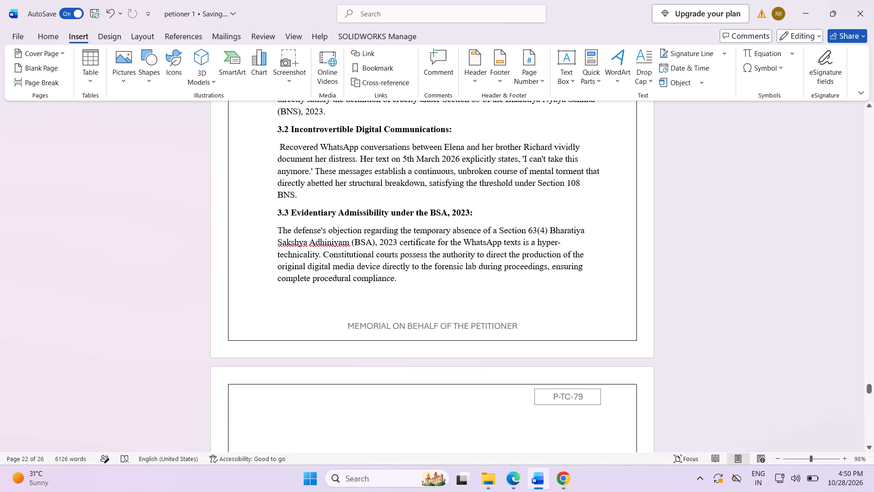
pyautogui.press('Return')
pyautogui.press('space')
pyautogui.press('space')
pyautogui.press('space')
pyautogui.press('space')
pyautogui.press('space')
pyautogui.press('space')
pyautogui.press('space')
pyautogui.press('space')
pyautogui.press('space')
pyautogui.press('space')
pyautogui.press('space')
pyautogui.press('space')
pyautogui.press('space')
pyautogui.press('space')
pyautogui.press('space')
pyautogui.press('space')
pyautogui.press('space')
pyautogui.press('space')
pyautogui.press('space')
pyautogui.press('space')
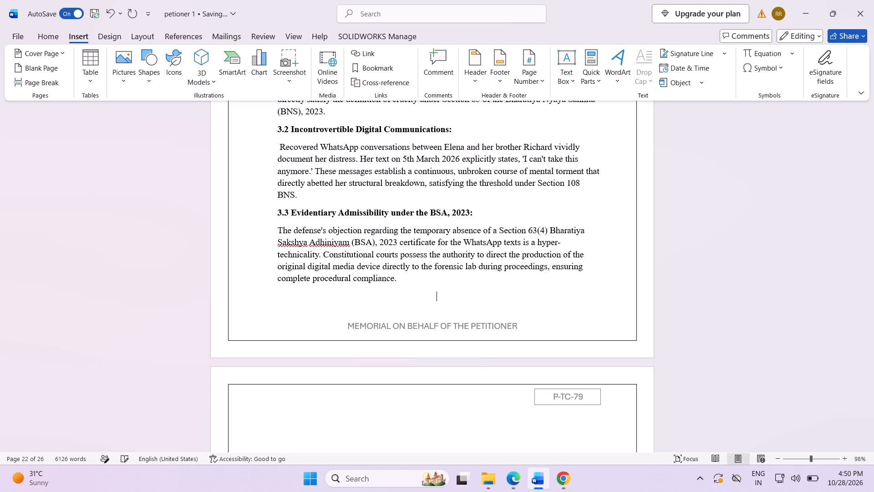
pyautogui.write('22')
pyautogui.press('Return')
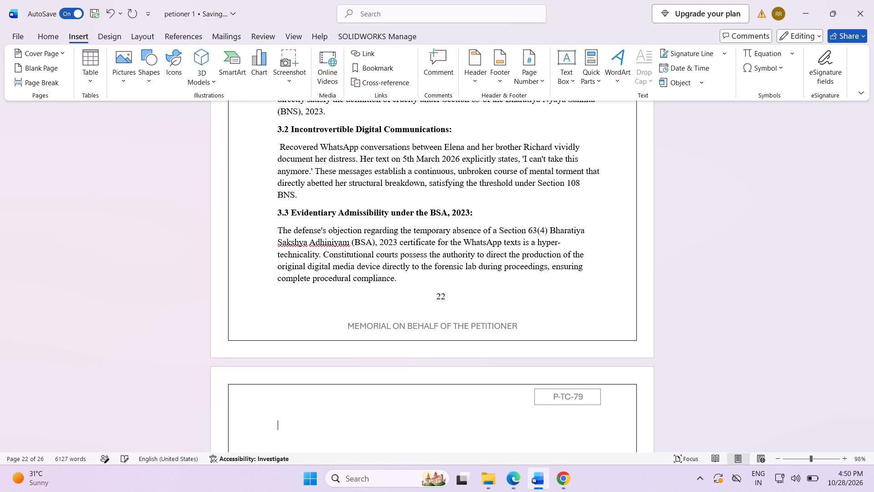
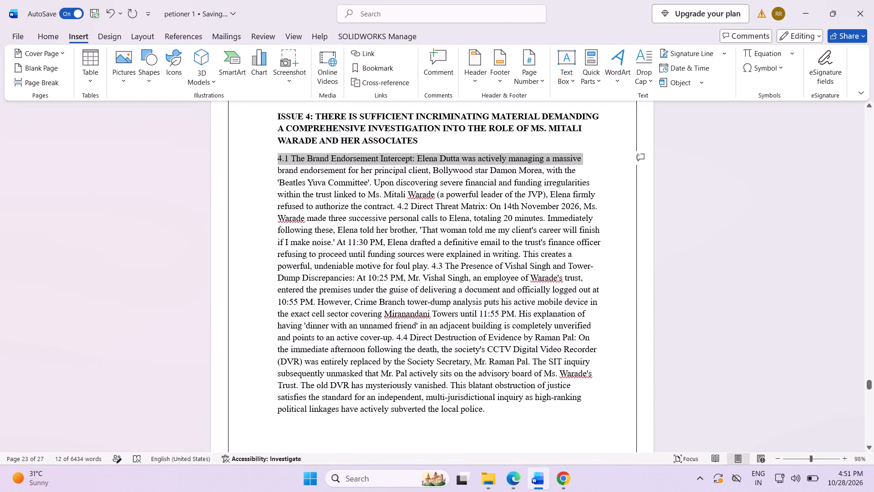
# Split the "4.1 The Brand Endorsement Intercept:" and "4.2 Direct Threat Matrix:" subheadings onto their own lines, separate from their body text.
pyautogui.click(602, 186)
pyautogui.click(416, 158)
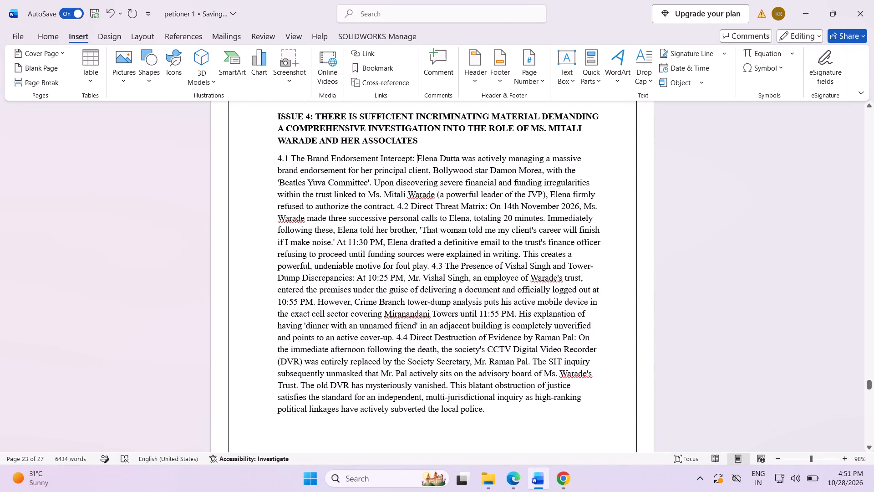
pyautogui.press('Return')
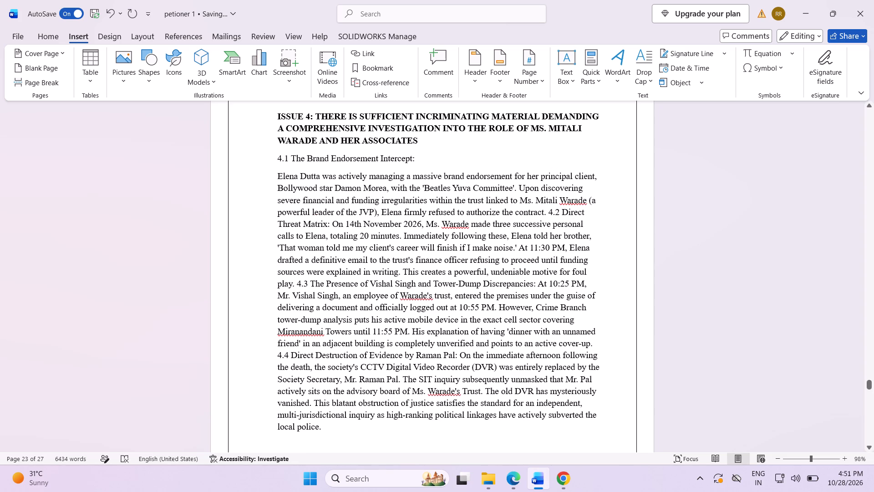
pyautogui.click(547, 210)
pyautogui.press('Return')
pyautogui.click(371, 231)
pyautogui.press('Return')
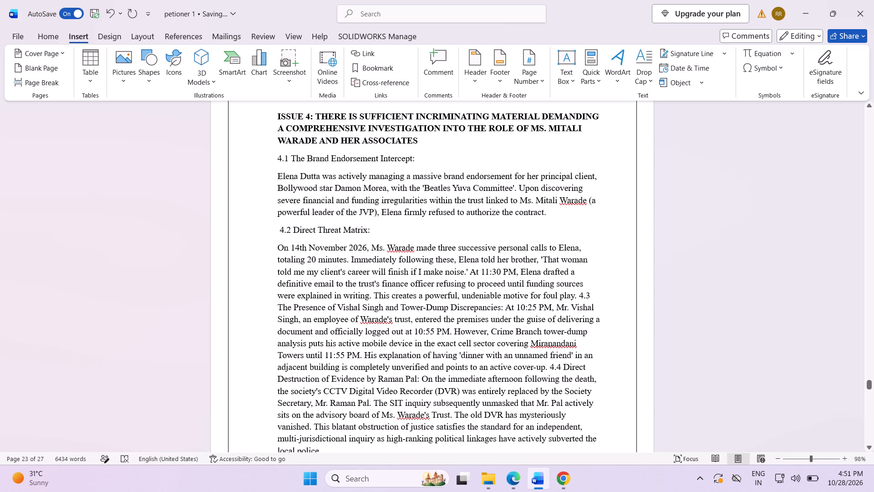
# Split the 4.3 tower-dump discrepancies and 4.4 destruction of evidence subheadings onto their own lines, separate from their body text.
pyautogui.click(579, 295)
pyautogui.press('Return')
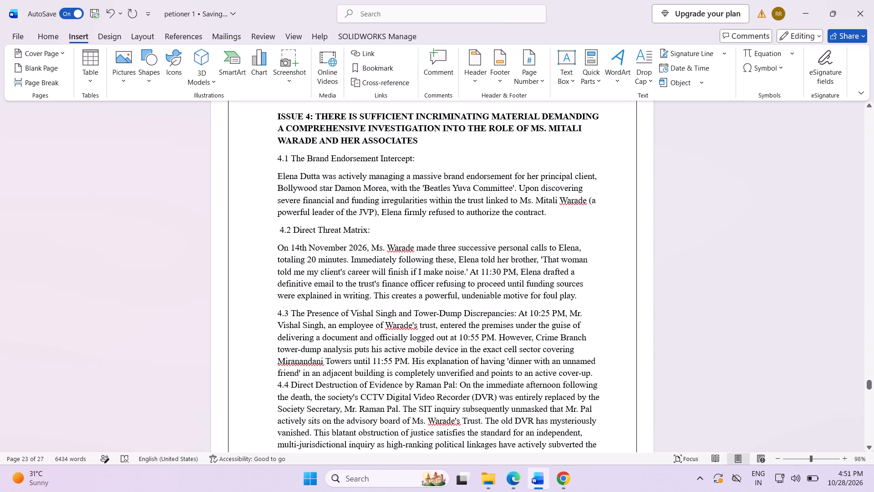
pyautogui.click(519, 313)
pyautogui.press('Return')
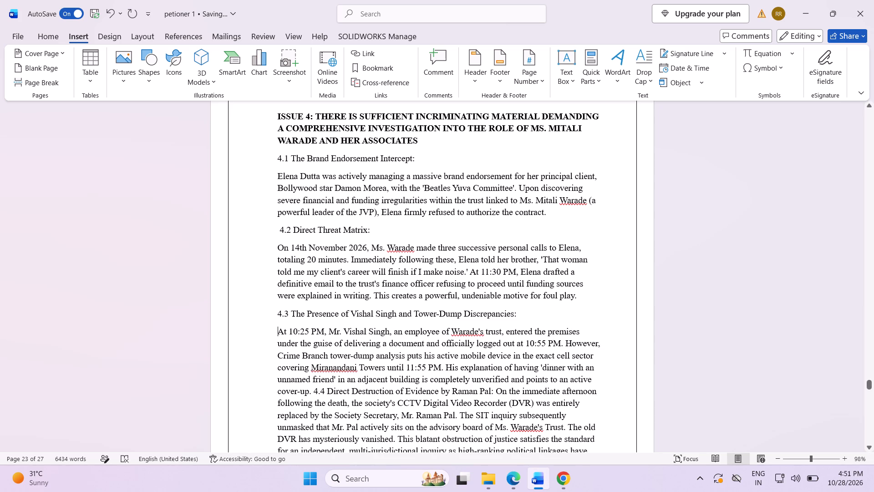
pyautogui.click(312, 389)
pyautogui.press('Return')
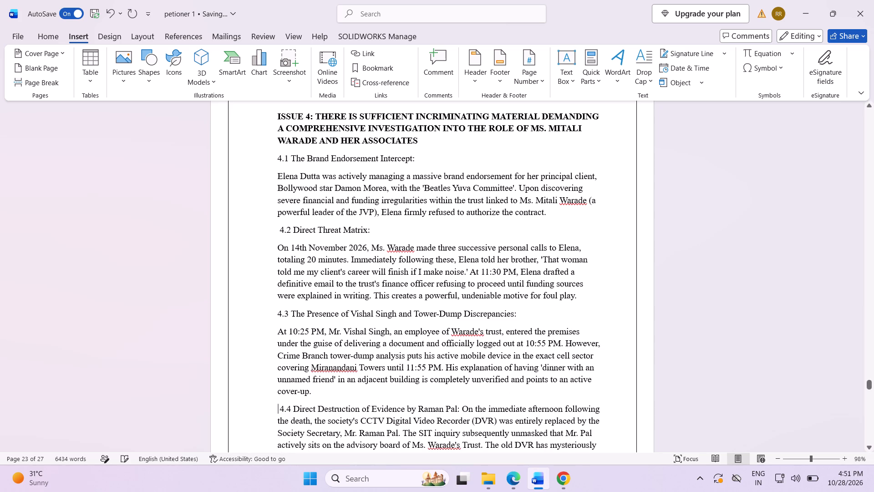
pyautogui.click(462, 408)
pyautogui.press('Return')
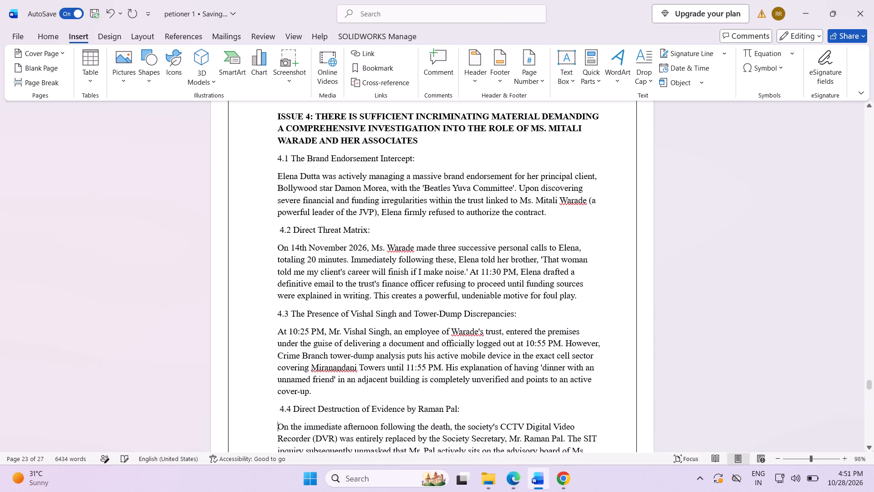
# Bold the 4.1, 4.2, 4.3 and 4.4 subheadings under Issue 4.
pyautogui.moveTo(273, 155); pyautogui.dragTo(432, 162)
pyautogui.click(437, 143)
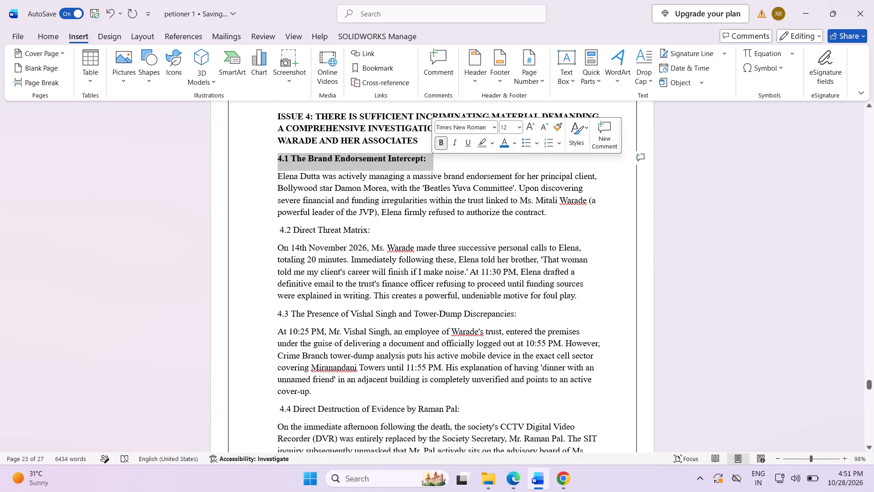
pyautogui.moveTo(278, 229); pyautogui.dragTo(386, 232)
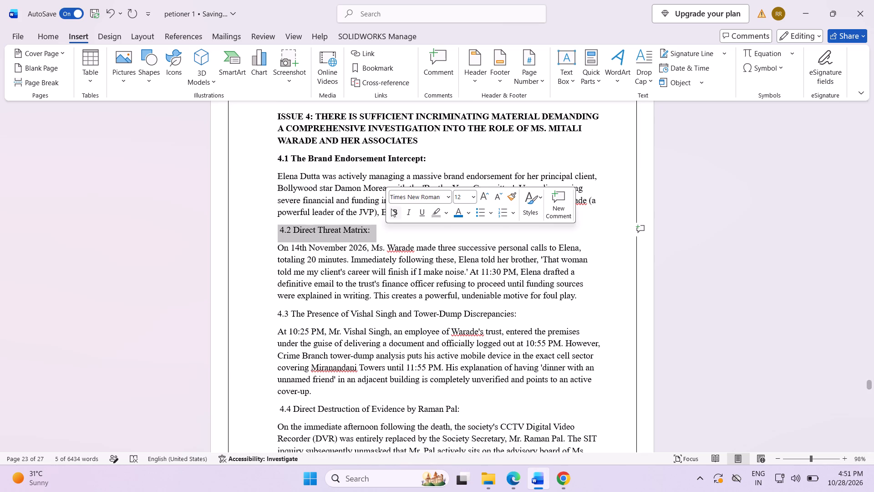
pyautogui.click(391, 206)
pyautogui.scroll(-4, 388, 230)
pyautogui.moveTo(277, 209); pyautogui.dragTo(491, 215)
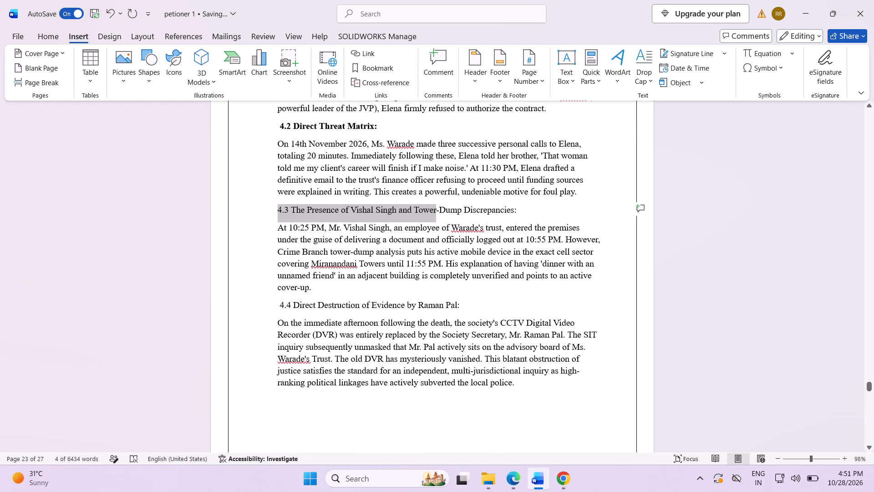
pyautogui.moveTo(491, 215); pyautogui.dragTo(547, 219)
pyautogui.click(554, 205)
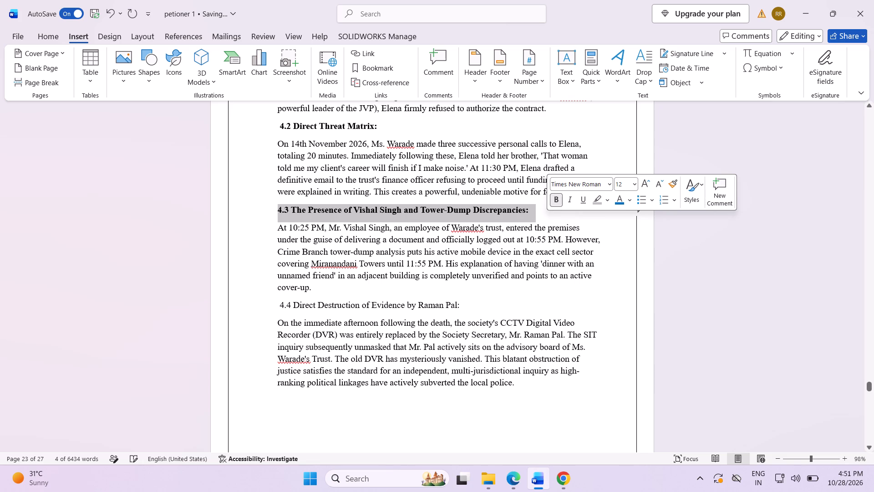
pyautogui.moveTo(280, 303); pyautogui.dragTo(464, 301)
pyautogui.click(474, 285)
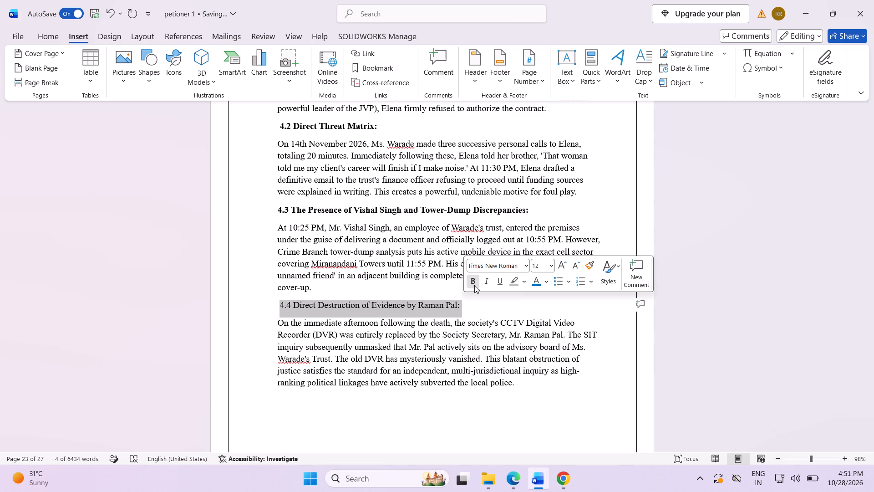
# Start a new line after the 4.4 paragraph at the end of Issue 4.
pyautogui.scroll(-6, 454, 302)
pyautogui.click(534, 229)
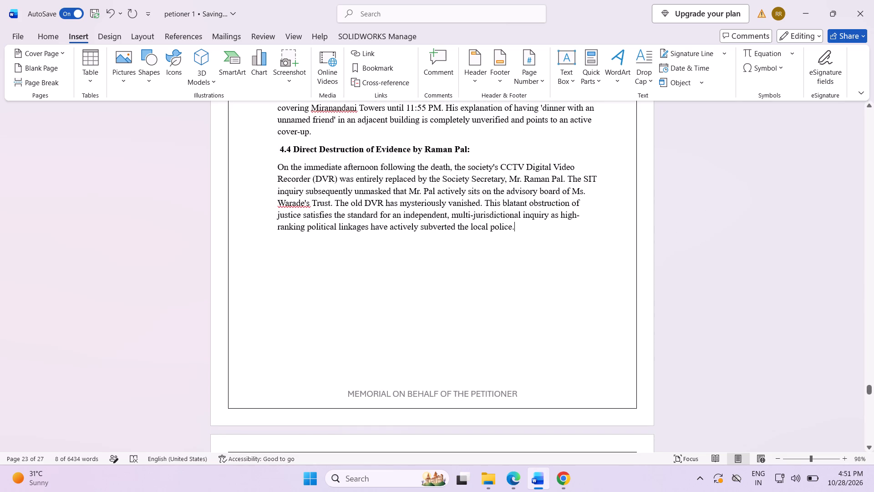
pyautogui.press('Return')
# Go to the blank page that follows Issue 4 and try to place the insertion point there.
pyautogui.scroll(-7, 488, 282)
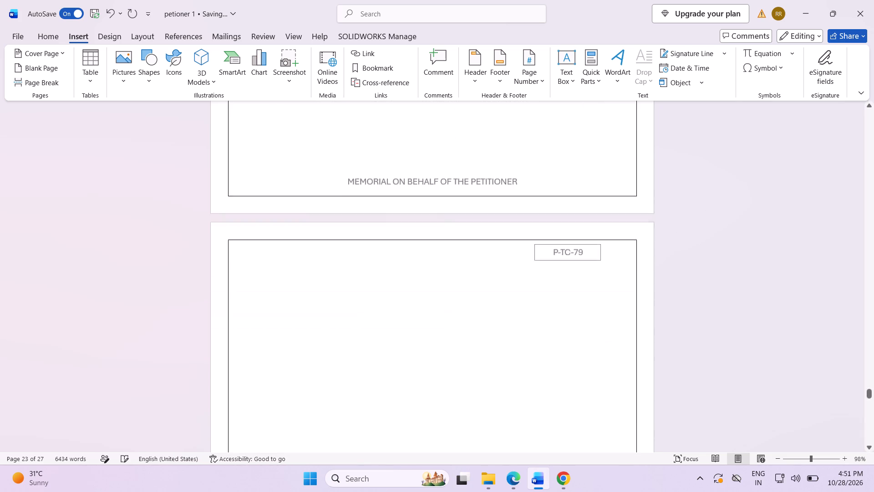
pyautogui.scroll(-13, 485, 283)
pyautogui.scroll(6, 464, 277)
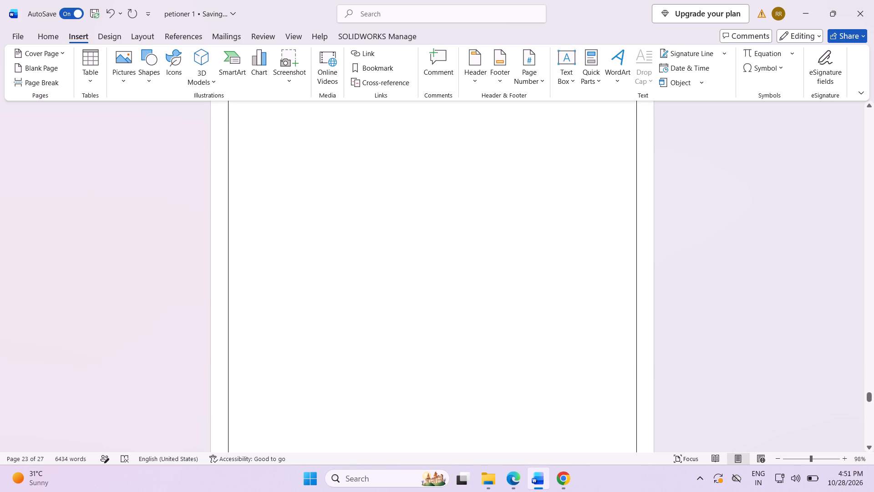
pyautogui.scroll(5, 464, 277)
pyautogui.click(345, 282)
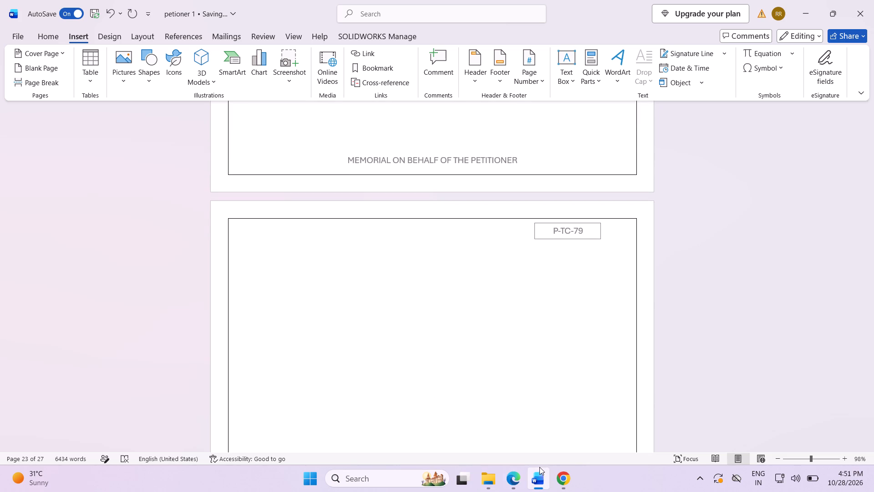
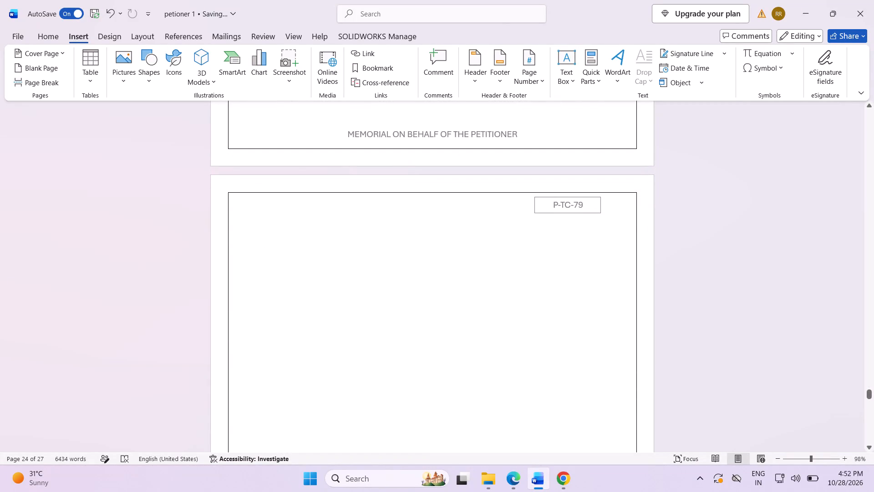
# Paste the Issue 5 heading on transferring the probe to the CBI onto the blank page and remove its underline.
pyautogui.hotkey('ctrl', 'v')
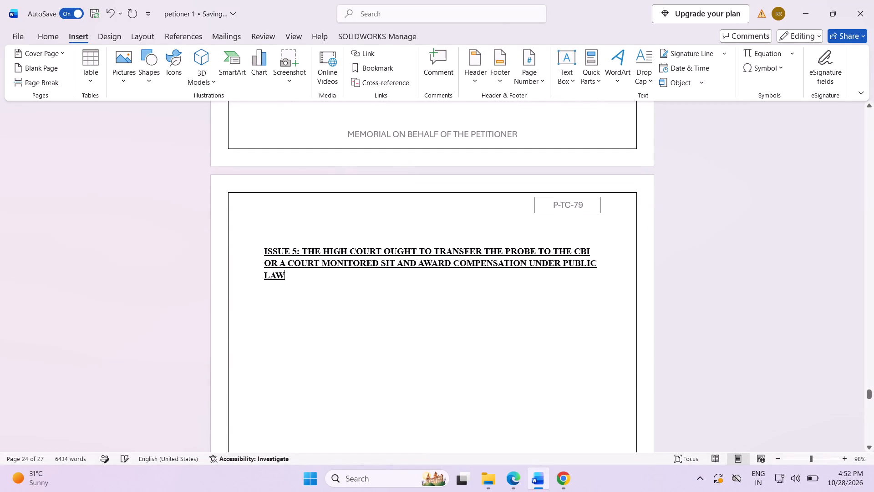
pyautogui.moveTo(284, 275); pyautogui.dragTo(276, 256)
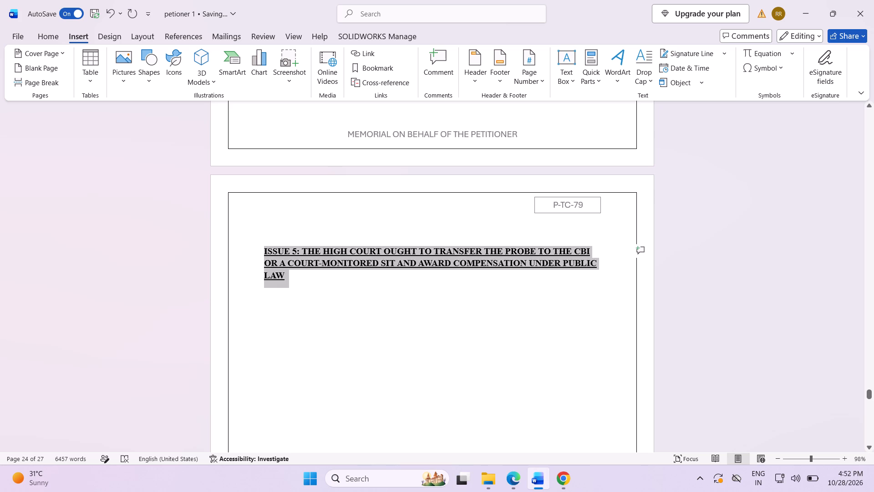
pyautogui.moveTo(276, 256); pyautogui.dragTo(273, 252)
pyautogui.click(308, 233)
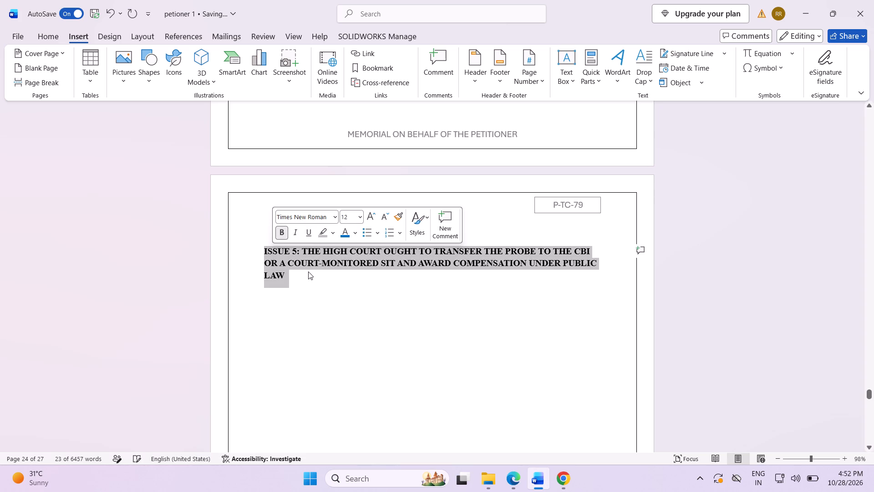
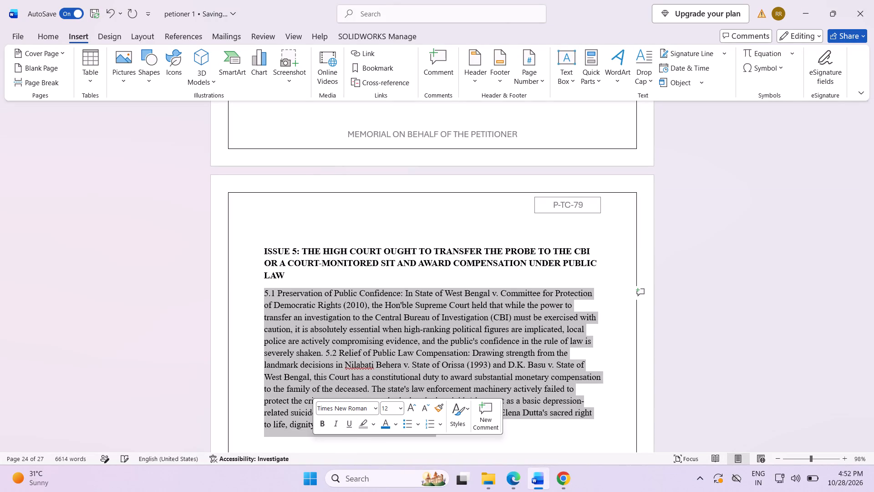
# Split the Issue 5 text so subheadings 5.1 Preservation of Public Confidence and 5.2 Relief of Public Law Compensation each stand on their own line.
pyautogui.click(532, 436)
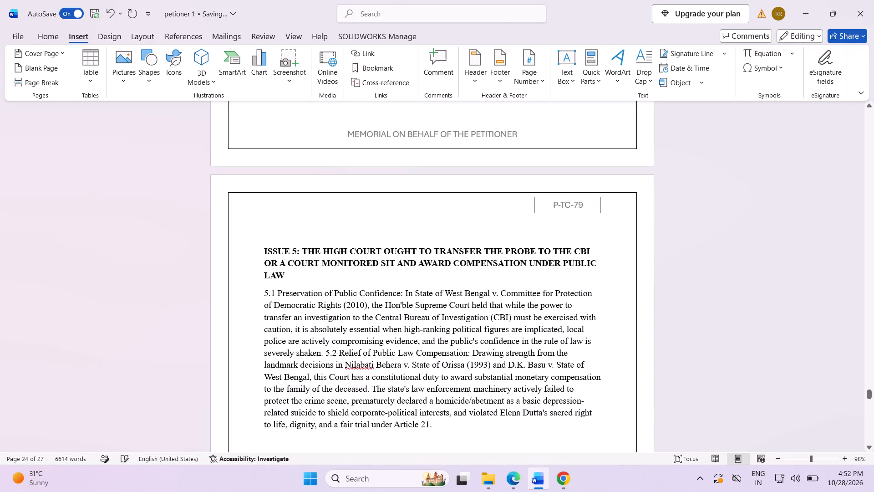
pyautogui.click(326, 354)
pyautogui.press('Return')
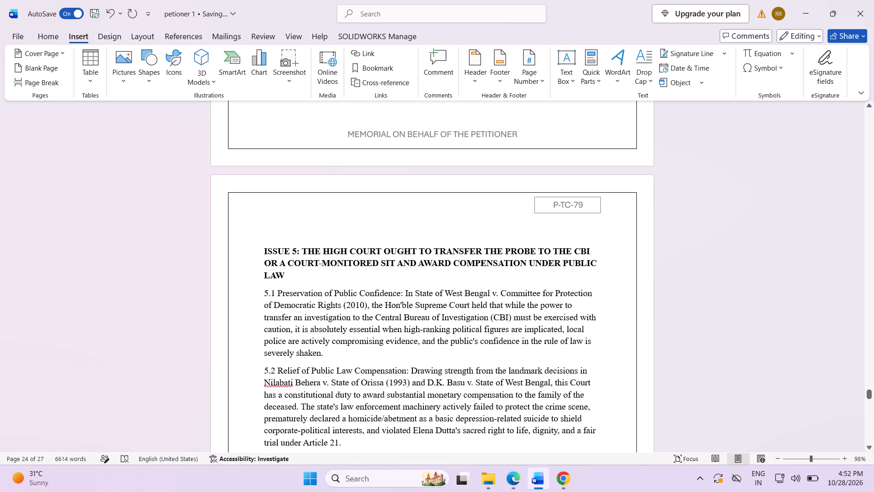
pyautogui.click(406, 297)
pyautogui.press('Return')
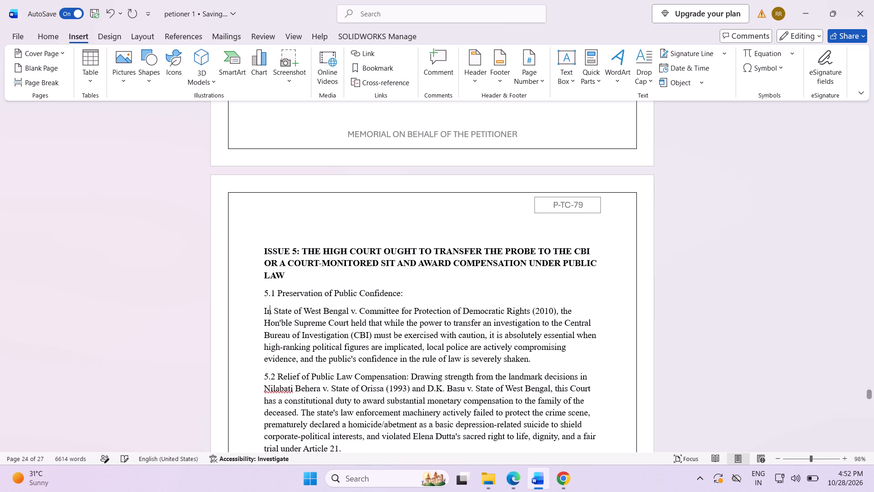
pyautogui.click(409, 375)
pyautogui.press('Return')
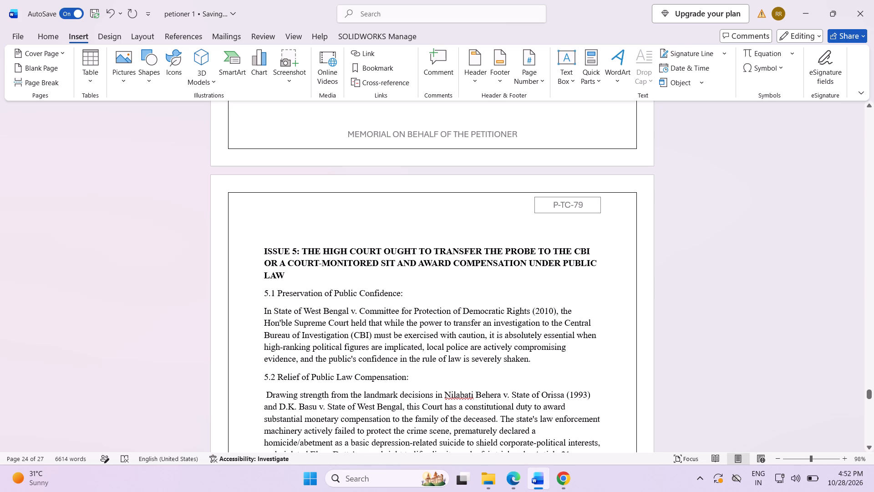
# Make the 5.1 Preservation of Public Confidence and 5.2 Relief of Public Law Compensation subheadings bold.
pyautogui.moveTo(263, 295); pyautogui.dragTo(264, 295)
pyautogui.moveTo(264, 295); pyautogui.dragTo(402, 297)
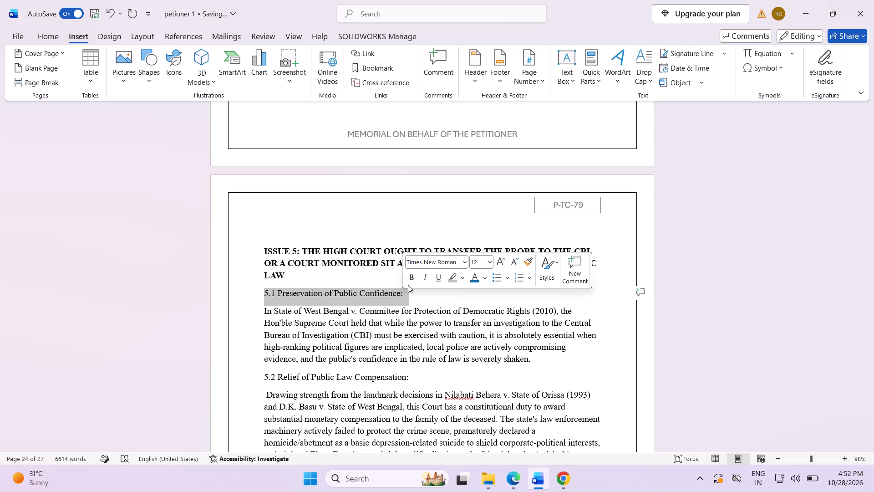
pyautogui.click(410, 282)
pyautogui.scroll(-3, 407, 289)
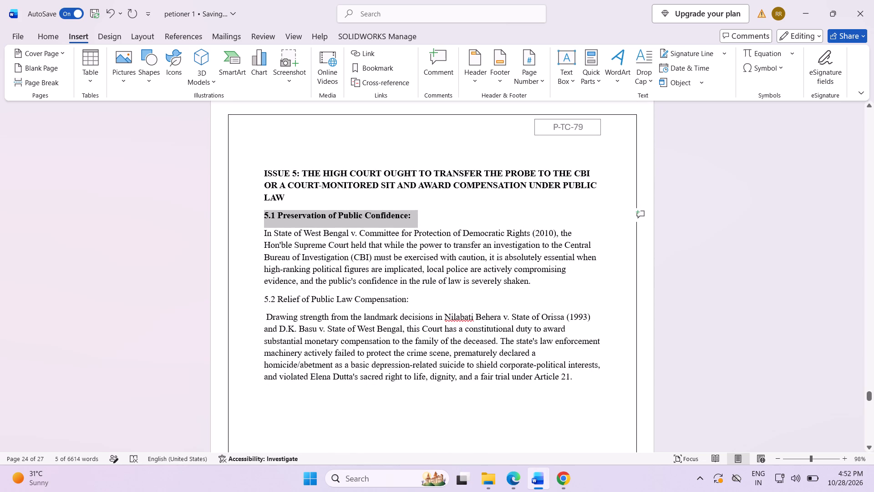
pyautogui.moveTo(264, 301); pyautogui.dragTo(419, 302)
pyautogui.click(426, 288)
# Remove the blank space before page number 22 so it moves back to the bottom of the Issue 5 page.
pyautogui.scroll(-2, 421, 304)
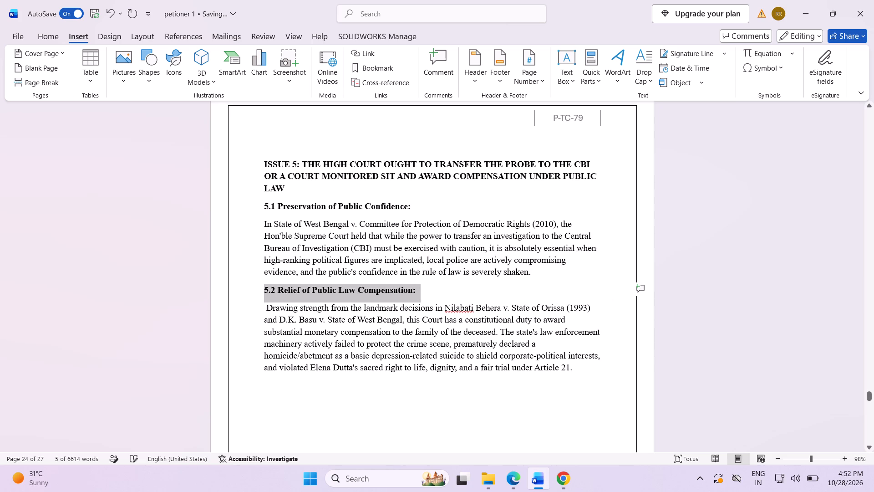
pyautogui.scroll(-5, 421, 305)
pyautogui.scroll(-19, 378, 323)
pyautogui.scroll(-4, 388, 309)
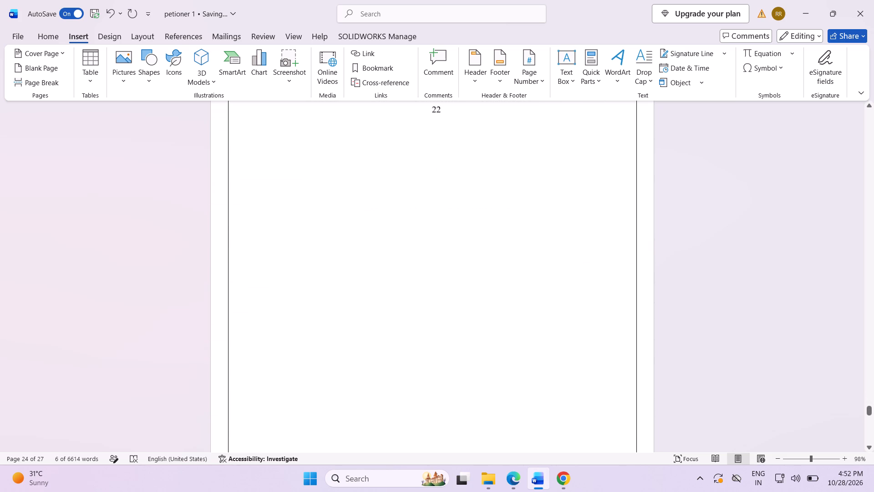
pyautogui.scroll(9, 388, 309)
pyautogui.click(432, 284)
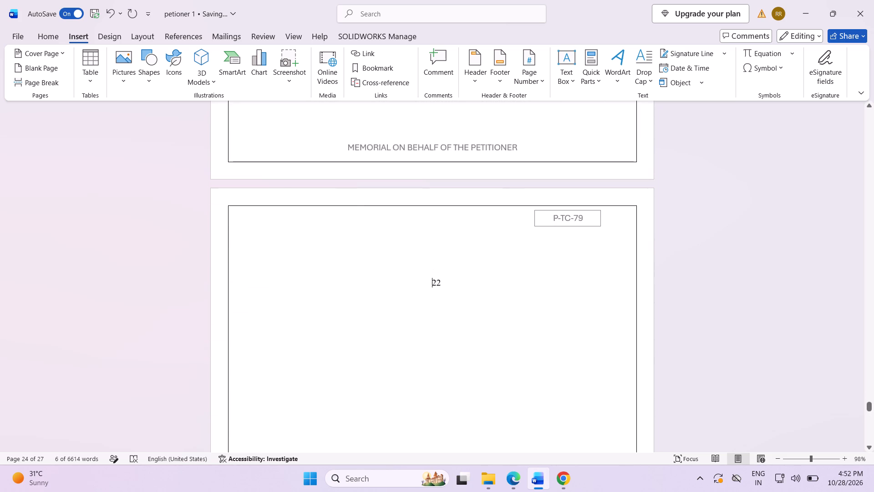
pyautogui.press('Return')
pyautogui.press('BackSpace')
pyautogui.press('BackSpace')
pyautogui.press('BackSpace')
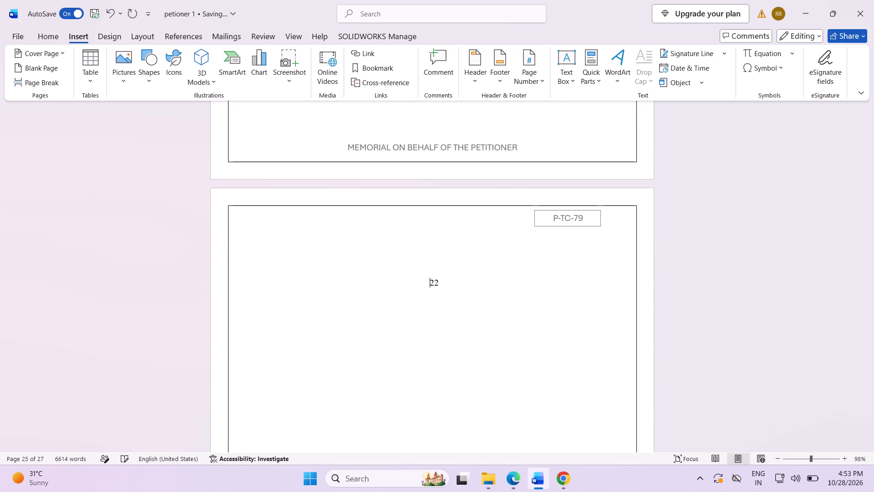
pyautogui.scroll(2, 418, 340)
pyautogui.press('BackSpace')
pyautogui.press('BackSpace')
pyautogui.press('BackSpace')
pyautogui.press('BackSpace')
pyautogui.press('BackSpace')
pyautogui.press('BackSpace')
pyautogui.press('BackSpace')
pyautogui.press('BackSpace')
pyautogui.press('BackSpace')
pyautogui.press('BackSpace')
pyautogui.press('BackSpace')
pyautogui.press('BackSpace')
pyautogui.press('BackSpace')
pyautogui.press('BackSpace')
pyautogui.press('BackSpace')
pyautogui.press('BackSpace')
pyautogui.press('BackSpace')
pyautogui.press('BackSpace')
pyautogui.press('BackSpace')
pyautogui.press('BackSpace')
pyautogui.press('BackSpace')
pyautogui.press('BackSpace')
pyautogui.press('BackSpace')
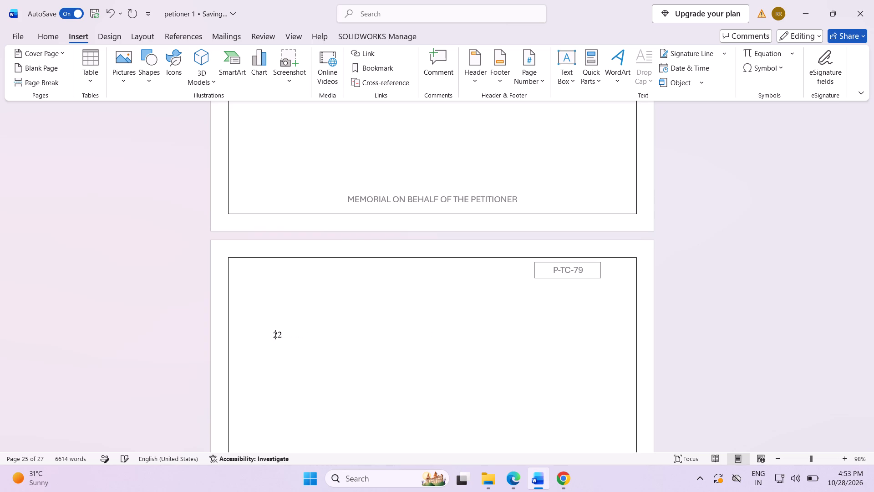
pyautogui.press('BackSpace')
pyautogui.press('BackSpace')
pyautogui.press('BackSpace')
pyautogui.press('BackSpace')
pyautogui.press('BackSpace')
pyautogui.press('BackSpace')
pyautogui.press('BackSpace')
# Indent page number 22 with spaces until it sits centred above the footer of the Issue 5 page.
pyautogui.press('space')
pyautogui.press('space')
pyautogui.press('space')
pyautogui.press('space')
pyautogui.press('space')
pyautogui.press('space')
pyautogui.press('space')
pyautogui.press('space')
pyautogui.press('space')
pyautogui.press('space')
pyautogui.press('space')
pyautogui.press('space')
pyautogui.press('space')
pyautogui.press('space')
pyautogui.press('space')
pyautogui.press('space')
pyautogui.press('space')
pyautogui.press('space')
pyautogui.press('space')
pyautogui.press('space')
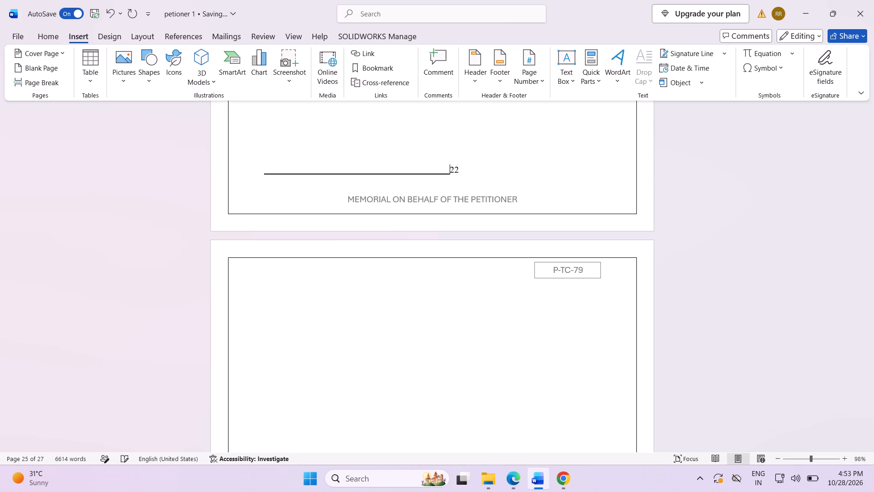
pyautogui.press('BackSpace')
pyautogui.press('BackSpace')
pyautogui.press('BackSpace')
pyautogui.press('BackSpace')
pyautogui.press('BackSpace')
pyautogui.press('BackSpace')
pyautogui.press('BackSpace')
pyautogui.press('BackSpace')
pyautogui.press('BackSpace')
# Remove the underline from the spacing in front of page number 22.
pyautogui.click(430, 171)
pyautogui.moveTo(430, 171); pyautogui.dragTo(365, 175)
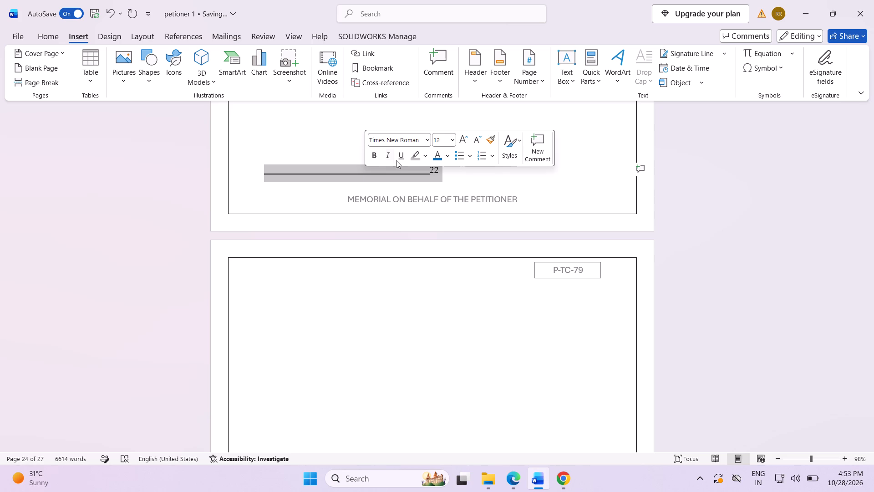
pyautogui.click(396, 160)
pyautogui.click(462, 172)
# Delete the blank lines above the Further Submission heading so it starts at the top of its page.
pyautogui.scroll(-7, 452, 193)
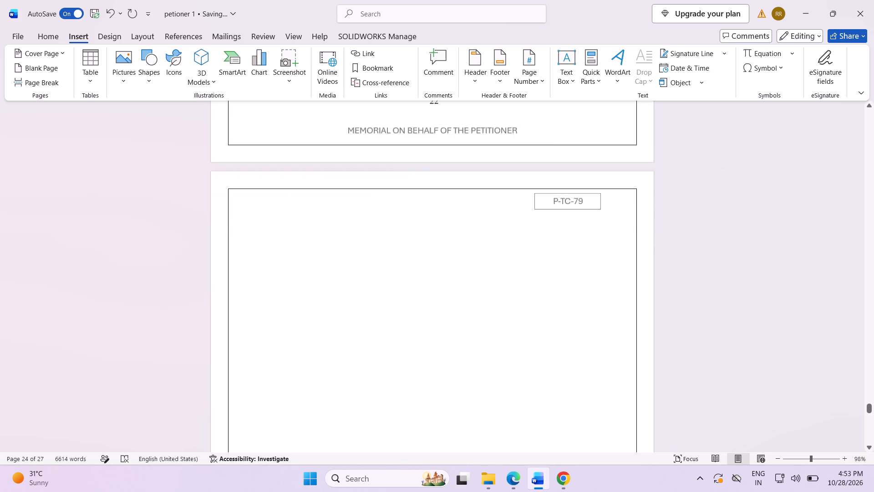
pyautogui.scroll(1, 455, 211)
pyautogui.scroll(-13, 455, 215)
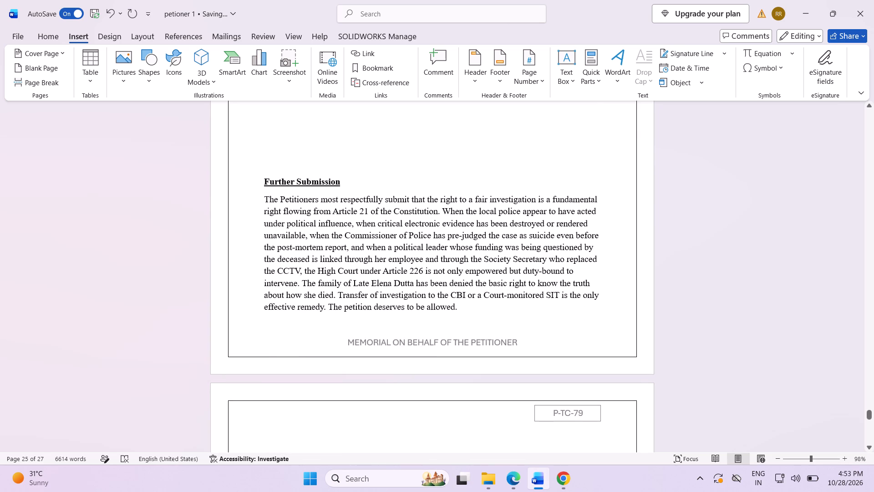
pyautogui.click(260, 176)
pyautogui.press('BackSpace')
pyautogui.press('BackSpace')
pyautogui.press('BackSpace')
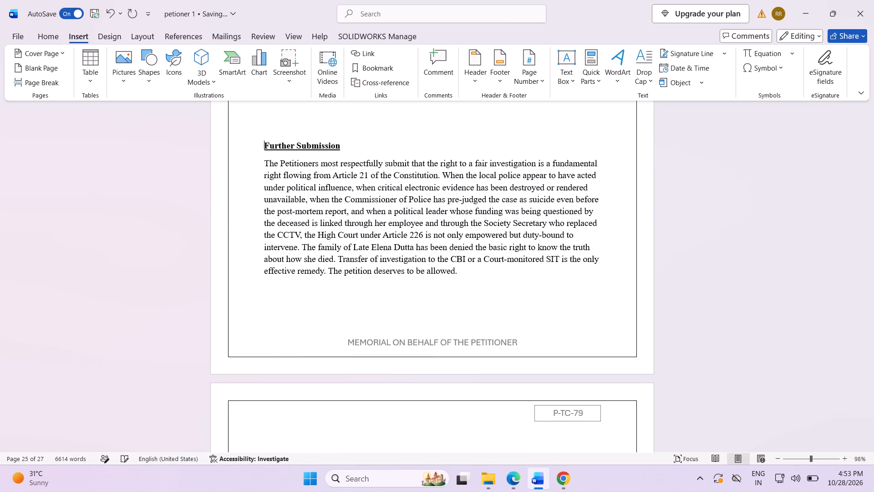
pyautogui.press('BackSpace')
pyautogui.press('BackSpace')
pyautogui.scroll(1, 272, 188)
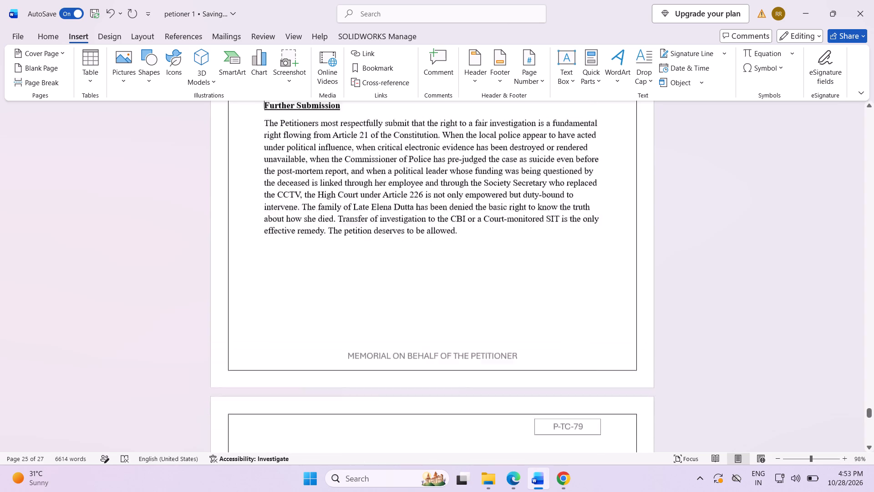
pyautogui.scroll(3, 272, 188)
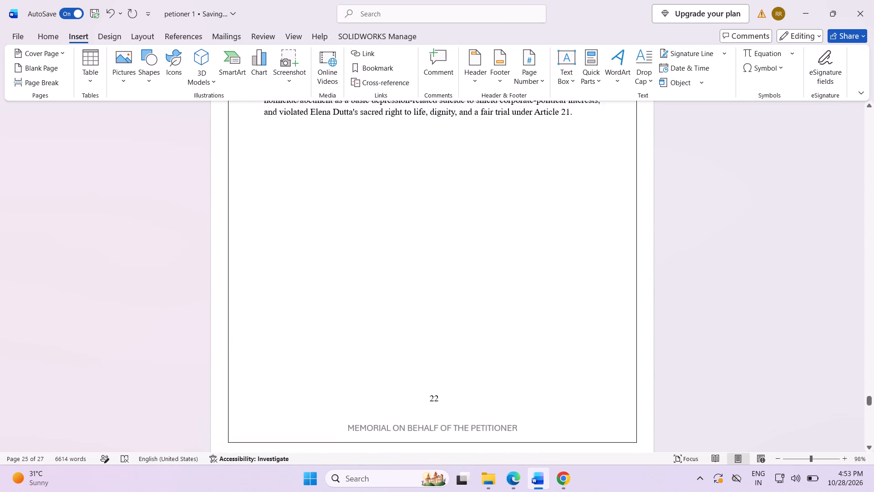
pyautogui.scroll(2, 272, 188)
pyautogui.press('BackSpace')
pyautogui.press('BackSpace')
pyautogui.press('BackSpace')
pyautogui.press('BackSpace')
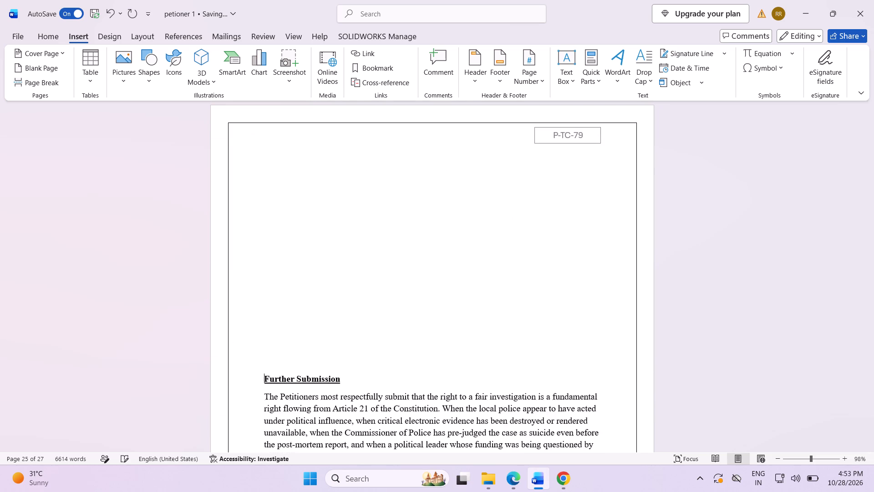
pyautogui.press('BackSpace')
pyautogui.press('BackSpace')
pyautogui.press('BackSpace')
pyautogui.press('BackSpace')
pyautogui.press('BackSpace')
pyautogui.press('BackSpace')
pyautogui.press('BackSpace')
pyautogui.press('BackSpace')
pyautogui.press('BackSpace')
pyautogui.press('BackSpace')
pyautogui.press('BackSpace')
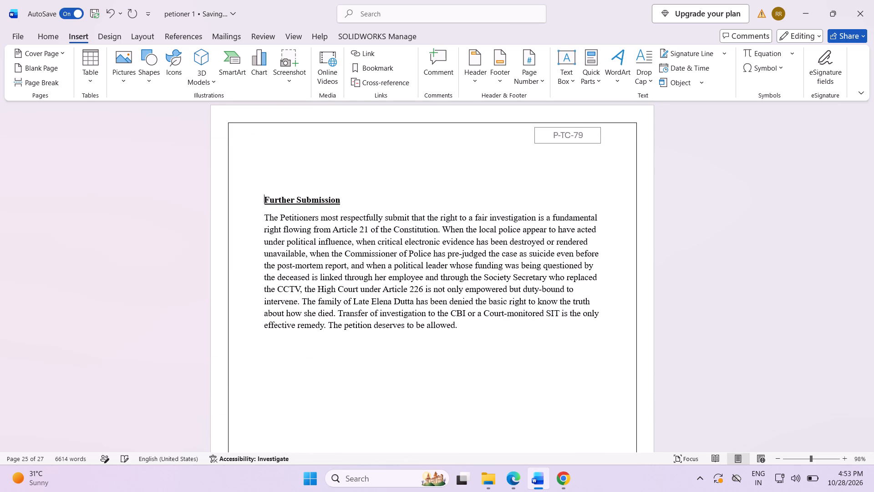
pyautogui.press('BackSpace')
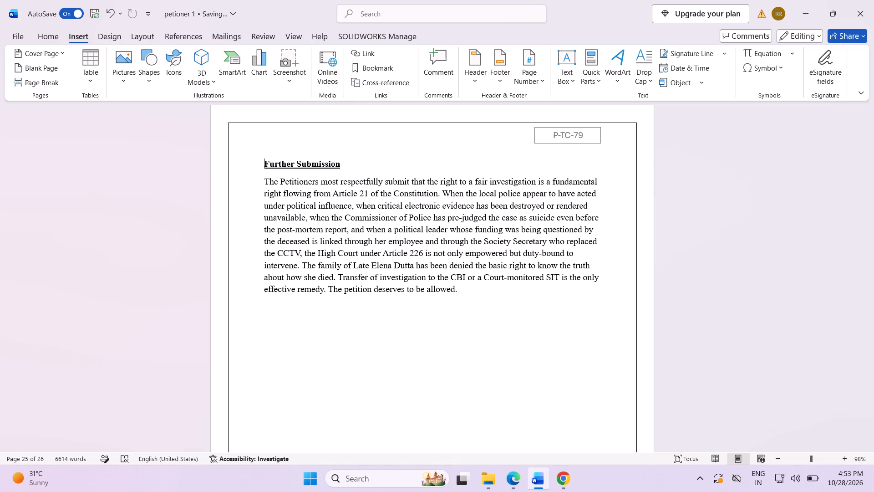
# Pull the Further Submission heading up onto the page number line of the Issue 5 page and delete the number 22.
pyautogui.press('BackSpace')
pyautogui.press('BackSpace')
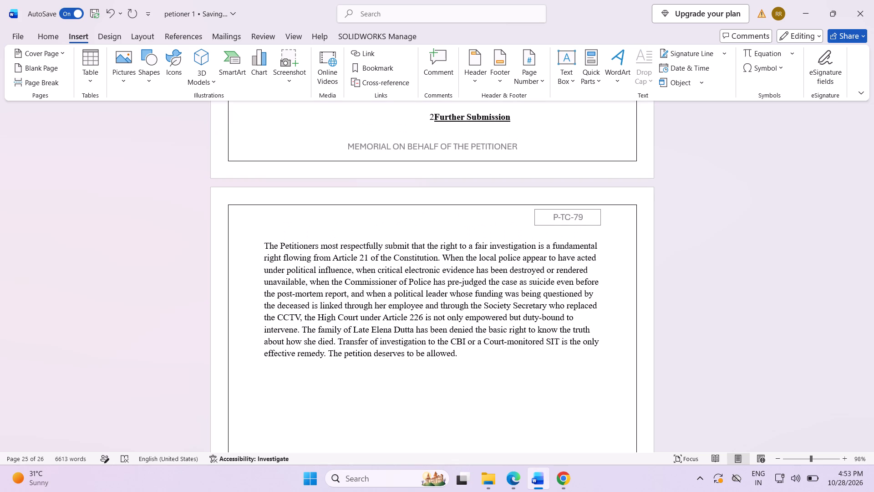
pyautogui.press('BackSpace')
# Delete the leftover 2, spaces and blank lines before Further Submission so the heading starts on its own line directly below the 5.2 paragraph.
pyautogui.press('BackSpace')
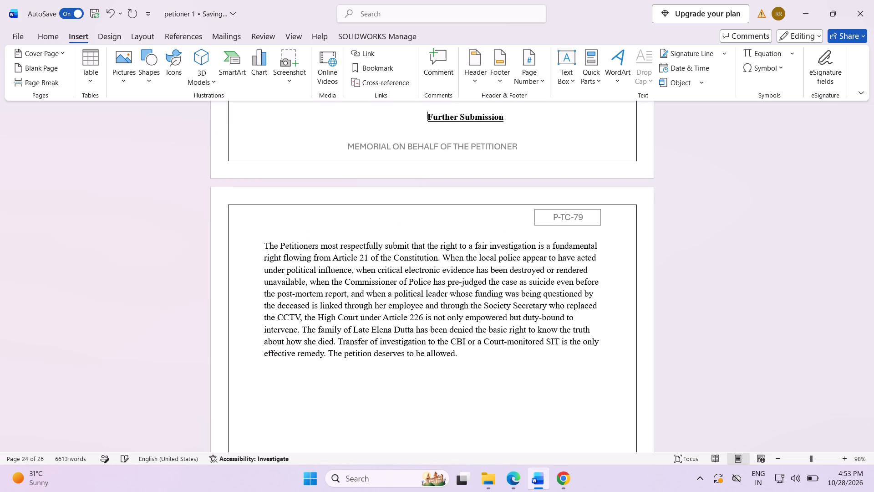
pyautogui.press('BackSpace')
pyautogui.press('BackSpace')
pyautogui.press('BackSpace')
pyautogui.press('BackSpace')
pyautogui.press('BackSpace')
pyautogui.press('BackSpace')
pyautogui.press('BackSpace')
pyautogui.press('BackSpace')
pyautogui.press('BackSpace')
pyautogui.press('BackSpace')
pyautogui.press('BackSpace')
pyautogui.press('BackSpace')
pyautogui.press('BackSpace')
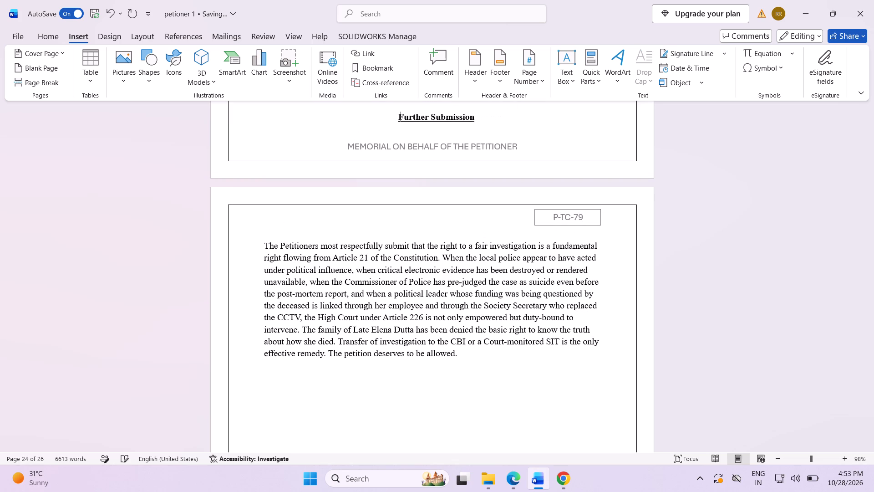
pyautogui.press('BackSpace')
pyautogui.press('BackSpace')
pyautogui.press('BackSpace')
pyautogui.press('BackSpace')
pyautogui.press('BackSpace')
pyautogui.press('BackSpace')
pyautogui.press('BackSpace')
pyautogui.press('BackSpace')
pyautogui.press('BackSpace')
pyautogui.press('BackSpace')
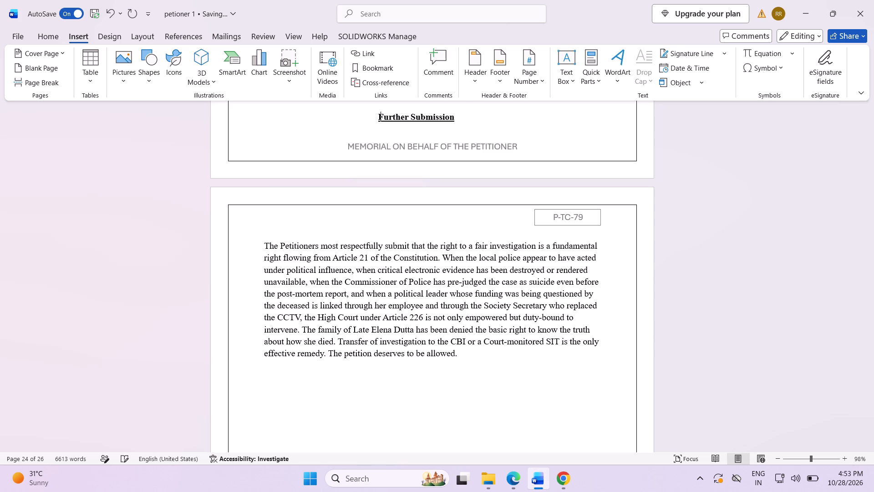
pyautogui.scroll(3, 272, 188)
pyautogui.scroll(-1, 272, 188)
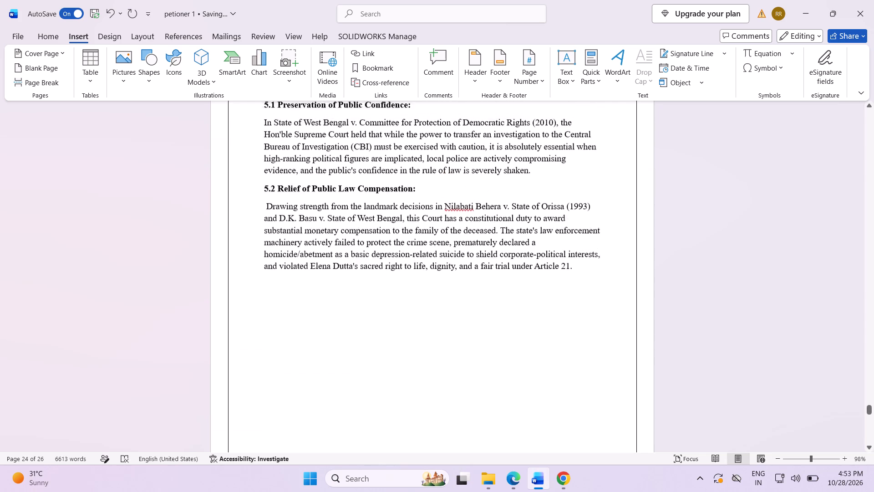
pyautogui.scroll(-1, 272, 188)
pyautogui.scroll(4, 272, 188)
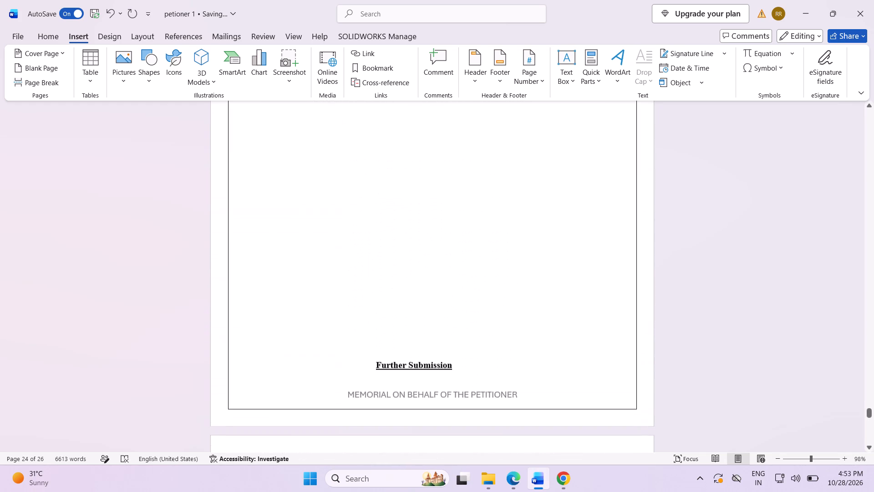
pyautogui.scroll(2, 272, 188)
pyautogui.press('BackSpace')
pyautogui.press('BackSpace')
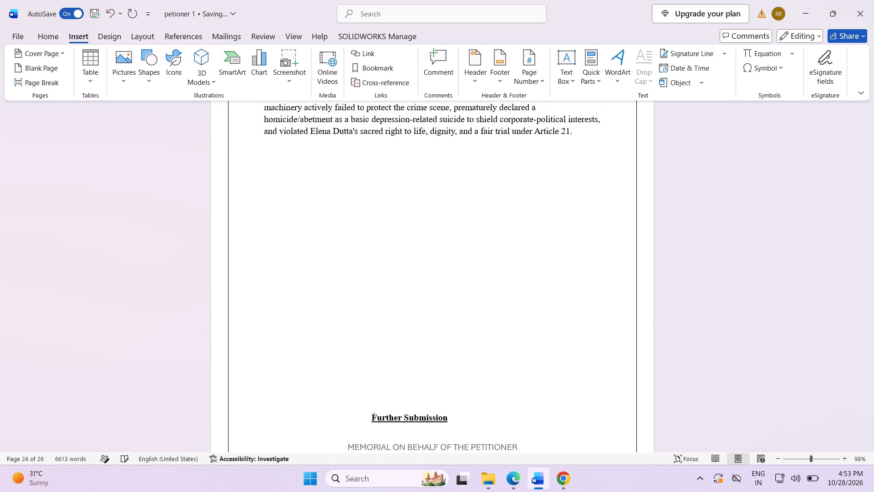
pyautogui.press('BackSpace')
pyautogui.press('BackSpace')
pyautogui.press('BackSpace')
pyautogui.press('BackSpace')
pyautogui.press('BackSpace')
pyautogui.press('BackSpace')
pyautogui.press('BackSpace')
pyautogui.press('BackSpace')
pyautogui.press('BackSpace')
pyautogui.press('BackSpace')
pyautogui.press('BackSpace')
pyautogui.press('BackSpace')
pyautogui.press('BackSpace')
pyautogui.press('BackSpace')
pyautogui.press('BackSpace')
pyautogui.press('BackSpace')
pyautogui.press('BackSpace')
pyautogui.press('BackSpace')
pyautogui.press('BackSpace')
pyautogui.press('BackSpace')
pyautogui.press('BackSpace')
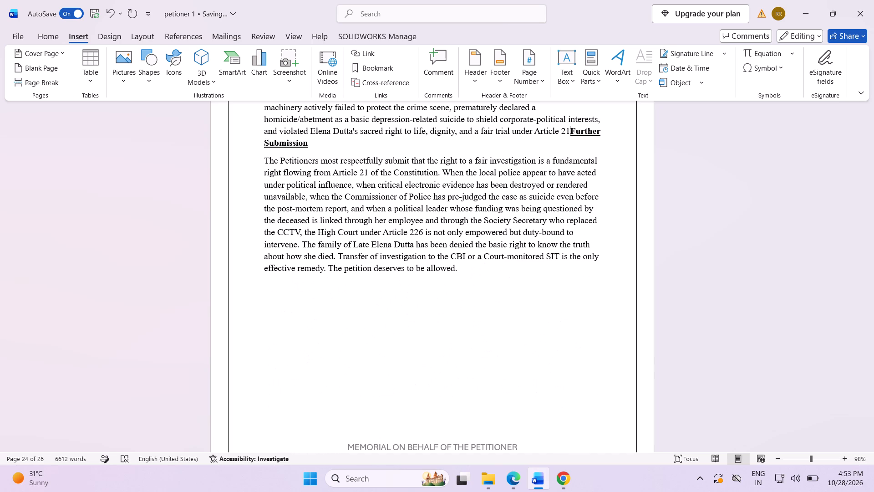
pyautogui.press('Return')
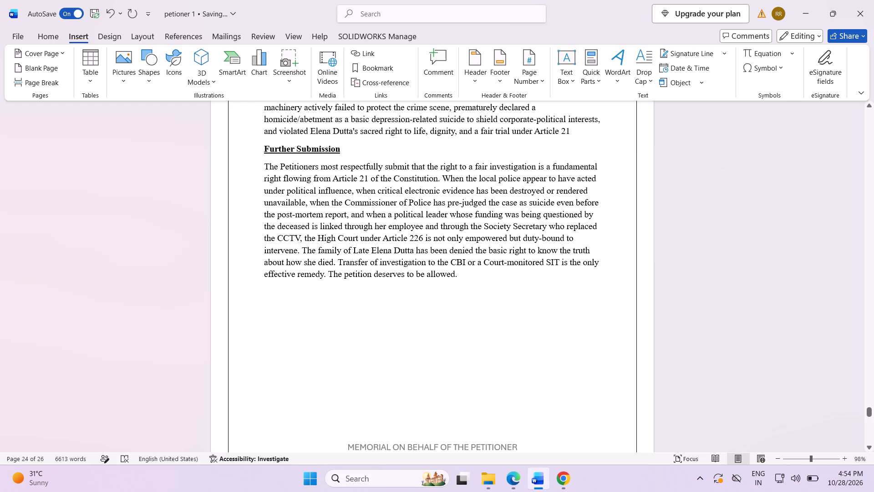
# Remove the underline from the Further Submission heading, keeping it bold.
pyautogui.moveTo(339, 150); pyautogui.dragTo(254, 151)
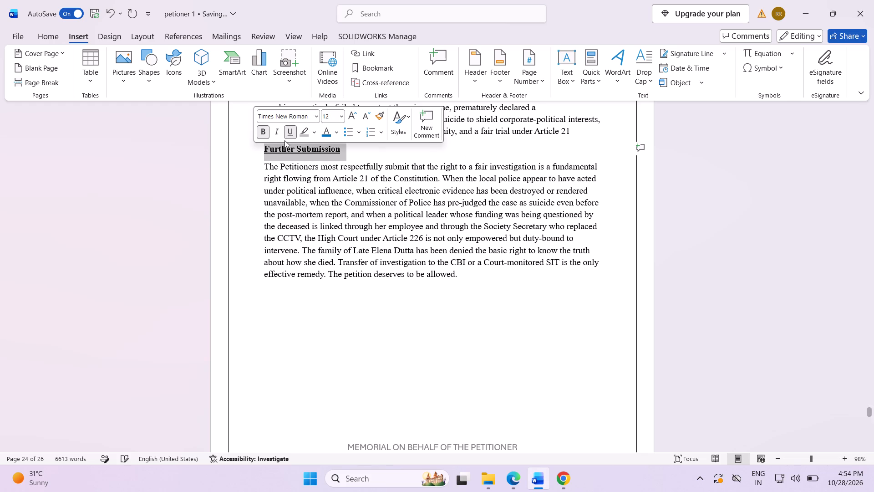
pyautogui.click(290, 136)
pyautogui.click(396, 152)
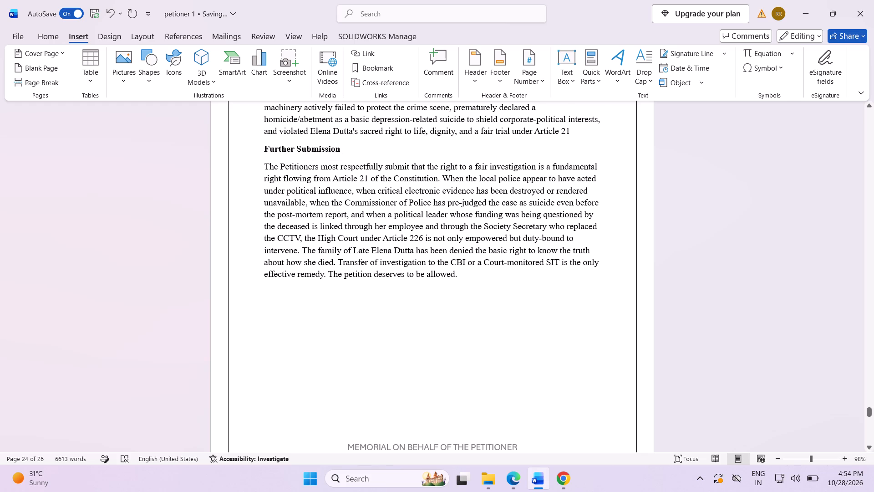
# Delete the spaces before page number 29 and the blank lines above it to pull it up onto the Further Submission page.
pyautogui.scroll(5, 465, 288)
pyautogui.scroll(-16, 452, 270)
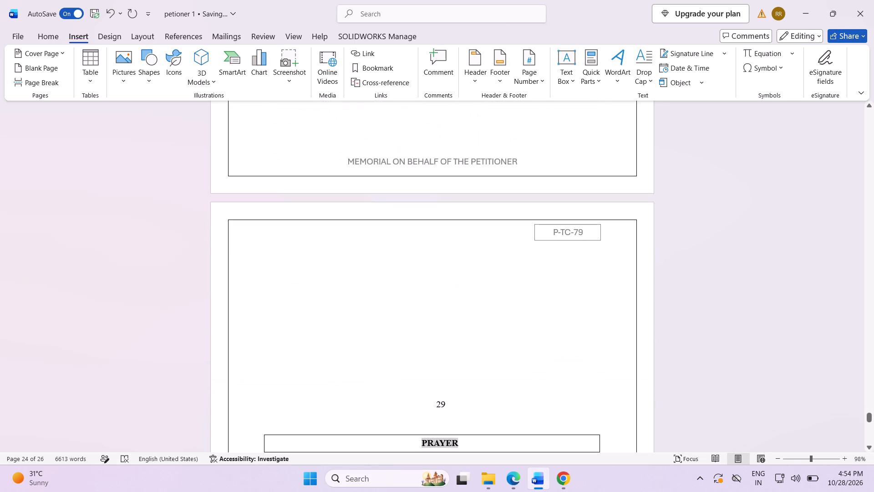
pyautogui.click(436, 406)
pyautogui.press('BackSpace')
pyautogui.press('BackSpace')
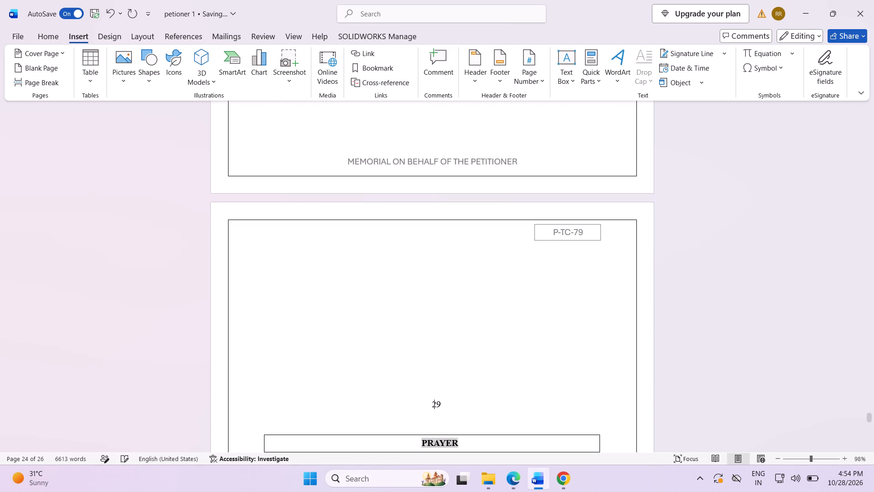
pyautogui.press('BackSpace')
pyautogui.press('BackSpace')
pyautogui.press('BackSpace')
pyautogui.press('BackSpace')
pyautogui.press('BackSpace')
pyautogui.press('BackSpace')
pyautogui.press('BackSpace')
pyautogui.press('BackSpace')
pyautogui.press('BackSpace')
pyautogui.press('BackSpace')
pyautogui.press('BackSpace')
pyautogui.press('BackSpace')
pyautogui.press('BackSpace')
pyautogui.press('BackSpace')
pyautogui.press('BackSpace')
pyautogui.press('BackSpace')
pyautogui.press('BackSpace')
pyautogui.press('BackSpace')
pyautogui.press('BackSpace')
pyautogui.press('BackSpace')
pyautogui.press('BackSpace')
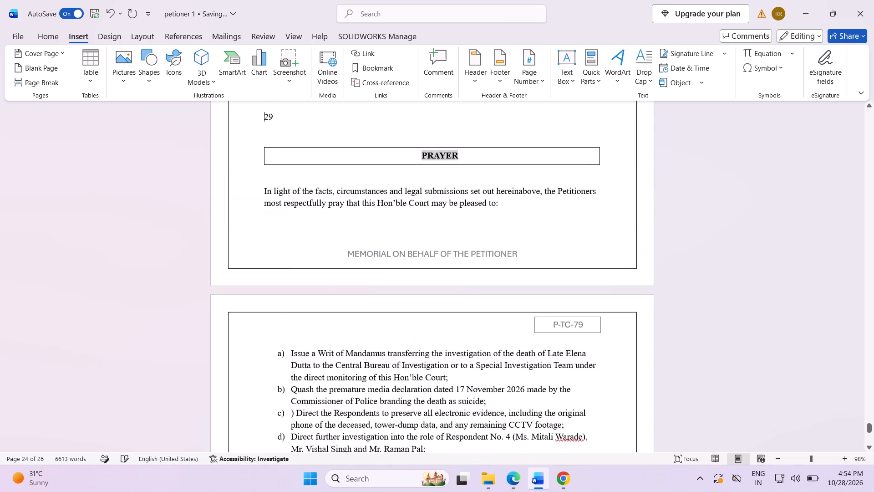
# Insert six blank lines above page number 29 so it sits just above the footer and the PRAYER heading moves to the following page.
pyautogui.press('Return')
pyautogui.press('Return')
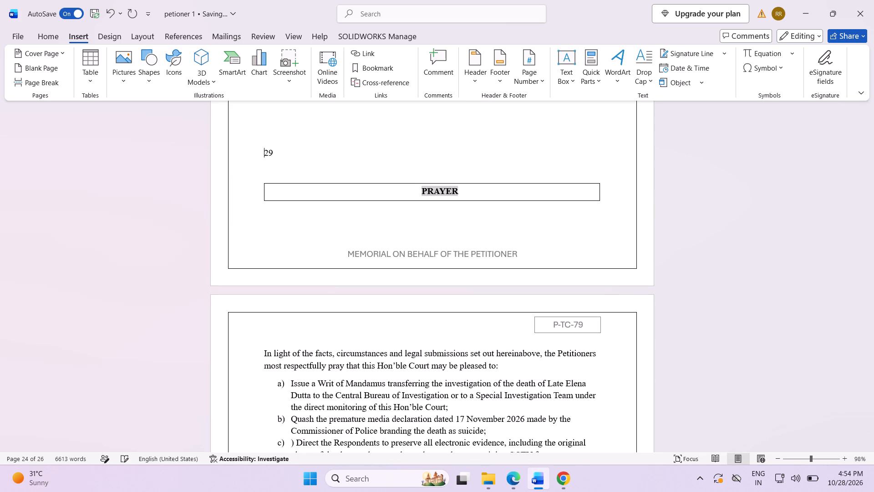
pyautogui.press('Return')
pyautogui.press('Return')
pyautogui.press('Return')
pyautogui.press('Return')
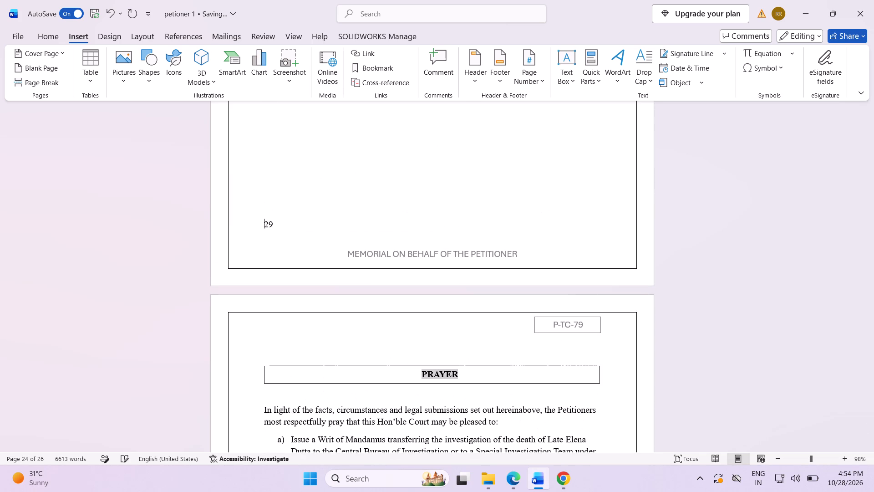
# Indent page number 29 with spaces until it sits roughly centred above the footer of the Further Submission page.
pyautogui.press('space')
pyautogui.press('space')
pyautogui.press('space')
pyautogui.press('space')
pyautogui.press('space')
pyautogui.press('space')
pyautogui.press('space')
pyautogui.press('space')
pyautogui.press('space')
pyautogui.press('space')
pyautogui.press('space')
pyautogui.press('space')
pyautogui.press('space')
pyautogui.press('space')
pyautogui.press('space')
pyautogui.press('space')
pyautogui.press('space')
pyautogui.press('space')
pyautogui.press('space')
pyautogui.press('space')
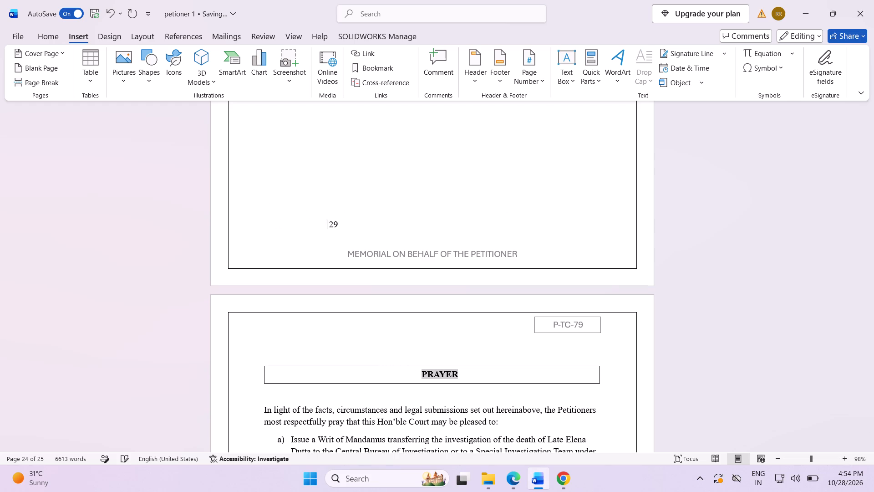
pyautogui.press('space')
pyautogui.press('space')
pyautogui.press('space')
pyautogui.press('space')
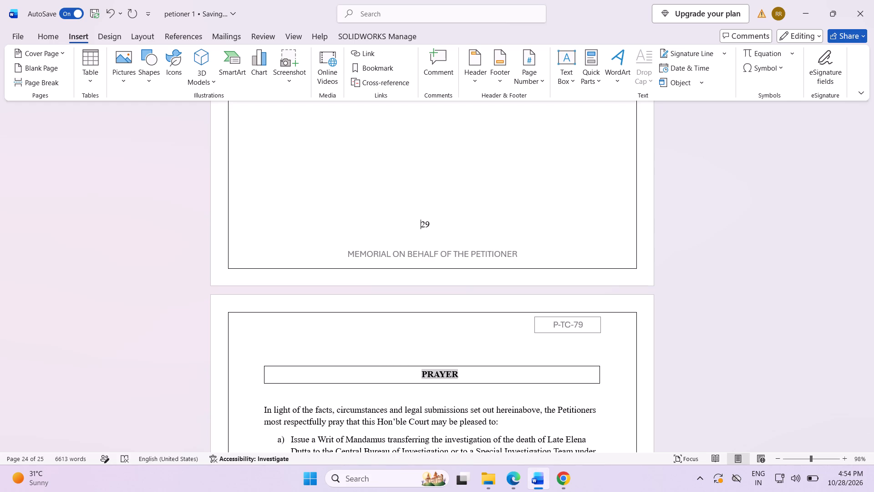
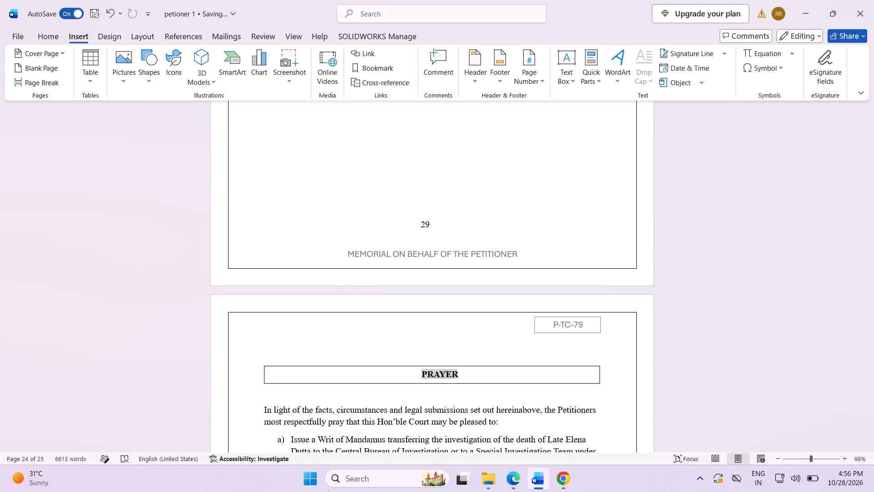
# Delete the Date line with its blank and the year 2026 from the signature block below Place: Mumbai on the PRAYER page.
pyautogui.scroll(6, 351, 326)
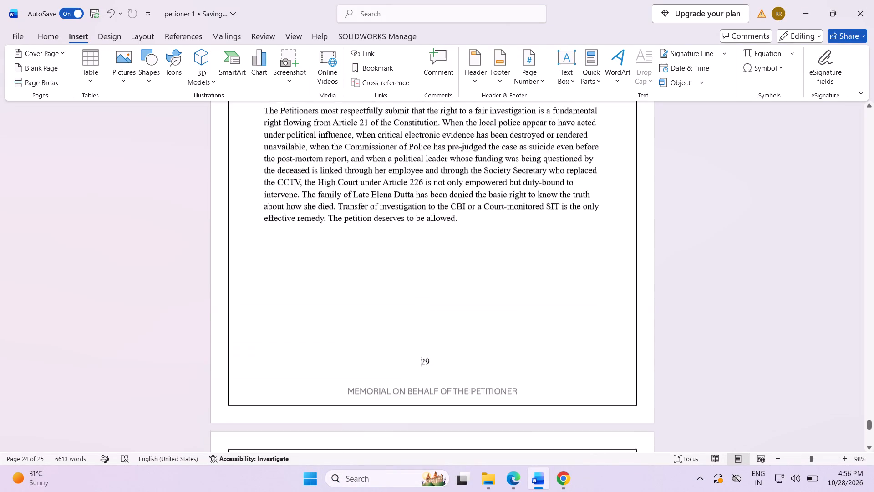
pyautogui.scroll(-18, 351, 324)
pyautogui.scroll(-11, 328, 348)
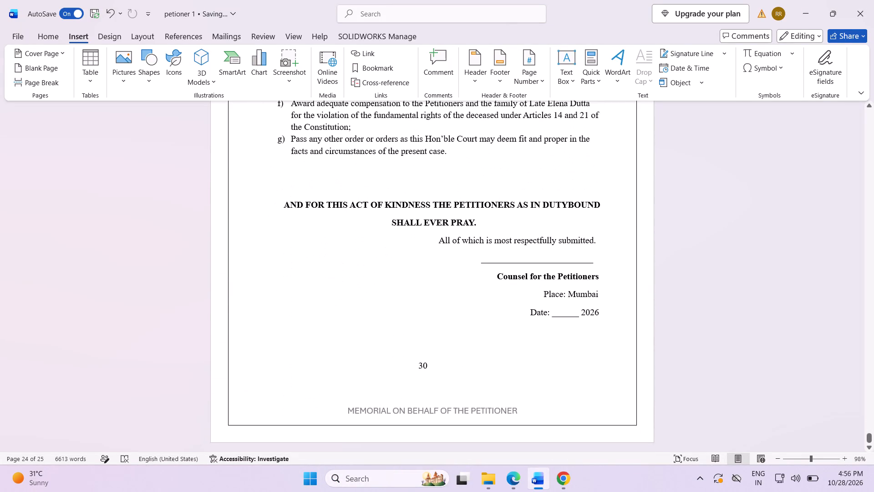
pyautogui.scroll(-5, 319, 357)
pyautogui.scroll(1, 313, 364)
pyautogui.scroll(-3, 313, 364)
pyautogui.moveTo(524, 314); pyautogui.dragTo(547, 306)
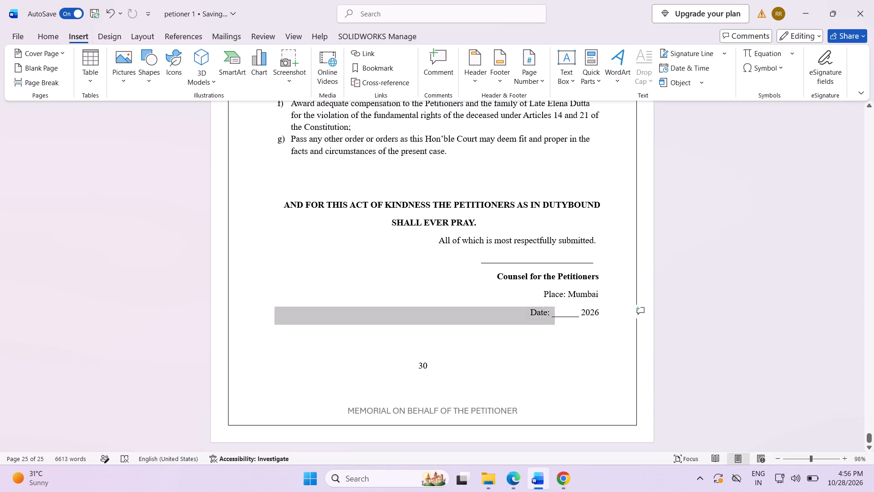
pyautogui.moveTo(547, 306); pyautogui.dragTo(600, 313)
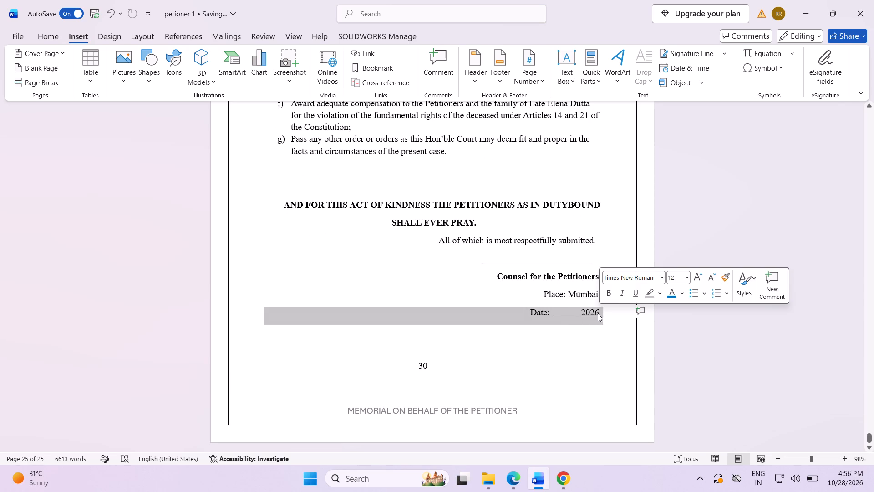
pyautogui.press('BackSpace')
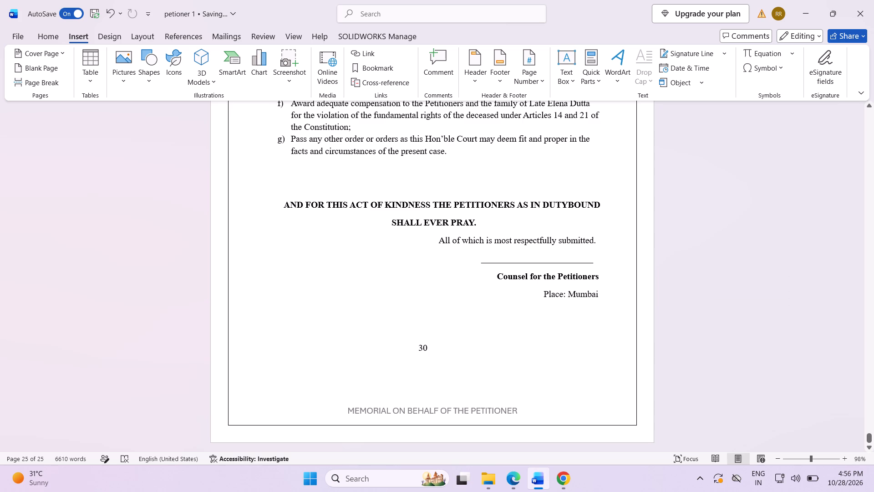
# Delete the blank lines above the TABLE OF CONTENTS heading to move the heading and its entries up the page.
pyautogui.scroll(4, 467, 312)
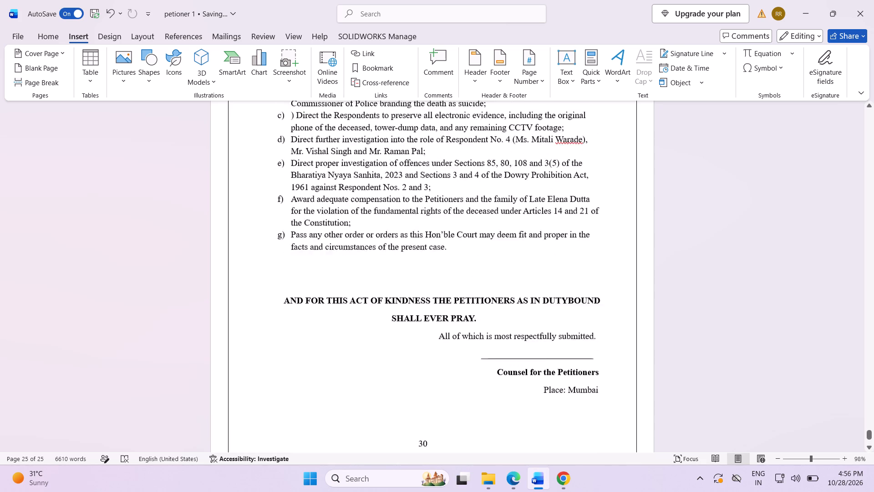
pyautogui.scroll(16, 467, 312)
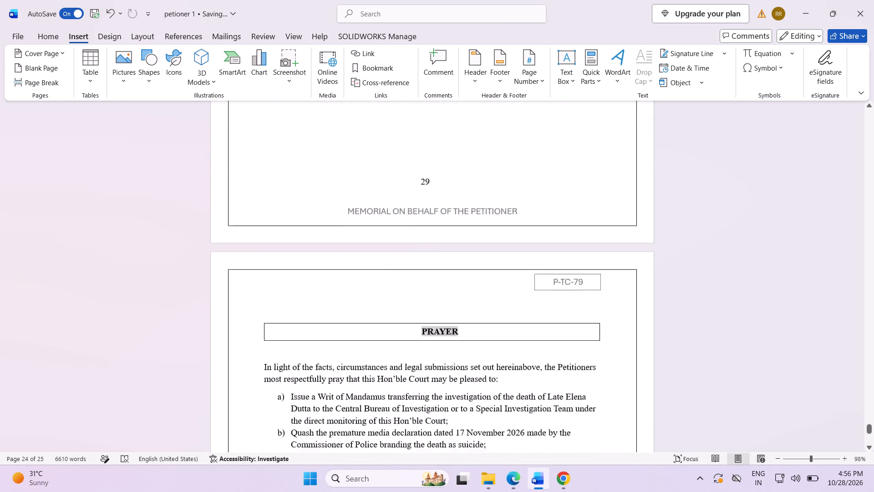
pyautogui.scroll(20, 467, 312)
pyautogui.scroll(12, 467, 312)
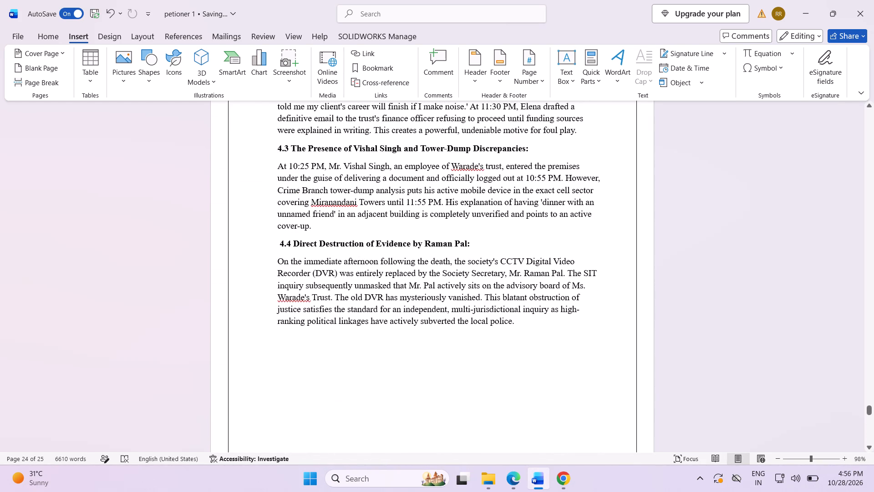
pyautogui.scroll(-9, 762, 396)
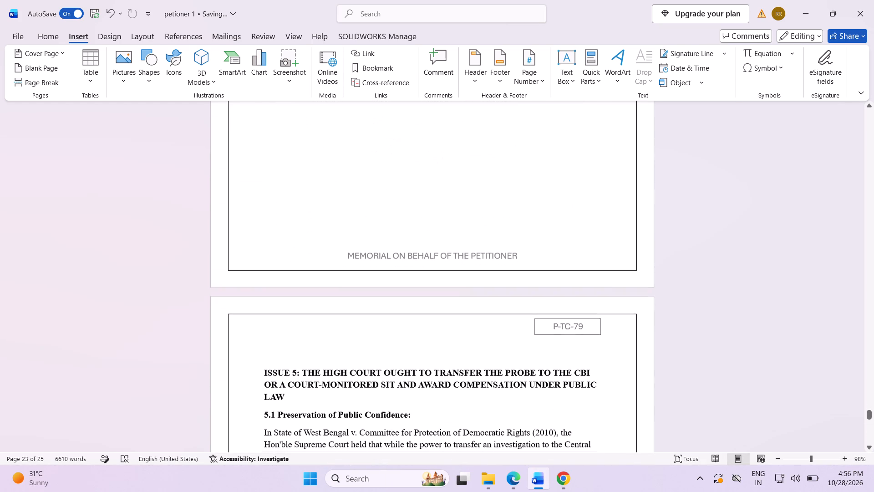
pyautogui.moveTo(871, 414); pyautogui.dragTo(825, 100)
pyautogui.scroll(-3, 384, 307)
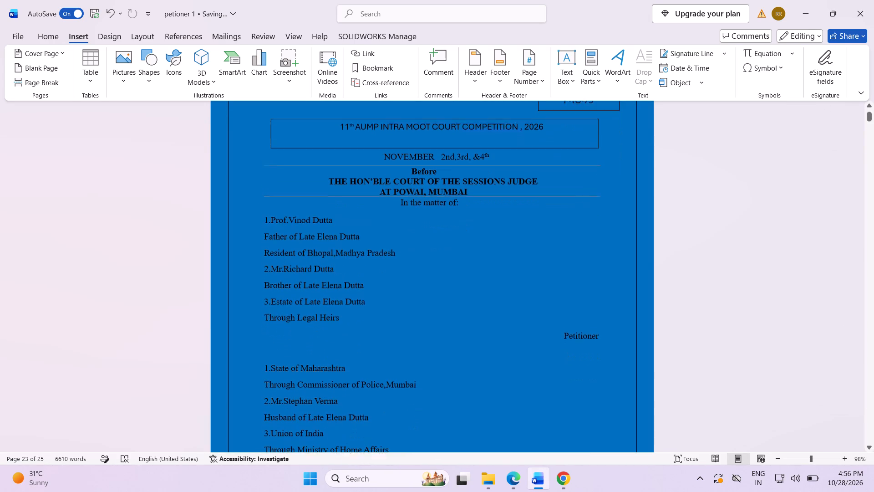
pyautogui.scroll(-4, 384, 307)
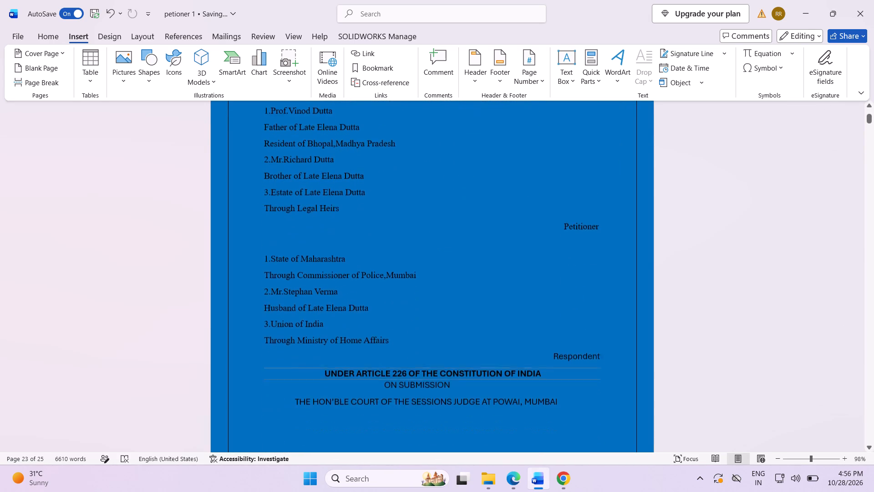
pyautogui.scroll(-14, 384, 307)
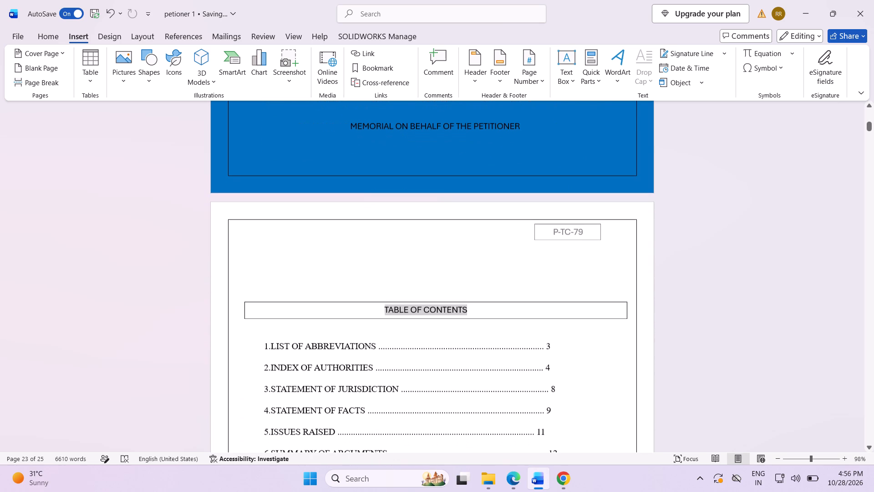
pyautogui.click(386, 285)
pyautogui.press('BackSpace')
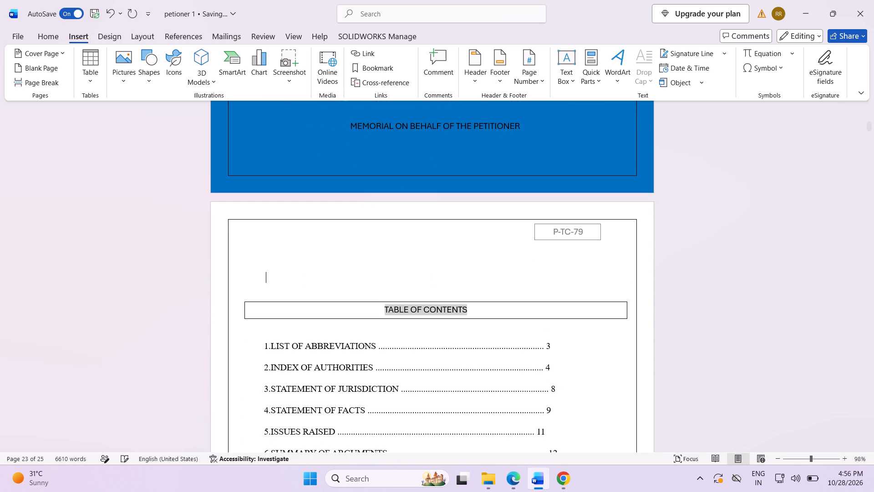
pyautogui.press('BackSpace')
pyautogui.press('BackSpace')
pyautogui.press('BackSpace')
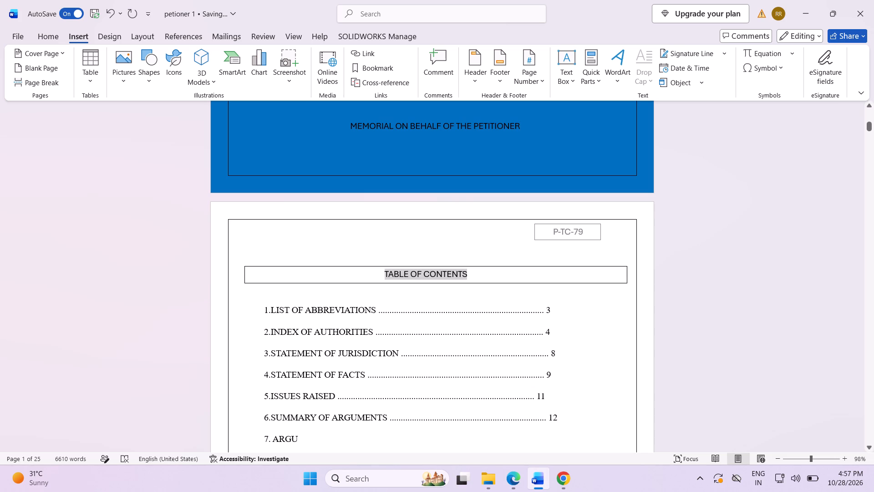
# Check the layout of the blue cover page and where it meets the table of contents page.
pyautogui.scroll(19, 506, 377)
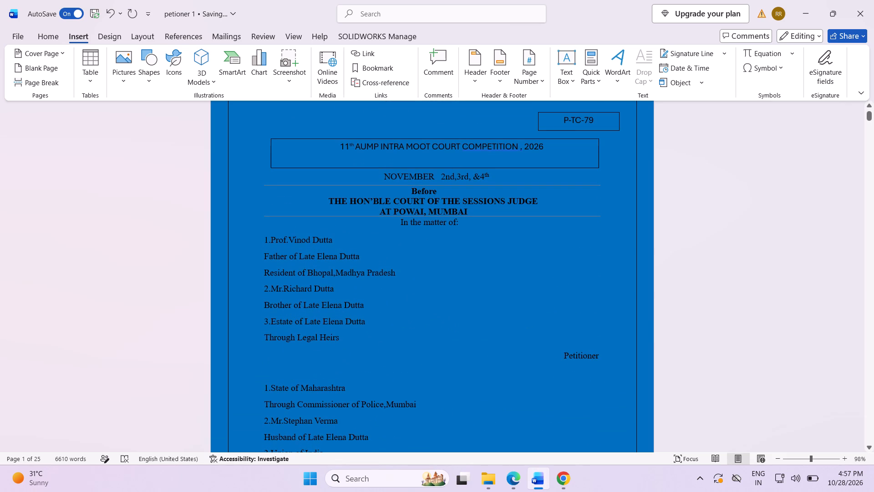
pyautogui.scroll(-3, 436, 353)
pyautogui.scroll(5, 431, 350)
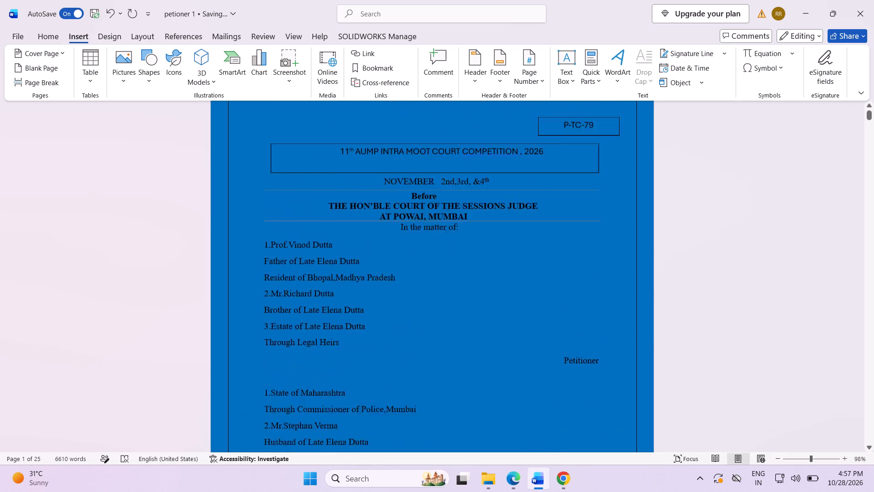
pyautogui.scroll(5, 430, 349)
pyautogui.scroll(-12, 430, 349)
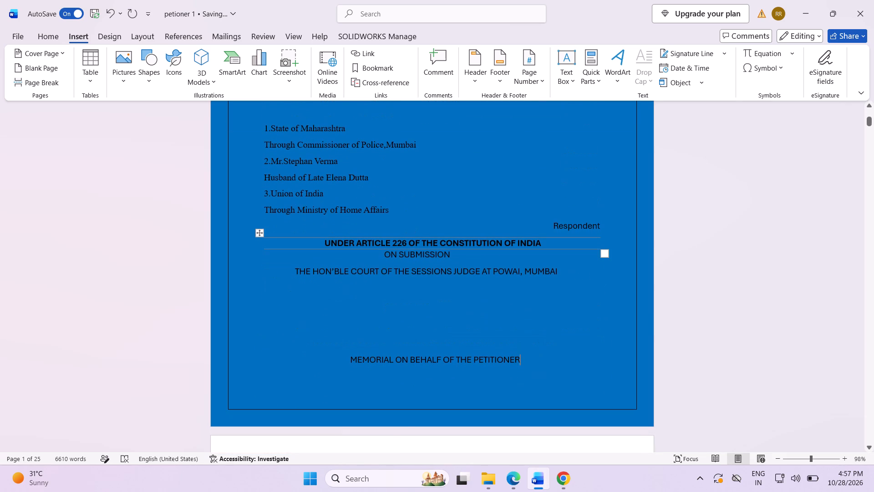
pyautogui.scroll(-8, 440, 328)
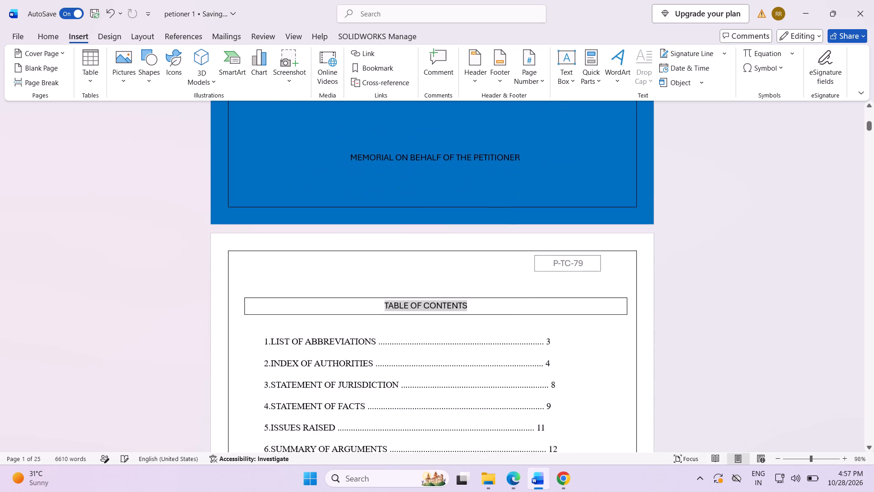
pyautogui.scroll(-2, 439, 332)
pyautogui.scroll(8, 440, 289)
pyautogui.scroll(-5, 440, 289)
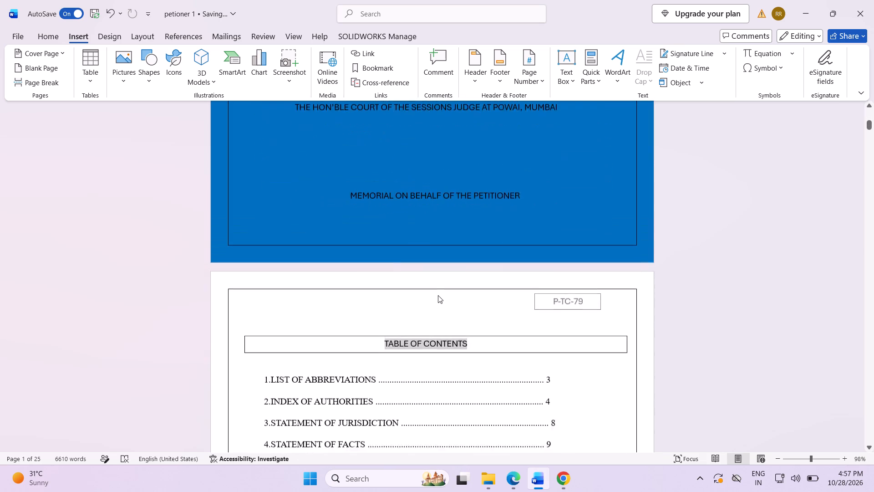
# Join the split entry 7 in the table of contents so it reads ARGUMENTS ADVANCED on a single line.
pyautogui.scroll(-7, 438, 297)
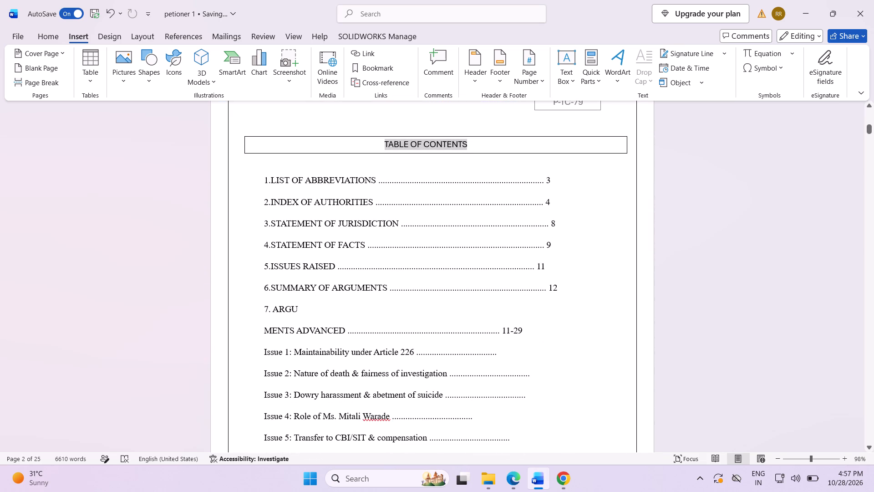
pyautogui.click(264, 330)
pyautogui.press('BackSpace')
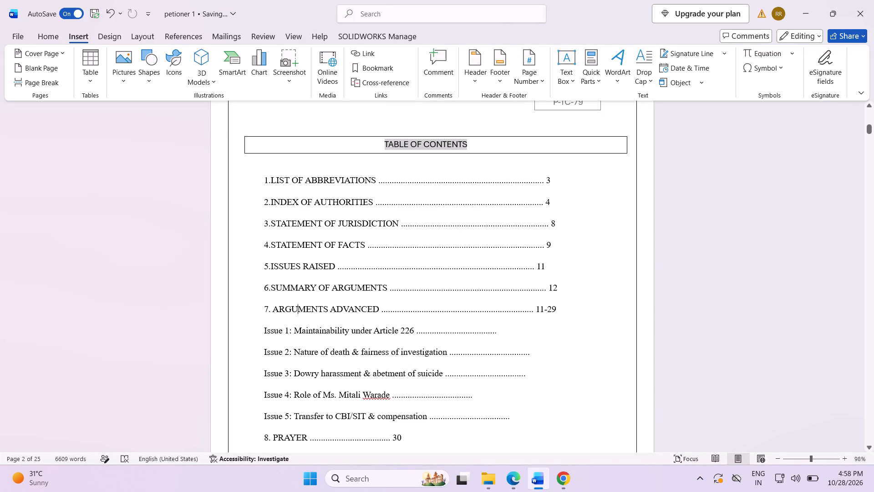
# Change the page number of the STATEMENT OF JURISDICTION entry in the table of contents to 5.
pyautogui.scroll(-1, 538, 258)
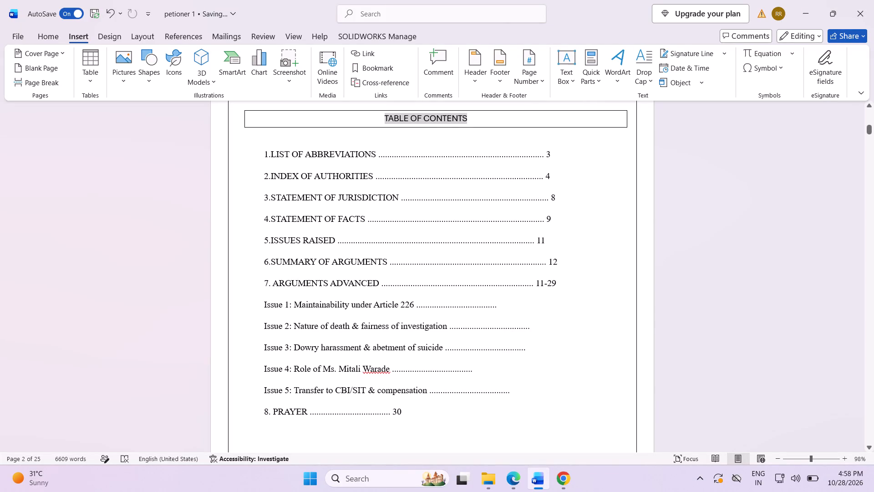
pyautogui.click(555, 200)
pyautogui.press('BackSpace')
pyautogui.press('5')
pyautogui.press('Down')
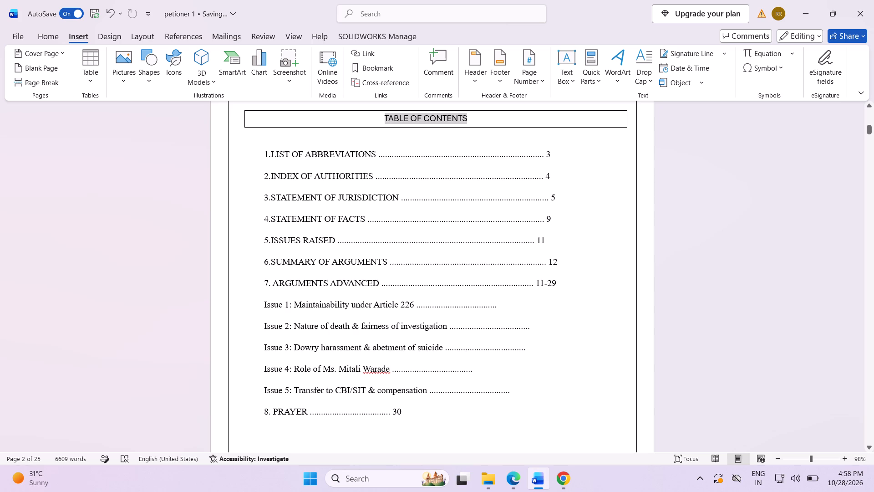
# Add the page number 23 at the foot of the page ending with section 4.4 on destruction of evidence.
pyautogui.scroll(-6, 540, 224)
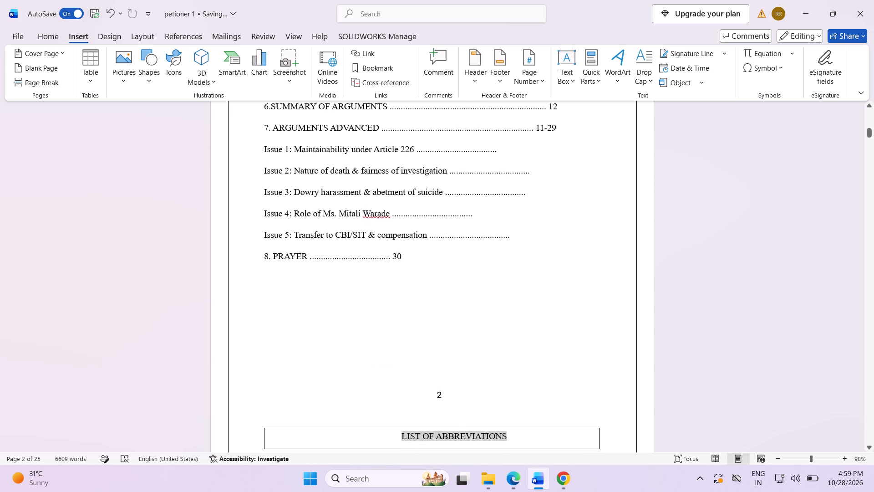
pyautogui.scroll(-4, 537, 226)
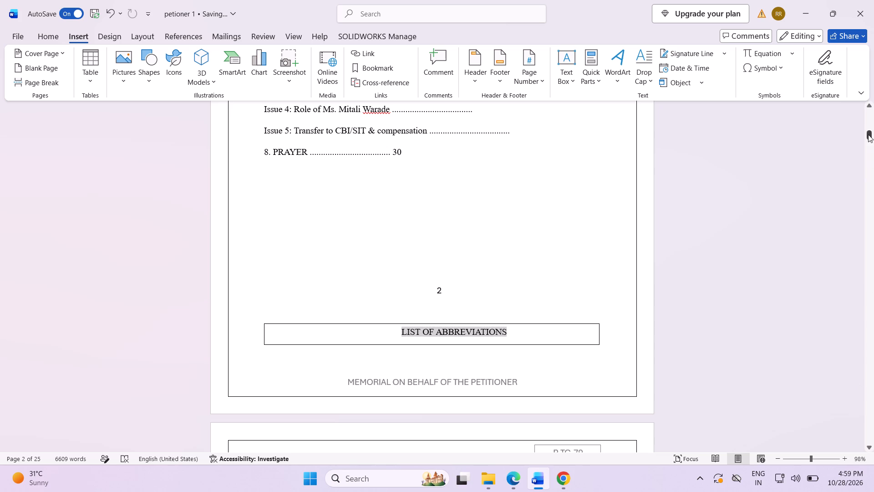
pyautogui.moveTo(869, 130); pyautogui.dragTo(870, 482)
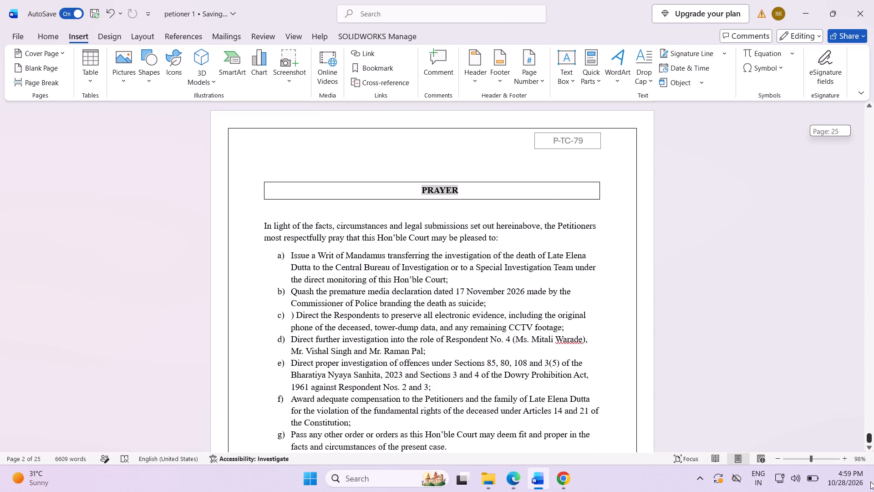
pyautogui.moveTo(870, 482); pyautogui.dragTo(858, 349)
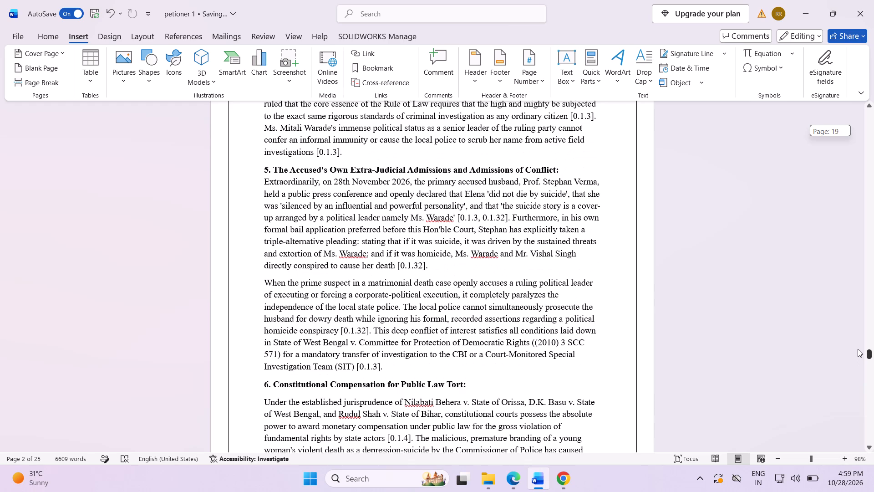
pyautogui.moveTo(858, 349); pyautogui.dragTo(870, 378)
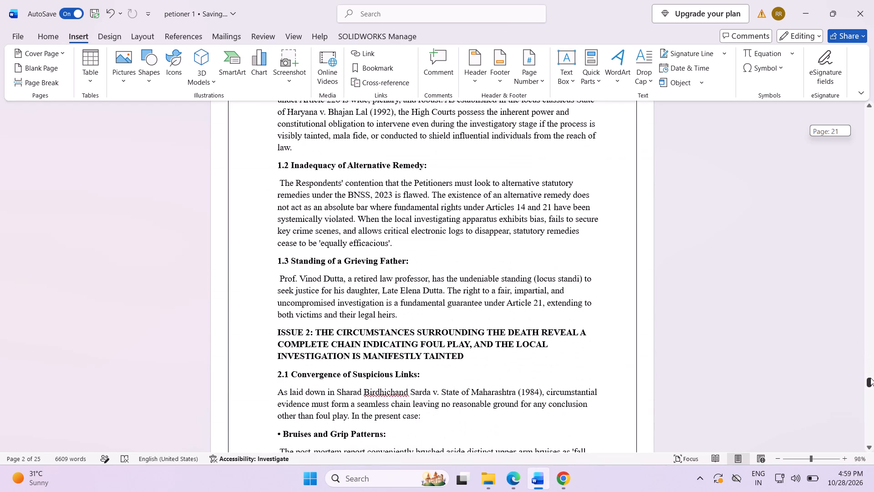
pyautogui.moveTo(870, 378); pyautogui.dragTo(873, 400)
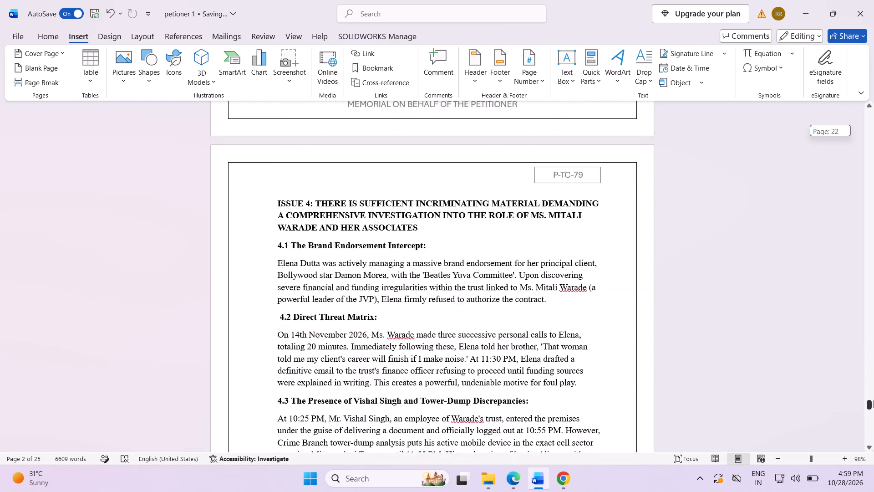
pyautogui.moveTo(873, 400); pyautogui.dragTo(873, 408)
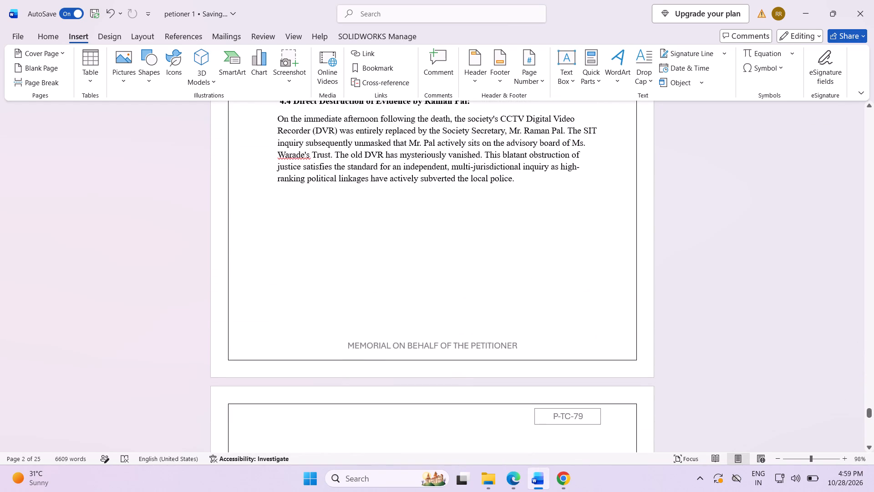
pyautogui.click(422, 323)
pyautogui.press('Return')
pyautogui.press('BackSpace')
pyautogui.press('space')
pyautogui.press('space')
pyautogui.press('space')
pyautogui.press('space')
pyautogui.press('space')
pyautogui.press('space')
pyautogui.press('space')
pyautogui.press('space')
pyautogui.press('space')
pyautogui.press('space')
pyautogui.press('space')
pyautogui.press('space')
pyautogui.press('space')
pyautogui.press('space')
pyautogui.press('space')
pyautogui.press('space')
pyautogui.press('space')
pyautogui.press('space')
pyautogui.press('space')
pyautogui.press('space')
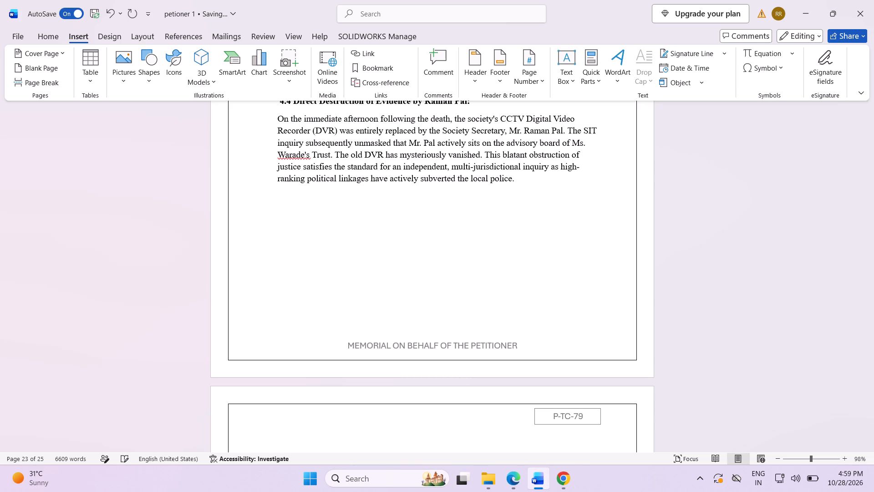
pyautogui.write('23')
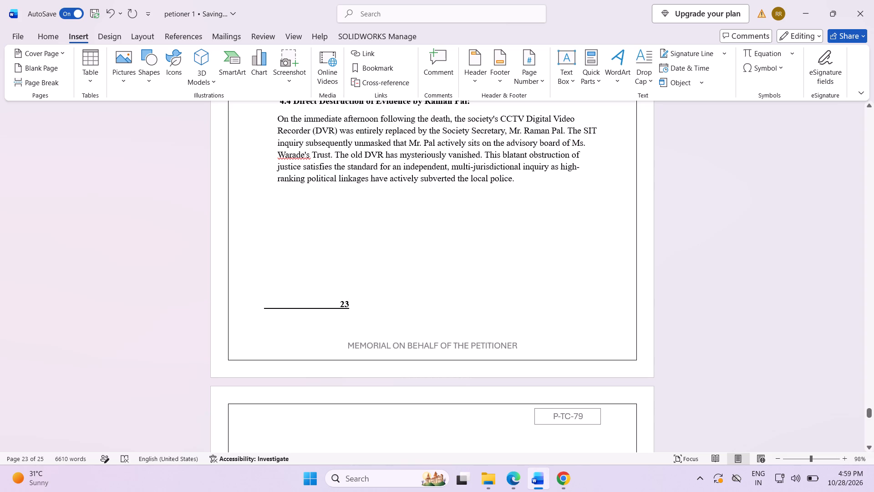
# Remove the bold and underline formatting from the page number 23 and the blank space before it.
pyautogui.moveTo(349, 297); pyautogui.dragTo(351, 302)
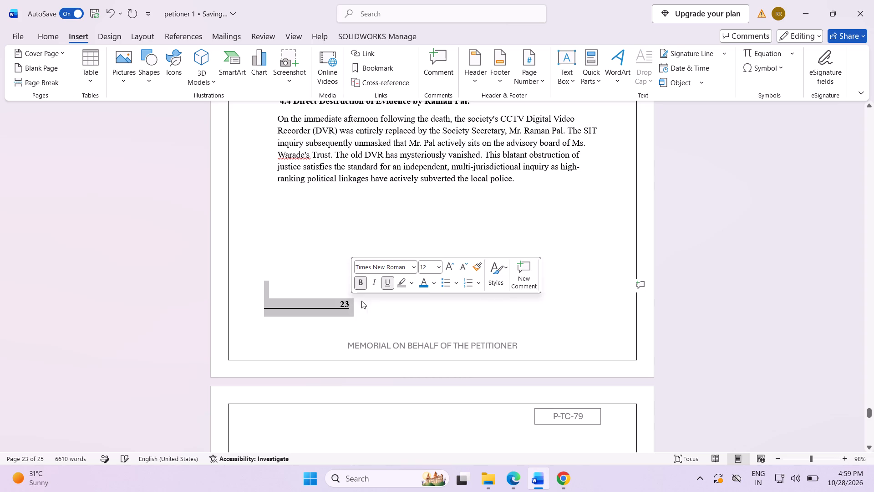
pyautogui.click(396, 281)
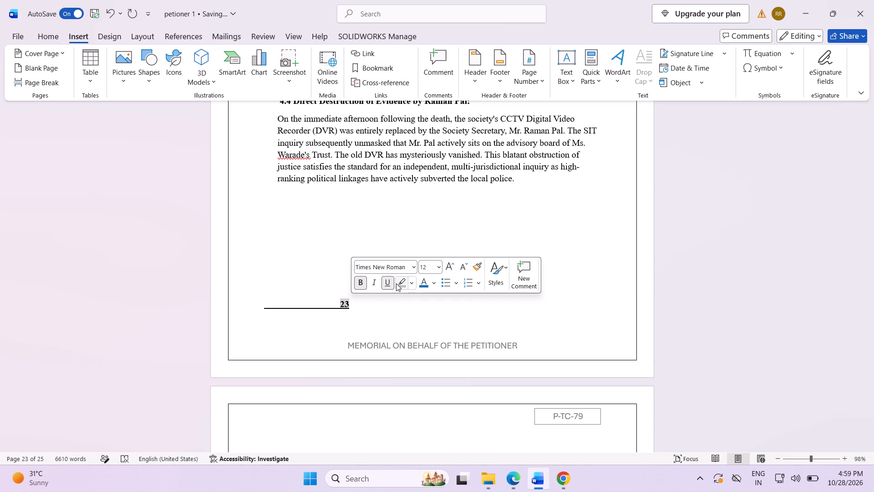
pyautogui.click(396, 283)
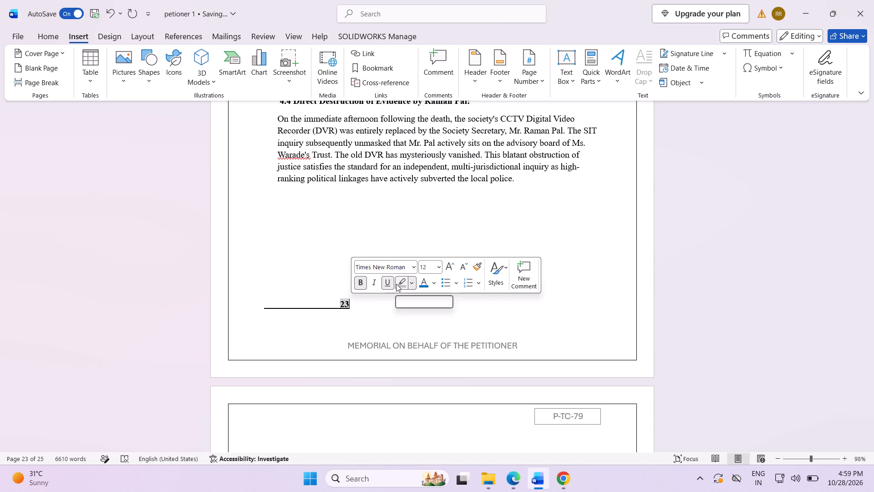
pyautogui.click(396, 284)
pyautogui.click(357, 312)
pyautogui.moveTo(351, 306); pyautogui.dragTo(338, 302)
pyautogui.click(397, 281)
pyautogui.click(391, 282)
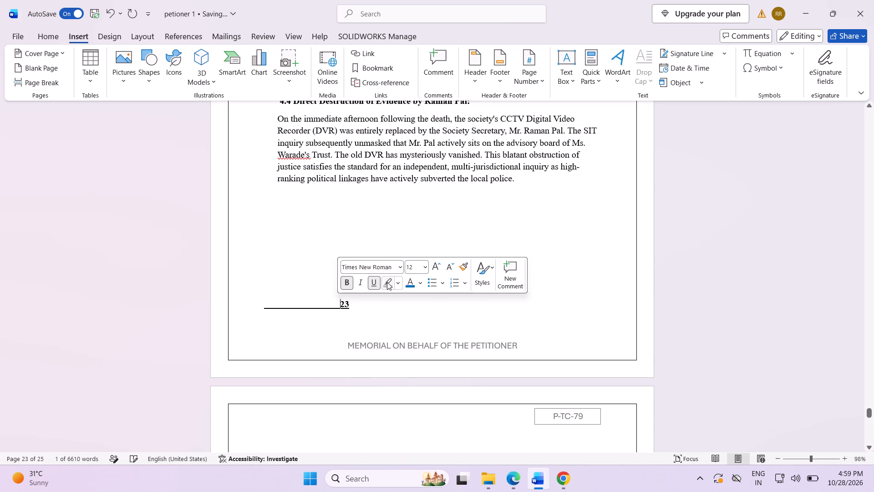
pyautogui.click(371, 285)
pyautogui.moveTo(351, 303); pyautogui.dragTo(315, 303)
pyautogui.click(325, 284)
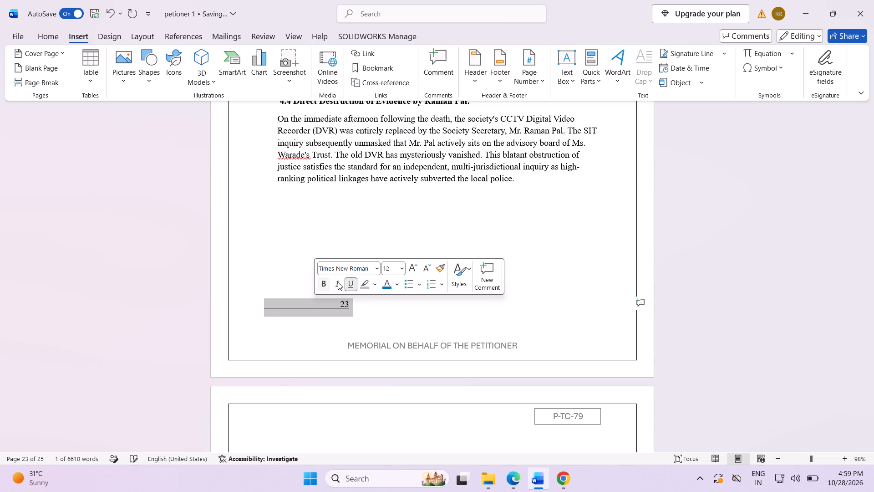
pyautogui.click(348, 288)
pyautogui.click(357, 302)
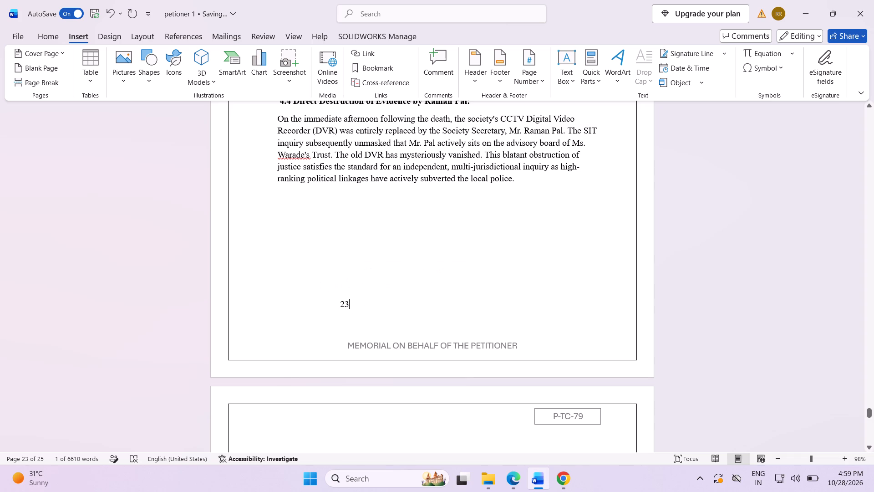
# Shift the page number 23 along its line with spaces so it sits centred above the footer text.
pyautogui.click(335, 305)
pyautogui.press('space')
pyautogui.press('space')
pyautogui.press('space')
pyautogui.press('space')
pyautogui.press('space')
pyautogui.press('space')
pyautogui.press('space')
pyautogui.press('space')
pyautogui.press('space')
pyautogui.press('space')
pyautogui.press('space')
pyautogui.press('space')
pyautogui.press('space')
pyautogui.press('space')
pyautogui.press('space')
pyautogui.press('space')
pyautogui.press('space')
pyautogui.press('space')
pyautogui.press('space')
pyautogui.press('space')
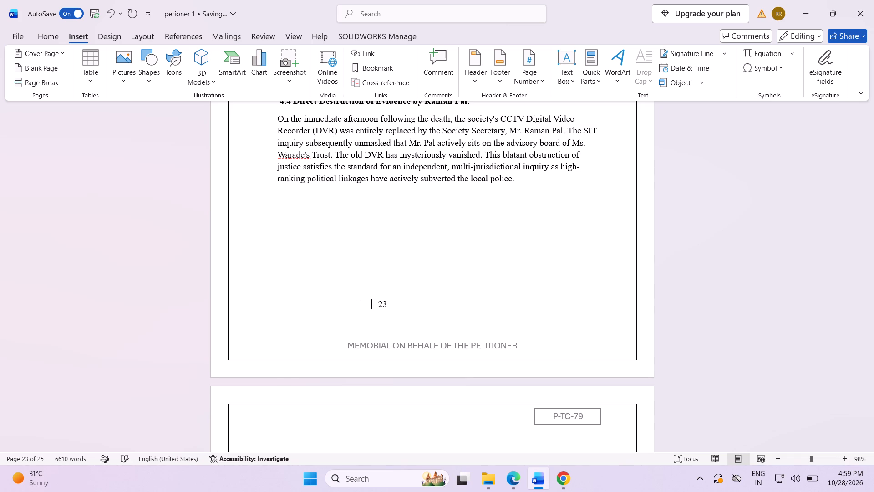
pyautogui.press('space')
pyautogui.press('space')
pyautogui.press('space')
# Change the page number at the foot of the ISSUE 5 page to 24.
pyautogui.scroll(-14, 334, 307)
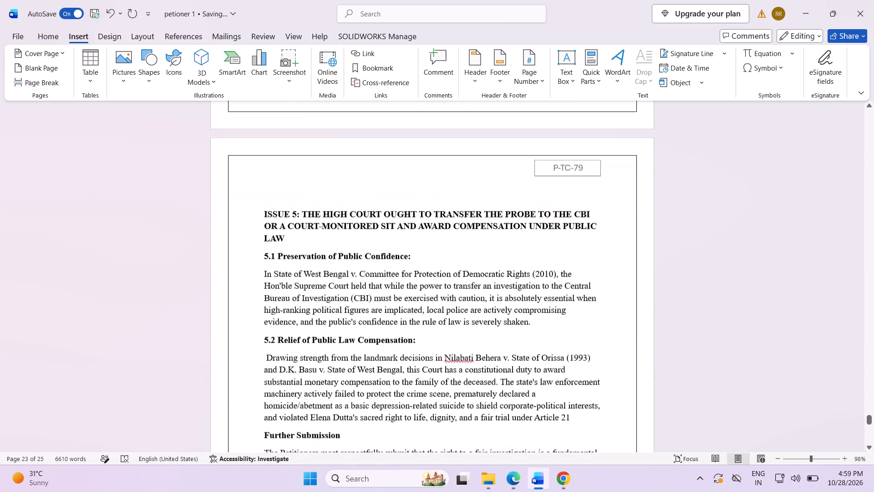
pyautogui.scroll(-10, 334, 331)
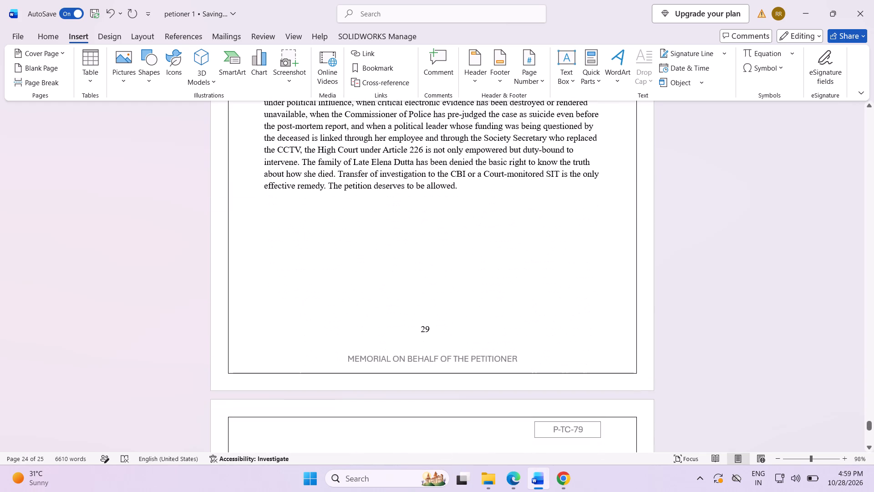
pyautogui.click(427, 330)
pyautogui.press('BackSpace')
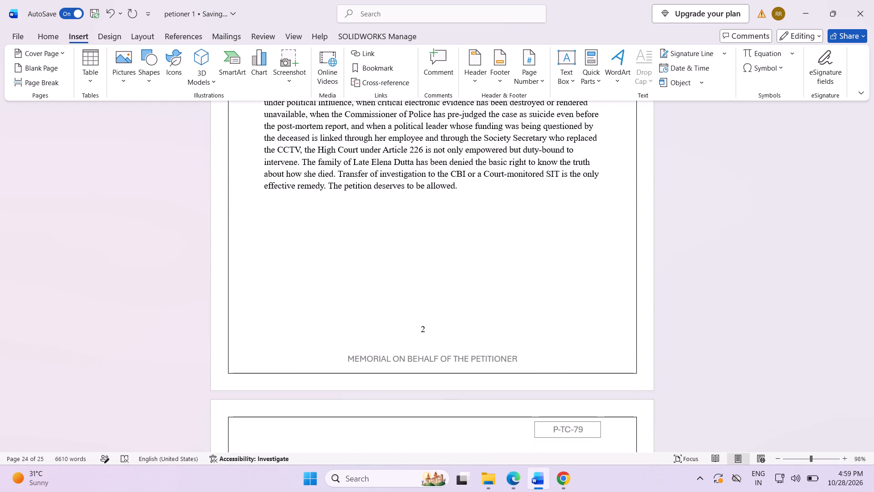
pyautogui.press('4')
# Change the page number below the signature block on the PRAYER page to 25.
pyautogui.scroll(-9, 615, 365)
pyautogui.scroll(-13, 609, 368)
pyautogui.click(427, 359)
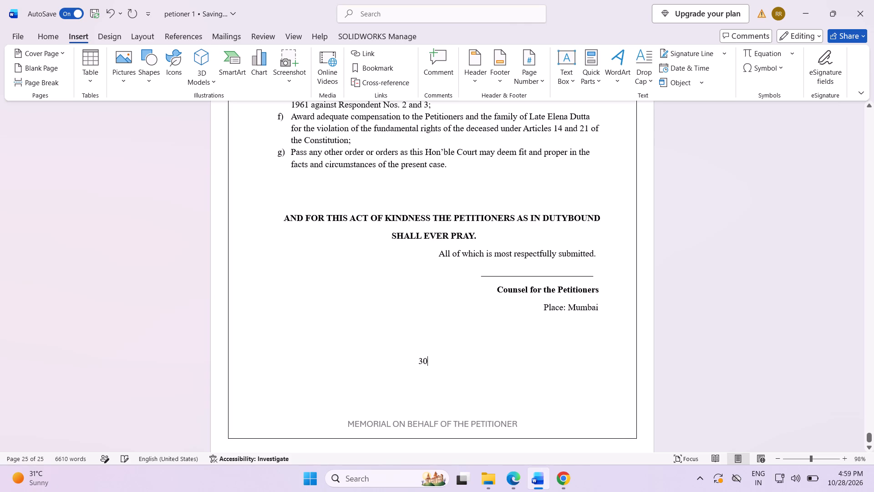
pyautogui.press('BackSpace')
pyautogui.press('BackSpace')
pyautogui.write('25')
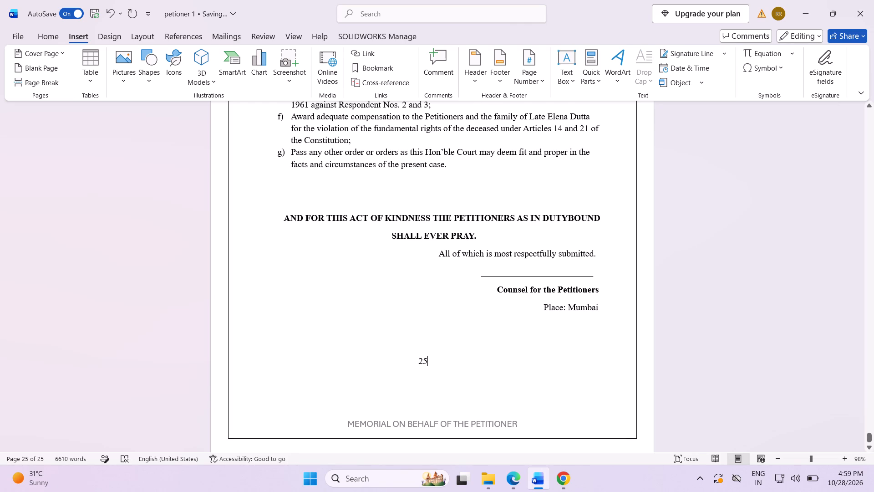
# Review the page numbers back through the arguments pages and compare them with the table of contents entries.
pyautogui.scroll(3, 501, 348)
pyautogui.scroll(19, 501, 348)
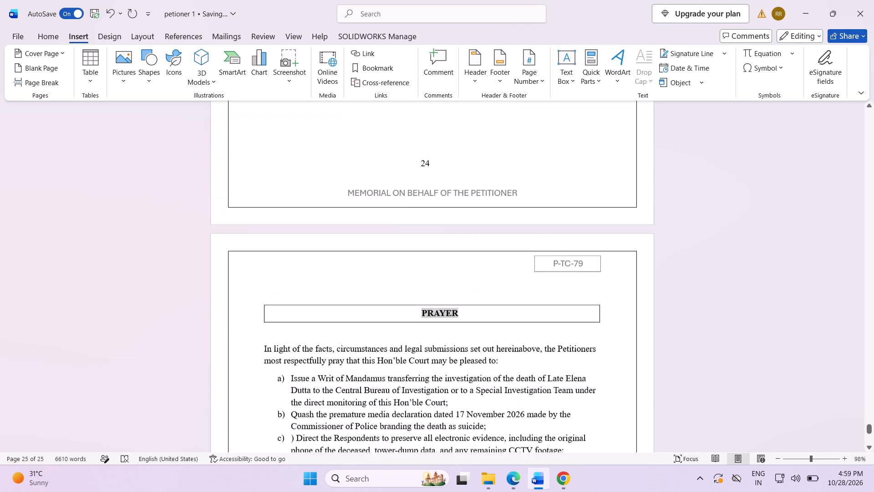
pyautogui.scroll(20, 501, 348)
pyautogui.scroll(16, 501, 348)
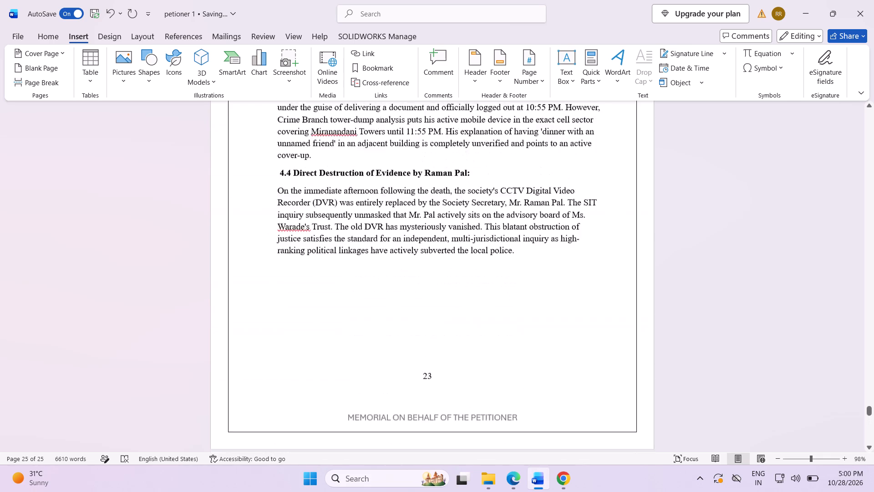
pyautogui.scroll(20, 499, 343)
pyautogui.scroll(15, 499, 343)
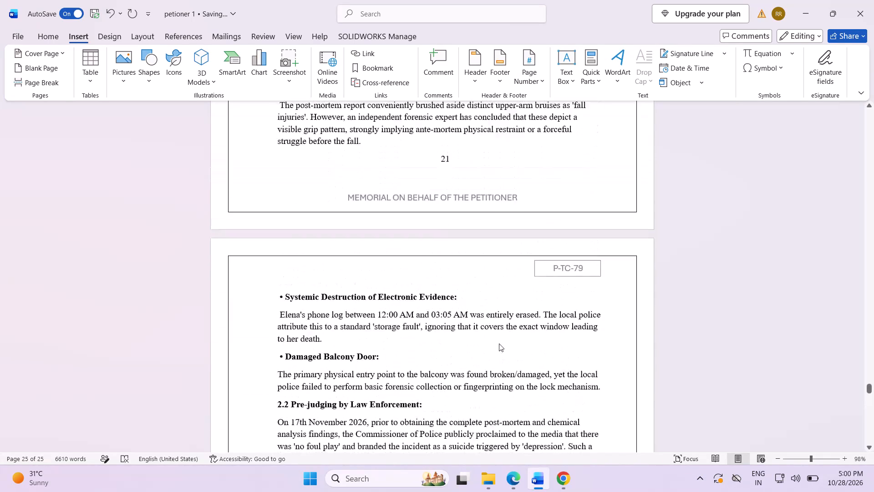
pyautogui.scroll(5, 499, 343)
pyautogui.scroll(-2, 499, 343)
pyautogui.scroll(3, 499, 343)
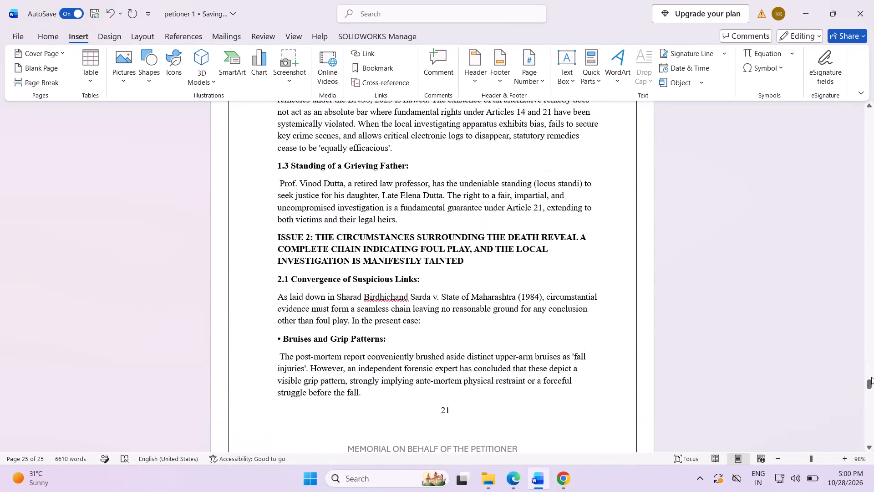
pyautogui.moveTo(866, 387); pyautogui.dragTo(840, 318)
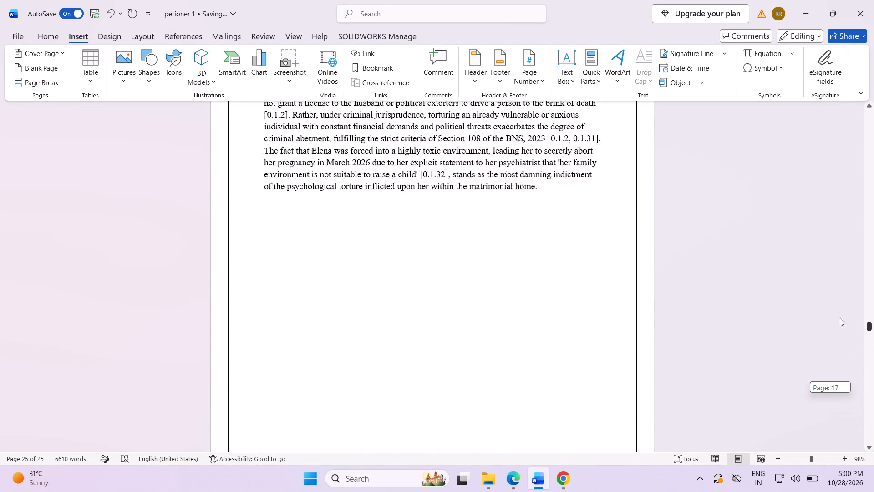
pyautogui.moveTo(840, 318); pyautogui.dragTo(780, 76)
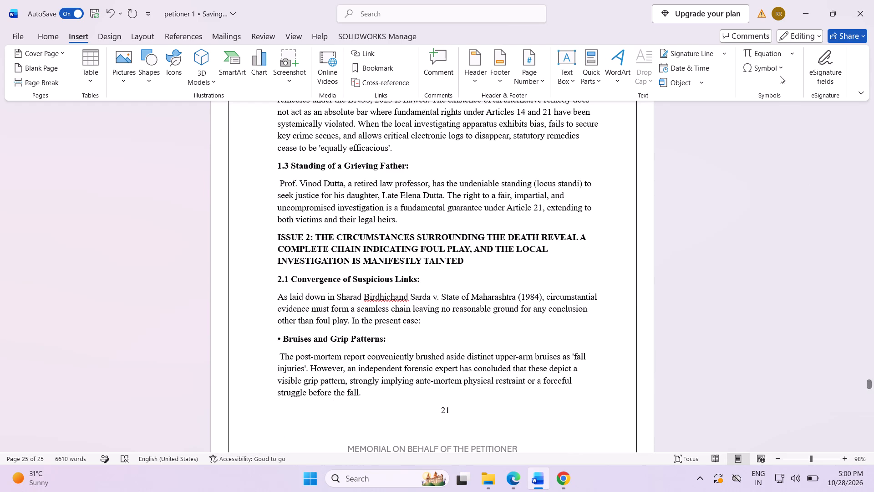
pyautogui.click(867, 160)
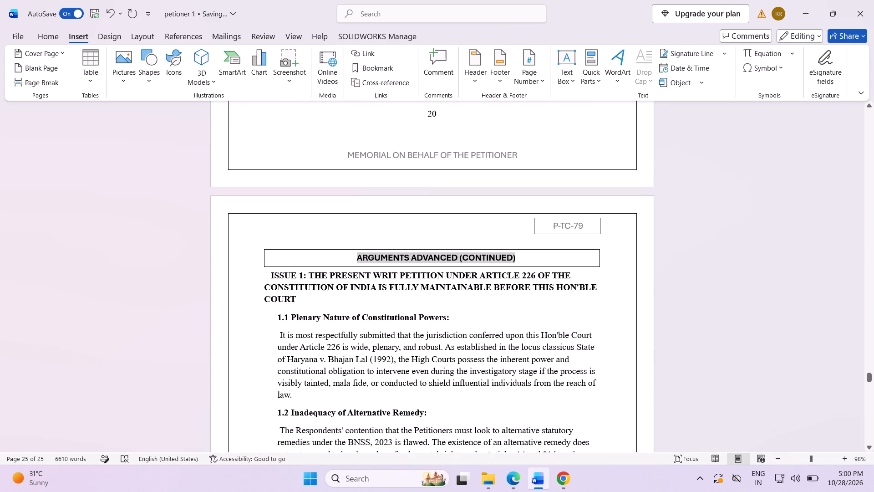
pyautogui.click(863, 171)
pyautogui.click(869, 166)
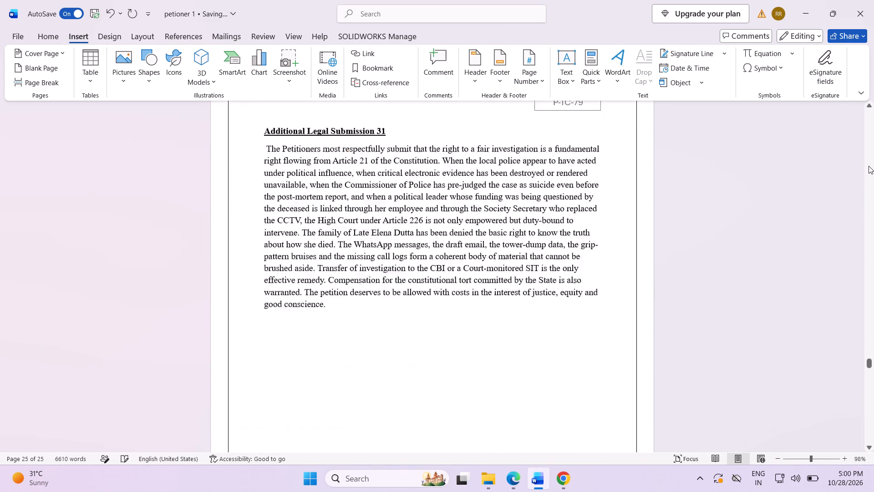
pyautogui.tripleClick(869, 166)
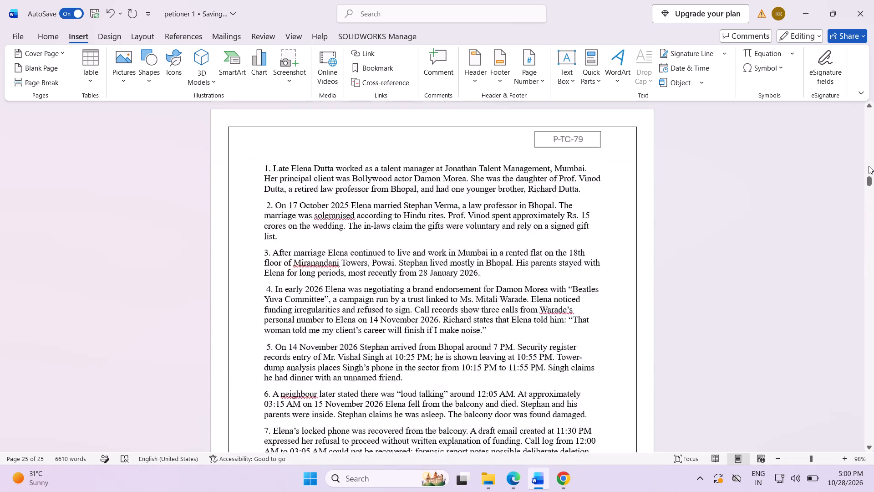
pyautogui.doubleClick(869, 166)
pyautogui.moveTo(869, 166); pyautogui.dragTo(869, 135)
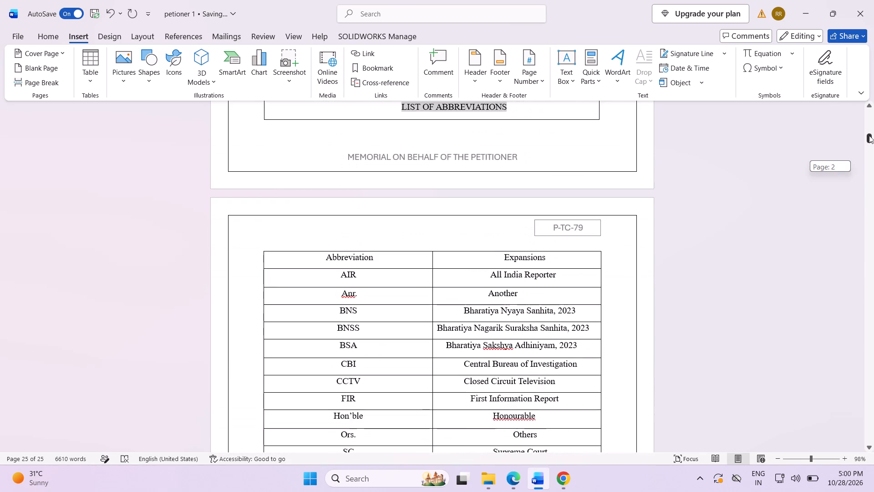
pyautogui.moveTo(869, 135); pyautogui.dragTo(870, 128)
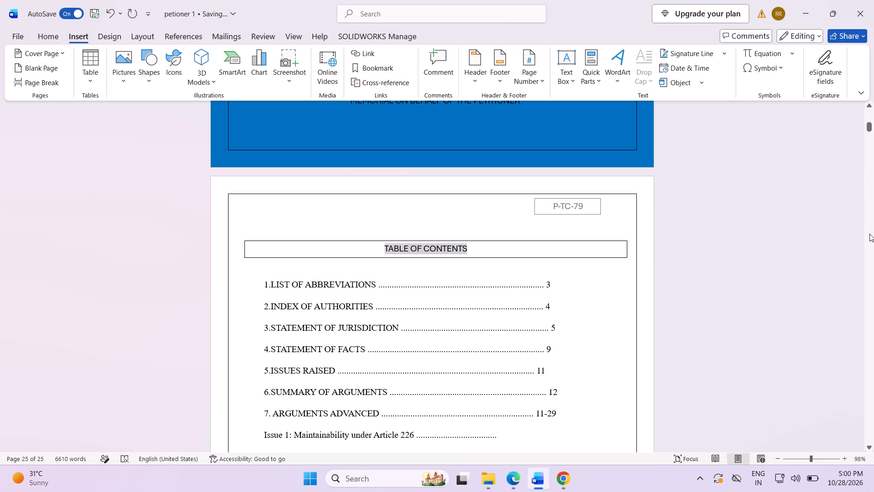
pyautogui.scroll(6, 731, 282)
pyautogui.scroll(-12, 730, 269)
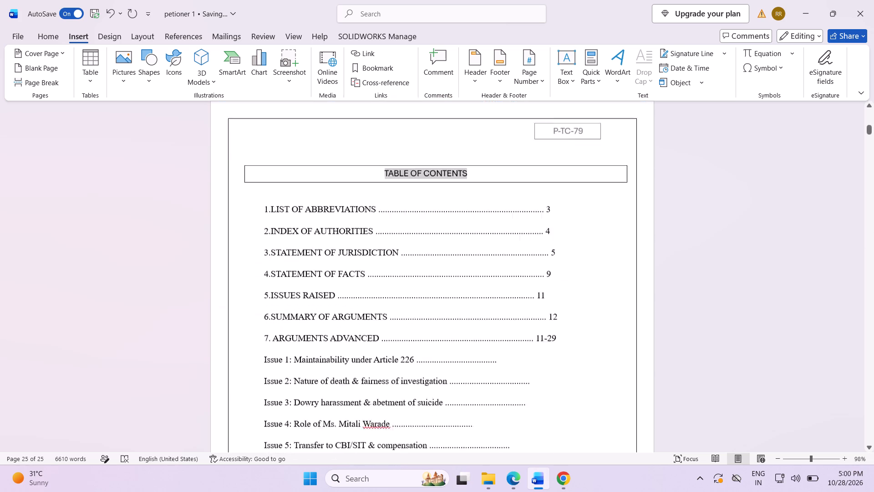
pyautogui.scroll(-5, 739, 263)
pyautogui.scroll(6, 740, 263)
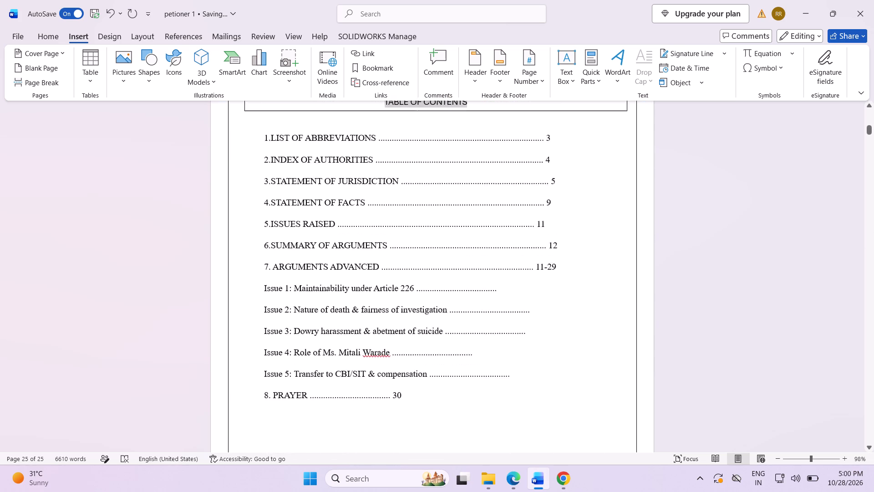
# Add a line break above the LIST OF ABBREVIATIONS heading so it moves off the table of contents page onto the next page.
pyautogui.scroll(1, 740, 263)
pyautogui.scroll(-3, 740, 263)
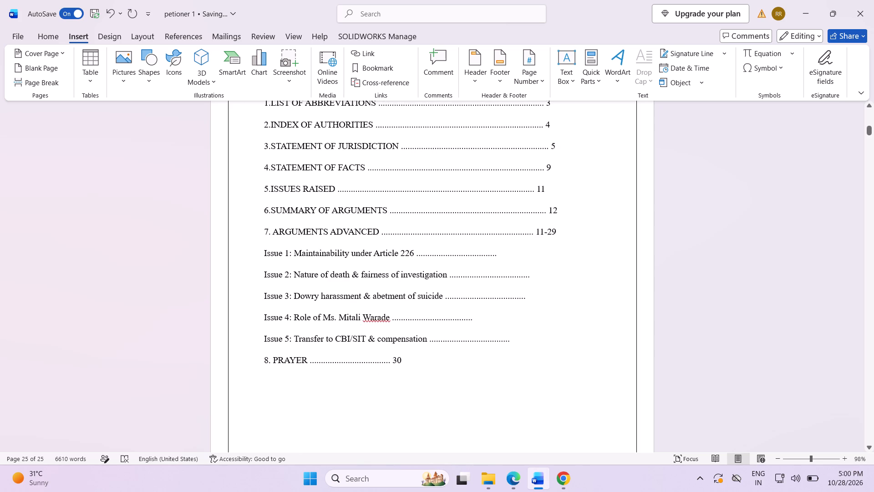
pyautogui.scroll(-10, 740, 263)
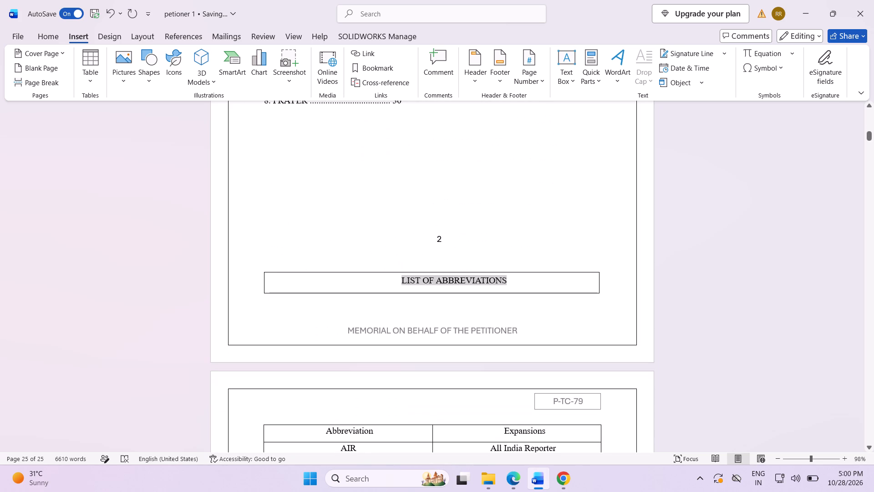
pyautogui.click(362, 261)
pyautogui.press('Return')
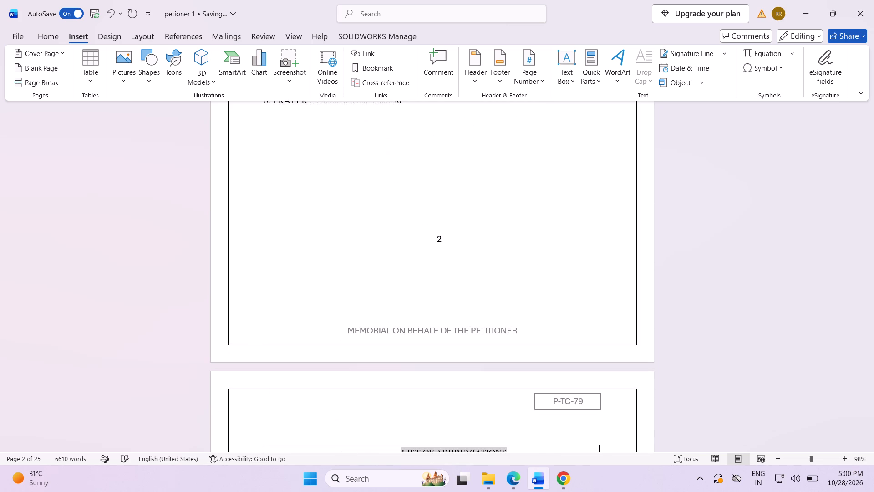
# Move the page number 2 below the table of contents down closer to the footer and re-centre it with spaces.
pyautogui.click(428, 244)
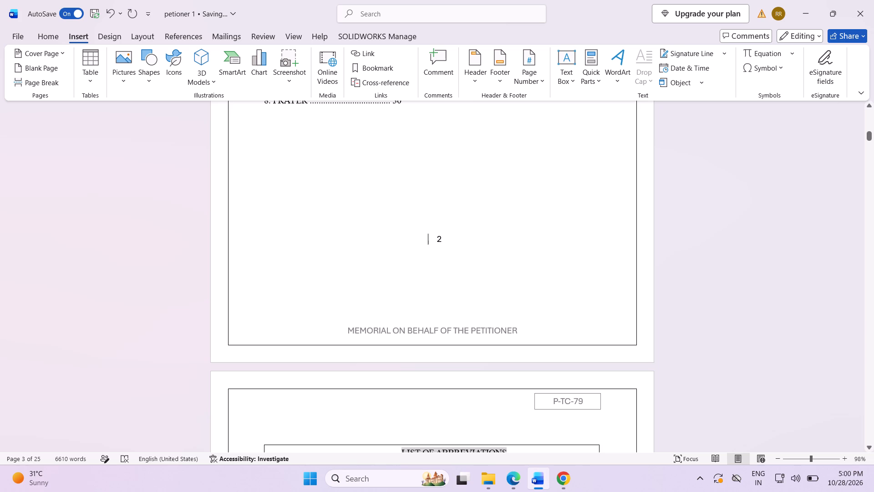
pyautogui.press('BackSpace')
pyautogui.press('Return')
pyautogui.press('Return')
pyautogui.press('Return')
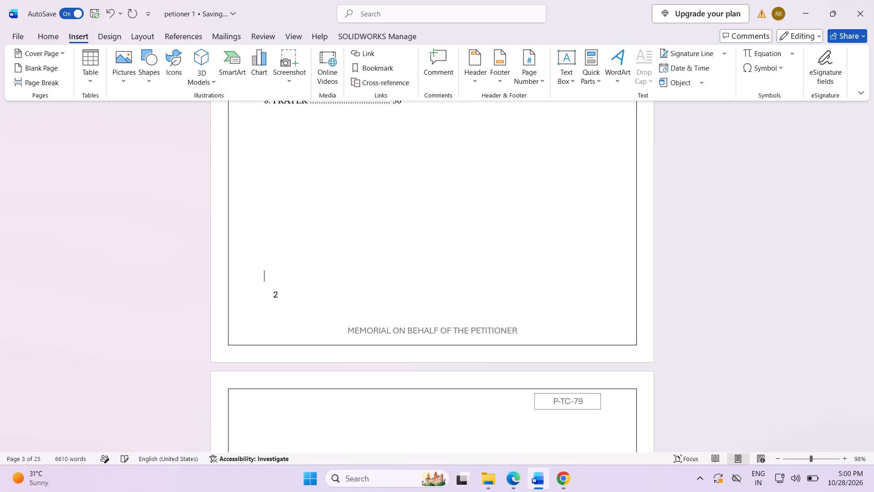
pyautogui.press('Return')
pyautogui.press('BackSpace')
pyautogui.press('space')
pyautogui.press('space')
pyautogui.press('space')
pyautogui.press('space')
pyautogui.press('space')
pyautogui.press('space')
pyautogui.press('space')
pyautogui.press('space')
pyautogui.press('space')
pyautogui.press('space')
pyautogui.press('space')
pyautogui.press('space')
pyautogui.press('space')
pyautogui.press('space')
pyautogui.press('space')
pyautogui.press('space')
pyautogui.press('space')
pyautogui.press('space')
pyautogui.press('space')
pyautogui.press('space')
# Delete the blank space above LIST OF ABBREVIATIONS back through the page number 2, and add two line breaks to start the heading on a new page.
pyautogui.scroll(20, 344, 317)
pyautogui.scroll(1, 344, 317)
pyautogui.scroll(-17, 307, 223)
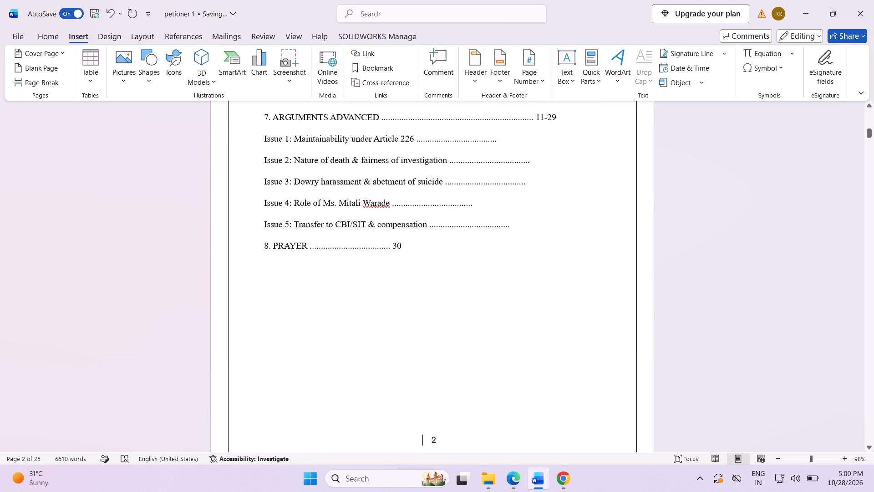
pyautogui.scroll(-6, 305, 233)
pyautogui.scroll(17, 305, 233)
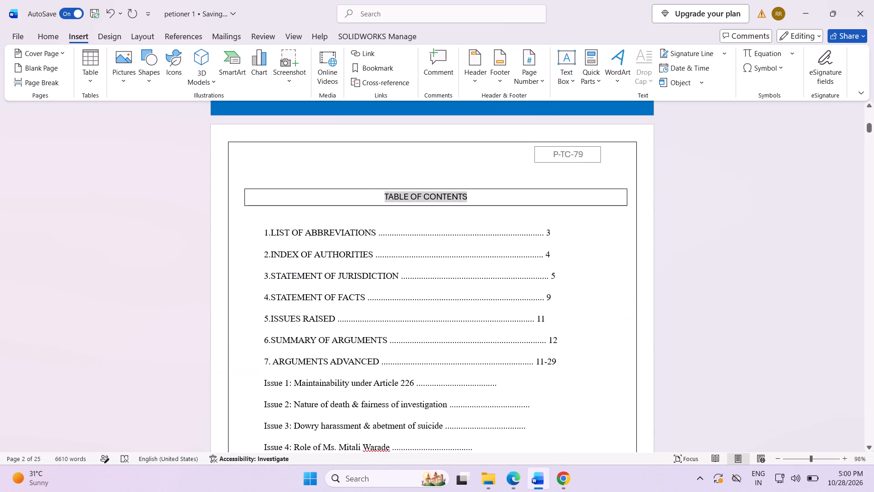
pyautogui.scroll(-20, 303, 228)
pyautogui.scroll(-2, 303, 228)
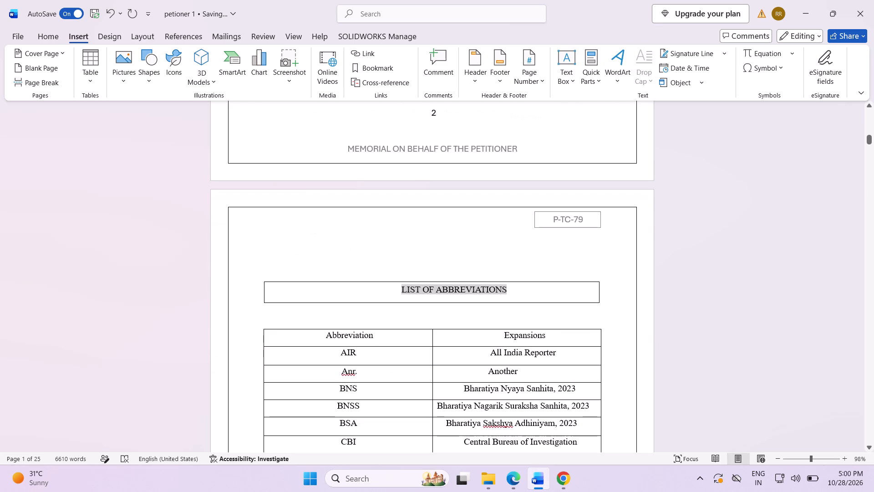
pyautogui.click(360, 272)
pyautogui.press('BackSpace')
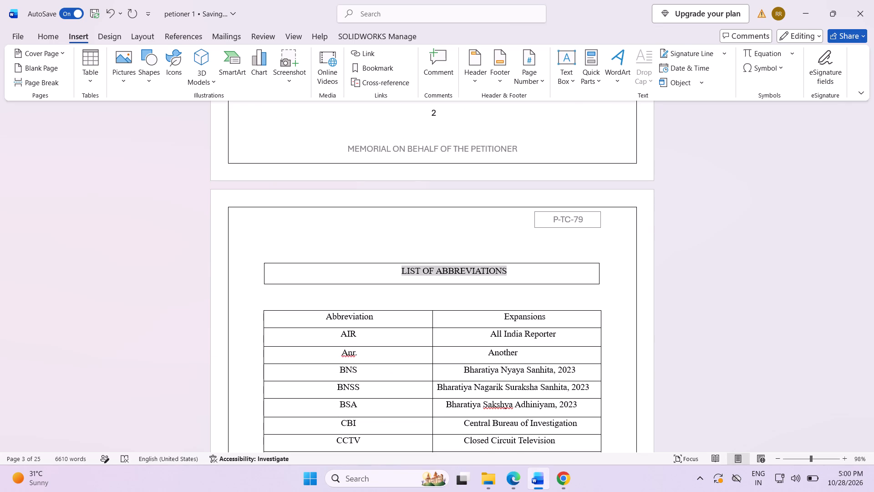
pyautogui.press('BackSpace')
pyautogui.press('BackSpace')
pyautogui.press('BackSpace')
pyautogui.press('BackSpace')
pyautogui.press('BackSpace')
pyautogui.press('BackSpace')
pyautogui.press('BackSpace')
pyautogui.press('BackSpace')
pyautogui.press('BackSpace')
pyautogui.press('BackSpace')
pyautogui.press('BackSpace')
pyautogui.press('BackSpace')
pyautogui.press('BackSpace')
pyautogui.press('BackSpace')
pyautogui.press('BackSpace')
pyautogui.press('BackSpace')
pyautogui.press('BackSpace')
pyautogui.press('BackSpace')
pyautogui.press('BackSpace')
pyautogui.press('BackSpace')
pyautogui.press('BackSpace')
pyautogui.press('BackSpace')
pyautogui.press('BackSpace')
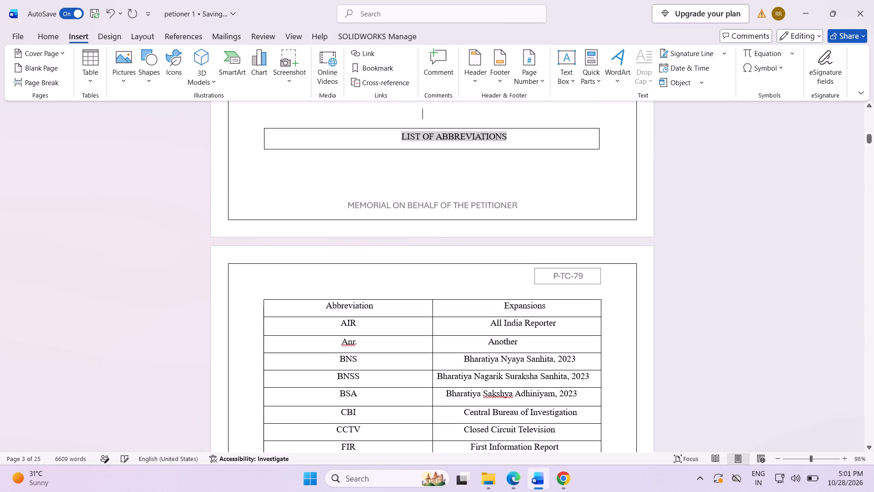
pyautogui.press('Return')
pyautogui.press('Return')
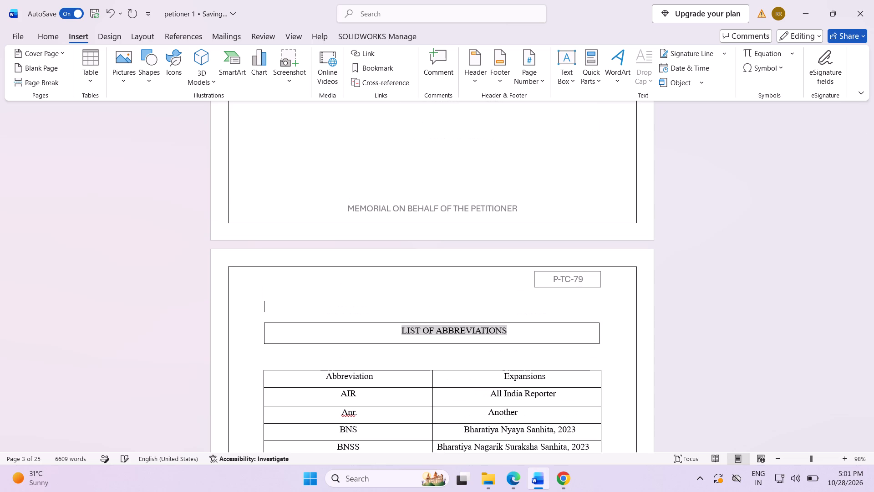
# Enter the page number 2 near the centre just above the footer text on the table of contents page.
pyautogui.click(450, 179)
pyautogui.click(438, 172)
pyautogui.doubleClick(453, 185)
pyautogui.press('2')
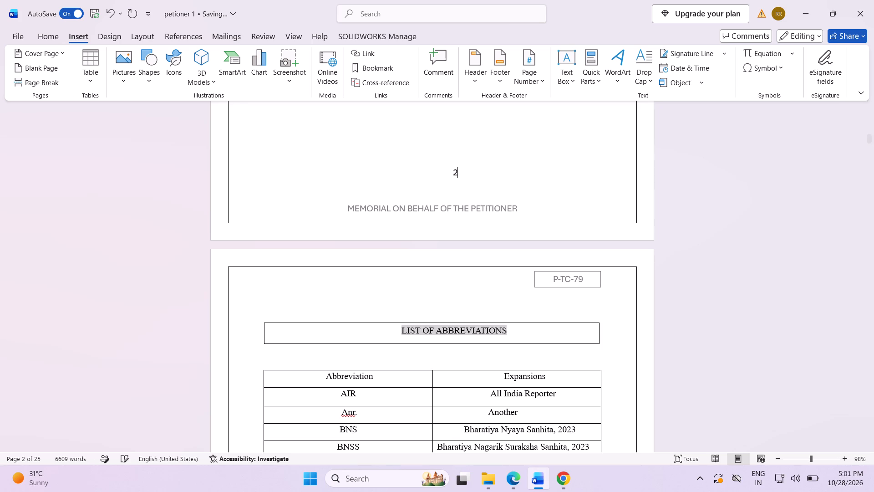
# Check the page numbers and layout of the abbreviations, index of authorities and statement of jurisdiction pages.
pyautogui.scroll(-18, 439, 306)
pyautogui.scroll(-8, 426, 326)
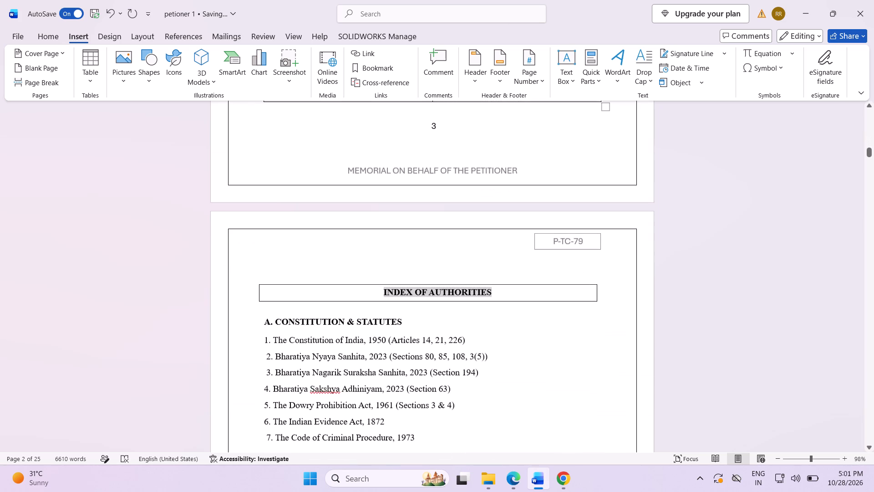
pyautogui.scroll(-9, 422, 306)
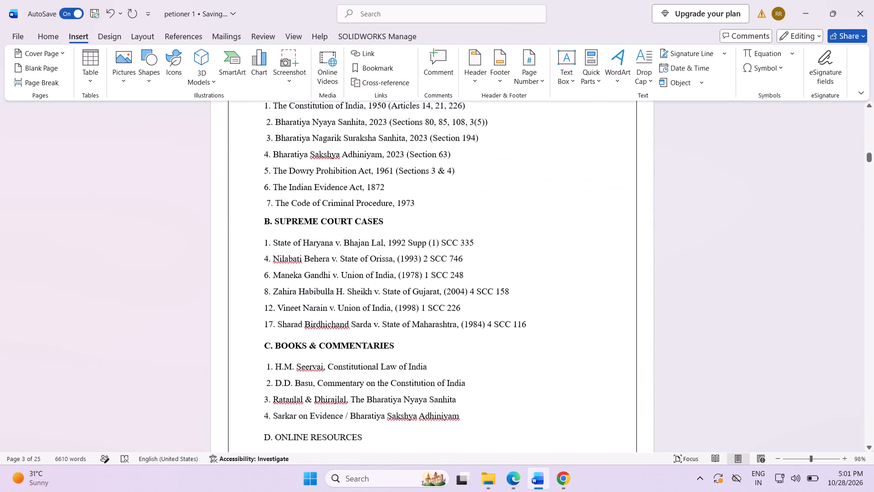
pyautogui.scroll(-8, 423, 315)
pyautogui.scroll(-17, 426, 324)
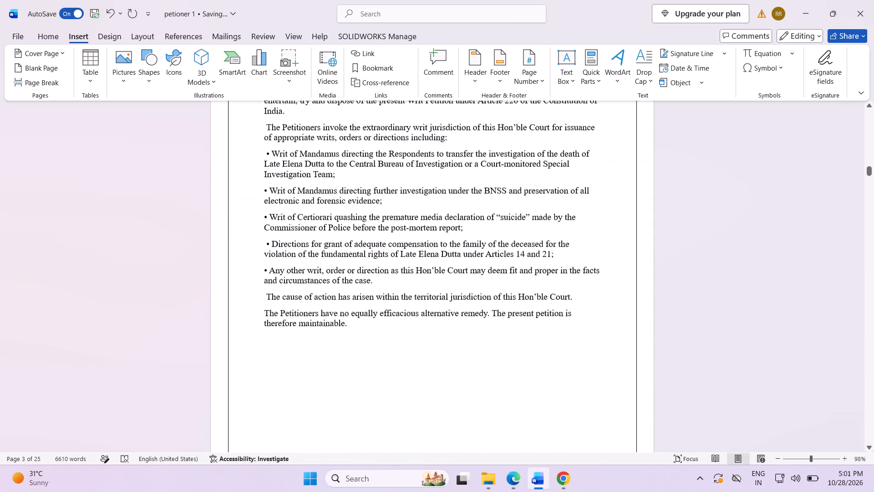
pyautogui.scroll(-6, 428, 333)
pyautogui.scroll(20, 428, 333)
pyautogui.scroll(6, 428, 333)
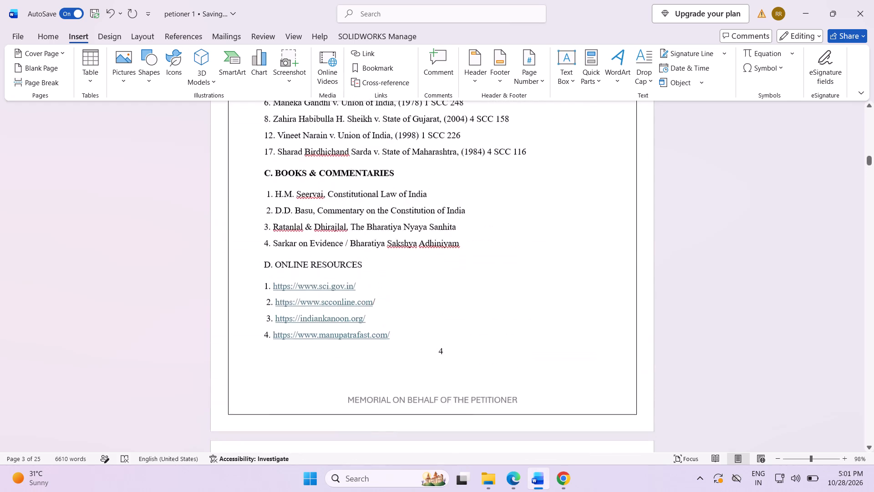
pyautogui.scroll(10, 423, 319)
pyautogui.scroll(-20, 423, 319)
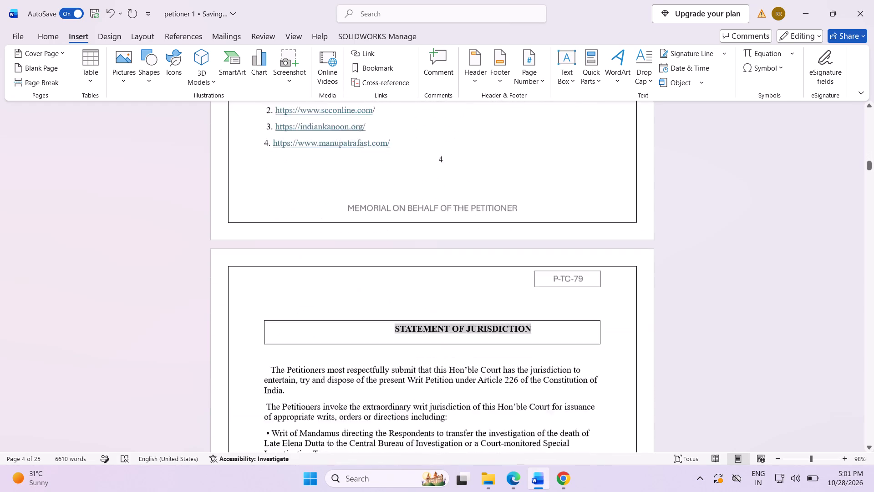
# Shift the page number 5 on the STATEMENT OF JURISDICTION page along its line with spaces so it sits centred above the footer.
pyautogui.scroll(-3, 422, 325)
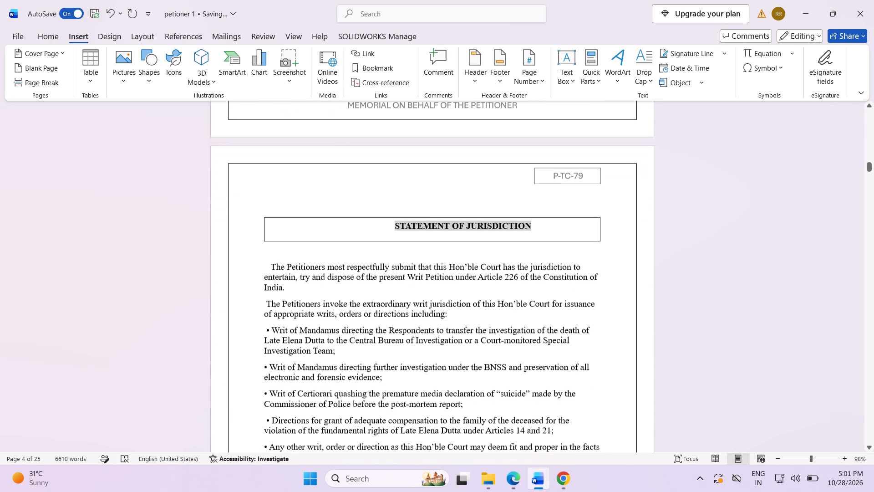
pyautogui.scroll(-18, 422, 325)
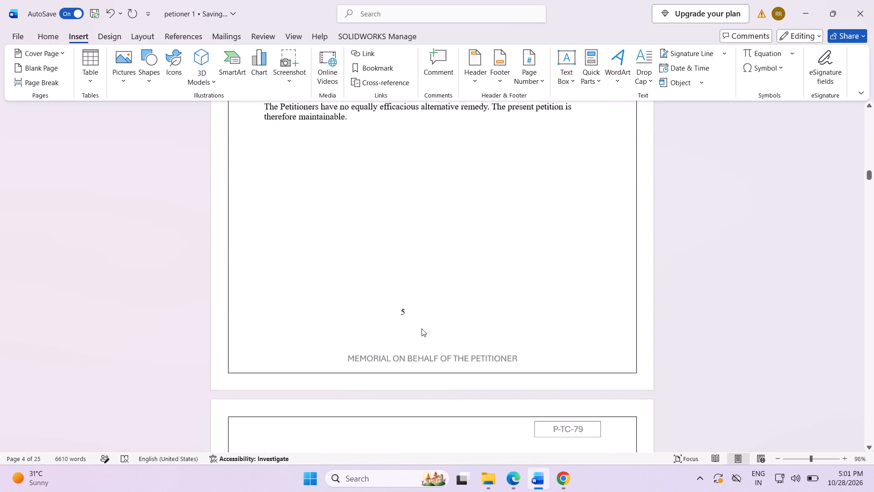
pyautogui.scroll(-4, 422, 328)
pyautogui.scroll(3, 422, 329)
pyautogui.click(399, 206)
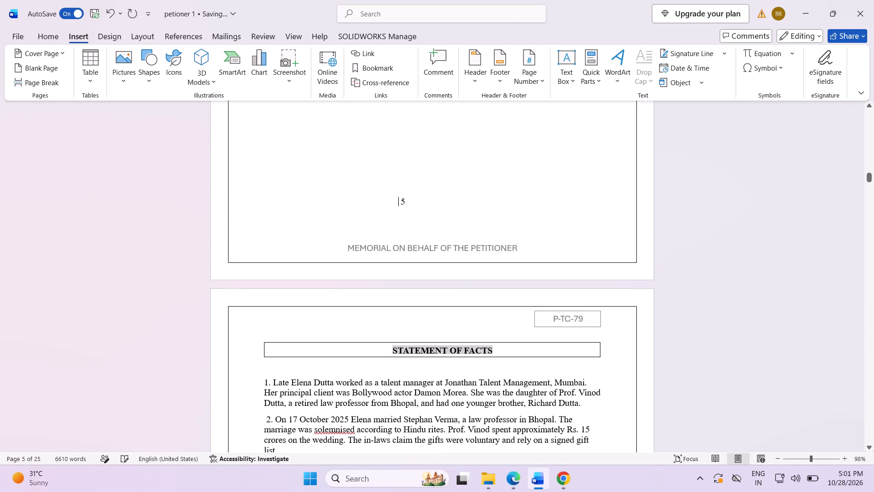
pyautogui.press('space')
pyautogui.press('space')
pyautogui.press('space')
pyautogui.press('space')
pyautogui.press('space')
pyautogui.press('space')
pyautogui.press('space')
pyautogui.press('space')
pyautogui.press('space')
pyautogui.press('space')
pyautogui.press('space')
pyautogui.press('space')
pyautogui.press('space')
pyautogui.press('space')
pyautogui.press('space')
pyautogui.press('space')
pyautogui.press('space')
pyautogui.press('space')
pyautogui.press('space')
# Check the page numbers from the STATEMENT OF FACTS pages onward against the sections they fall under.
pyautogui.scroll(-15, 396, 209)
pyautogui.scroll(4, 395, 257)
pyautogui.scroll(-18, 395, 257)
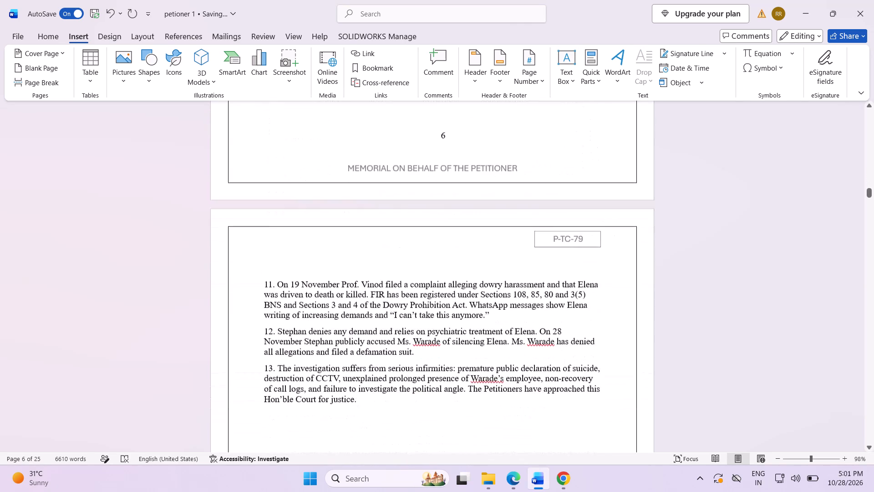
pyautogui.scroll(20, 395, 257)
pyautogui.scroll(4, 395, 257)
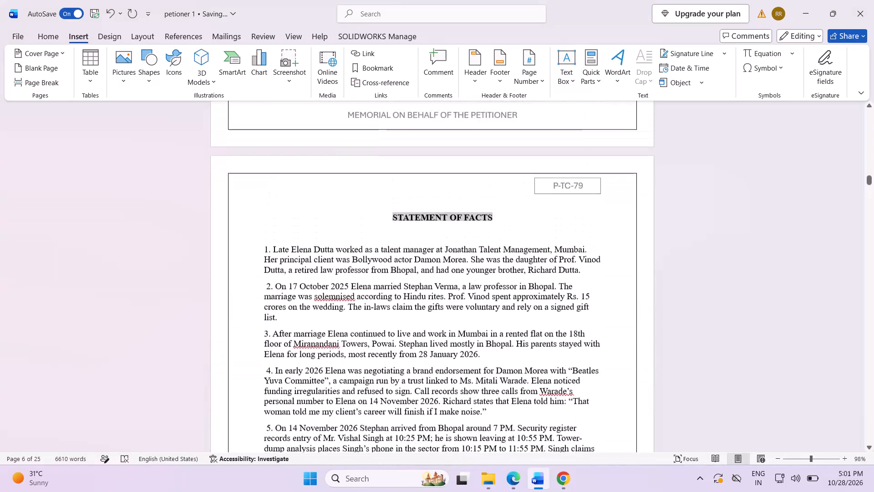
pyautogui.scroll(-20, 395, 257)
pyautogui.scroll(-20, 395, 257)
pyautogui.scroll(-15, 395, 257)
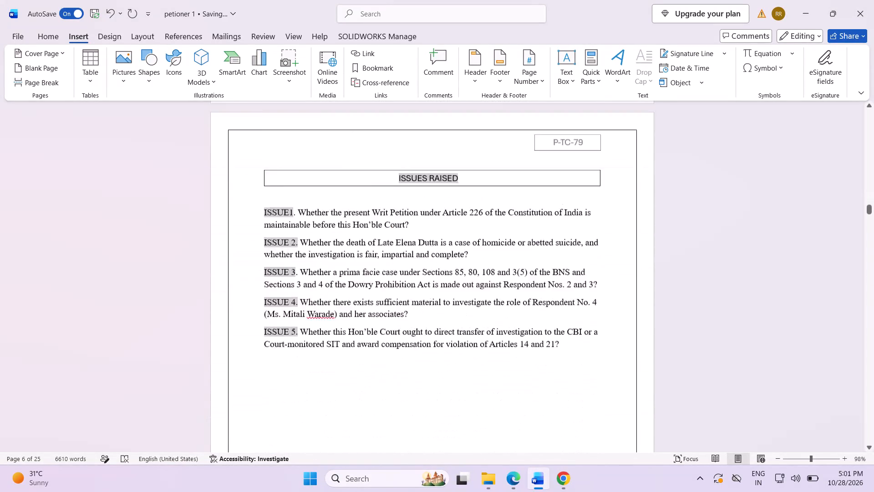
pyautogui.scroll(4, 392, 266)
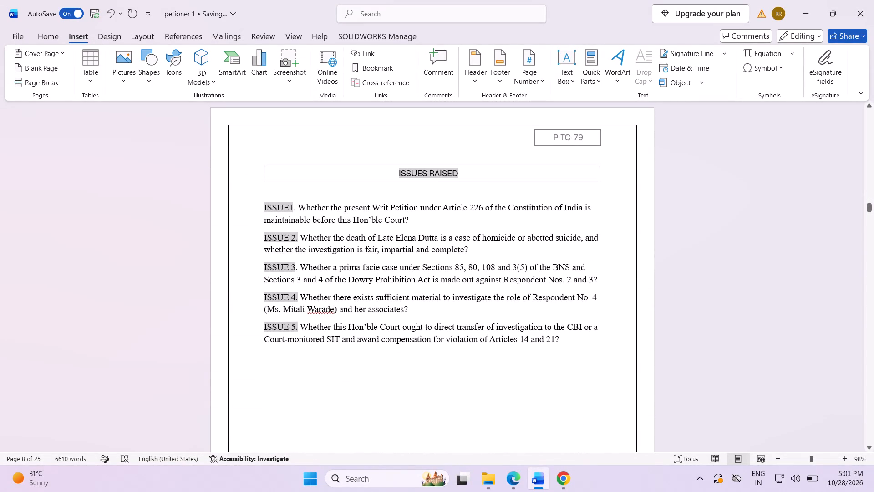
# Check the page numbers and layout from the ISSUES RAISED page through the SUMMARY OF ARGUMENTS and ARGUMENTS ADVANCED pages.
pyautogui.scroll(-17, 392, 266)
pyautogui.scroll(-7, 392, 266)
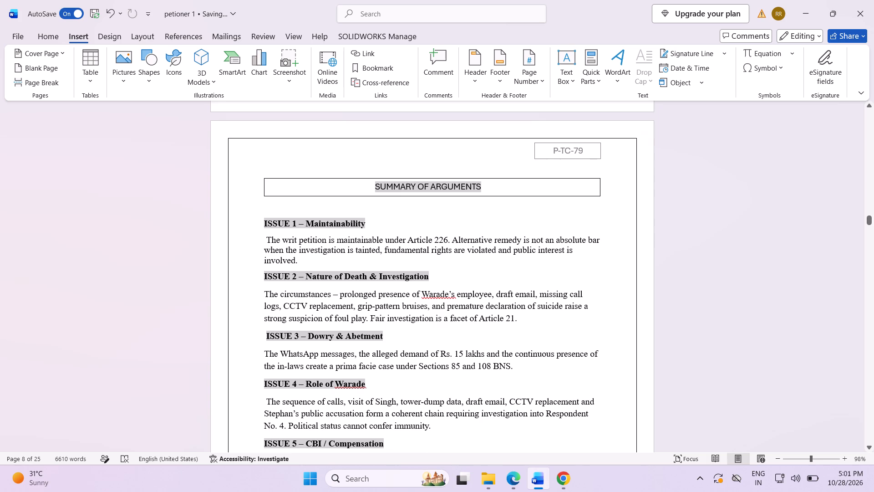
pyautogui.scroll(-14, 392, 266)
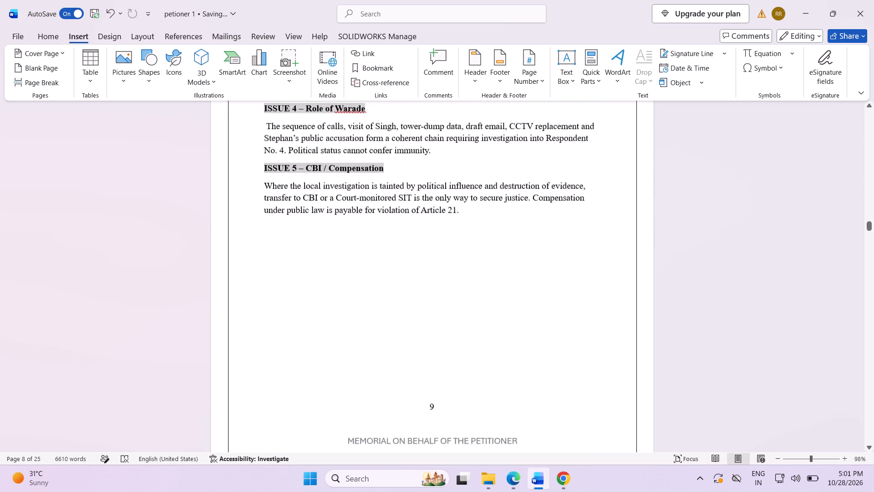
pyautogui.scroll(-13, 391, 275)
pyautogui.scroll(3, 391, 275)
pyautogui.scroll(-2, 391, 275)
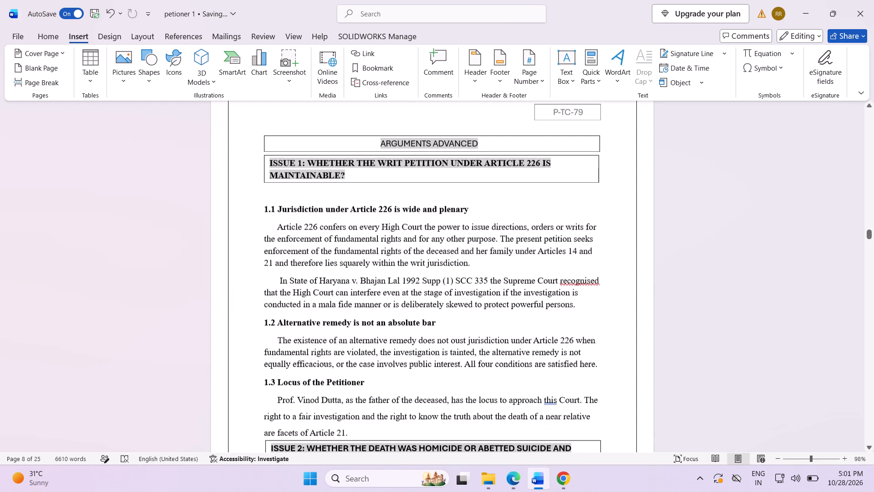
pyautogui.scroll(-19, 394, 295)
pyautogui.scroll(-20, 412, 295)
pyautogui.scroll(-15, 412, 297)
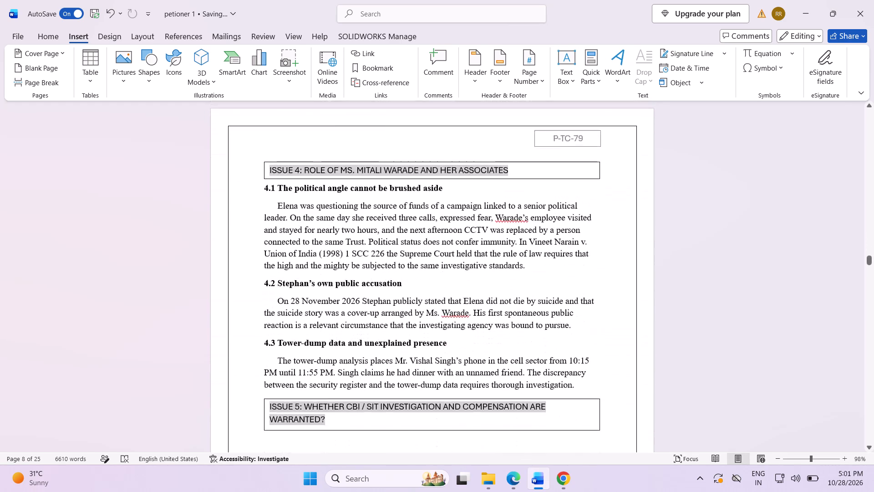
pyautogui.scroll(-12, 412, 299)
pyautogui.scroll(-18, 412, 298)
pyautogui.scroll(-9, 411, 297)
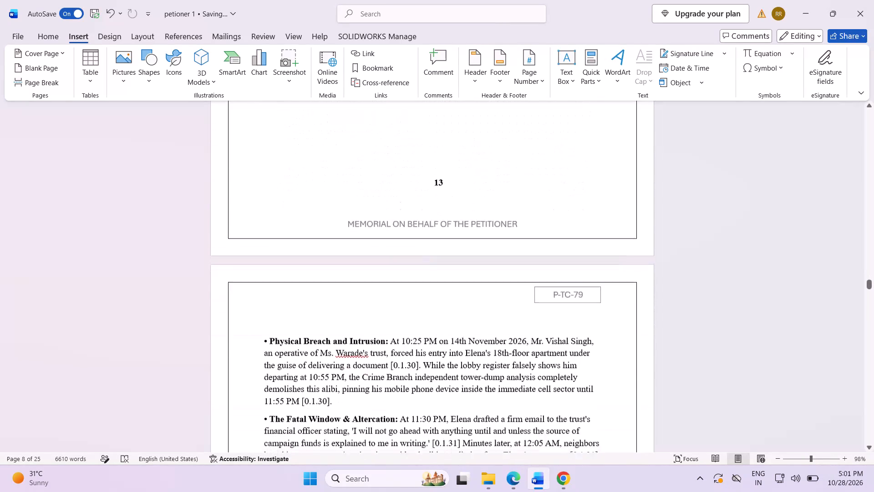
# Check the page numbers and layout of the remaining submission pages up to PRAYER, and look back over the last ISSUE 5 page.
pyautogui.scroll(-20, 411, 297)
pyautogui.scroll(-20, 411, 297)
pyautogui.scroll(-11, 411, 297)
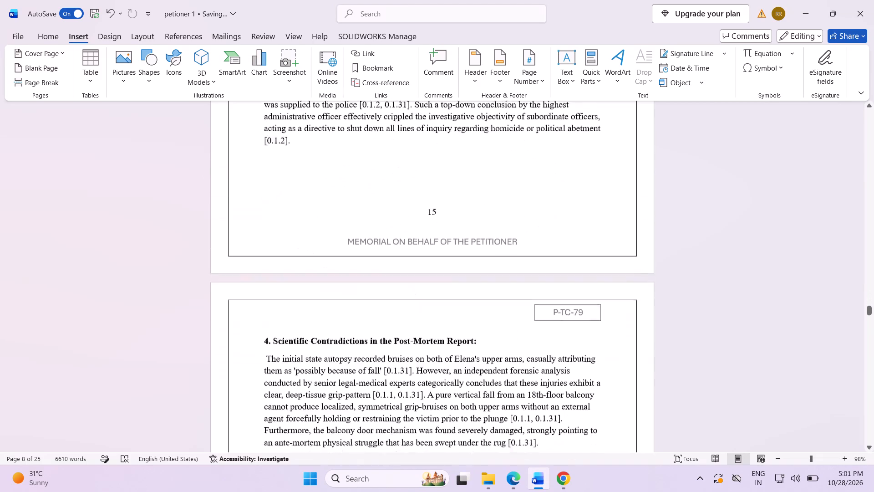
pyautogui.scroll(-20, 410, 297)
pyautogui.scroll(-20, 410, 297)
pyautogui.scroll(-9, 410, 301)
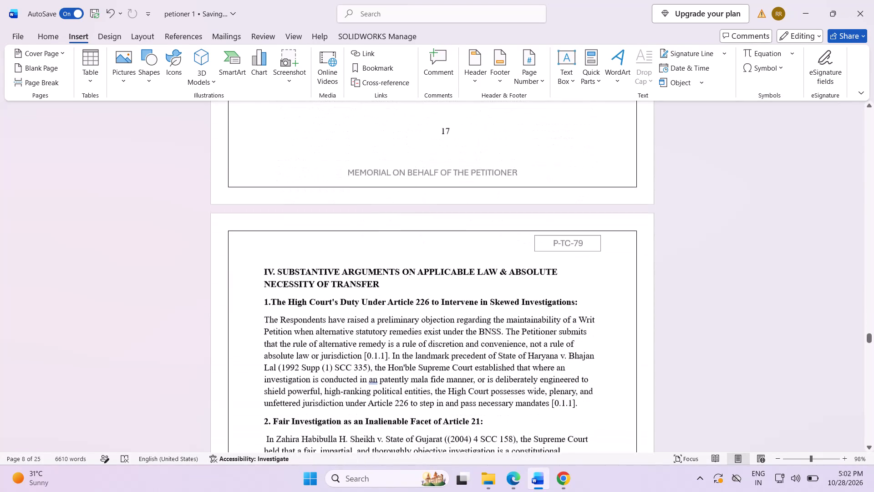
pyautogui.scroll(-19, 408, 298)
pyautogui.scroll(-19, 407, 298)
pyautogui.scroll(-9, 407, 299)
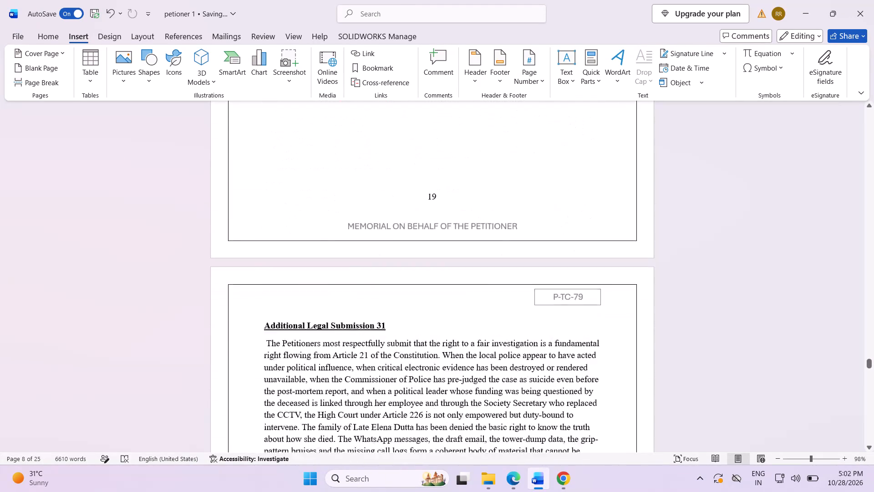
pyautogui.scroll(-17, 407, 299)
pyautogui.scroll(-20, 407, 299)
pyautogui.scroll(-8, 407, 299)
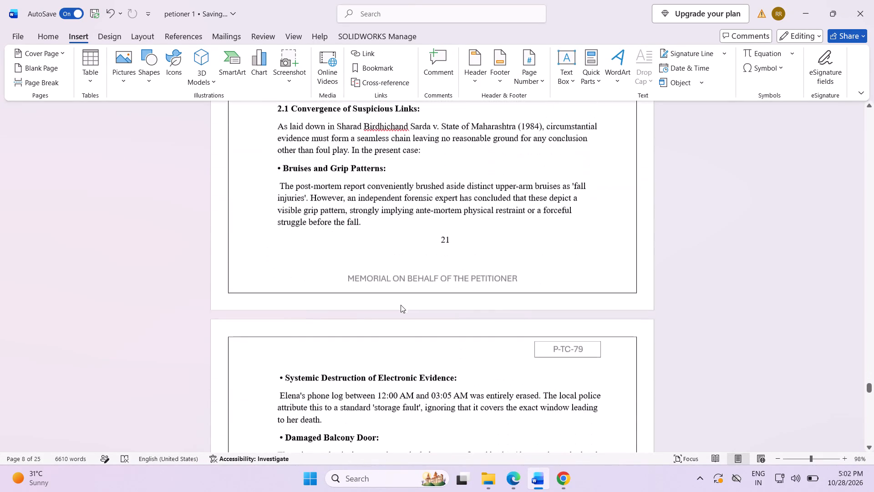
pyautogui.scroll(-19, 401, 305)
pyautogui.scroll(-19, 398, 305)
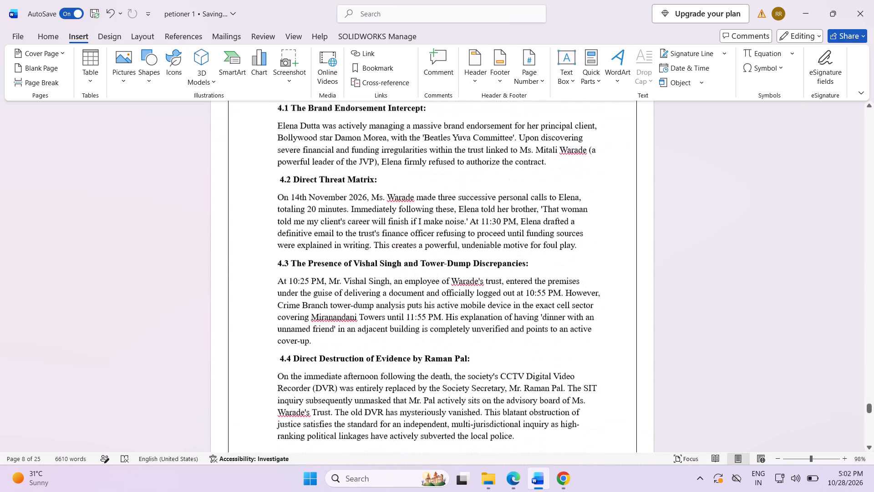
pyautogui.scroll(-19, 397, 308)
pyautogui.scroll(-19, 397, 308)
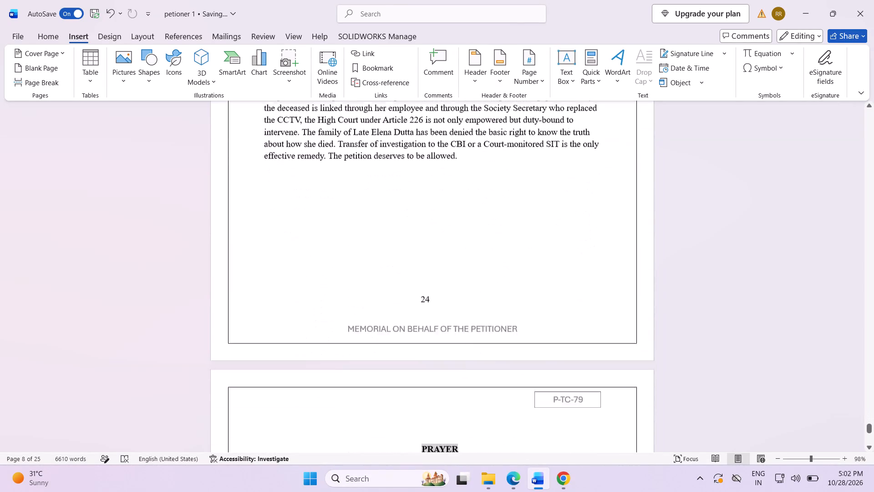
pyautogui.scroll(-7, 397, 307)
pyautogui.scroll(9, 397, 307)
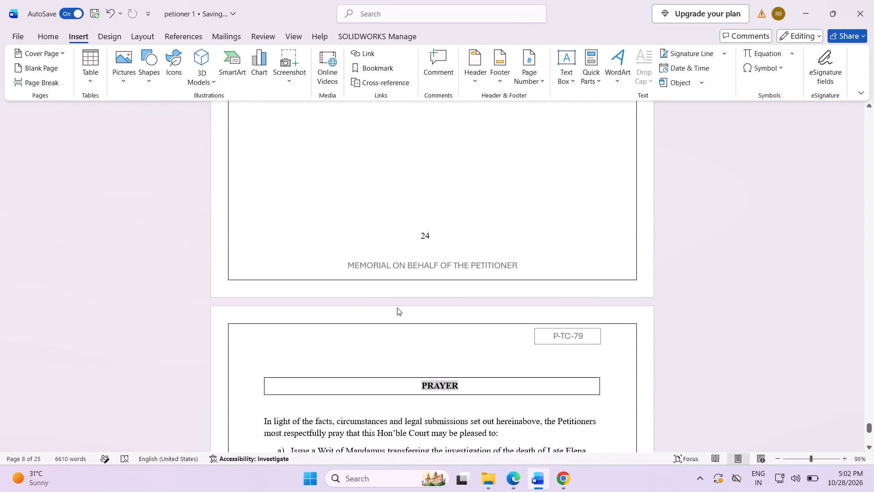
pyautogui.scroll(7, 397, 307)
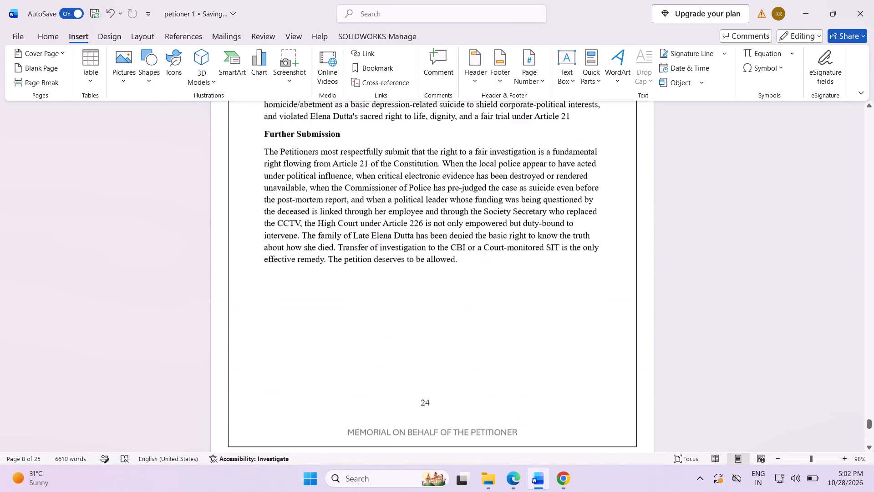
pyautogui.scroll(10, 397, 307)
pyautogui.click(866, 105)
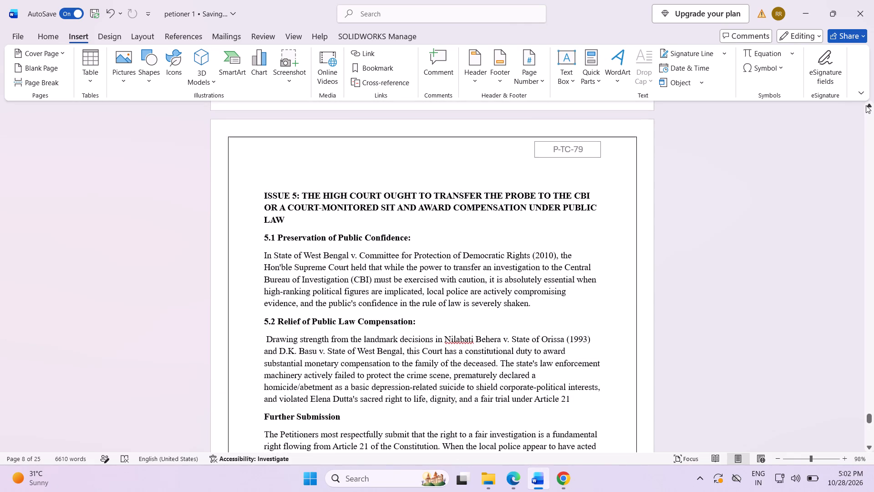
pyautogui.click(867, 105)
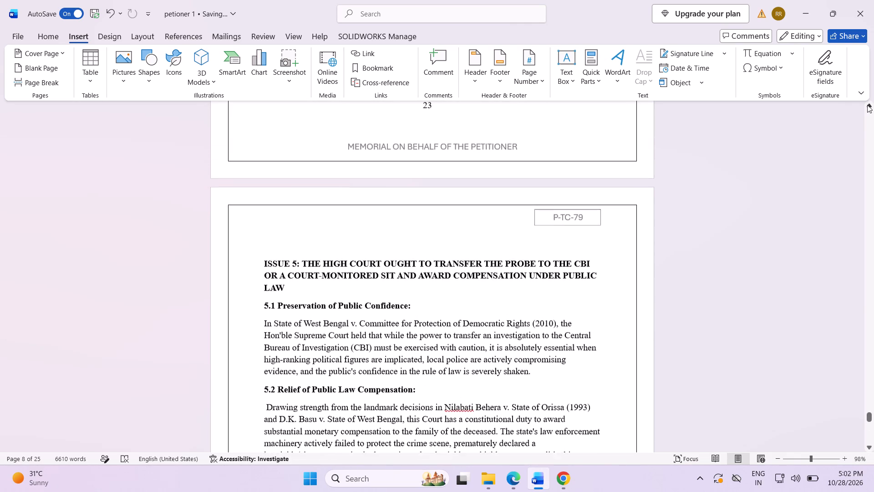
# Change the page reference for STATEMENT OF FACTS in the table of contents to 6-7.
pyautogui.click(867, 105)
pyautogui.click(867, 130)
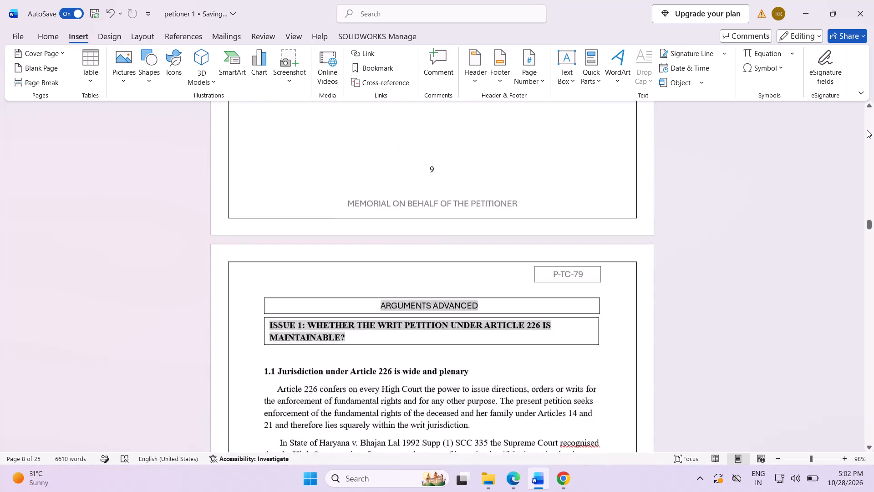
pyautogui.click(867, 130)
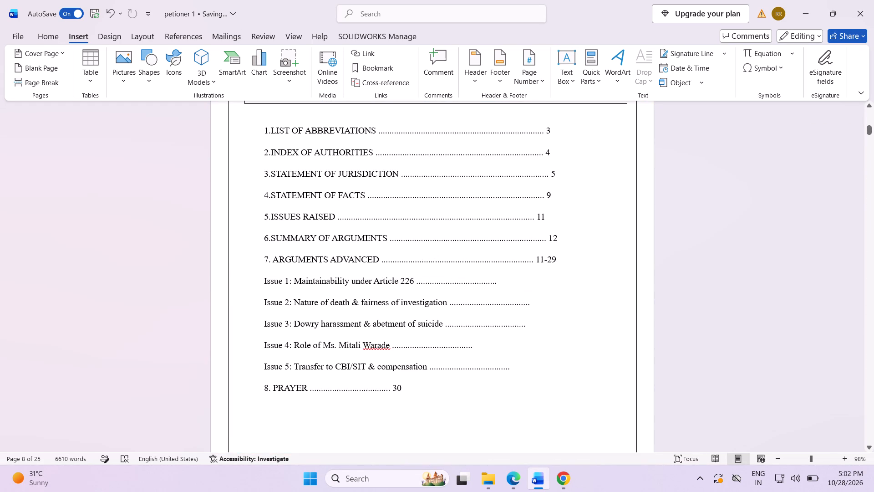
pyautogui.click(549, 195)
pyautogui.press('BackSpace')
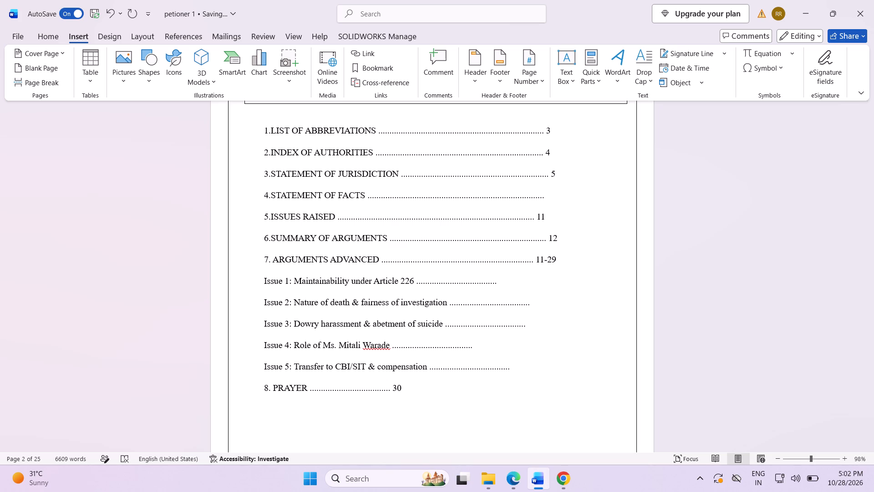
pyautogui.press('BackSpace')
pyautogui.press('6')
pyautogui.press('-')
pyautogui.press('7')
# Change the page reference for ISSUES RAISED in the table of contents to 8.
pyautogui.click(544, 220)
pyautogui.press('BackSpace')
pyautogui.press('BackSpace')
pyautogui.press('8')
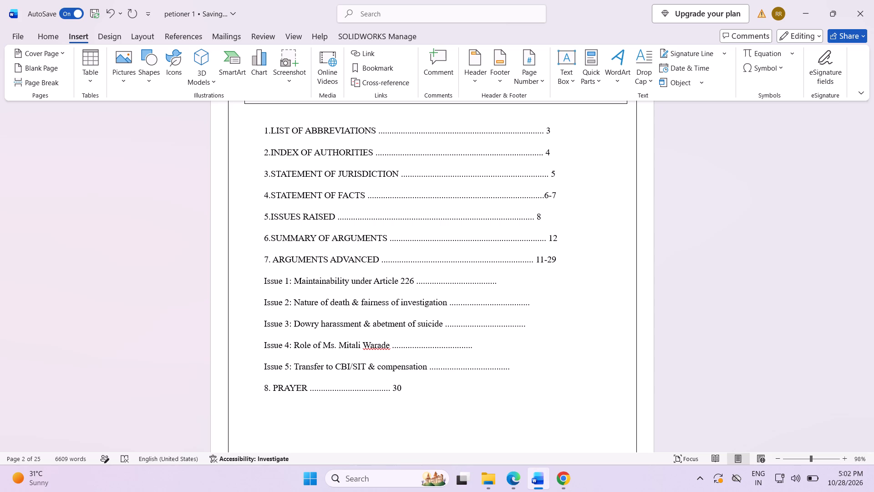
# Change the page reference for SUMMARY OF ARGUMENTS in the table of contents to 9.
pyautogui.press('Down')
pyautogui.press('Right')
pyautogui.press('Right')
pyautogui.press('Right')
pyautogui.press('Right')
pyautogui.press('Right')
pyautogui.press('BackSpace')
pyautogui.press('BackSpace')
pyautogui.press('9')
# Change the page range for ARGUMENTS ADVANCED in the table of contents to 10-24.
pyautogui.press('Down')
pyautogui.press('Left')
pyautogui.press('Left')
pyautogui.press('BackSpace')
pyautogui.press('0')
pyautogui.press('Right')
pyautogui.press('Right')
pyautogui.press('Right')
pyautogui.press('BackSpace')
pyautogui.press('BackSpace')
pyautogui.write('24')
# Change the page reference for PRAYER in the table of contents to 25.
pyautogui.press('Down')
pyautogui.press('Down')
pyautogui.press('Down')
pyautogui.press('Down')
pyautogui.press('Down')
pyautogui.press('Down')
pyautogui.press('Down')
pyautogui.press('Down')
pyautogui.press('Down')
pyautogui.press('Down')
pyautogui.press('Down')
pyautogui.press('Up')
pyautogui.press('Up')
pyautogui.press('Up')
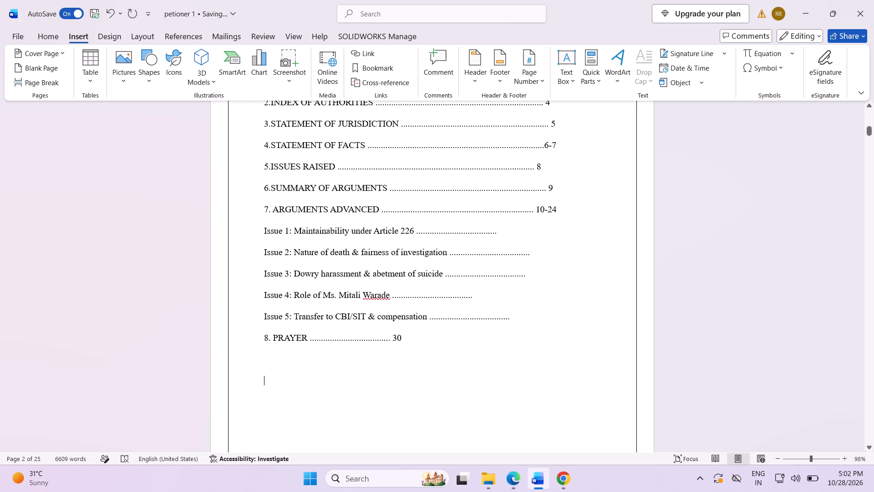
pyautogui.press('Up')
pyautogui.press('Up')
pyautogui.press('Up')
pyautogui.press('Down')
pyautogui.press('BackSpace')
pyautogui.press('BackSpace')
pyautogui.write('25')
# Reposition the page number 2 on the table of contents page with spaces so it sits centred above the footer.
pyautogui.scroll(-9, 614, 178)
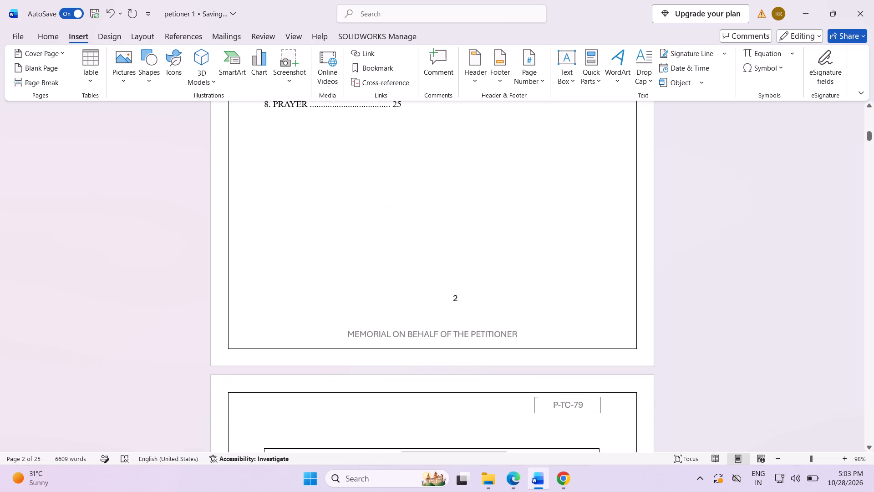
pyautogui.scroll(-3, 585, 250)
pyautogui.click(450, 219)
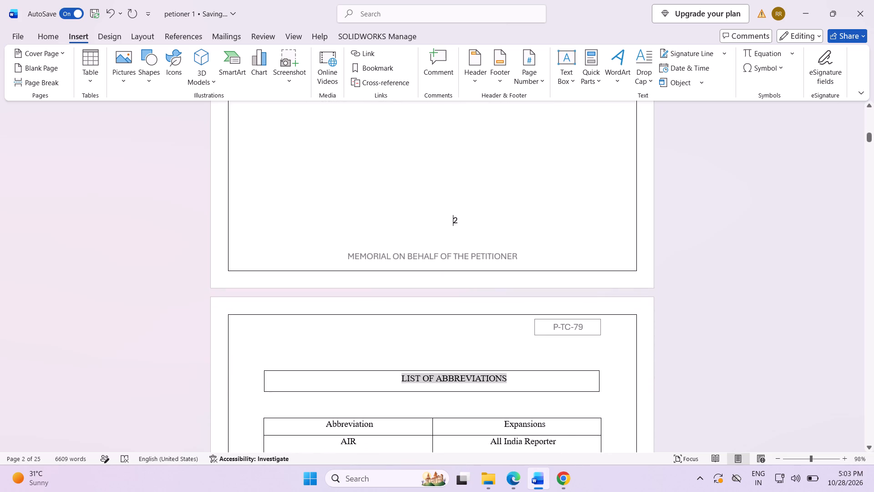
pyautogui.press('BackSpace')
pyautogui.press('BackSpace')
pyautogui.press('space')
pyautogui.press('Return')
pyautogui.press('Return')
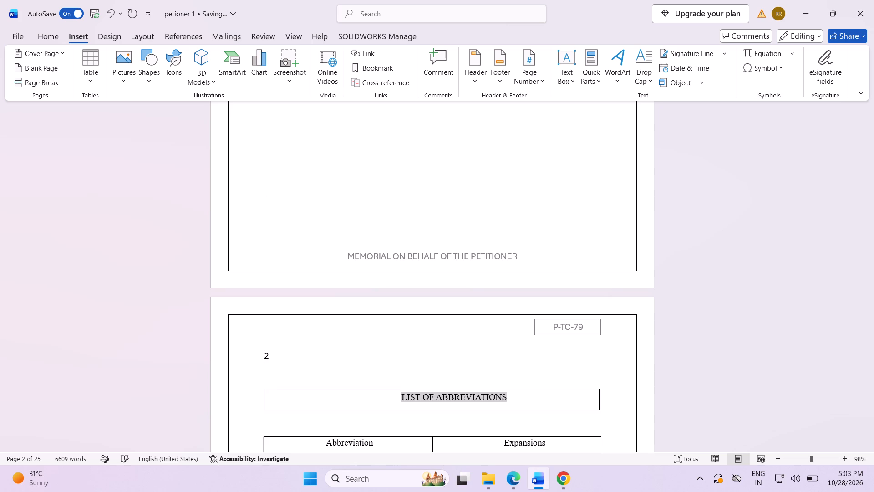
pyautogui.press('BackSpace')
pyautogui.press('space')
pyautogui.press('space')
pyautogui.press('space')
pyautogui.press('space')
pyautogui.press('space')
pyautogui.press('space')
pyautogui.press('space')
pyautogui.press('space')
pyautogui.press('space')
pyautogui.press('space')
pyautogui.press('space')
pyautogui.press('space')
pyautogui.press('space')
pyautogui.press('space')
pyautogui.press('space')
pyautogui.press('space')
pyautogui.press('space')
pyautogui.press('space')
pyautogui.press('space')
pyautogui.press('space')
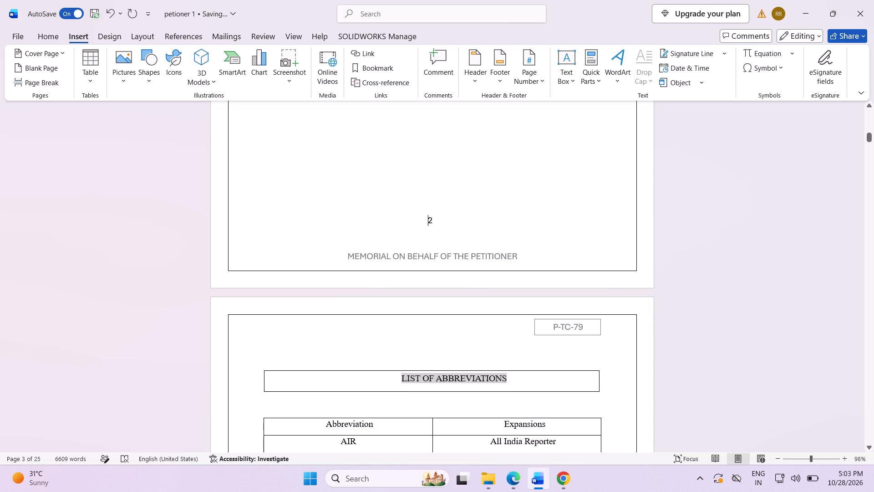
# Check the page numbers and layout from the LIST OF ABBREVIATIONS page through the additional submissions.
pyautogui.scroll(-20, 443, 314)
pyautogui.scroll(-7, 443, 314)
pyautogui.scroll(-15, 442, 332)
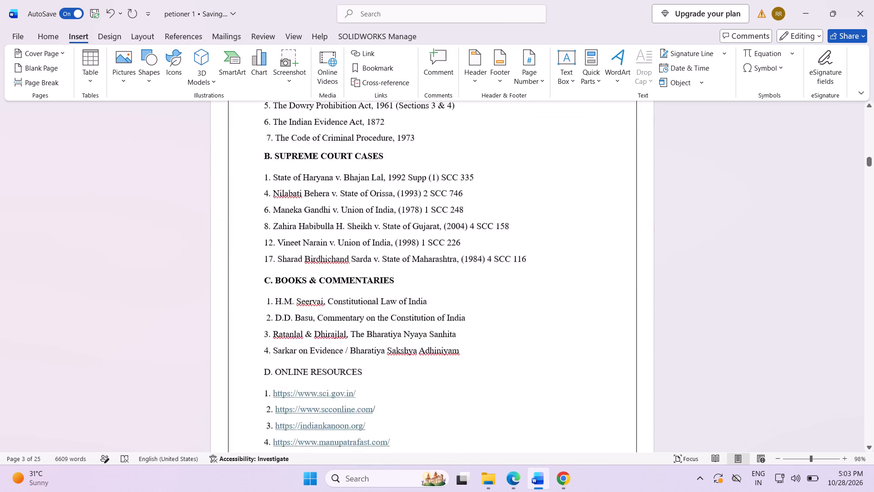
pyautogui.scroll(-20, 442, 347)
pyautogui.scroll(-20, 442, 347)
pyautogui.scroll(-15, 442, 347)
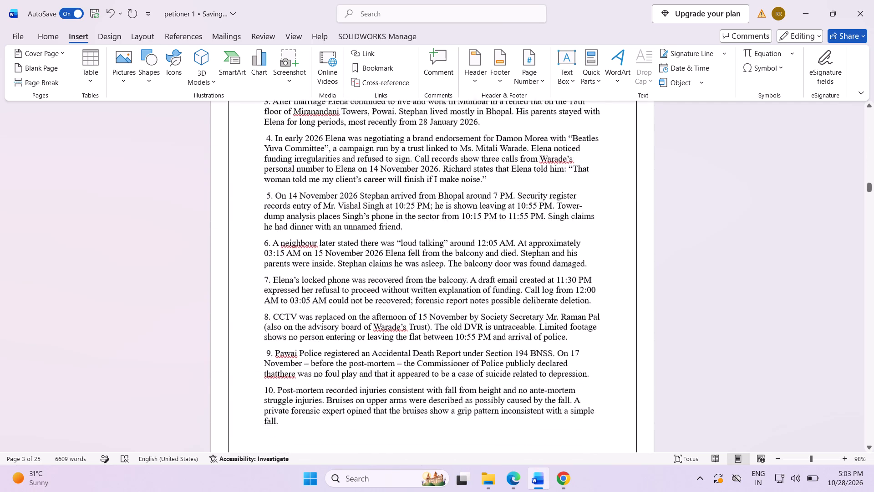
pyautogui.scroll(-20, 440, 373)
pyautogui.scroll(-19, 440, 373)
pyautogui.scroll(-8, 440, 397)
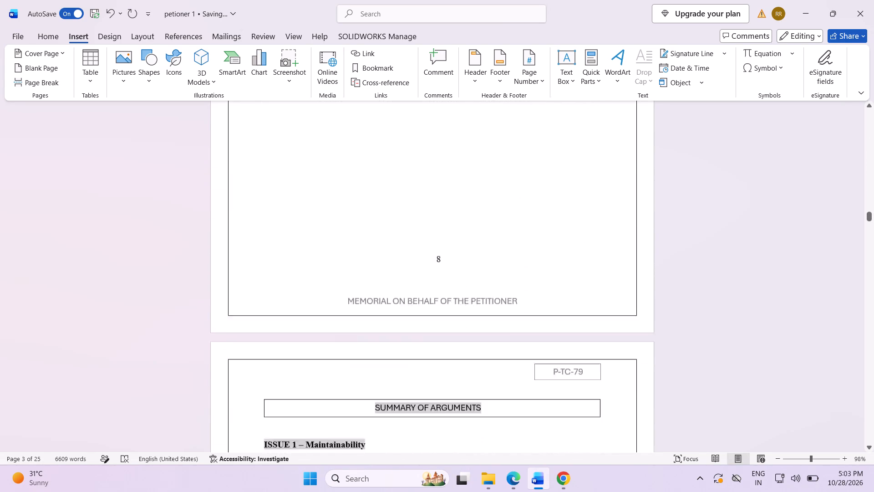
pyautogui.scroll(-20, 440, 401)
pyautogui.scroll(-20, 440, 401)
pyautogui.scroll(-11, 440, 401)
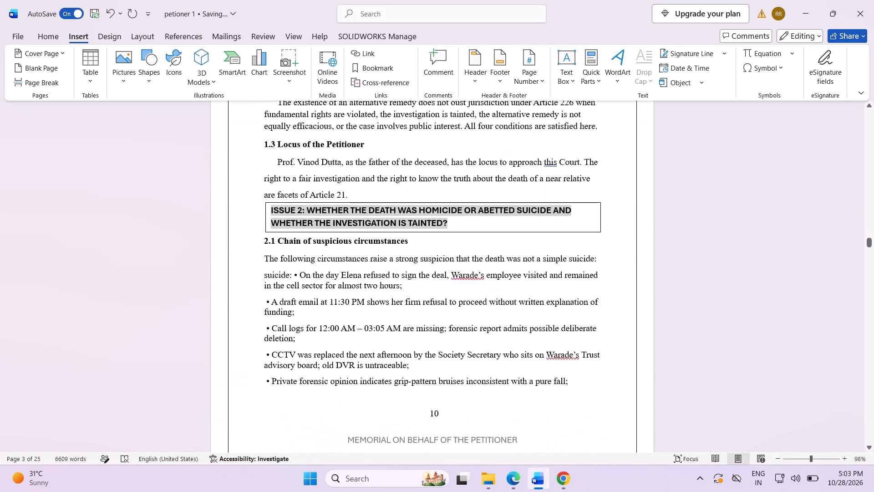
pyautogui.scroll(-19, 442, 420)
pyautogui.scroll(-11, 442, 421)
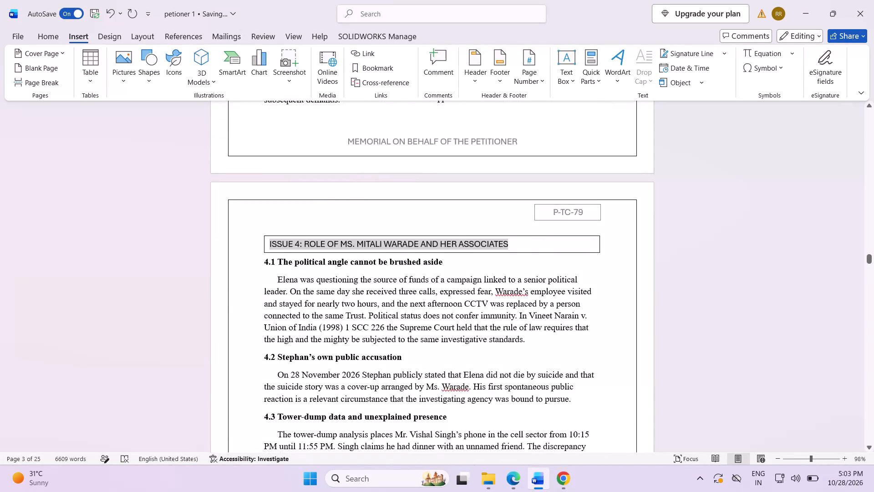
pyautogui.scroll(-20, 443, 429)
pyautogui.scroll(-20, 443, 429)
pyautogui.scroll(-11, 443, 429)
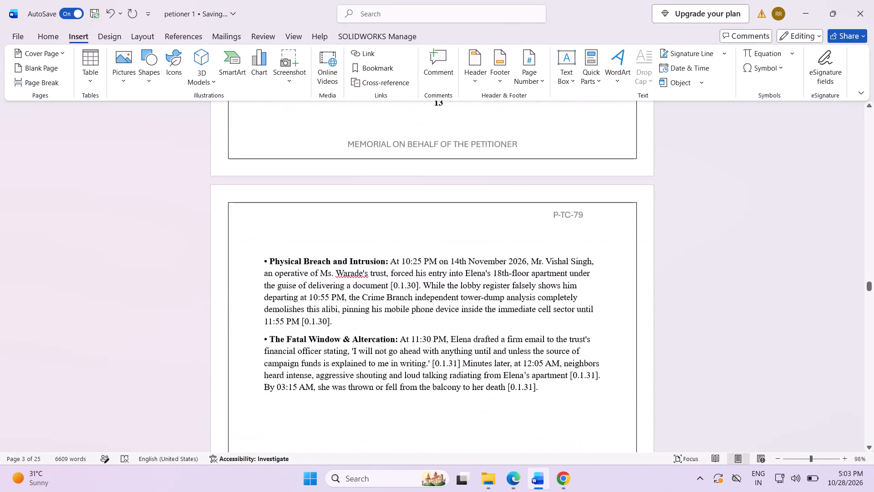
pyautogui.scroll(16, 447, 426)
pyautogui.scroll(17, 387, 295)
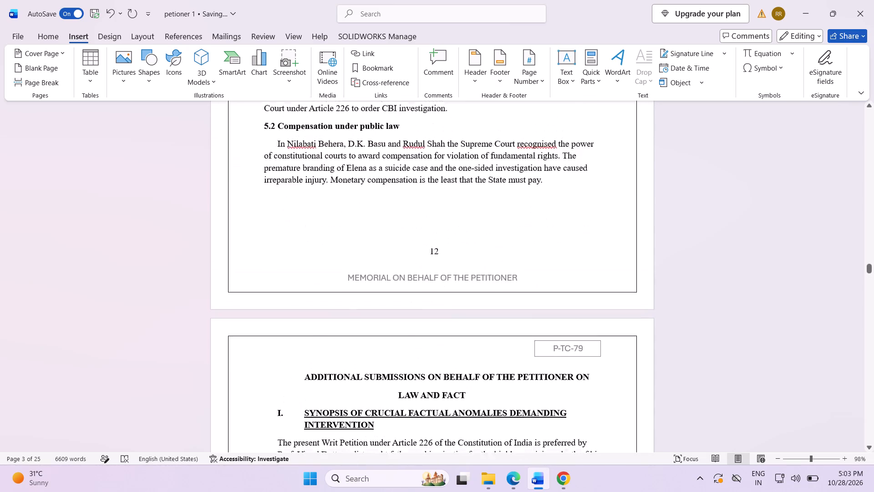
# Make the boxed competition title, 11th AUMP INTRA MOOT COURT COMPETITION, 2026, bold on the cover page.
pyautogui.moveTo(869, 273); pyautogui.dragTo(820, 118)
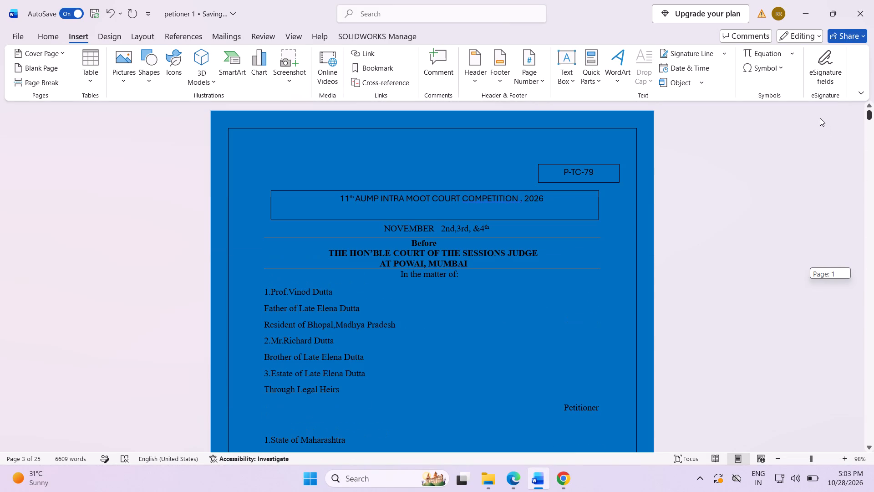
pyautogui.moveTo(820, 118); pyautogui.dragTo(829, 151)
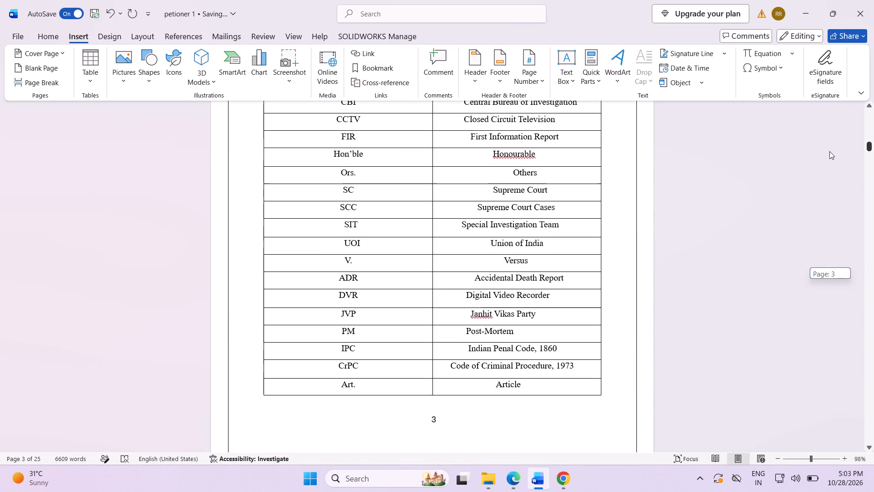
pyautogui.moveTo(829, 151); pyautogui.dragTo(825, 110)
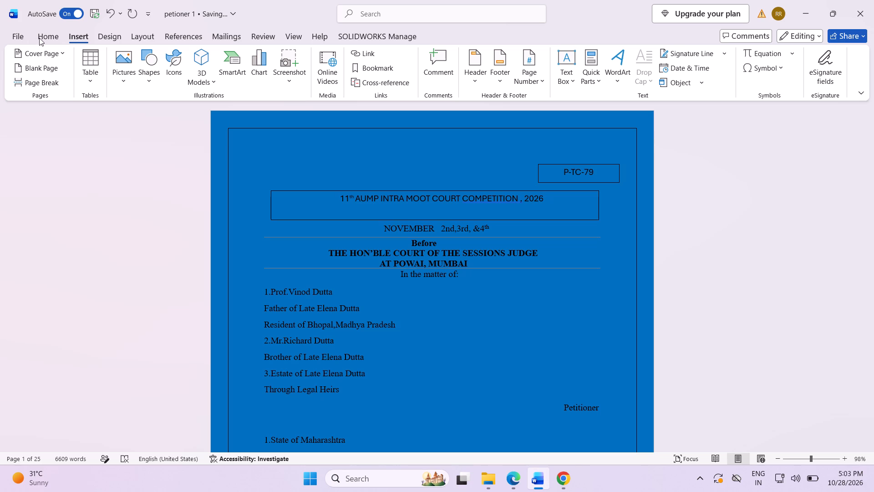
pyautogui.scroll(4, 316, 318)
pyautogui.scroll(-3, 319, 323)
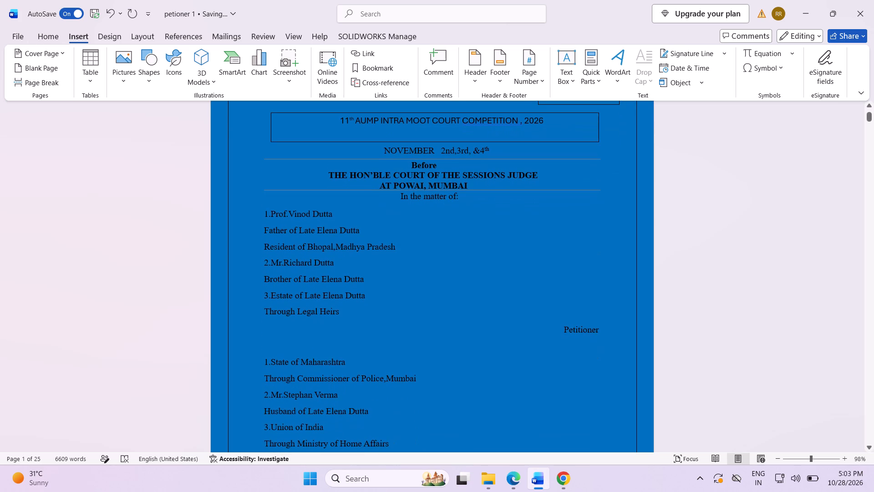
pyautogui.scroll(-3, 319, 328)
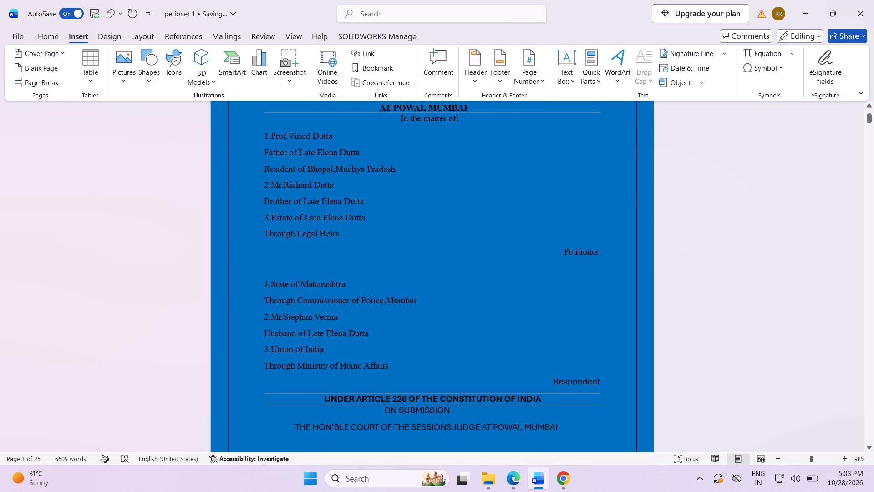
pyautogui.scroll(4, 319, 328)
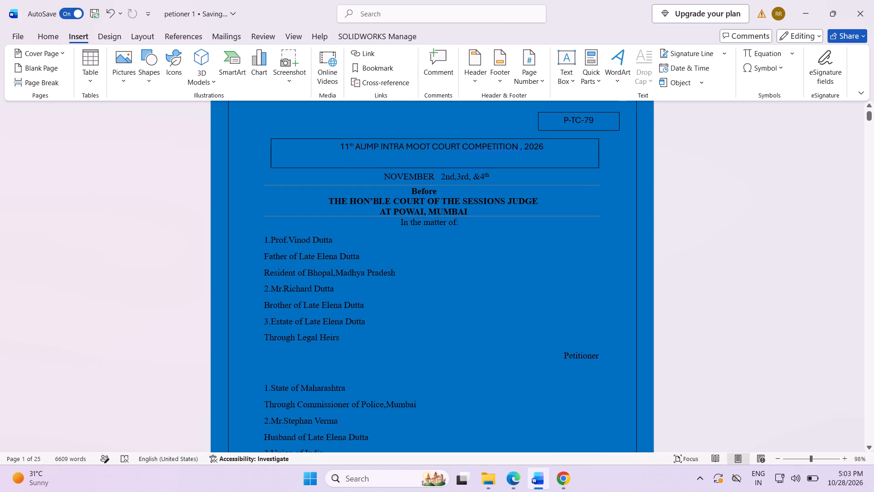
pyautogui.moveTo(336, 148); pyautogui.dragTo(410, 148)
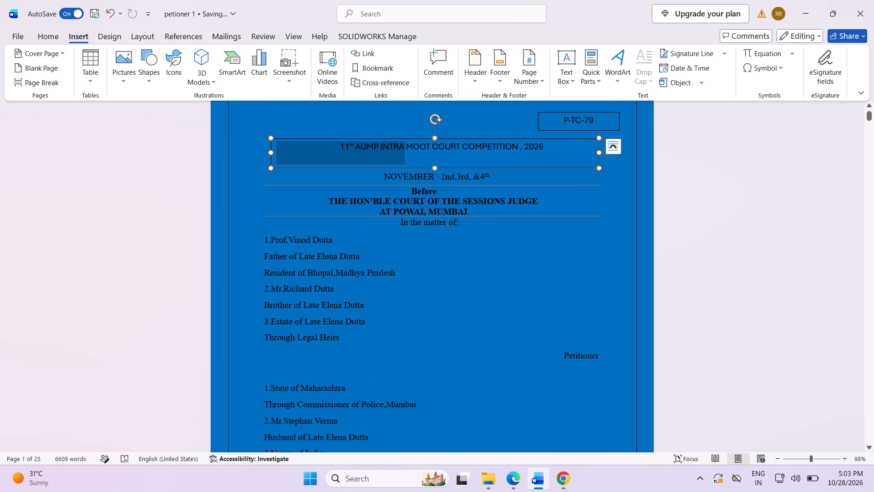
pyautogui.moveTo(410, 148); pyautogui.dragTo(544, 144)
pyautogui.click(548, 126)
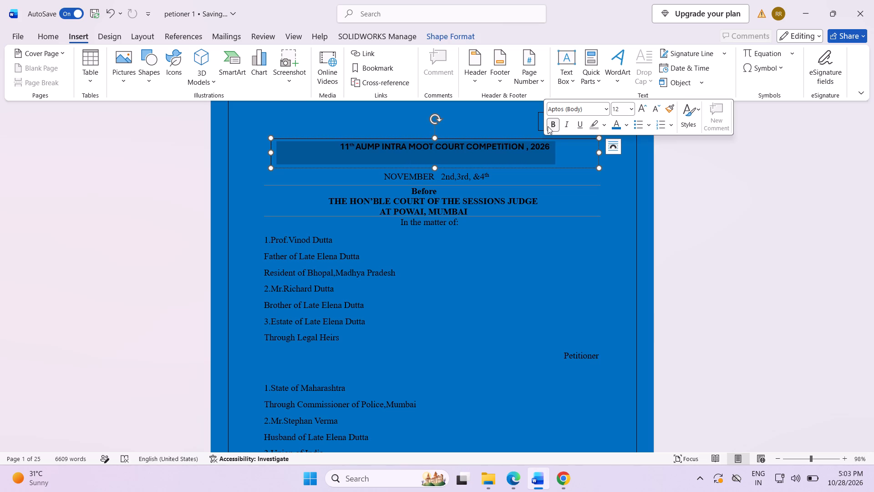
pyautogui.click(570, 249)
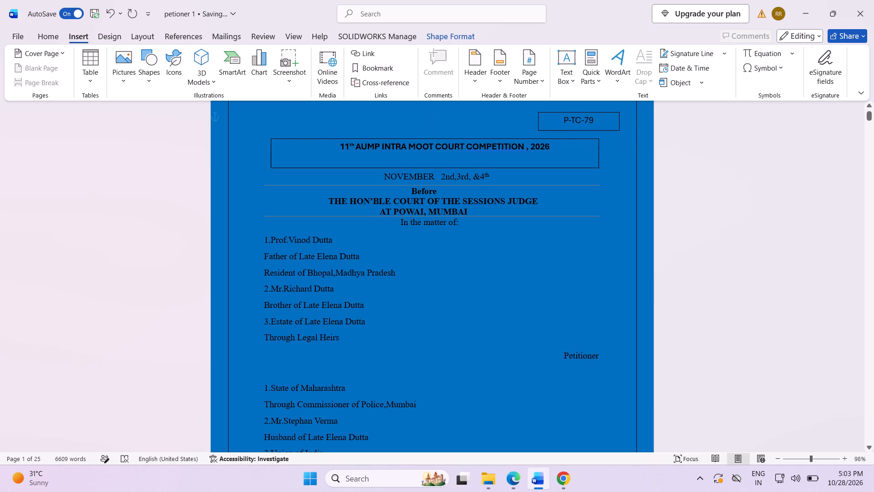
# Check the layout and page numbers from the cover page through the statement of facts on page 6.
pyautogui.scroll(-3, 507, 292)
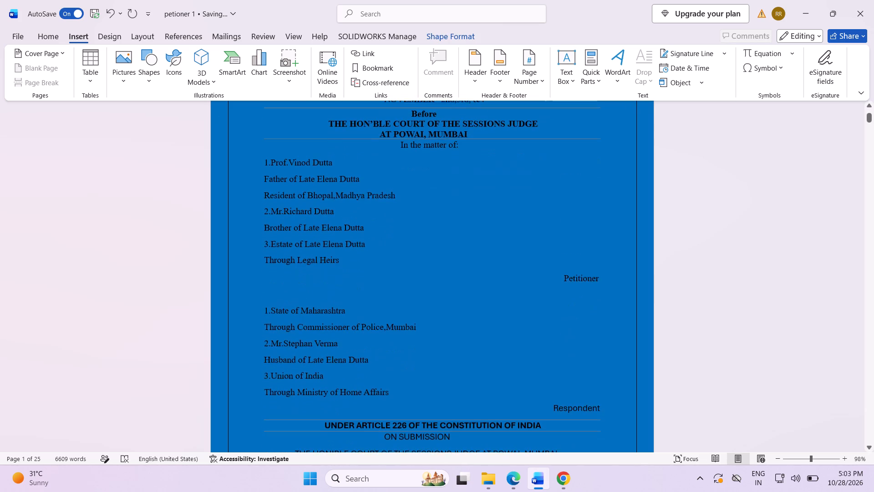
pyautogui.scroll(-3, 506, 297)
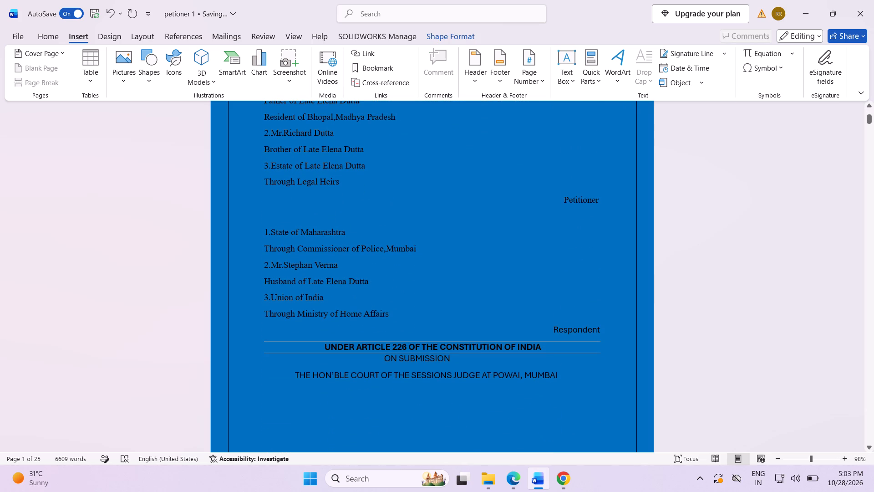
pyautogui.scroll(8, 506, 297)
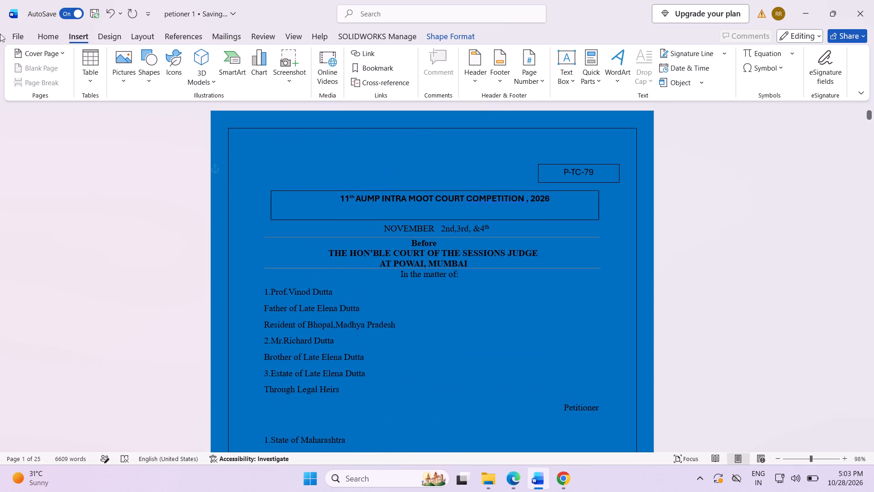
pyautogui.scroll(-18, 636, 303)
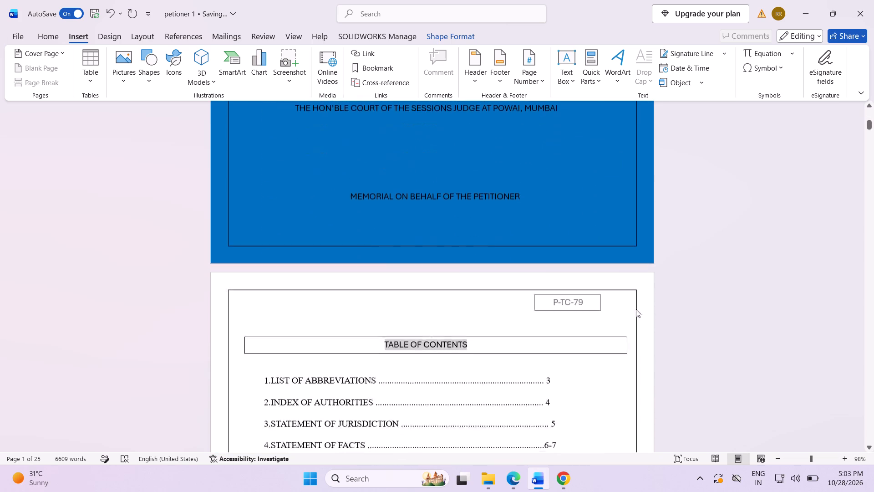
pyautogui.scroll(-10, 636, 309)
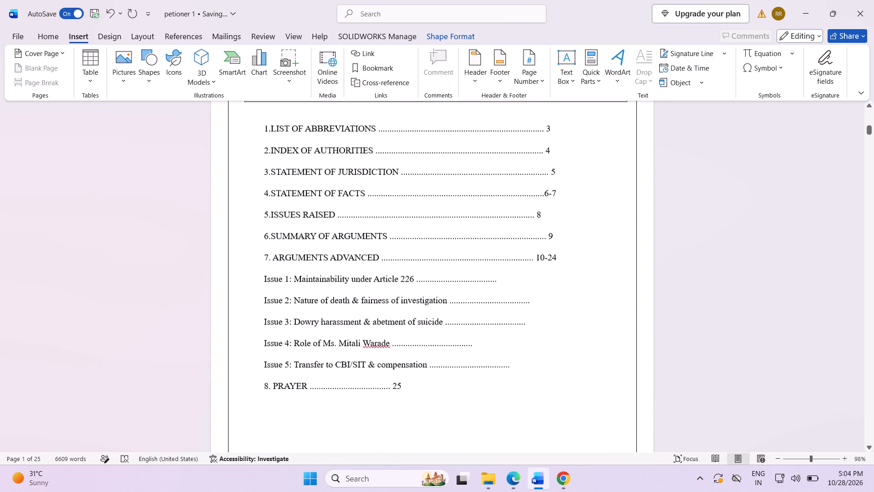
pyautogui.scroll(-16, 636, 309)
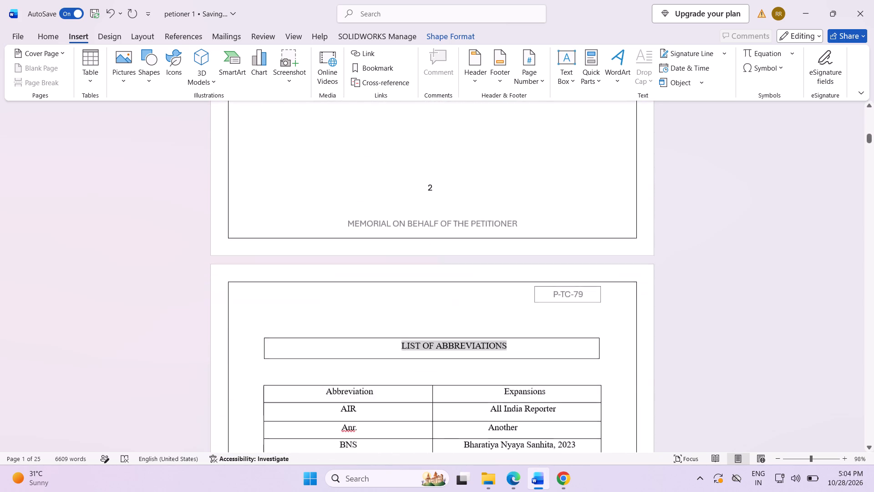
pyautogui.scroll(-7, 636, 309)
pyautogui.scroll(-15, 636, 309)
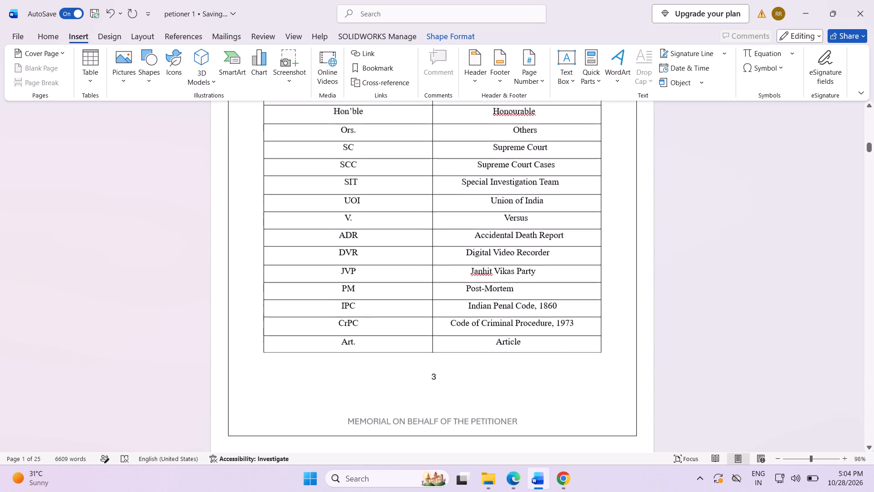
pyautogui.scroll(-12, 636, 309)
pyautogui.scroll(-20, 632, 315)
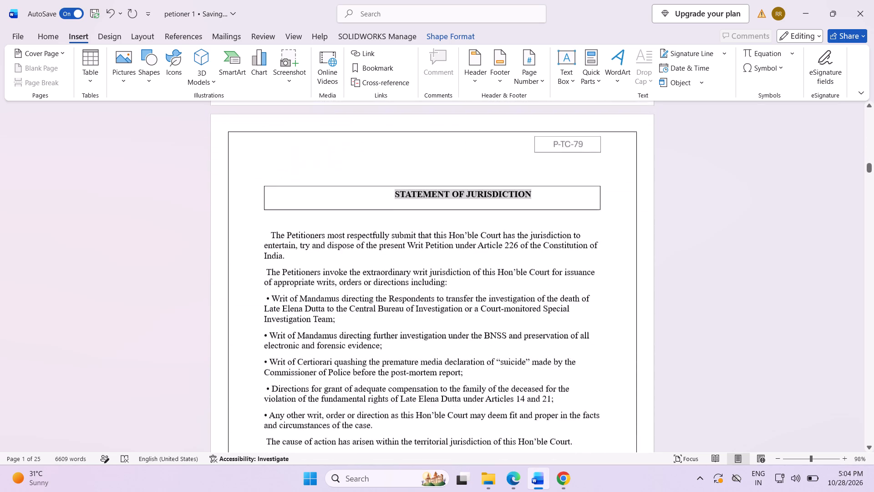
pyautogui.scroll(-20, 629, 320)
pyautogui.scroll(-17, 629, 320)
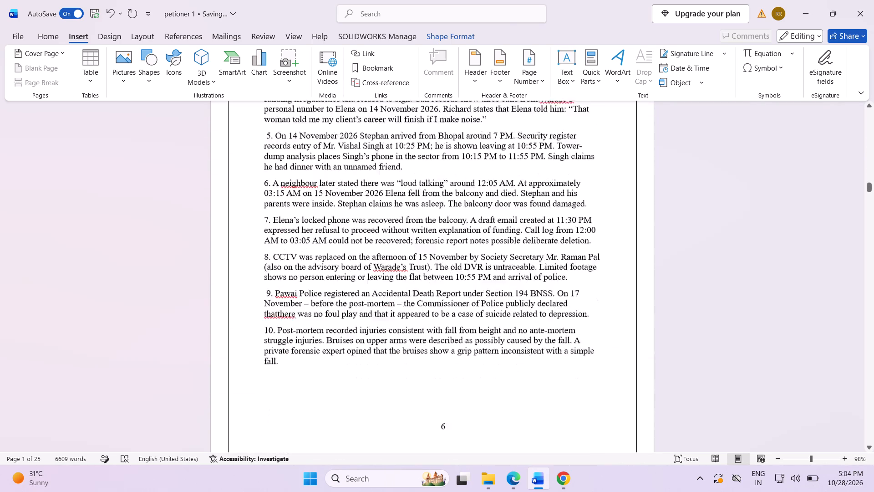
pyautogui.scroll(-4, 626, 325)
pyautogui.scroll(4, 190, 158)
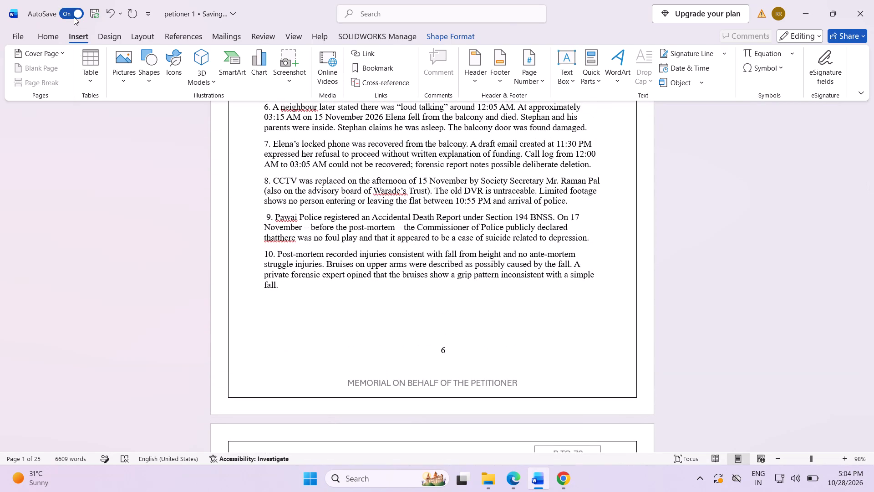
# Export the document as a PDF named PETITIONER 1.1 in the Documents folder, dismissing the account sign-in request.
pyautogui.click(22, 37)
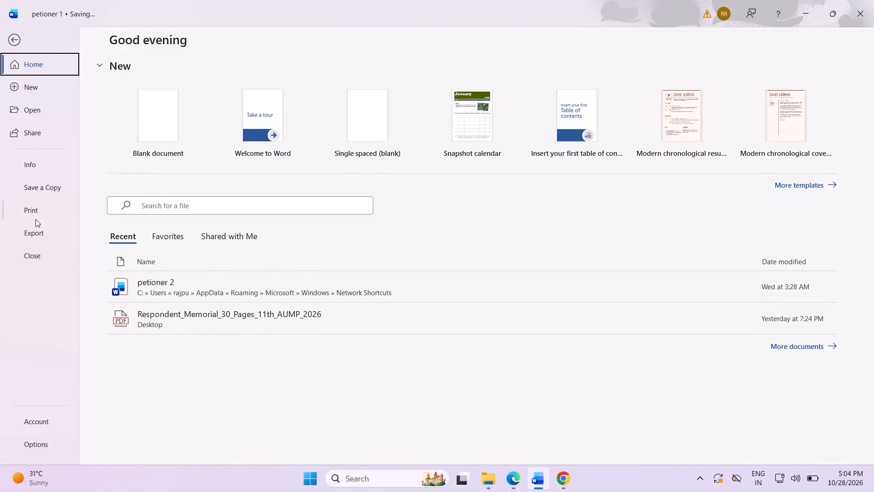
pyautogui.click(38, 191)
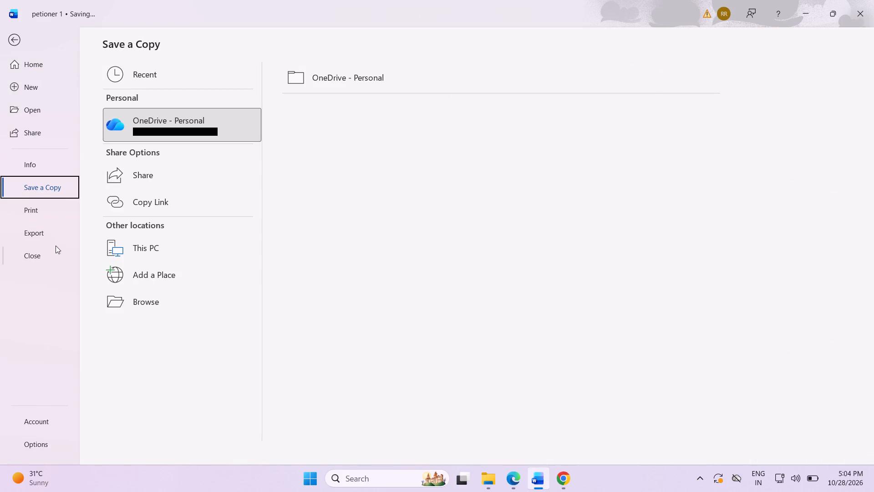
pyautogui.click(37, 230)
pyautogui.click(302, 157)
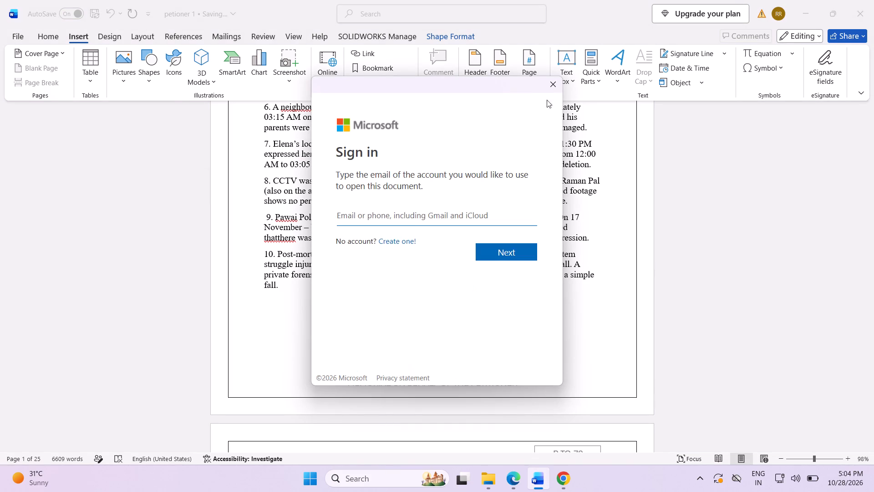
pyautogui.click(553, 78)
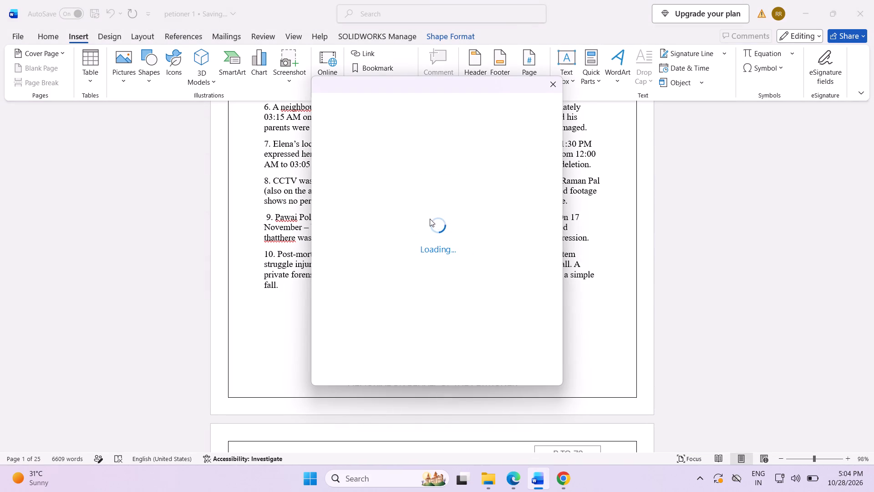
pyautogui.click(549, 85)
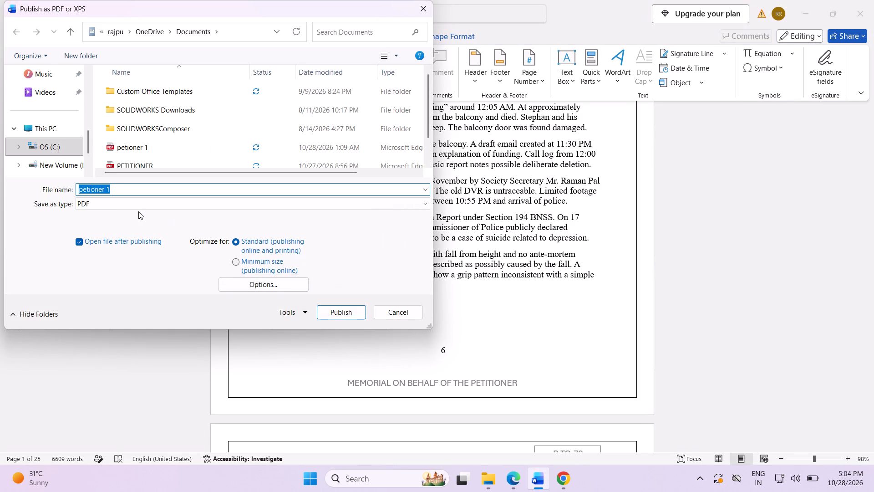
pyautogui.press('space')
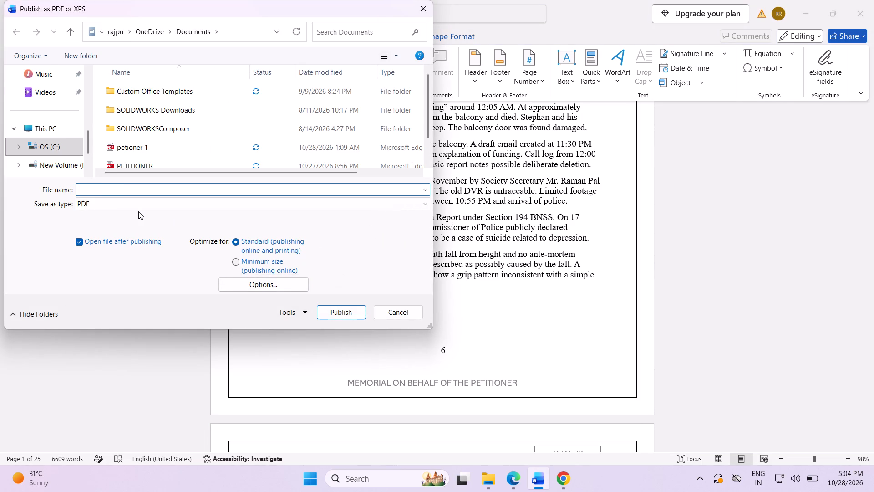
pyautogui.write('PETITIONER')
pyautogui.press('space')
pyautogui.write('1')
pyautogui.write('.1')
pyautogui.click(340, 320)
pyautogui.click(339, 315)
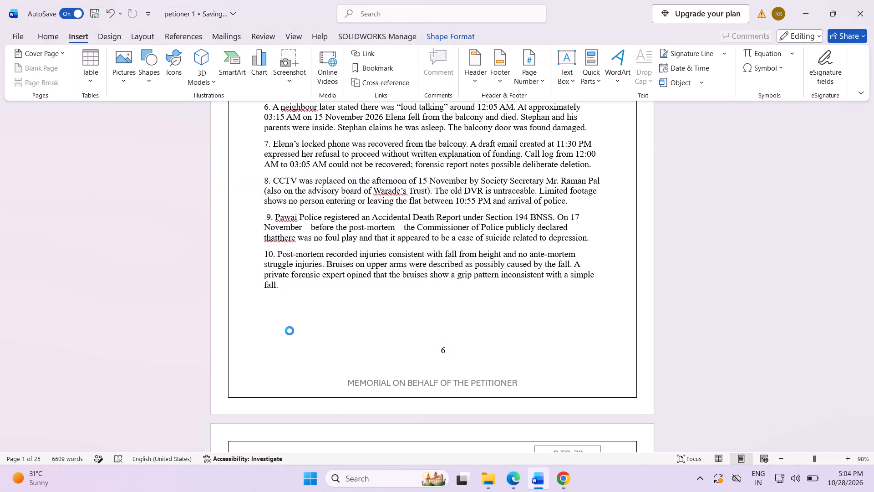
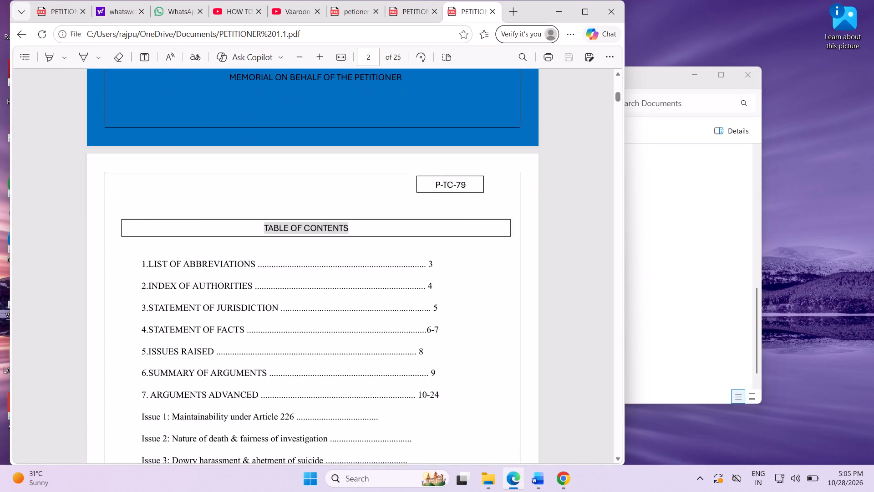
# Review the exported PDF's pages from the table of contents to ISSUES RAISED and back to the cover page.
pyautogui.scroll(-19, 298, 318)
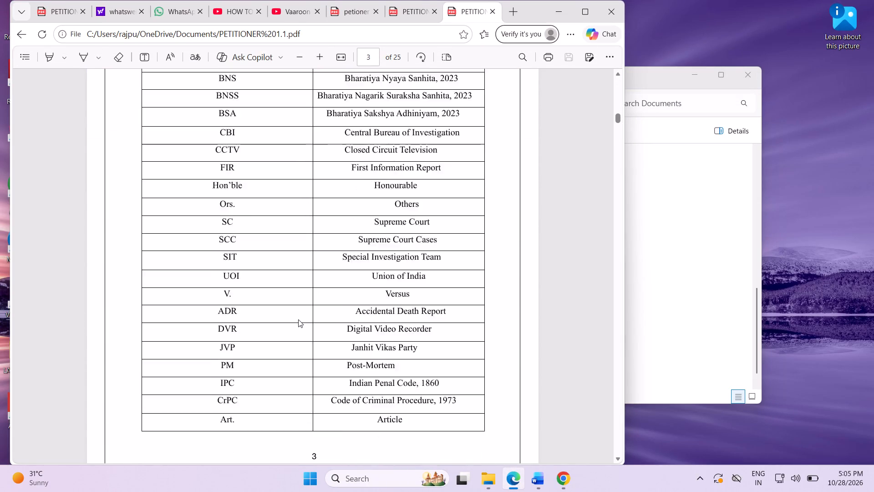
pyautogui.scroll(-15, 298, 320)
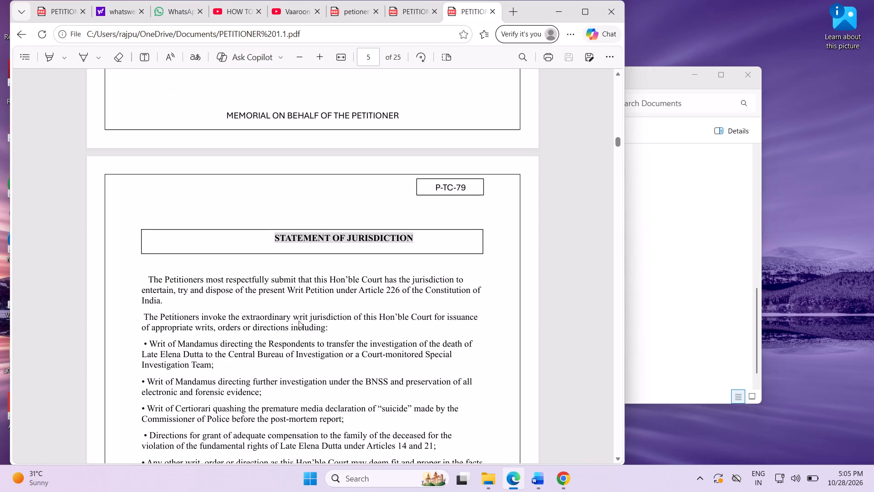
pyautogui.scroll(-17, 299, 321)
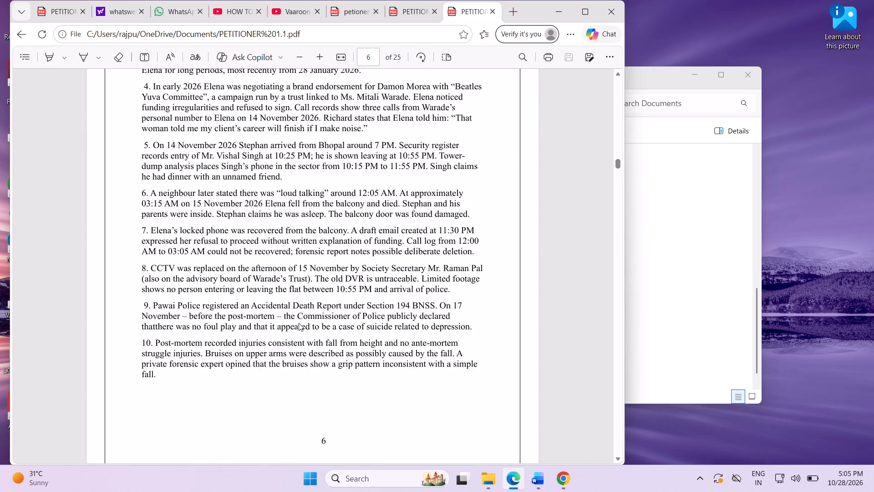
pyautogui.scroll(-12, 299, 323)
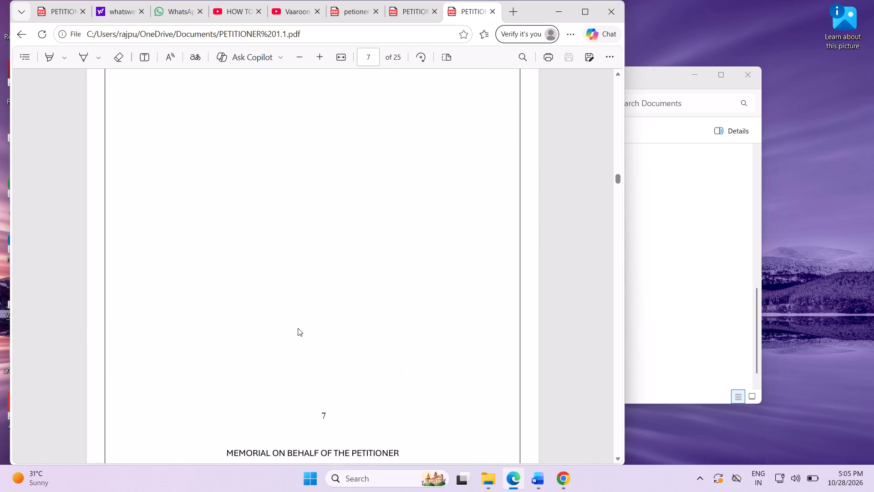
pyautogui.scroll(-11, 298, 328)
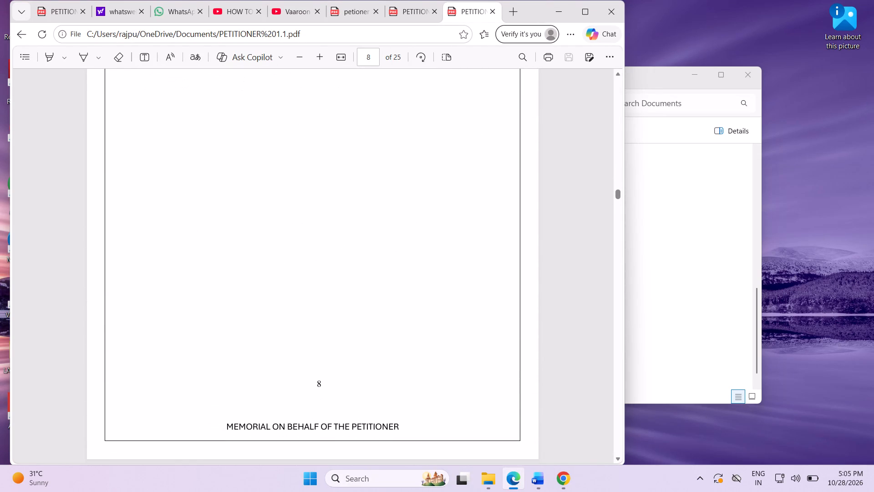
pyautogui.scroll(14, 298, 329)
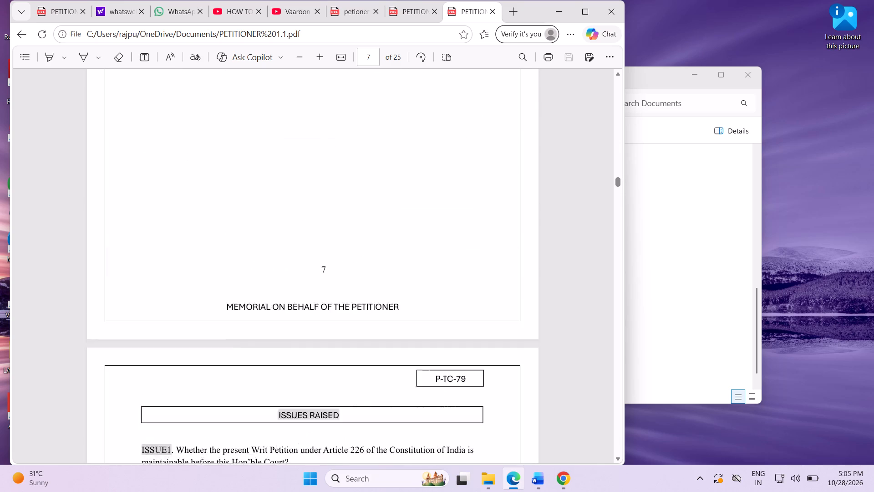
pyautogui.scroll(20, 298, 329)
pyautogui.scroll(18, 298, 329)
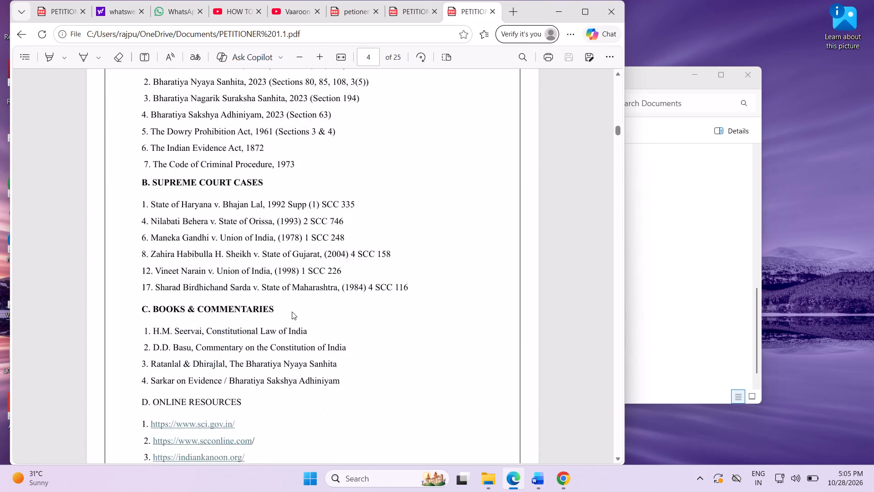
pyautogui.scroll(20, 292, 312)
pyautogui.scroll(8, 292, 312)
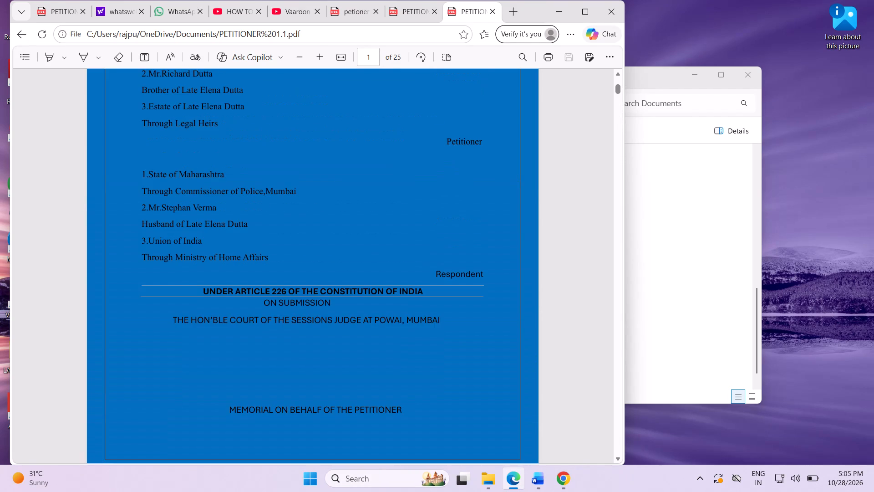
pyautogui.scroll(1, 292, 312)
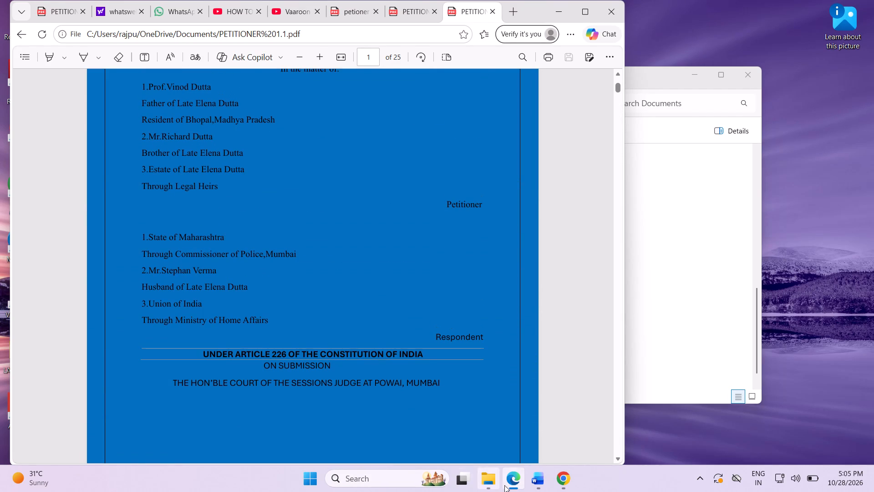
# Switch to Word and set the boxed competition title on the cover page to Times New Roman.
pyautogui.click(542, 481)
pyautogui.scroll(16, 425, 340)
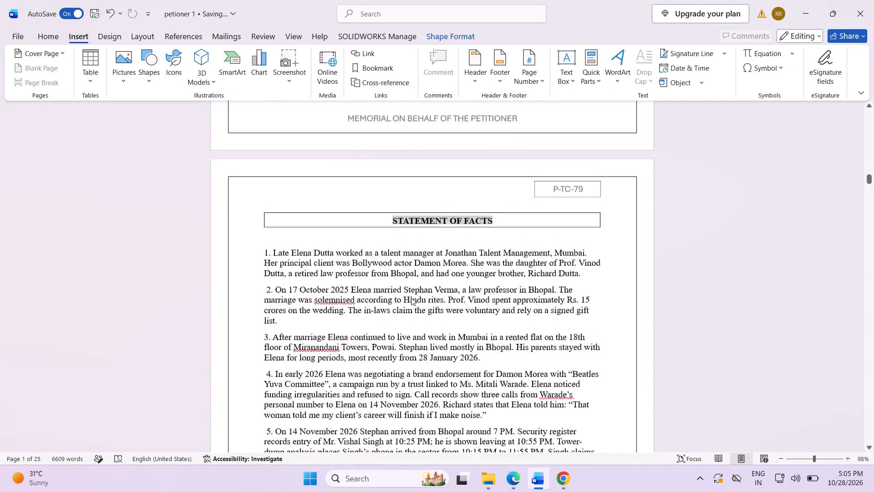
pyautogui.scroll(7, 411, 297)
pyautogui.moveTo(868, 178); pyautogui.dragTo(849, 110)
pyautogui.scroll(-1, 537, 242)
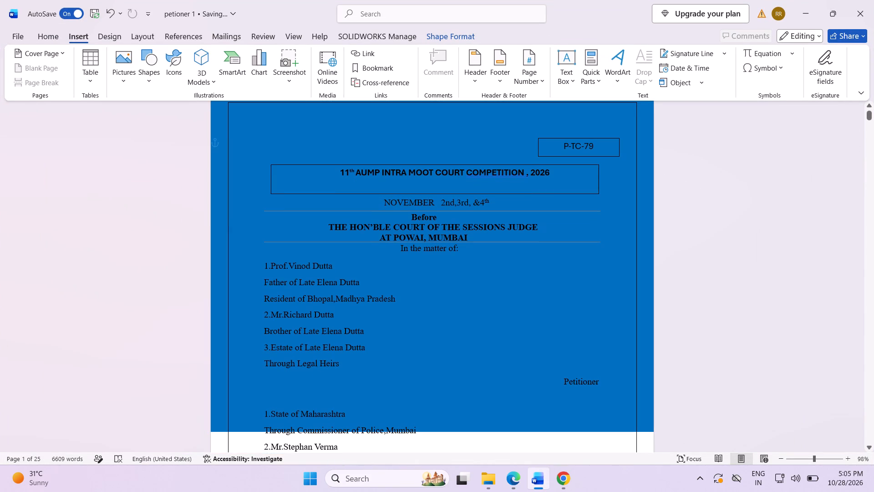
pyautogui.moveTo(337, 176); pyautogui.dragTo(497, 176)
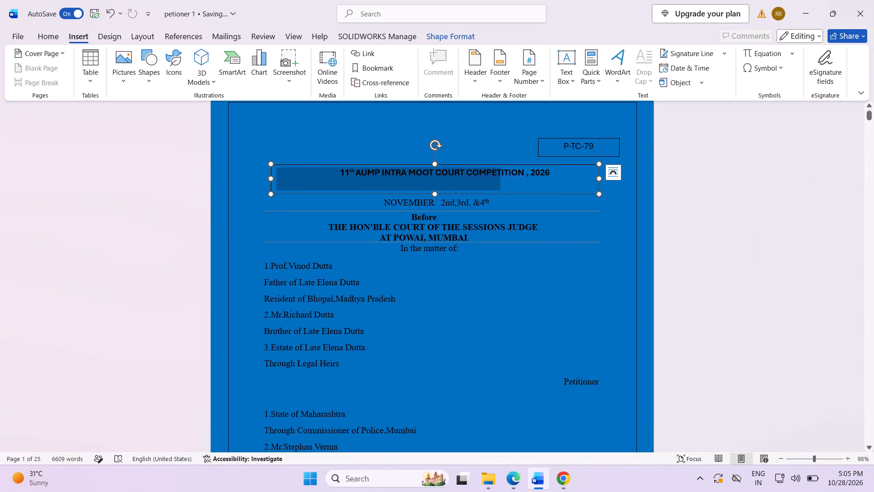
pyautogui.moveTo(497, 176); pyautogui.dragTo(558, 173)
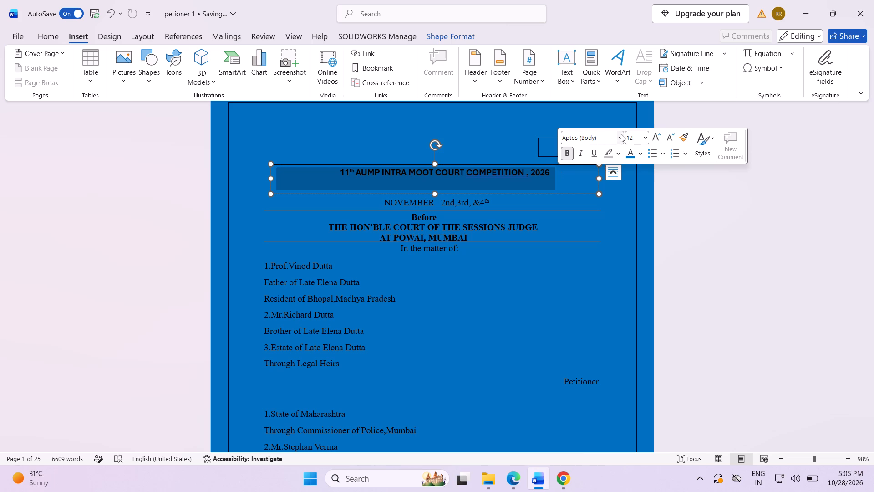
pyautogui.click(621, 134)
pyautogui.click(611, 220)
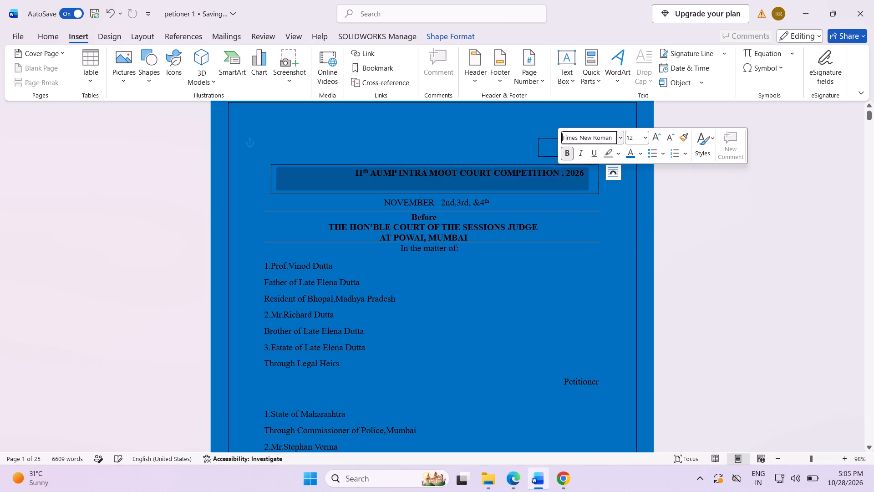
# Check the font of the cover page's date line, court heading, matter line, petitioner details and Petitioner label.
pyautogui.scroll(-2, 530, 268)
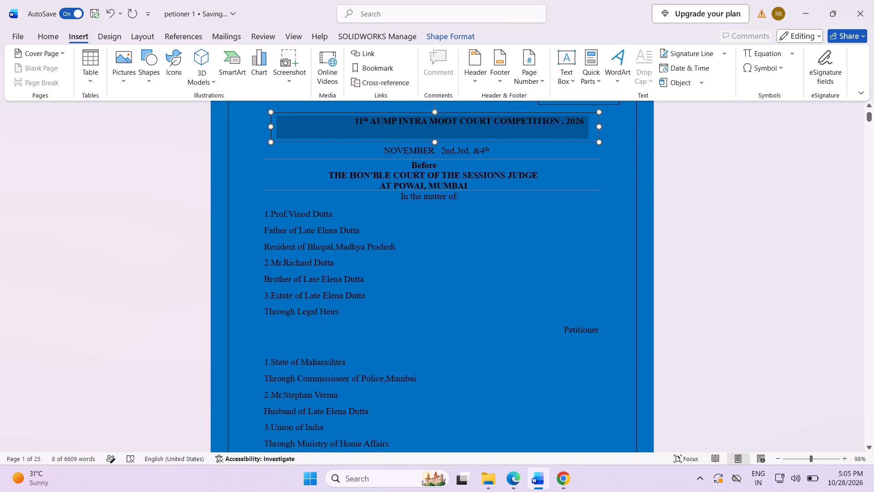
pyautogui.moveTo(381, 150); pyautogui.dragTo(499, 152)
pyautogui.click(492, 215)
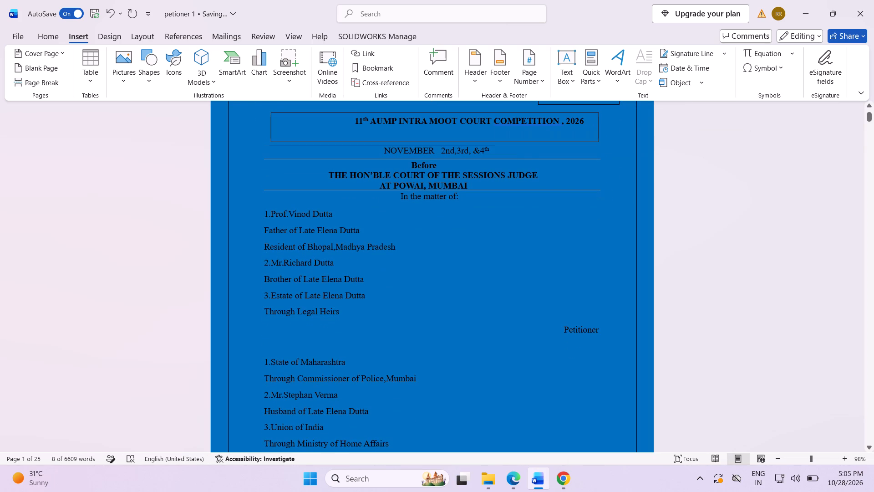
pyautogui.moveTo(409, 165); pyautogui.dragTo(481, 190)
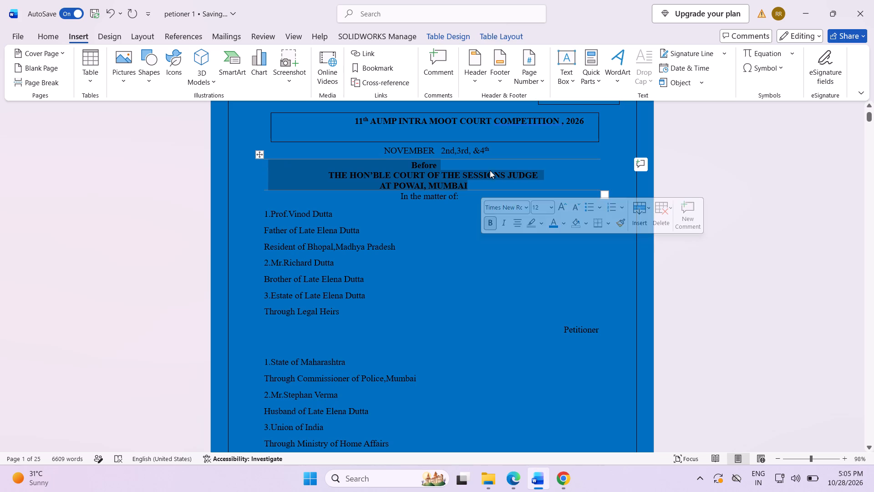
pyautogui.click(447, 253)
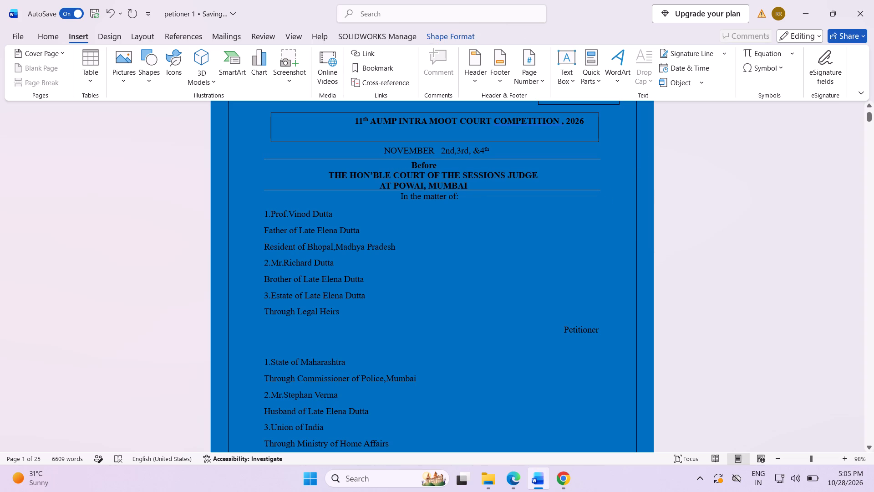
pyautogui.moveTo(399, 195); pyautogui.dragTo(476, 198)
pyautogui.click(409, 256)
pyautogui.moveTo(258, 210); pyautogui.dragTo(351, 312)
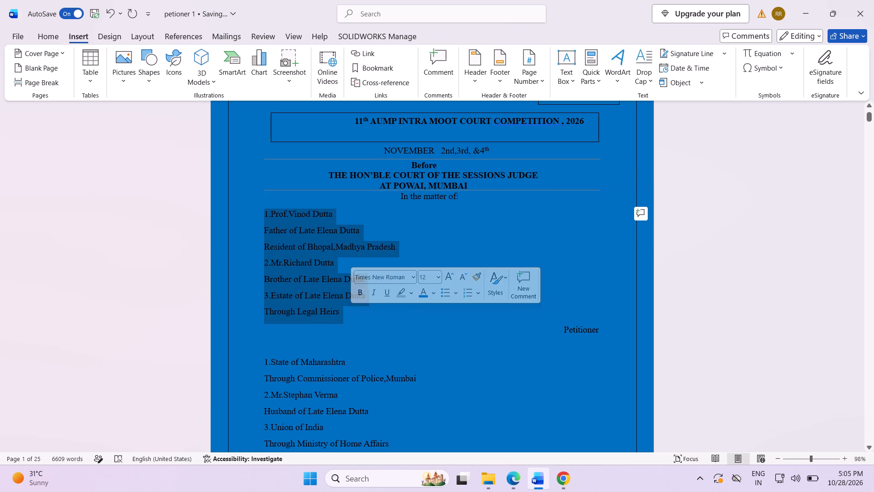
pyautogui.scroll(-3, 387, 332)
pyautogui.moveTo(561, 250); pyautogui.dragTo(596, 255)
pyautogui.scroll(-3, 538, 304)
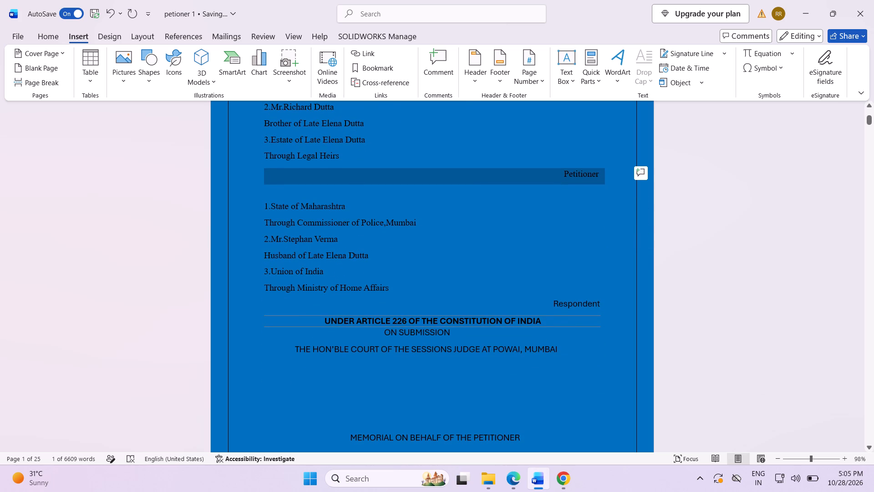
# Set the respondent details on the cover page, including the Respondent label, to Times New Roman.
pyautogui.moveTo(260, 206); pyautogui.dragTo(595, 302)
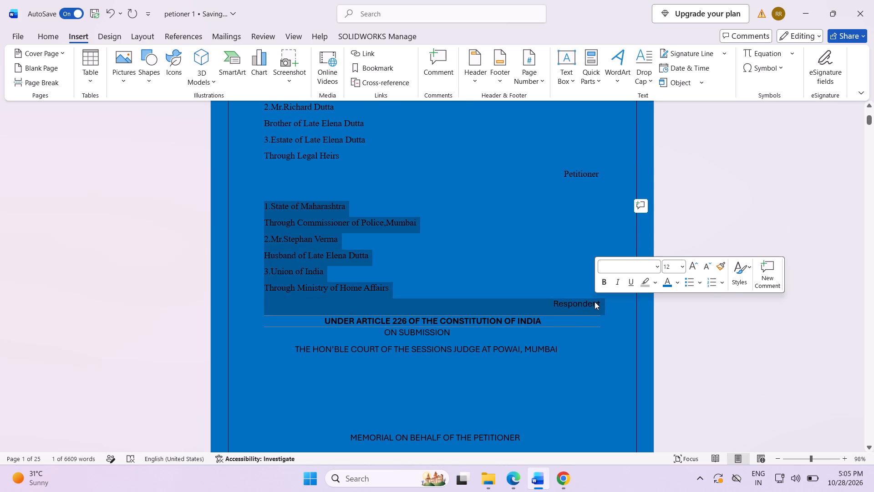
pyautogui.click(655, 271)
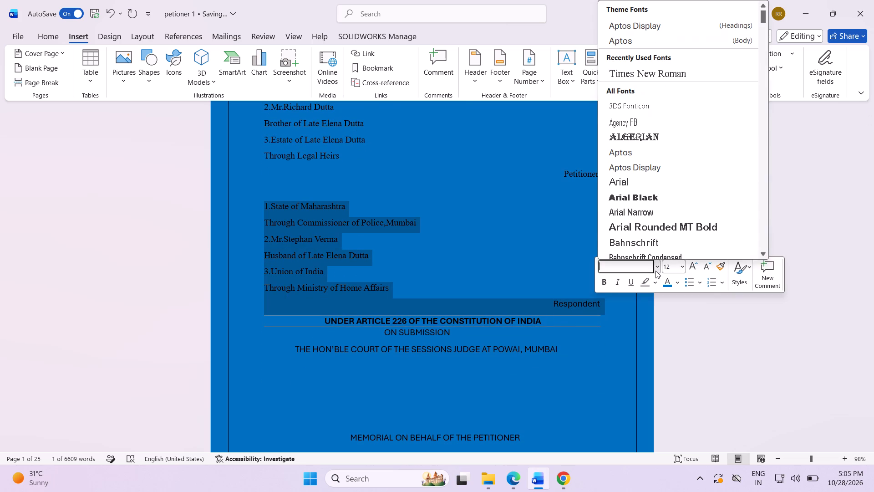
pyautogui.click(628, 77)
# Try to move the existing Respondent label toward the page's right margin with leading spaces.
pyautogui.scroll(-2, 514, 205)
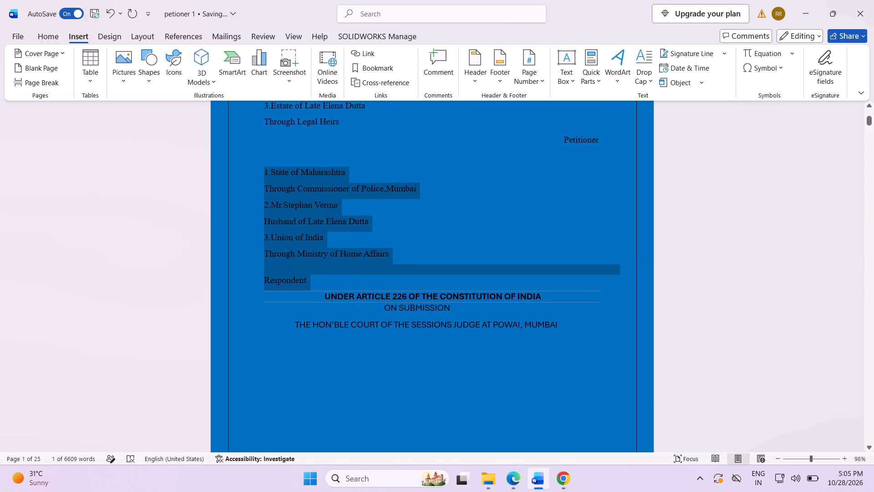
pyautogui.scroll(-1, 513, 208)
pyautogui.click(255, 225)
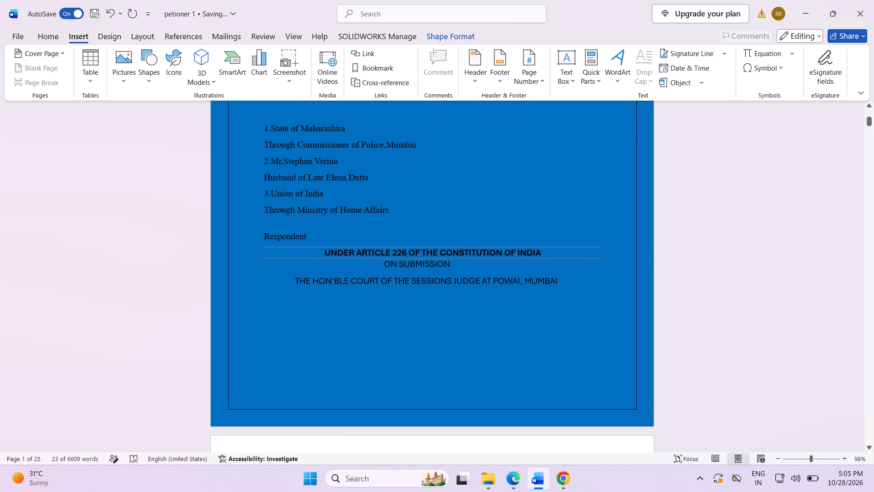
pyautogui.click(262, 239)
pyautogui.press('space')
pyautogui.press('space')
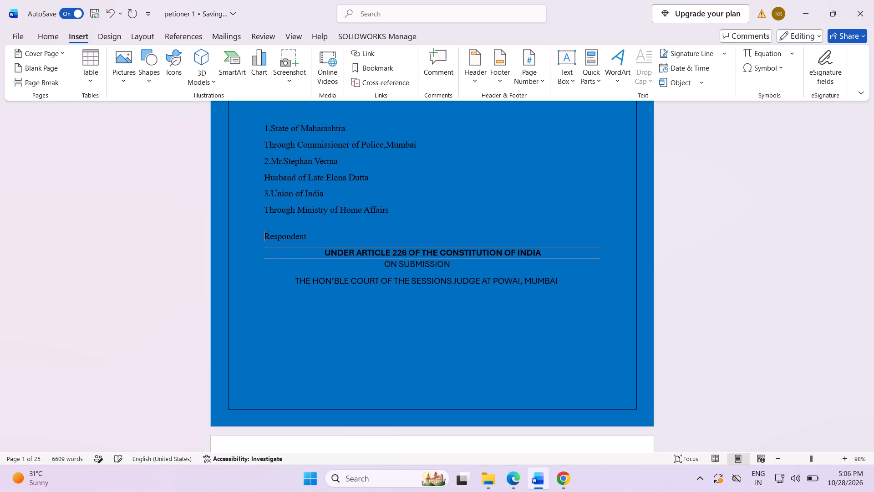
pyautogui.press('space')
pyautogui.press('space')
# Add a line below Through Ministry of Home Affairs reading Respondent, spaced over toward the page's right margin.
pyautogui.click(390, 213)
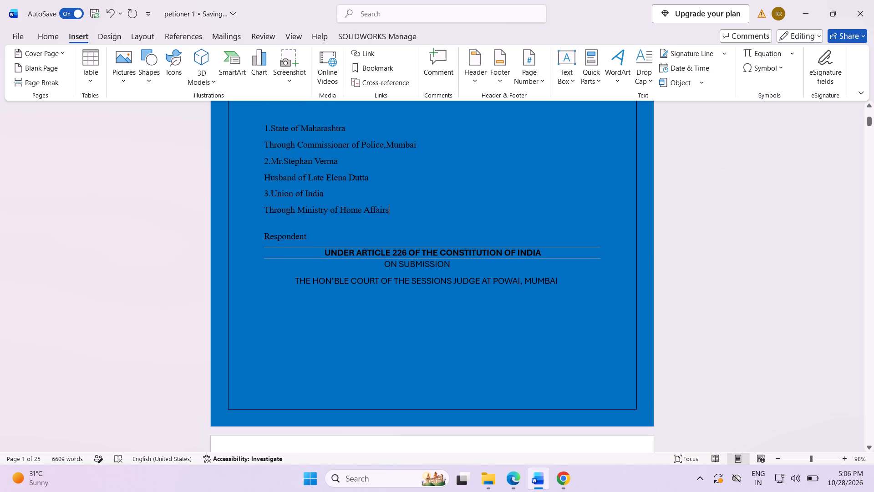
pyautogui.press('Return')
pyautogui.press('space')
pyautogui.press('space')
pyautogui.press('space')
pyautogui.press('space')
pyautogui.press('space')
pyautogui.press('space')
pyautogui.press('space')
pyautogui.press('space')
pyautogui.press('space')
pyautogui.press('space')
pyautogui.press('space')
pyautogui.press('space')
pyautogui.press('space')
pyautogui.press('space')
pyautogui.press('space')
pyautogui.press('space')
pyautogui.press('space')
pyautogui.press('space')
pyautogui.press('space')
pyautogui.press('space')
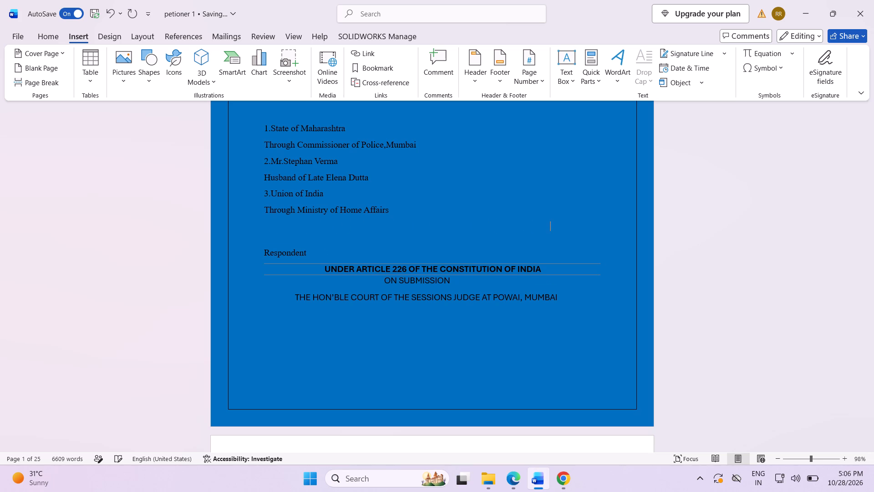
pyautogui.write('RES')
pyautogui.press('BackSpace')
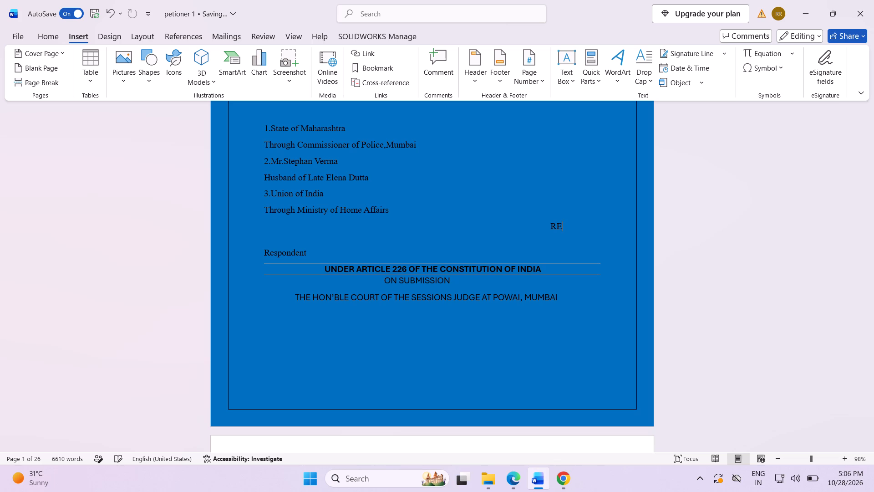
pyautogui.press('BackSpace')
pyautogui.write('espondent')
# Nudge the upper Respondent label on the cover page closer to the page's right margin with extra leading spaces.
pyautogui.press('Left')
pyautogui.press('Left')
pyautogui.press('Left')
pyautogui.press('Left')
pyautogui.press('Left')
pyautogui.press('Left')
pyautogui.press('Left')
pyautogui.press('Left')
pyautogui.press('Left')
pyautogui.press('Left')
pyautogui.press('space')
pyautogui.press('space')
pyautogui.press('space')
pyautogui.press('space')
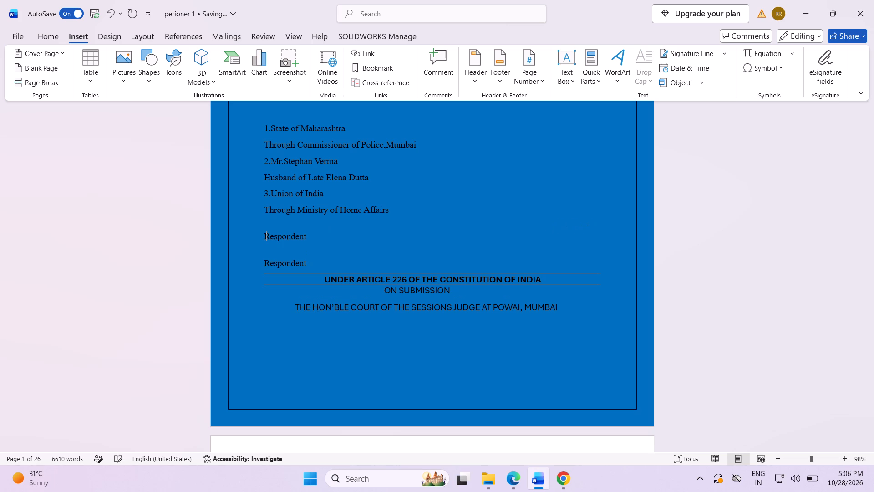
pyautogui.press('BackSpace')
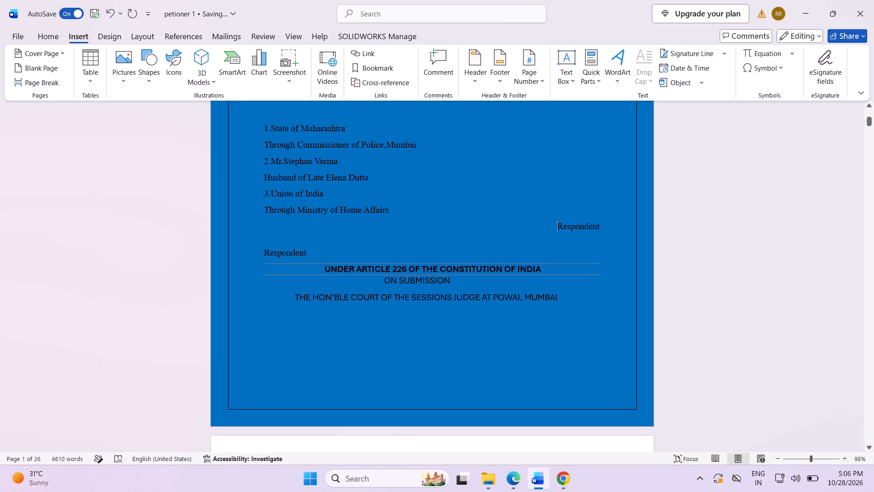
# Delete the duplicate Respondent label just above the Under Article 226 heading on the cover page.
pyautogui.moveTo(315, 248); pyautogui.dragTo(266, 266)
pyautogui.moveTo(310, 255); pyautogui.dragTo(263, 255)
pyautogui.press('BackSpace')
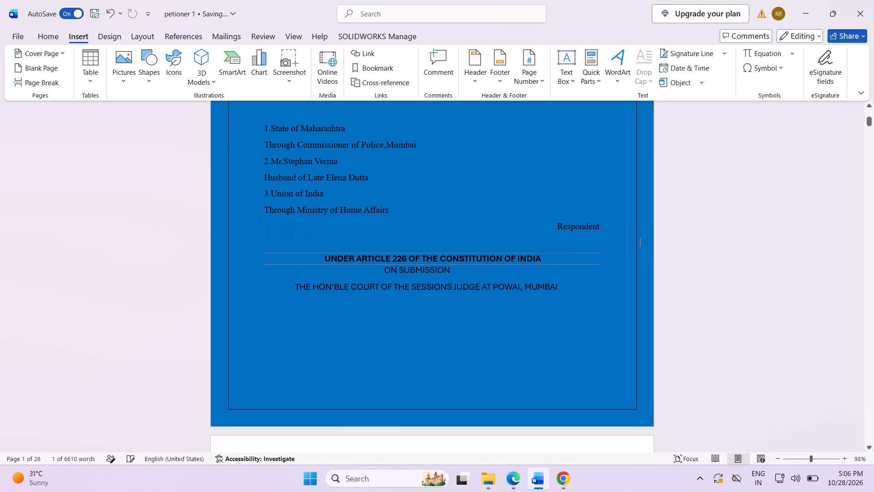
# Remove the leftover spaces and blank line between the Respondent label and the Under Article 226 heading.
pyautogui.click(294, 243)
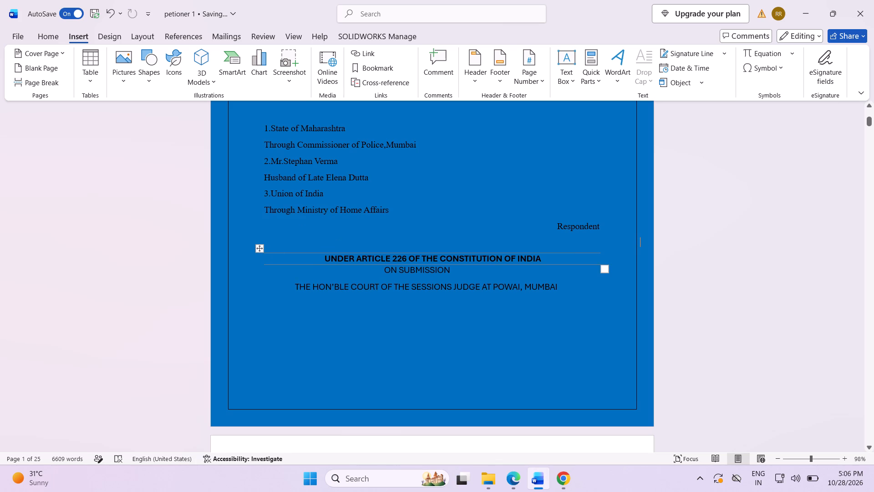
pyautogui.press('BackSpace')
pyautogui.press('BackSpace')
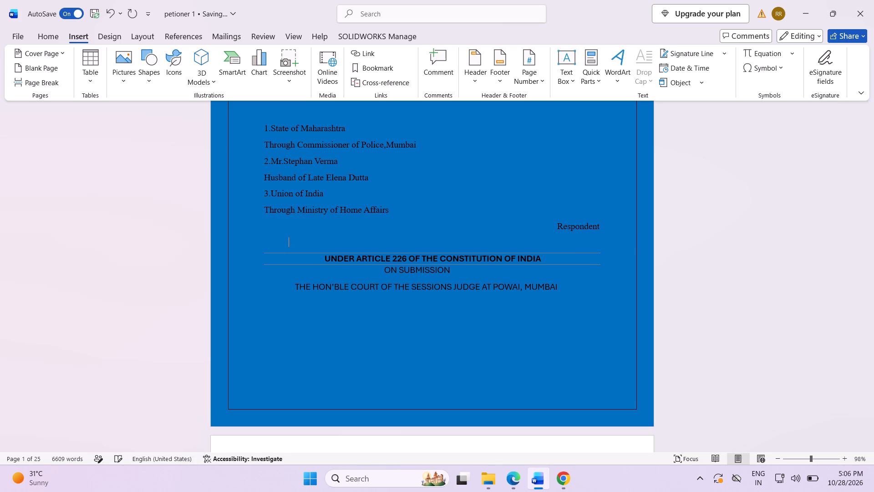
pyautogui.press('BackSpace')
pyautogui.press('BackSpace')
pyautogui.press('BackSpace')
pyautogui.press('BackSpace')
pyautogui.press('BackSpace')
pyautogui.press('BackSpace')
pyautogui.press('BackSpace')
pyautogui.press('BackSpace')
pyautogui.press('BackSpace')
pyautogui.press('BackSpace')
pyautogui.press('BackSpace')
pyautogui.press('BackSpace')
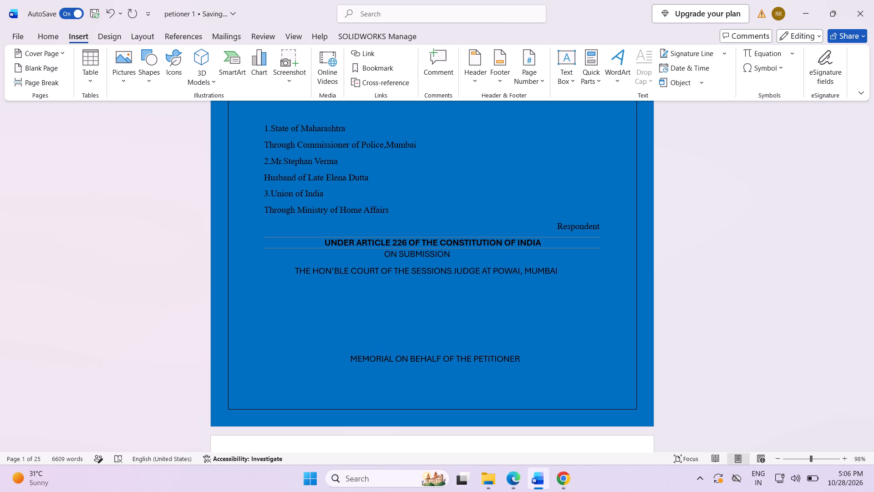
# Set the heading UNDER ARTICLE 226 OF THE CONSTITUTION OF INDIA to Times New Roman.
pyautogui.moveTo(318, 247); pyautogui.dragTo(324, 243)
pyautogui.click(324, 243)
pyautogui.moveTo(324, 243); pyautogui.dragTo(535, 246)
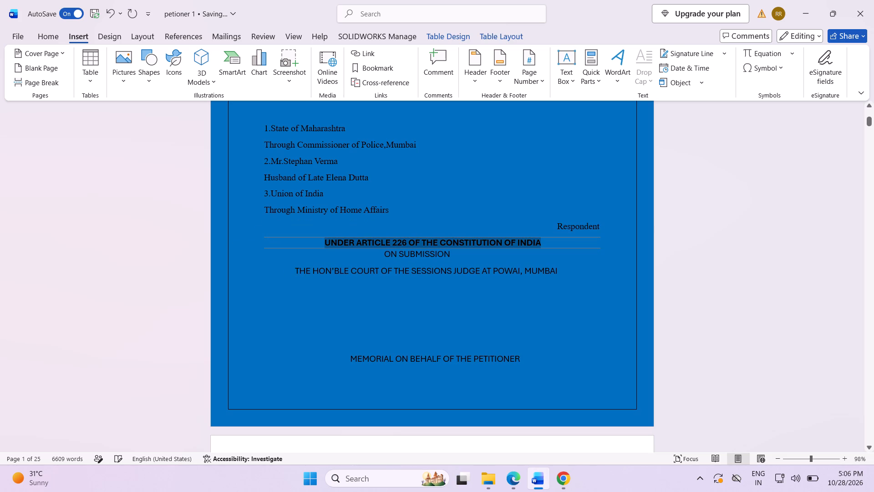
pyautogui.moveTo(535, 246); pyautogui.dragTo(574, 241)
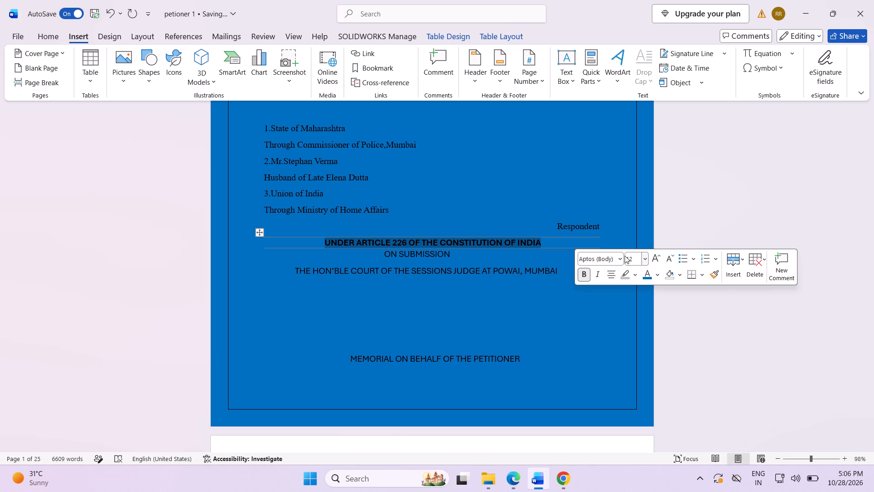
pyautogui.click(619, 260)
pyautogui.click(602, 76)
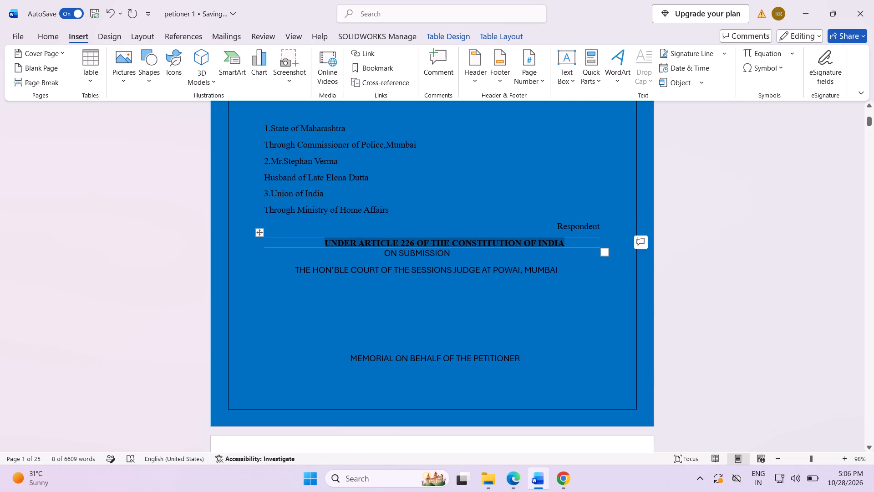
# Set the ON SUBMISSION line and the Sessions Judge court line below it to Times New Roman.
pyautogui.click(454, 258)
pyautogui.moveTo(454, 256); pyautogui.dragTo(329, 266)
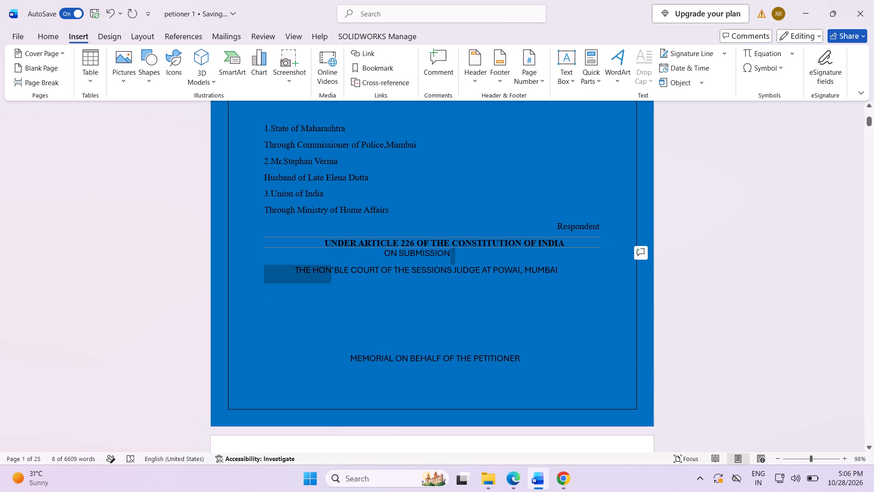
pyautogui.moveTo(329, 266); pyautogui.dragTo(323, 262)
pyautogui.click(323, 301)
pyautogui.moveTo(380, 251); pyautogui.dragTo(437, 273)
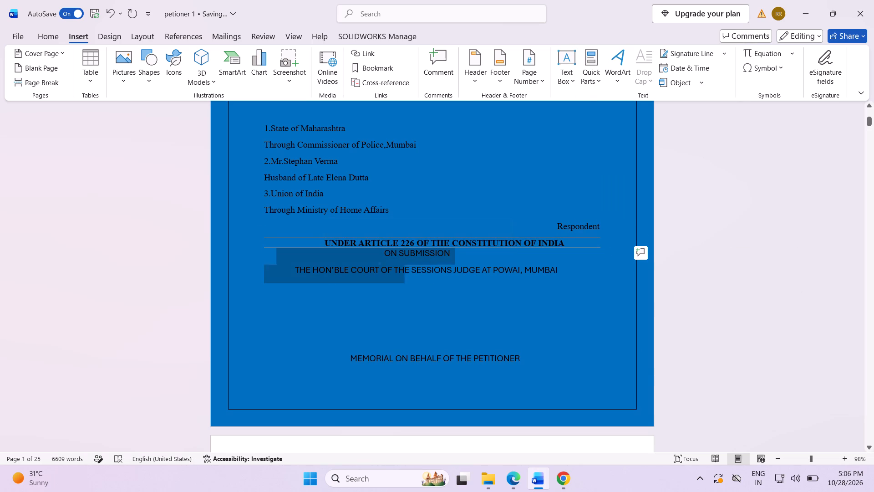
pyautogui.moveTo(437, 273); pyautogui.dragTo(551, 279)
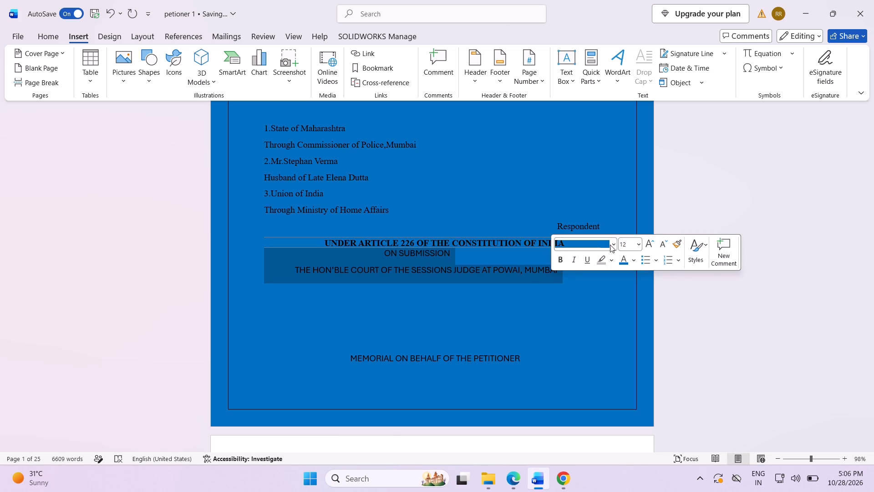
pyautogui.click(615, 247)
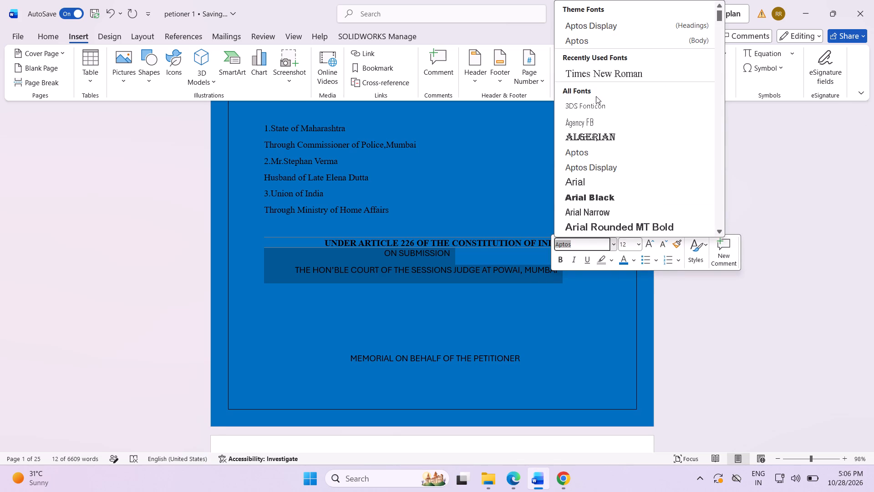
pyautogui.click(597, 72)
# Set the cover page line MEMORIAL ON BEHALF OF THE PETITIONER to Times New Roman.
pyautogui.moveTo(406, 338); pyautogui.dragTo(401, 338)
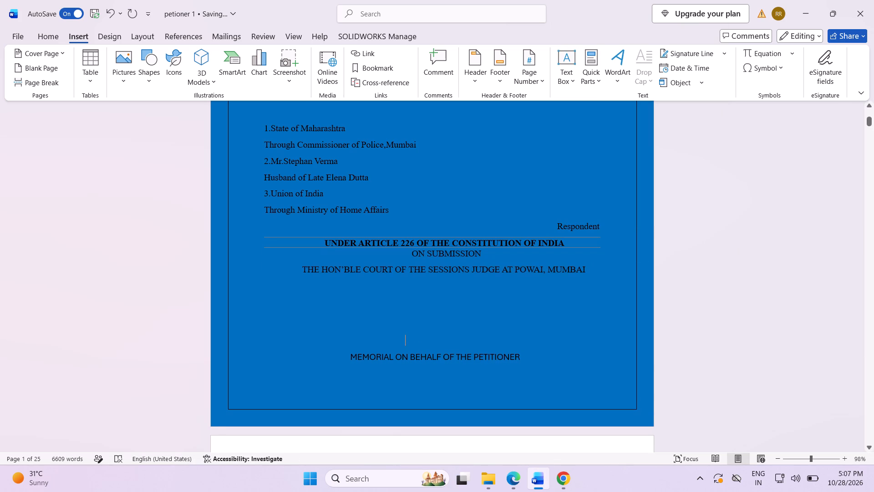
pyautogui.moveTo(344, 358); pyautogui.dragTo(533, 363)
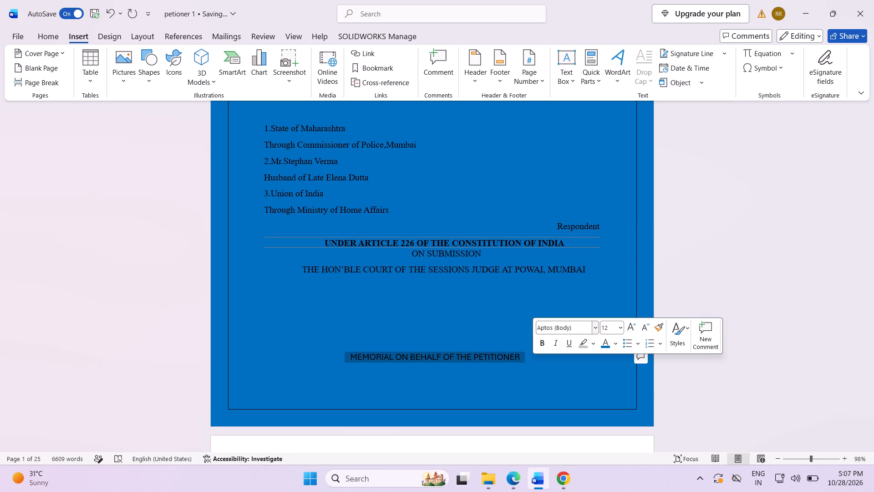
pyautogui.click(595, 328)
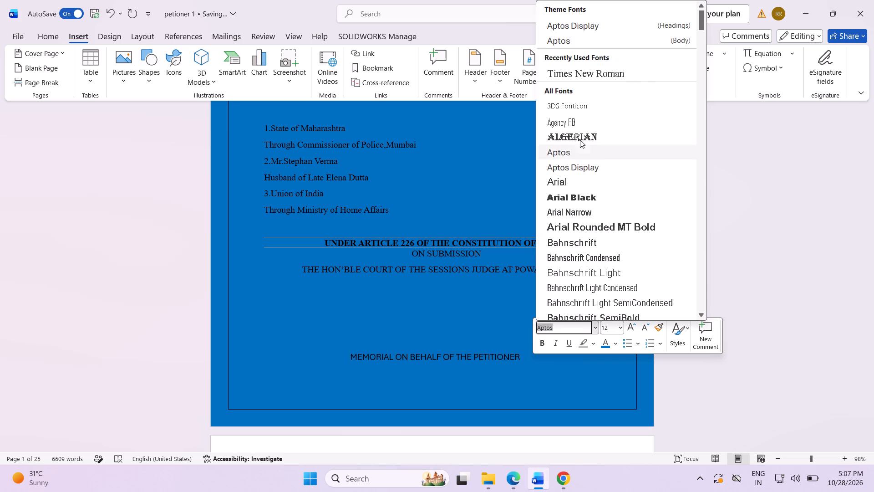
pyautogui.click(582, 75)
pyautogui.click(504, 379)
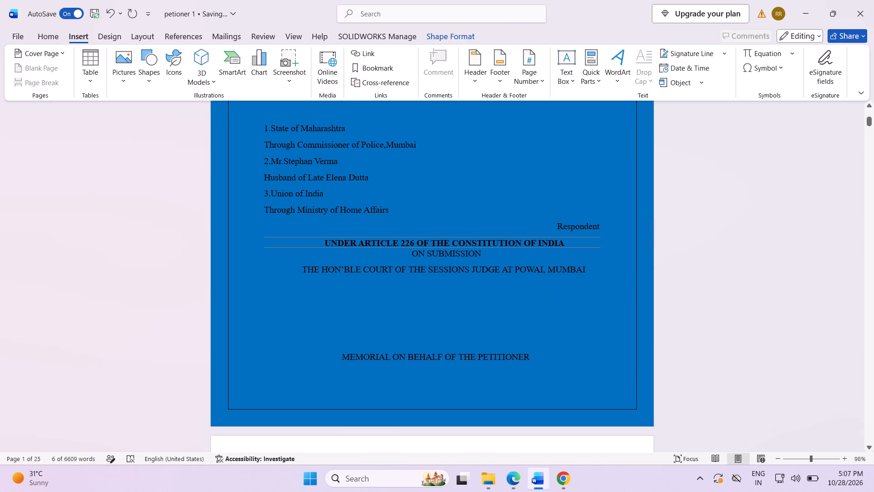
# Review the layout of the cover page and the table of contents page.
pyautogui.scroll(-12, 394, 441)
pyautogui.scroll(1, 393, 452)
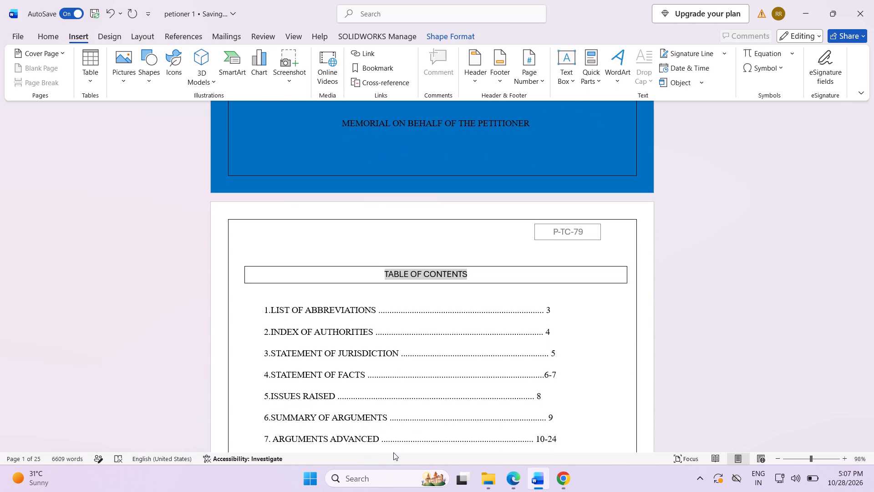
pyautogui.scroll(-7, 393, 452)
pyautogui.scroll(5, 393, 452)
pyautogui.scroll(-6, 393, 452)
pyautogui.scroll(1, 393, 452)
pyautogui.scroll(-6, 394, 410)
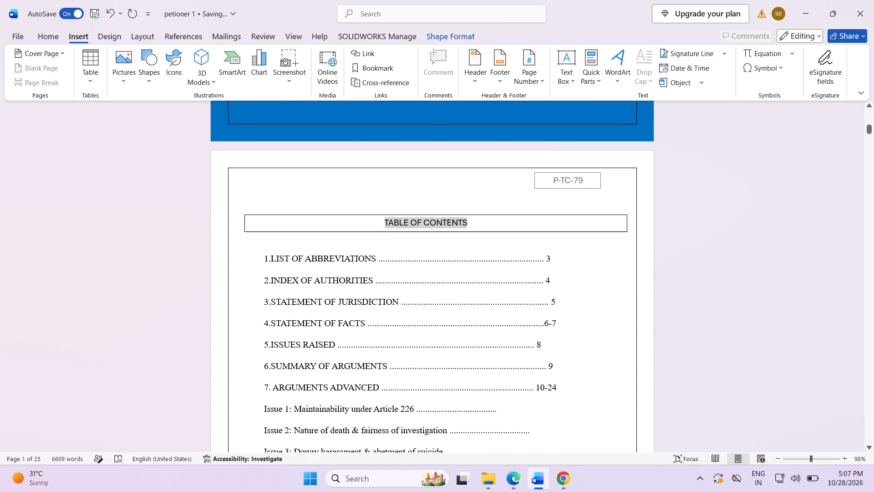
pyautogui.scroll(-6, 399, 418)
pyautogui.scroll(20, 400, 420)
pyautogui.scroll(6, 400, 420)
pyautogui.scroll(-1, 410, 446)
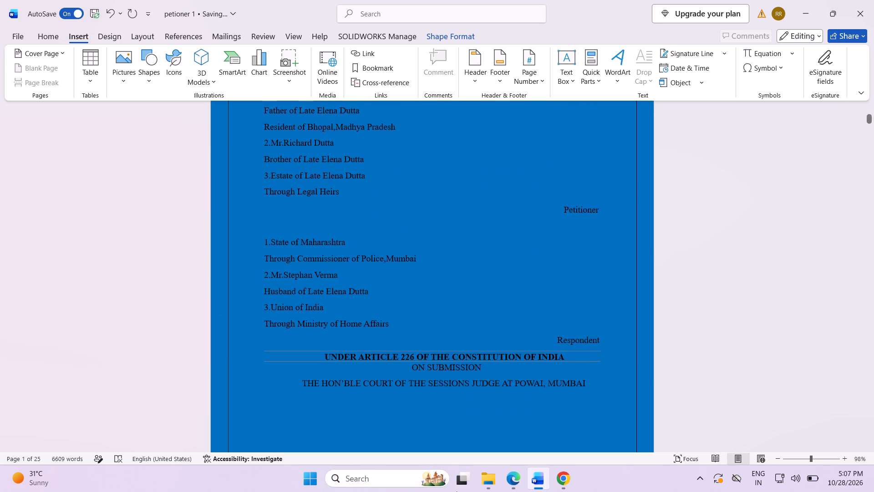
# Switch to File Explorer and delete the outdated PETITIONER 1.1 PDF from the Documents folder.
pyautogui.click(488, 486)
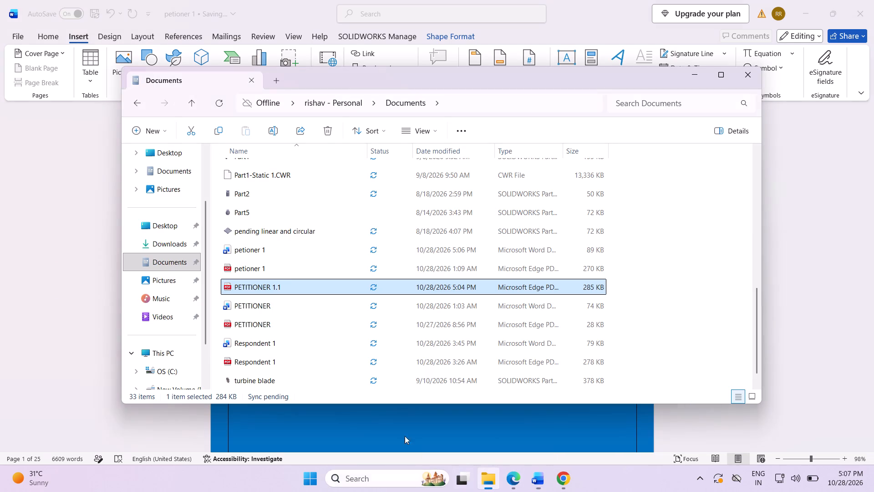
pyautogui.rightClick(261, 288)
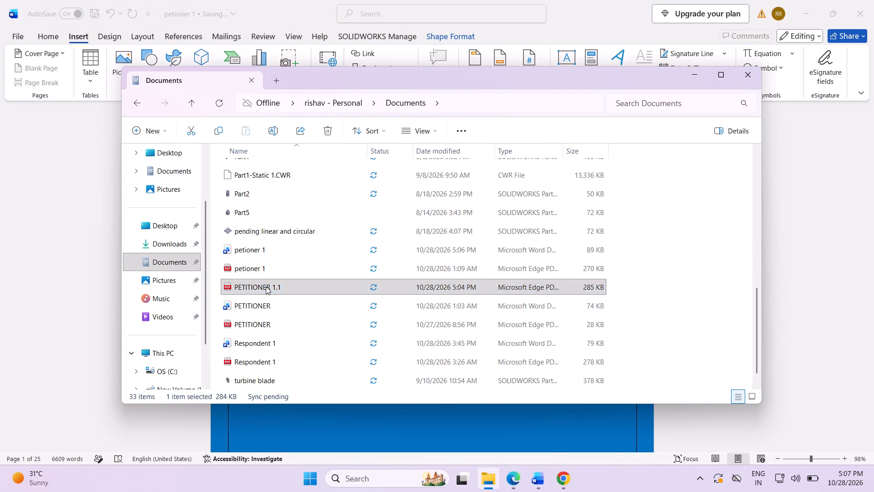
pyautogui.click(422, 70)
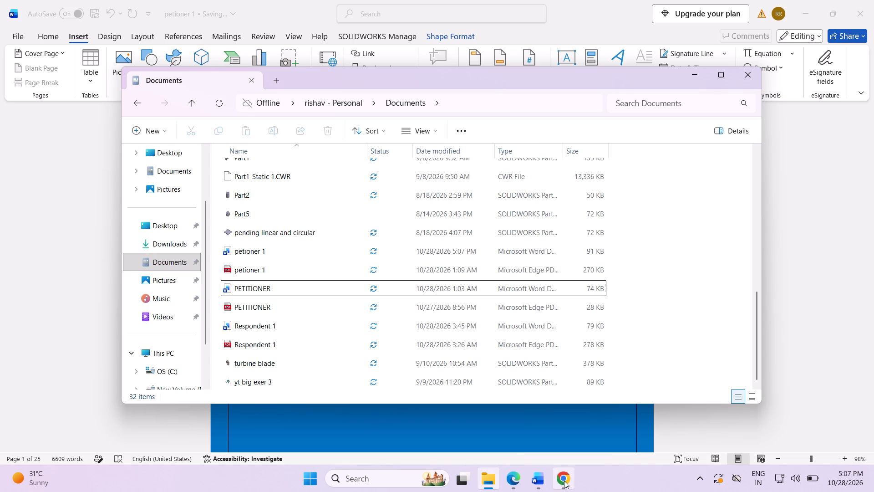
# Return to Word and export the petition as a PDF named petioner 1.1 in the Documents folder, dismissing the sign-in prompts.
pyautogui.click(542, 482)
pyautogui.scroll(6, 294, 250)
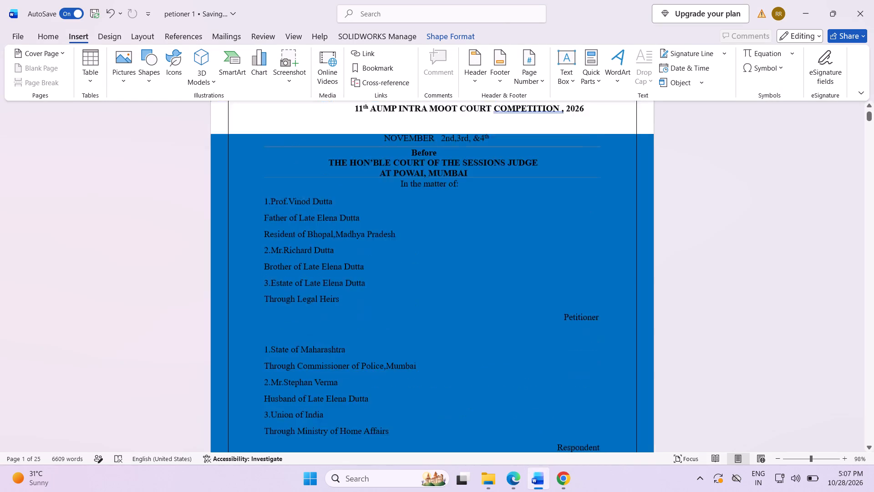
pyautogui.click(11, 40)
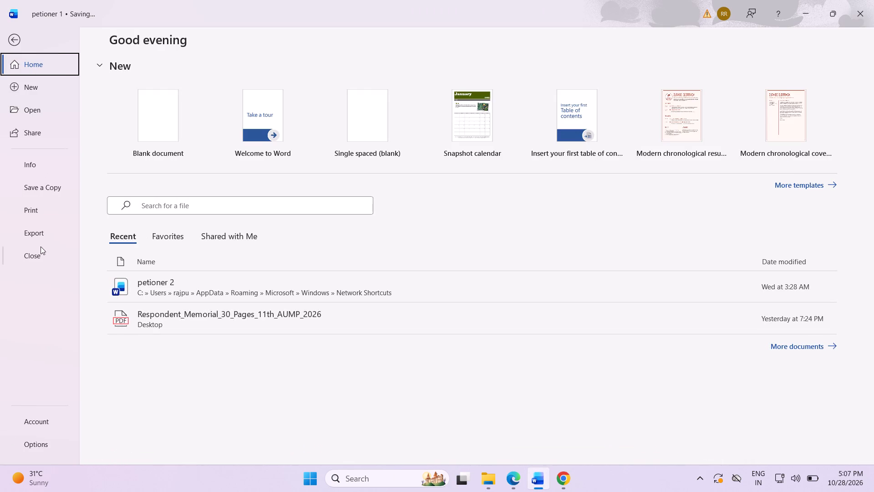
pyautogui.click(35, 232)
pyautogui.click(305, 159)
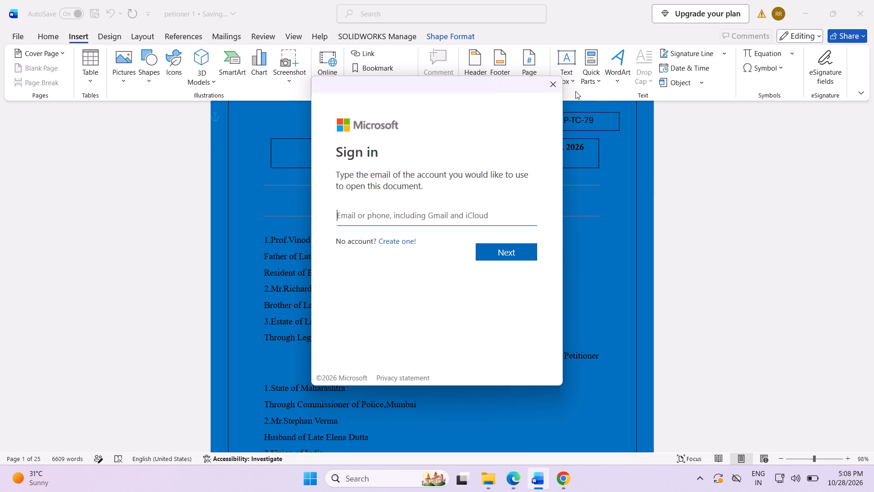
pyautogui.click(556, 87)
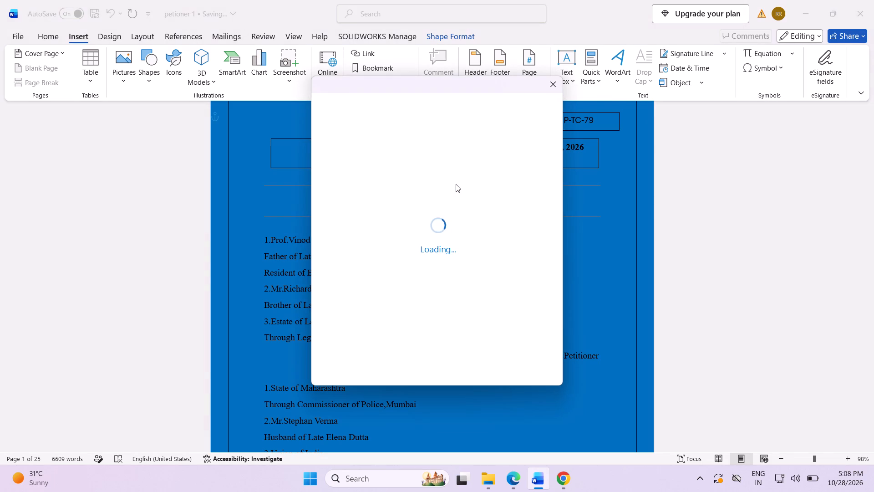
pyautogui.click(555, 83)
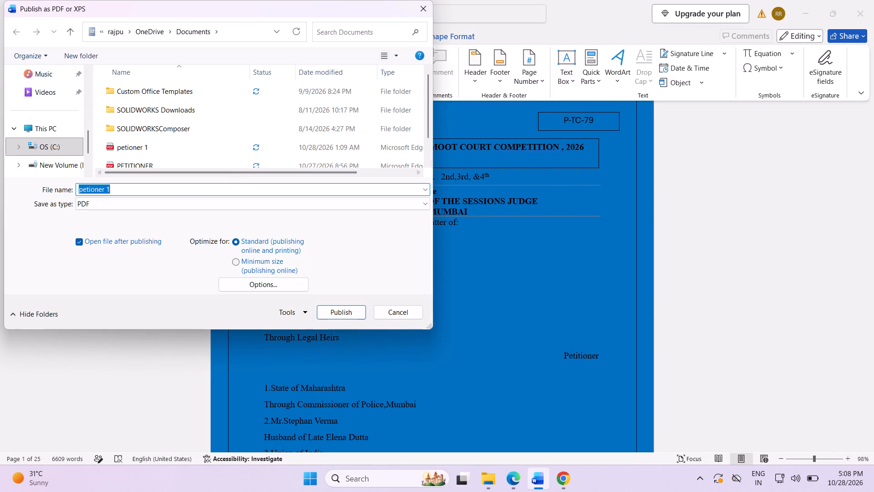
pyautogui.click(178, 193)
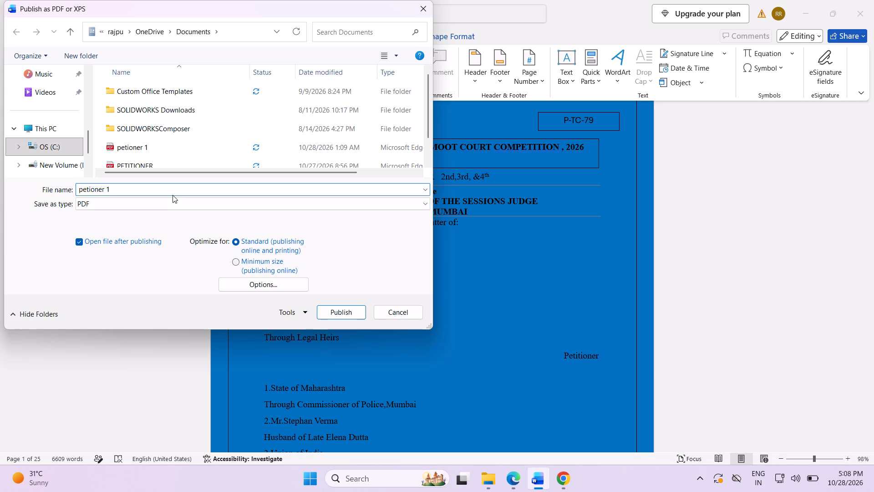
pyautogui.write('.1')
pyautogui.click(343, 314)
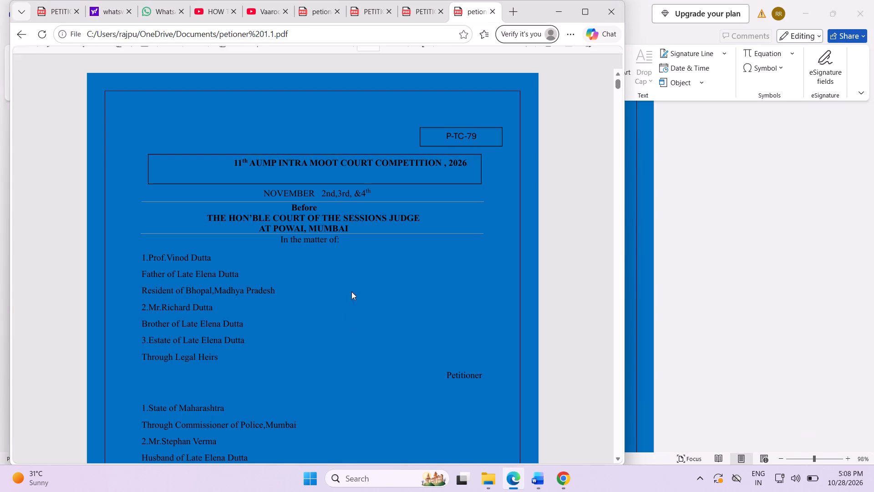
pyautogui.click(561, 5)
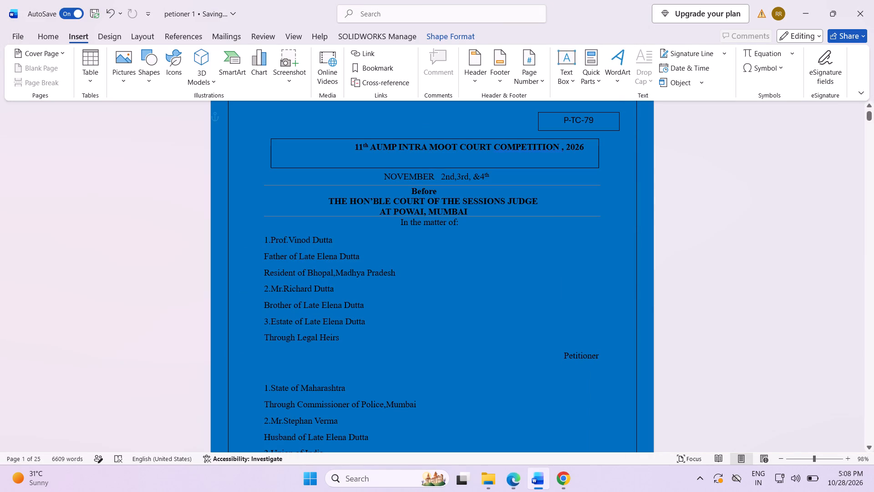
# Switch to File Explorer and select the petioner 1.1 PDF in the Documents folder.
pyautogui.click(476, 491)
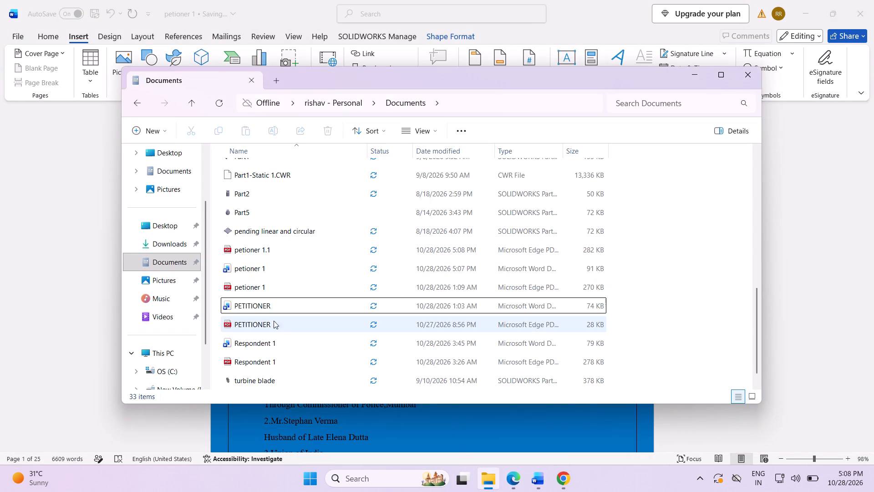
pyautogui.click(248, 252)
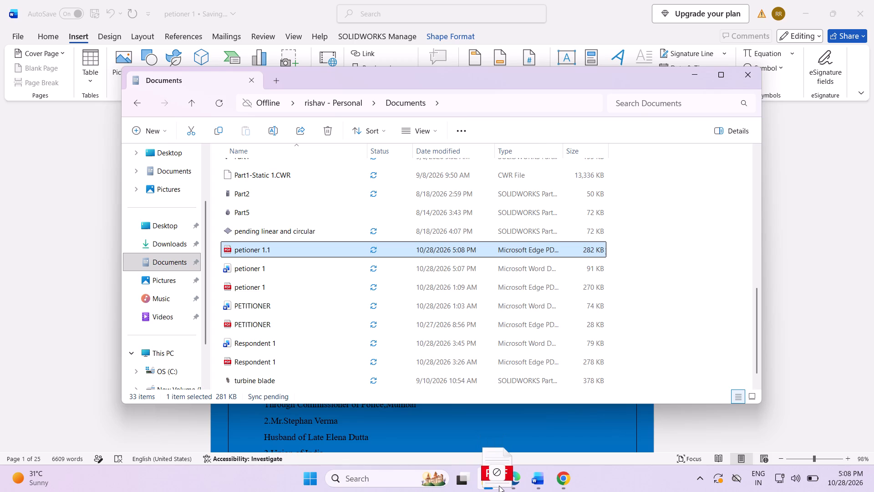